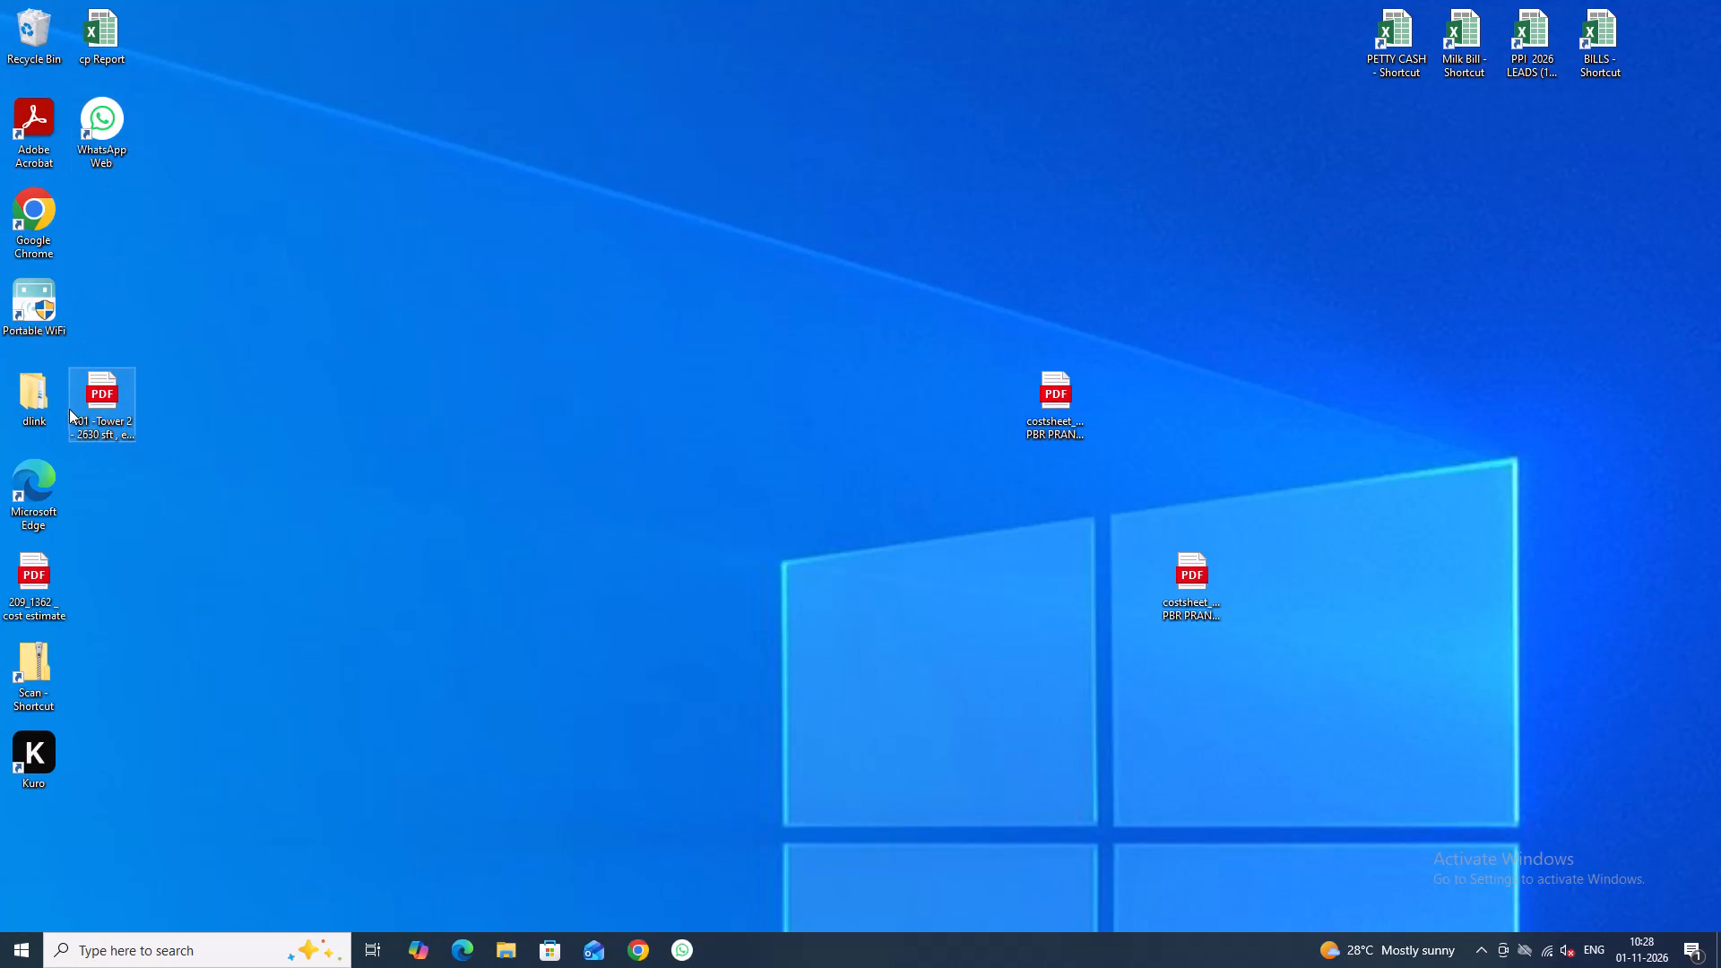
Launch Google Chrome from the desktop.
{"action": "triple_click", "coordinate": [27, 244]}
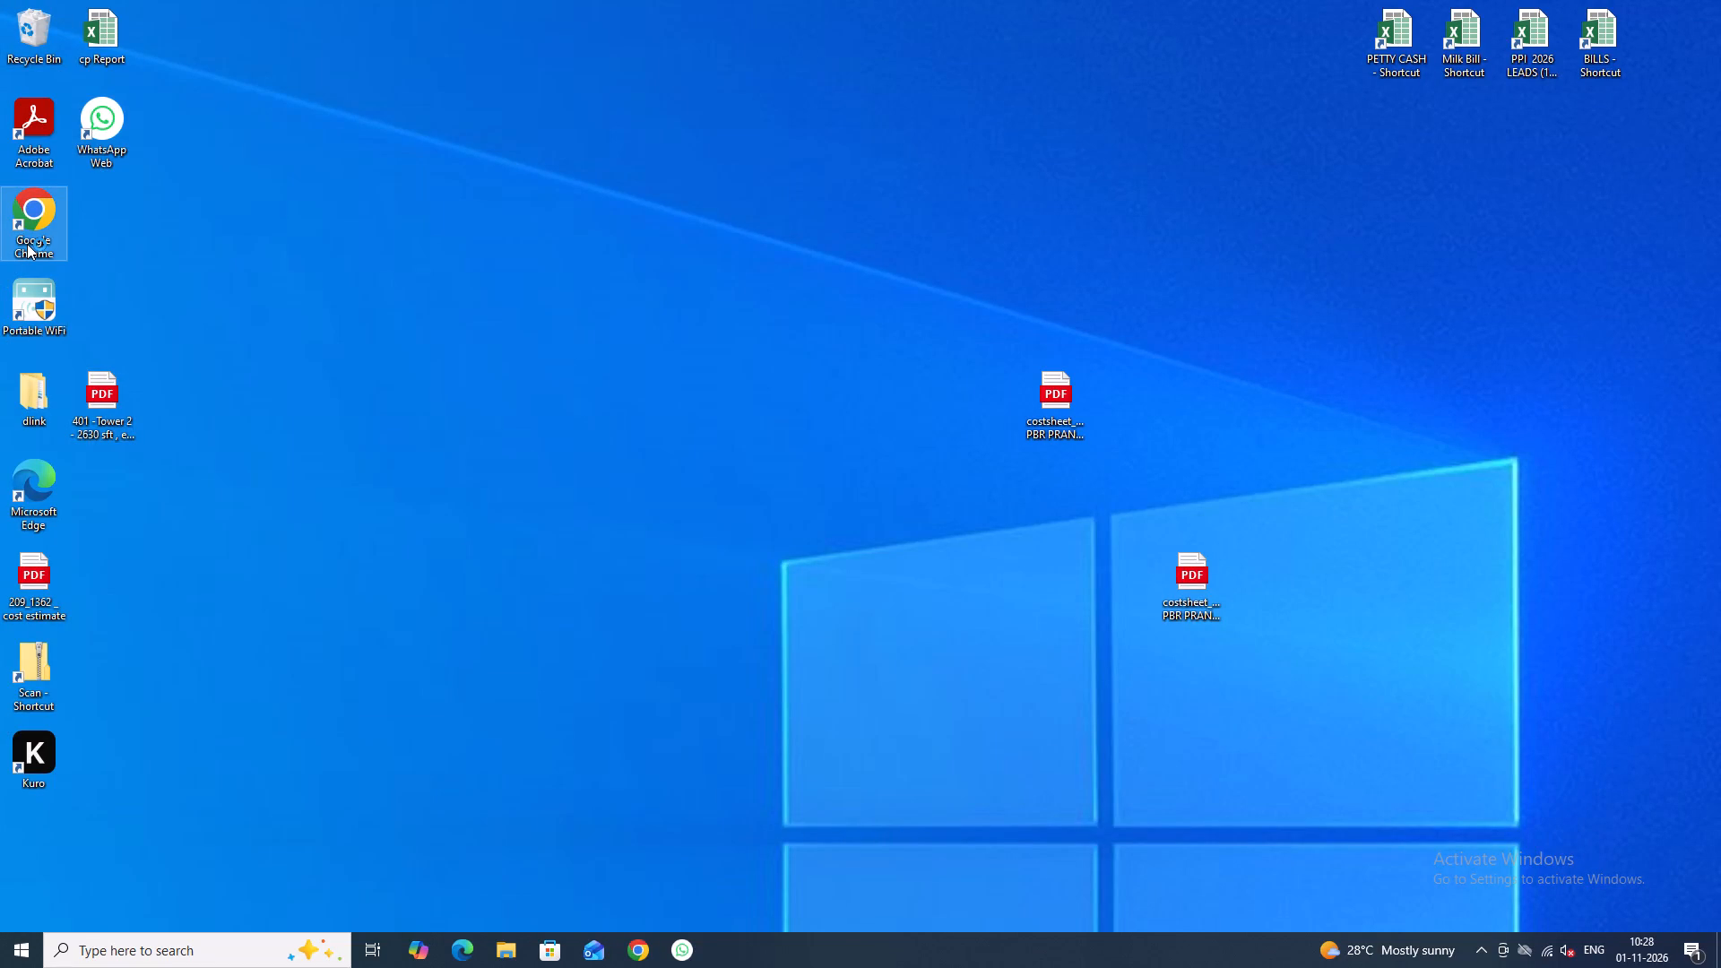
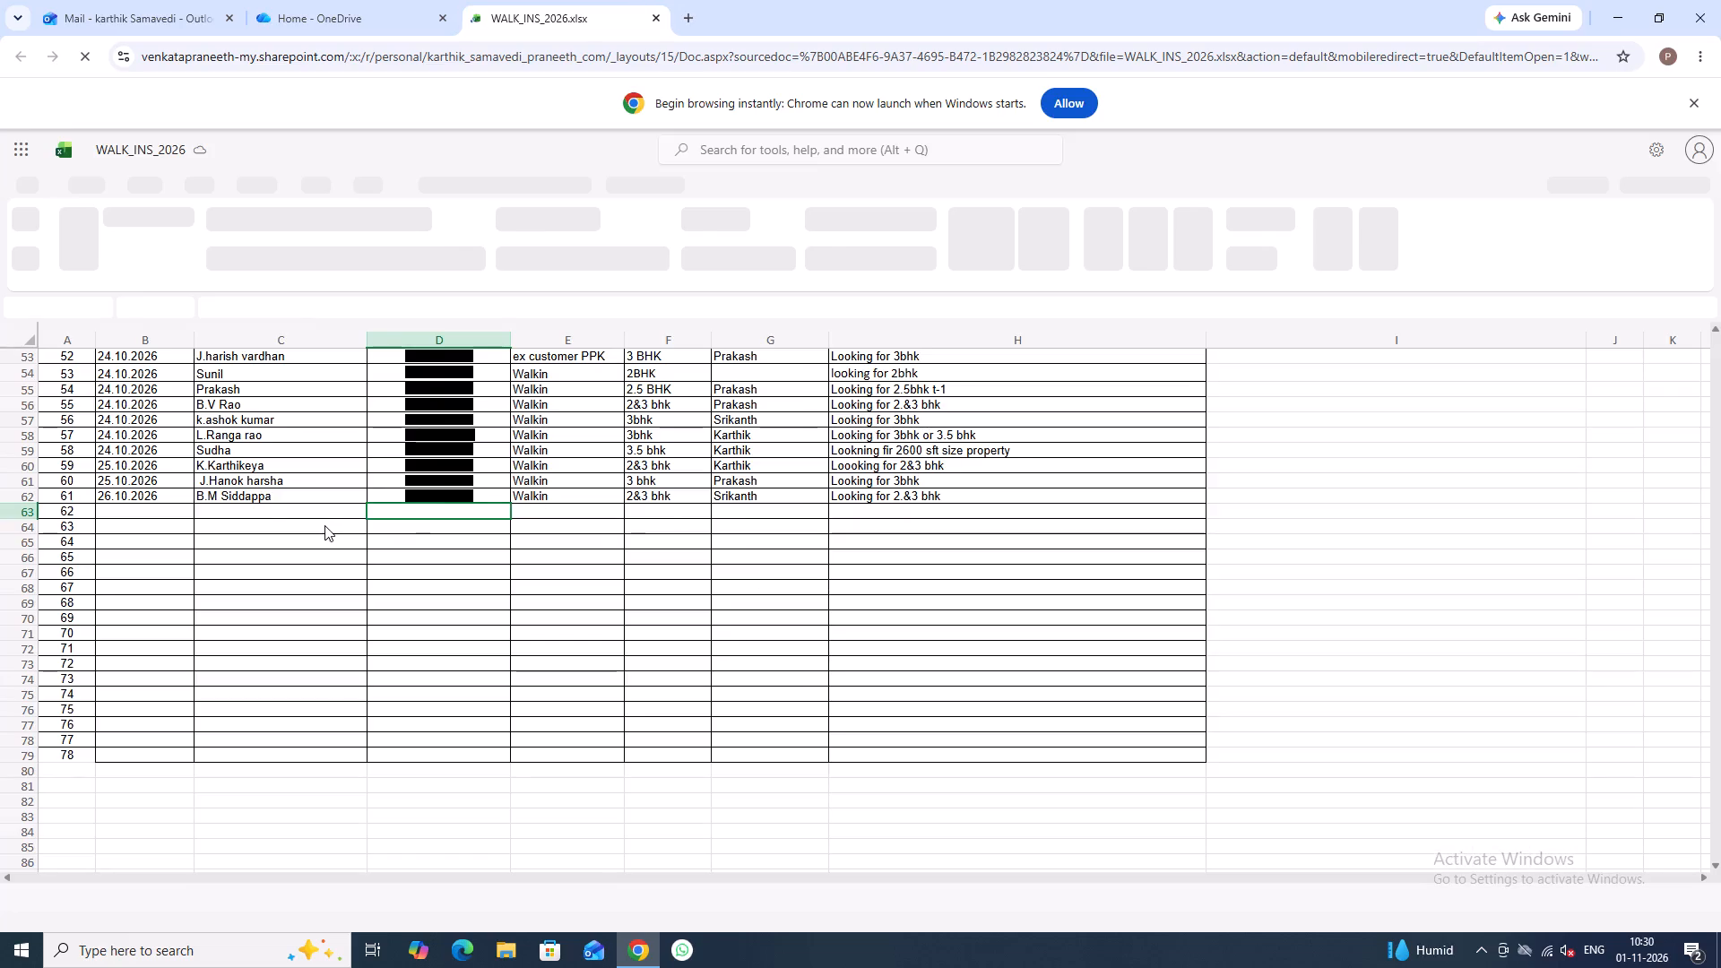
Select the empty date cell B63 in the row numbered 62 of the October walk-ins sheet.
{"action": "left_click", "coordinate": [74, 508]}
{"action": "left_click", "coordinate": [112, 514]}
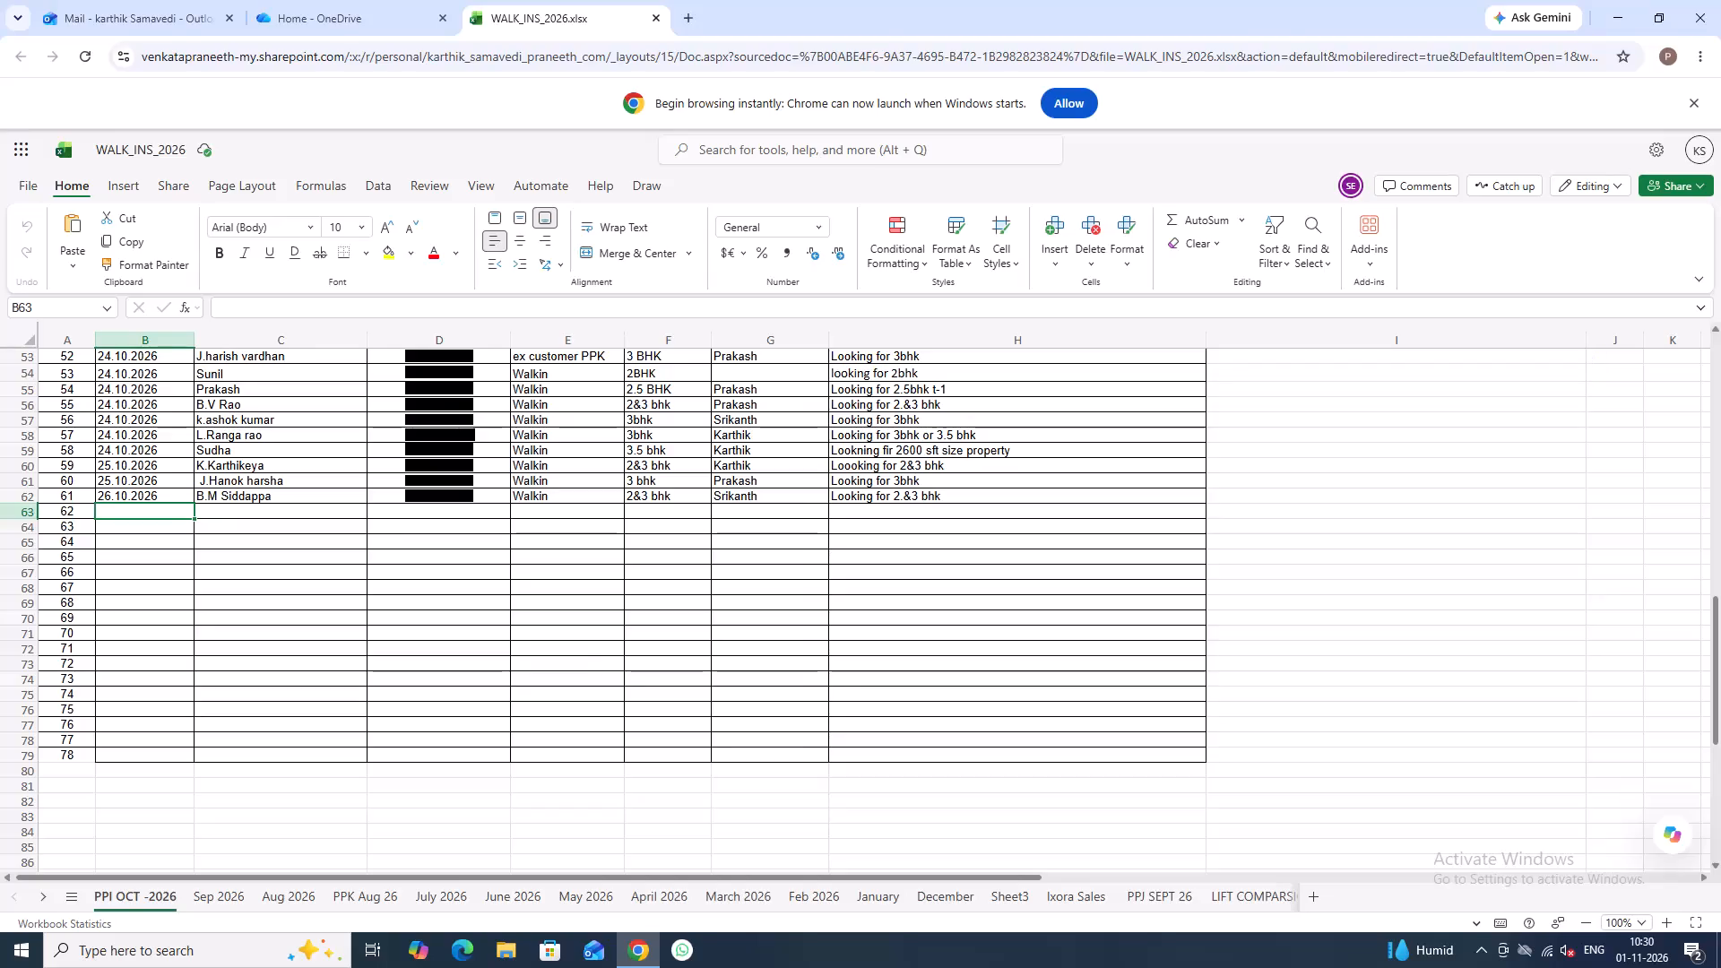
Insert two blank rows above row 58, between serial numbers 56 and 57, on the PPI OCT -2026 sheet.
{"action": "scroll", "coordinate": [212, 437], "scroll_direction": "up", "scroll_amount": 1}
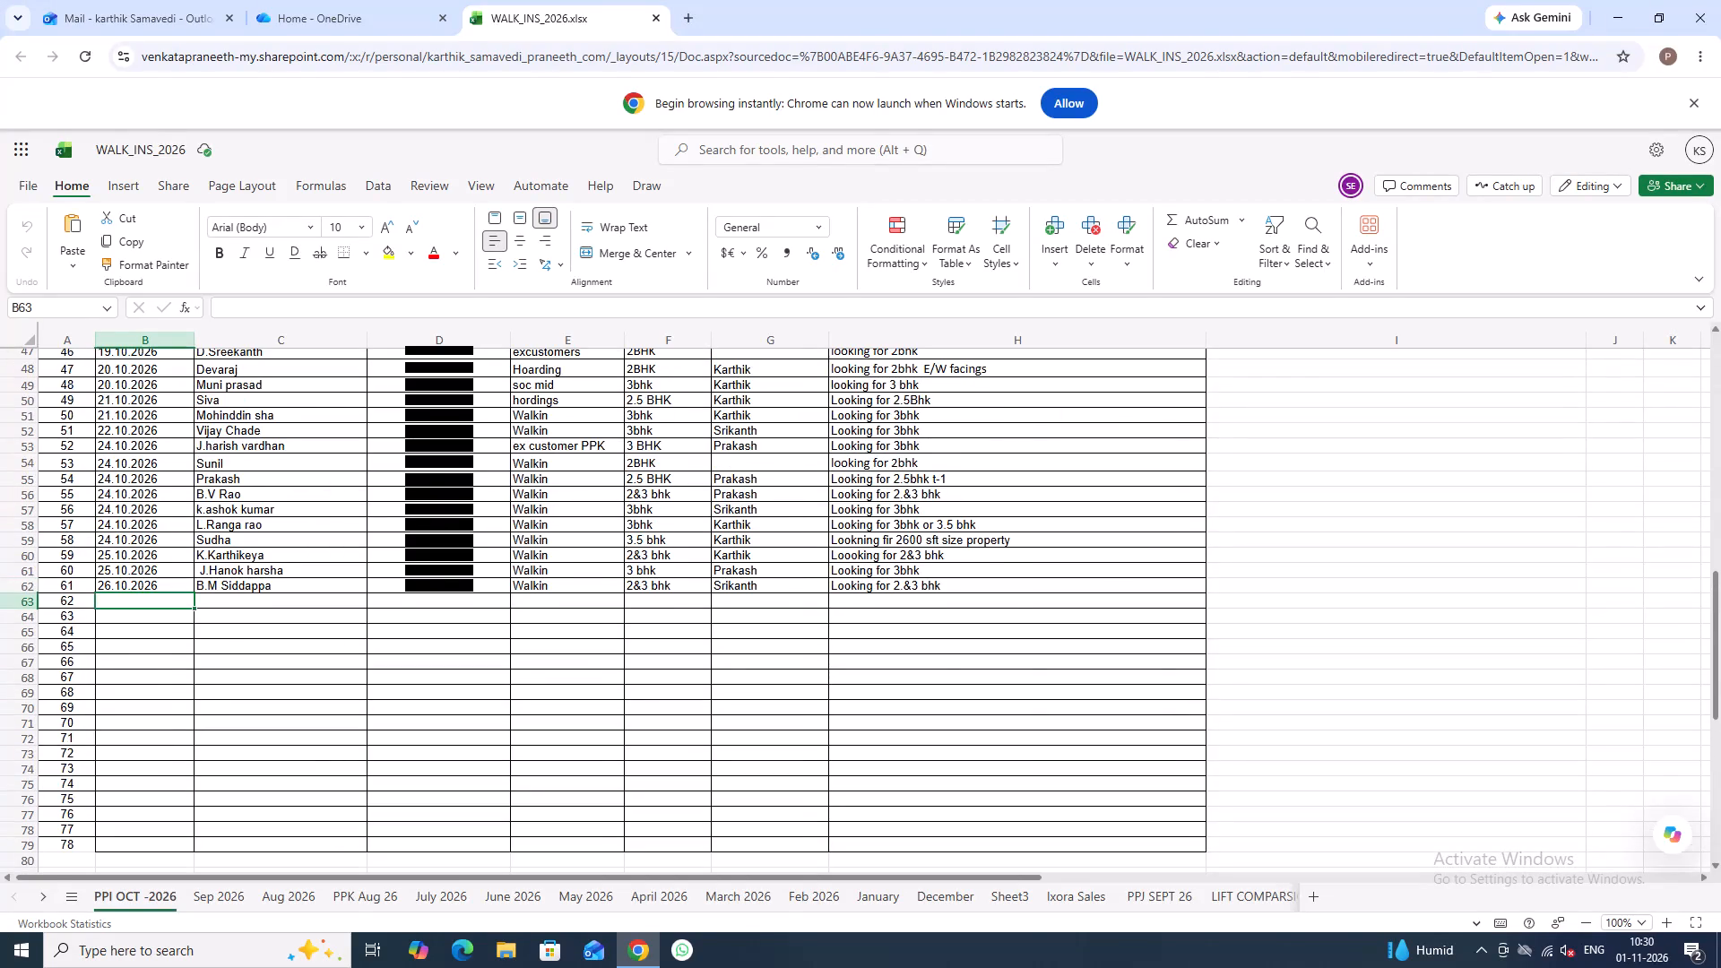
{"action": "scroll", "coordinate": [226, 465], "scroll_direction": "up", "scroll_amount": 1}
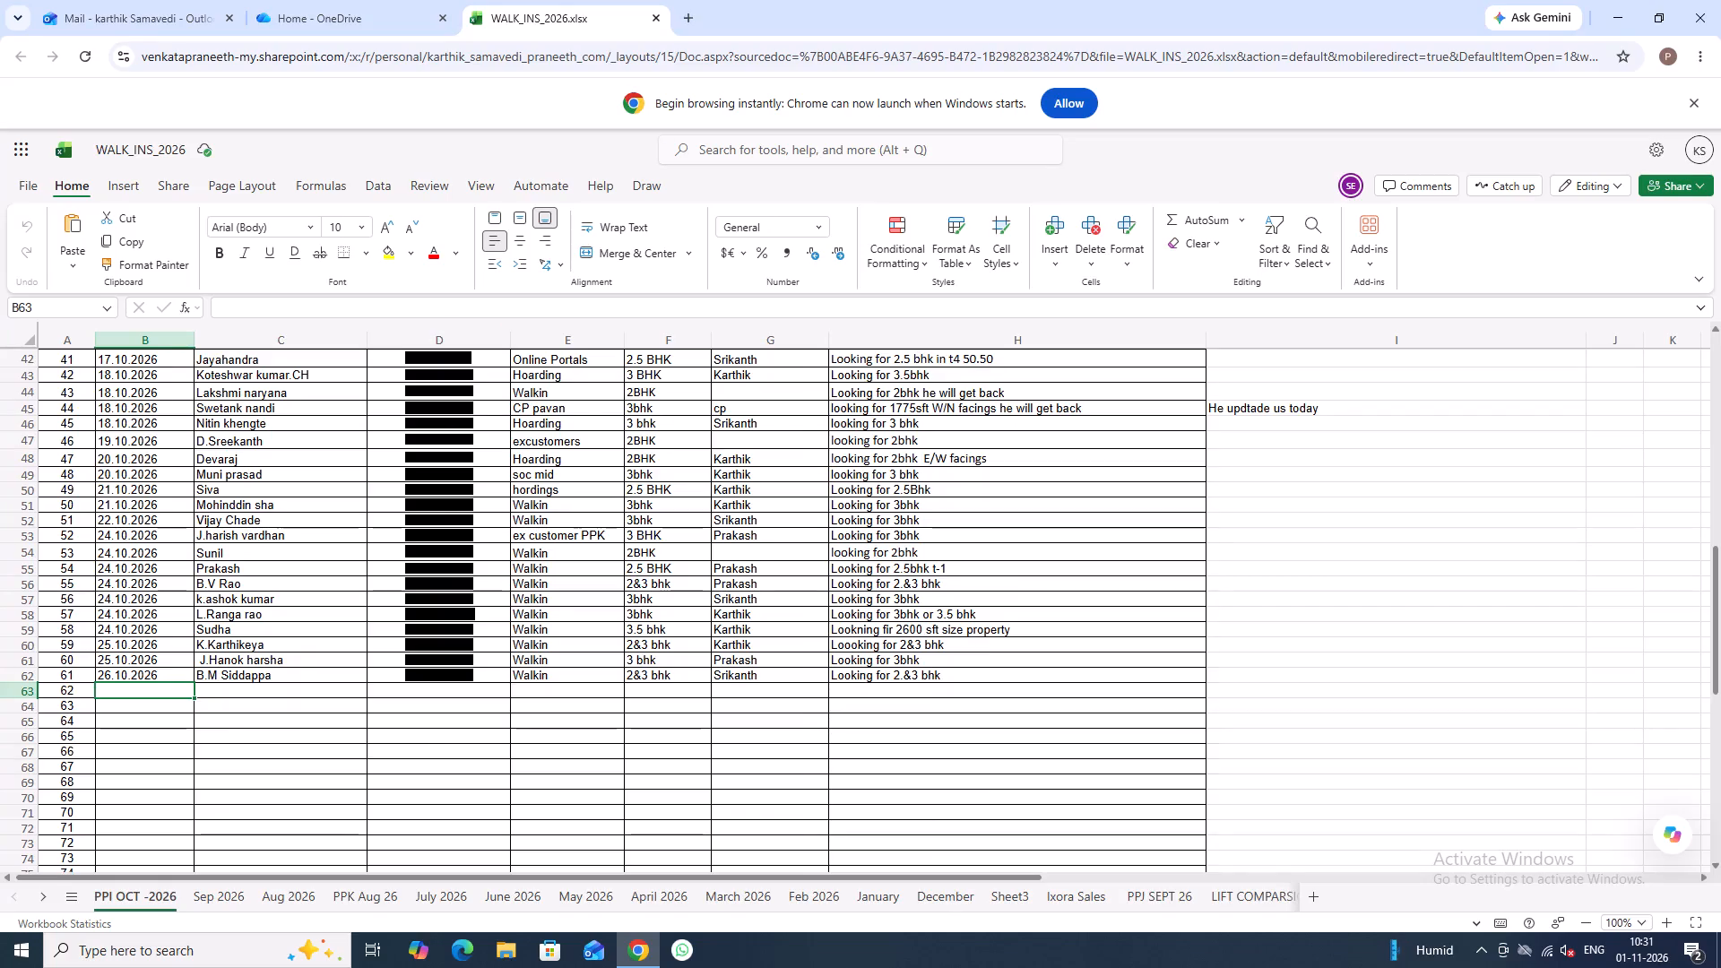
{"action": "scroll", "coordinate": [15, 636], "scroll_direction": "up", "scroll_amount": 1}
{"action": "right_click", "coordinate": [15, 636]}
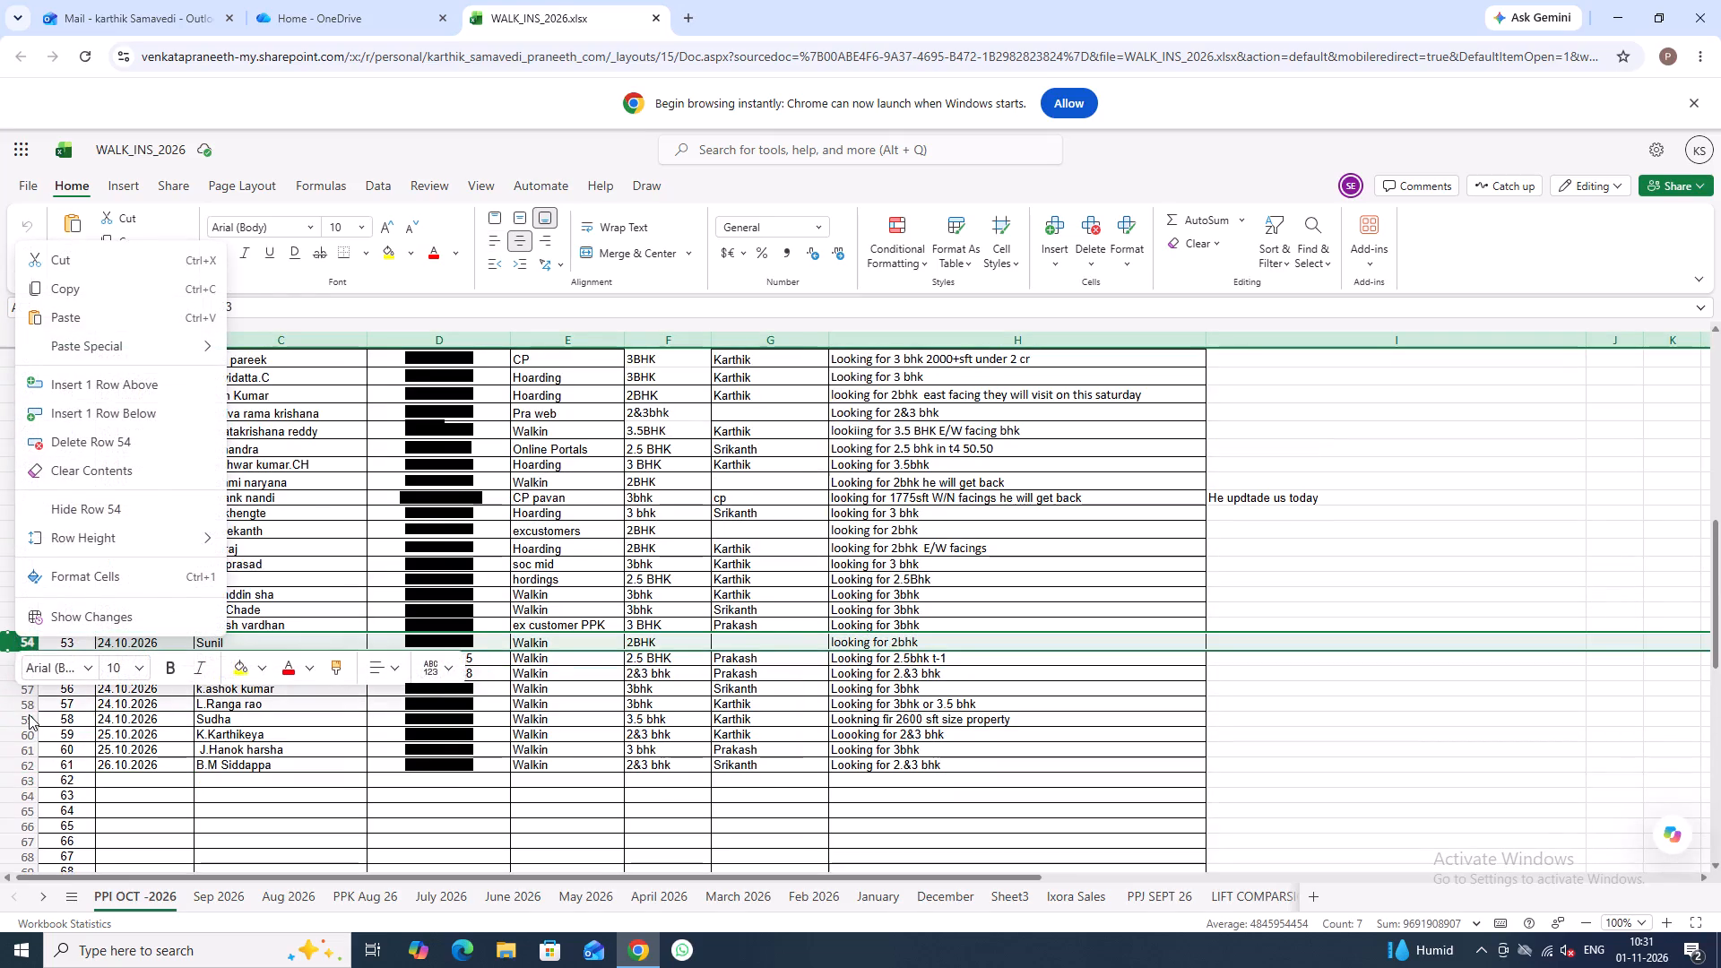
{"action": "left_click", "coordinate": [29, 714]}
{"action": "left_click", "coordinate": [29, 723]}
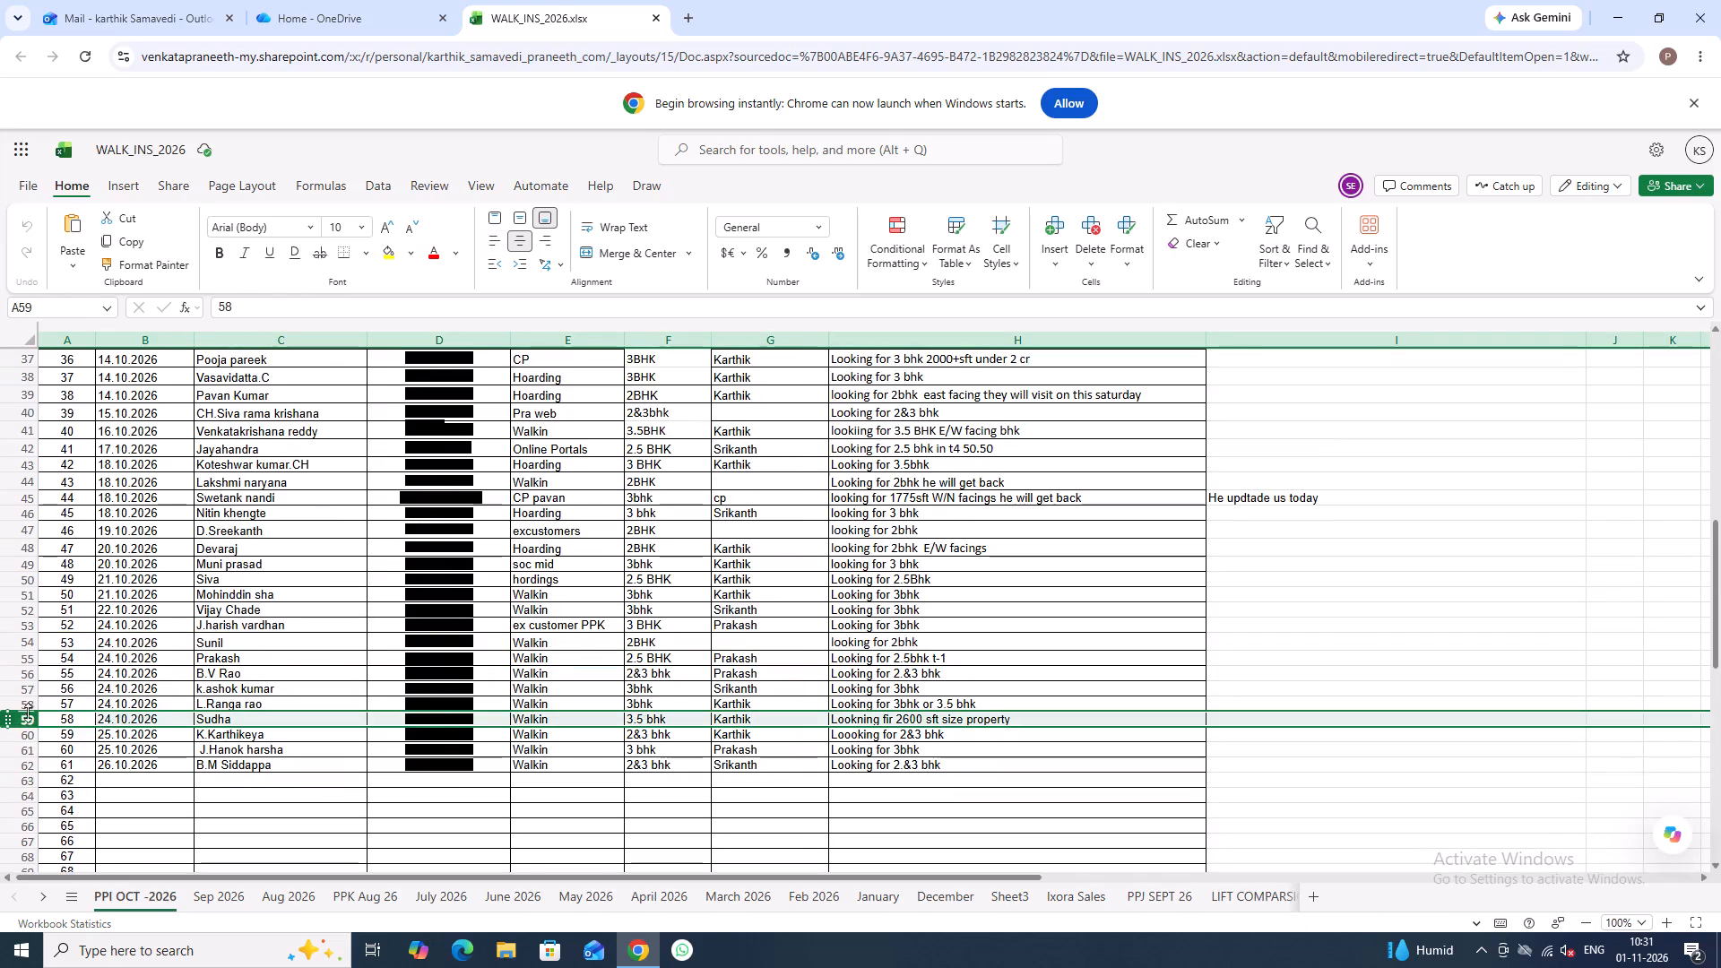
{"action": "right_click", "coordinate": [27, 704]}
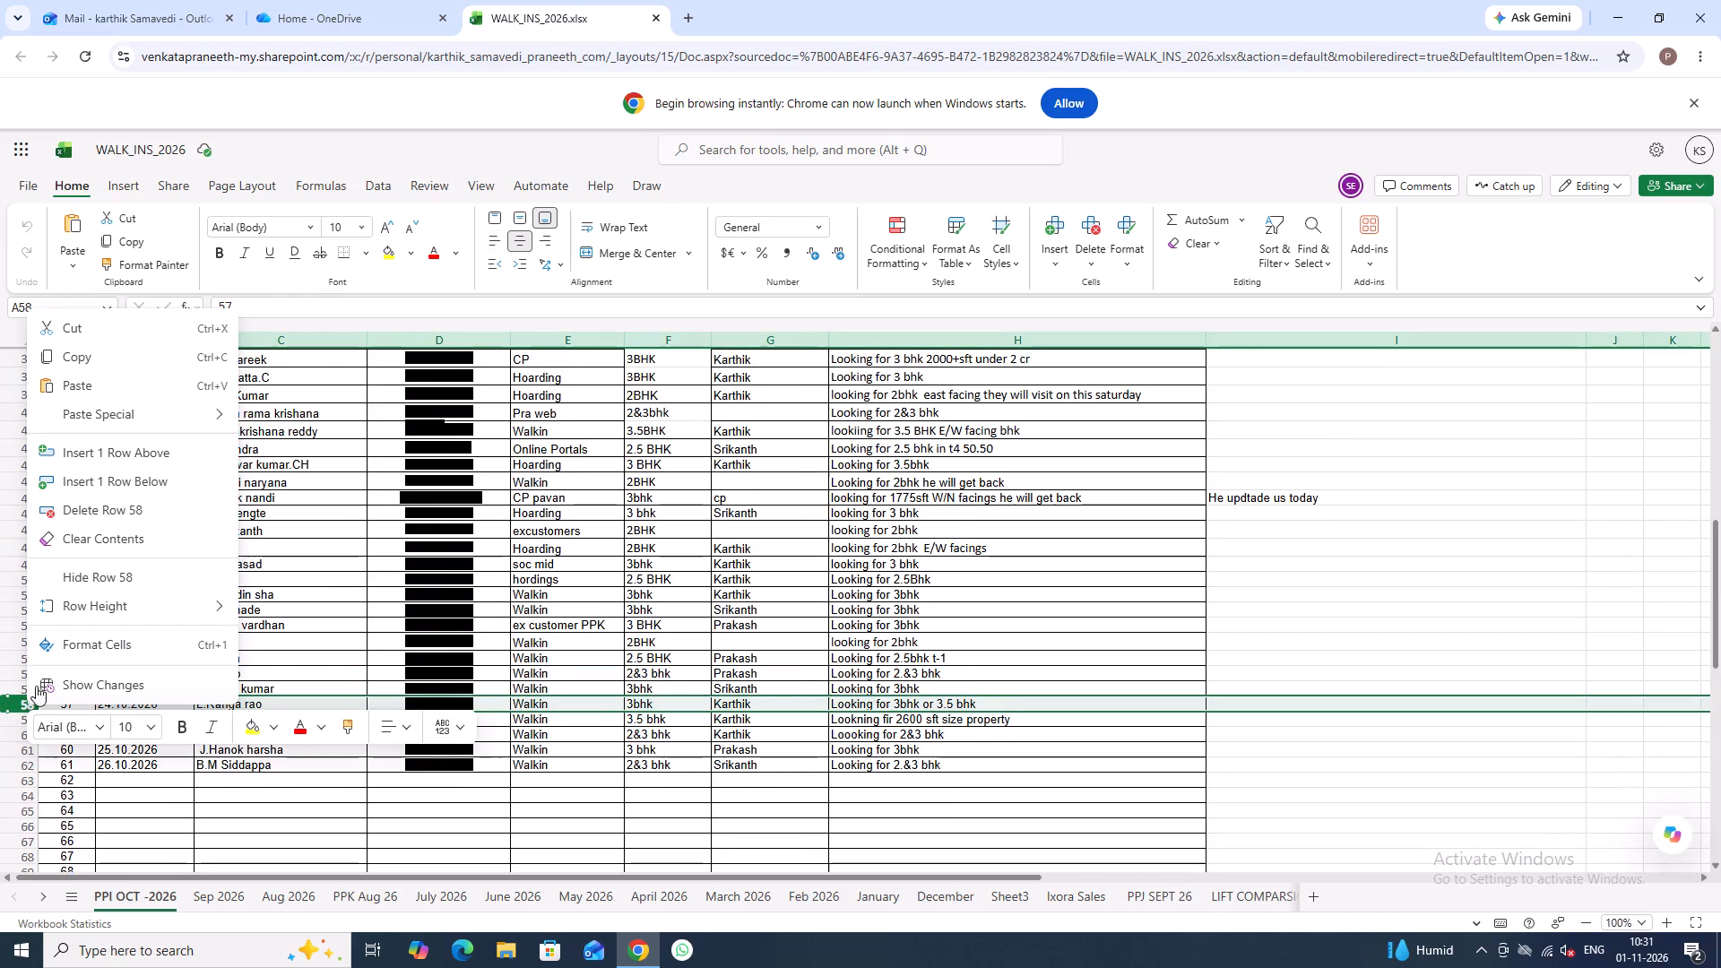
{"action": "left_click", "coordinate": [151, 454]}
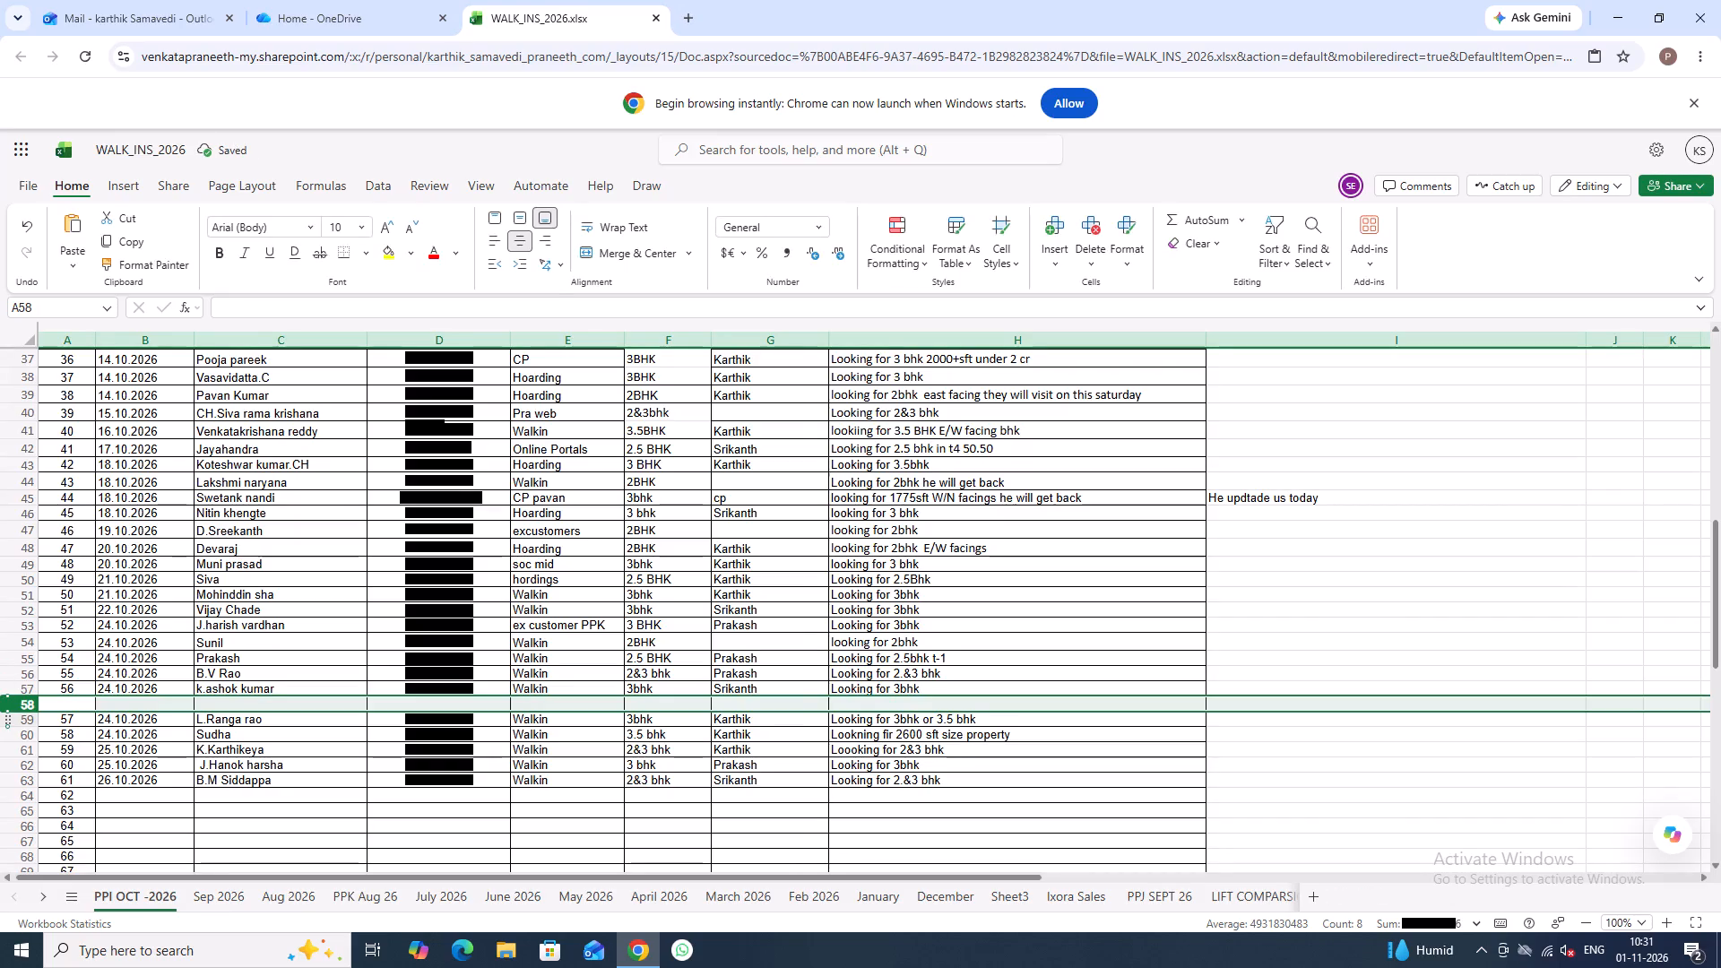
{"action": "right_click", "coordinate": [12, 704]}
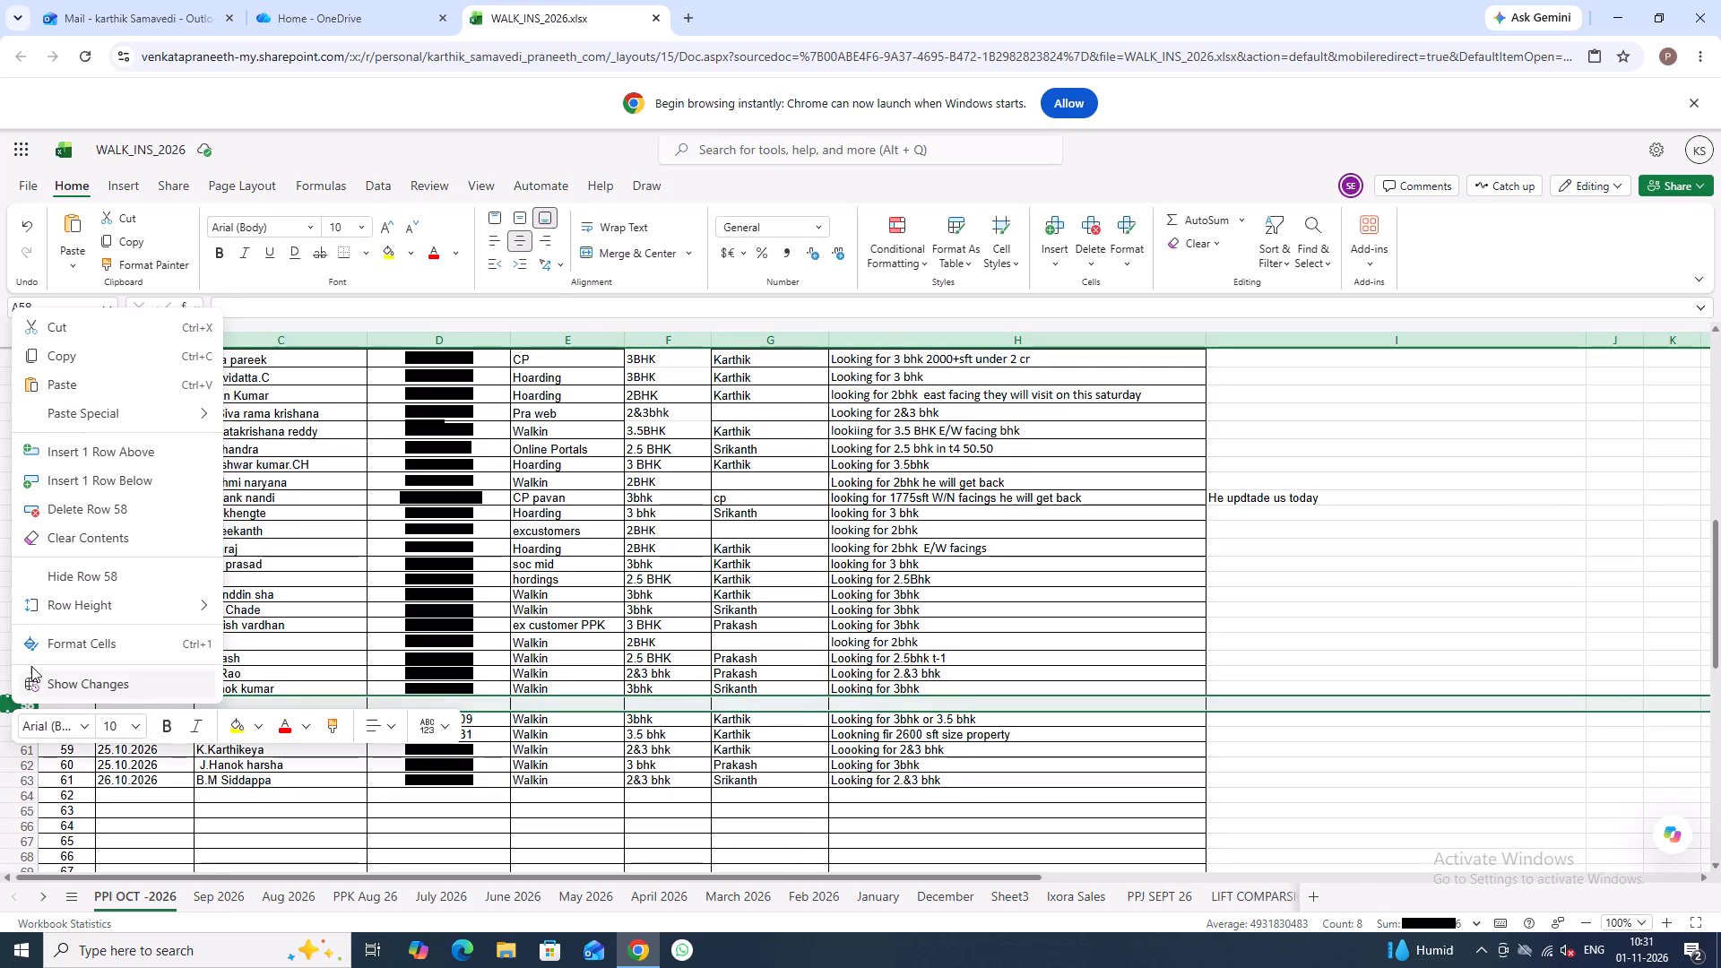
{"action": "left_click", "coordinate": [97, 450]}
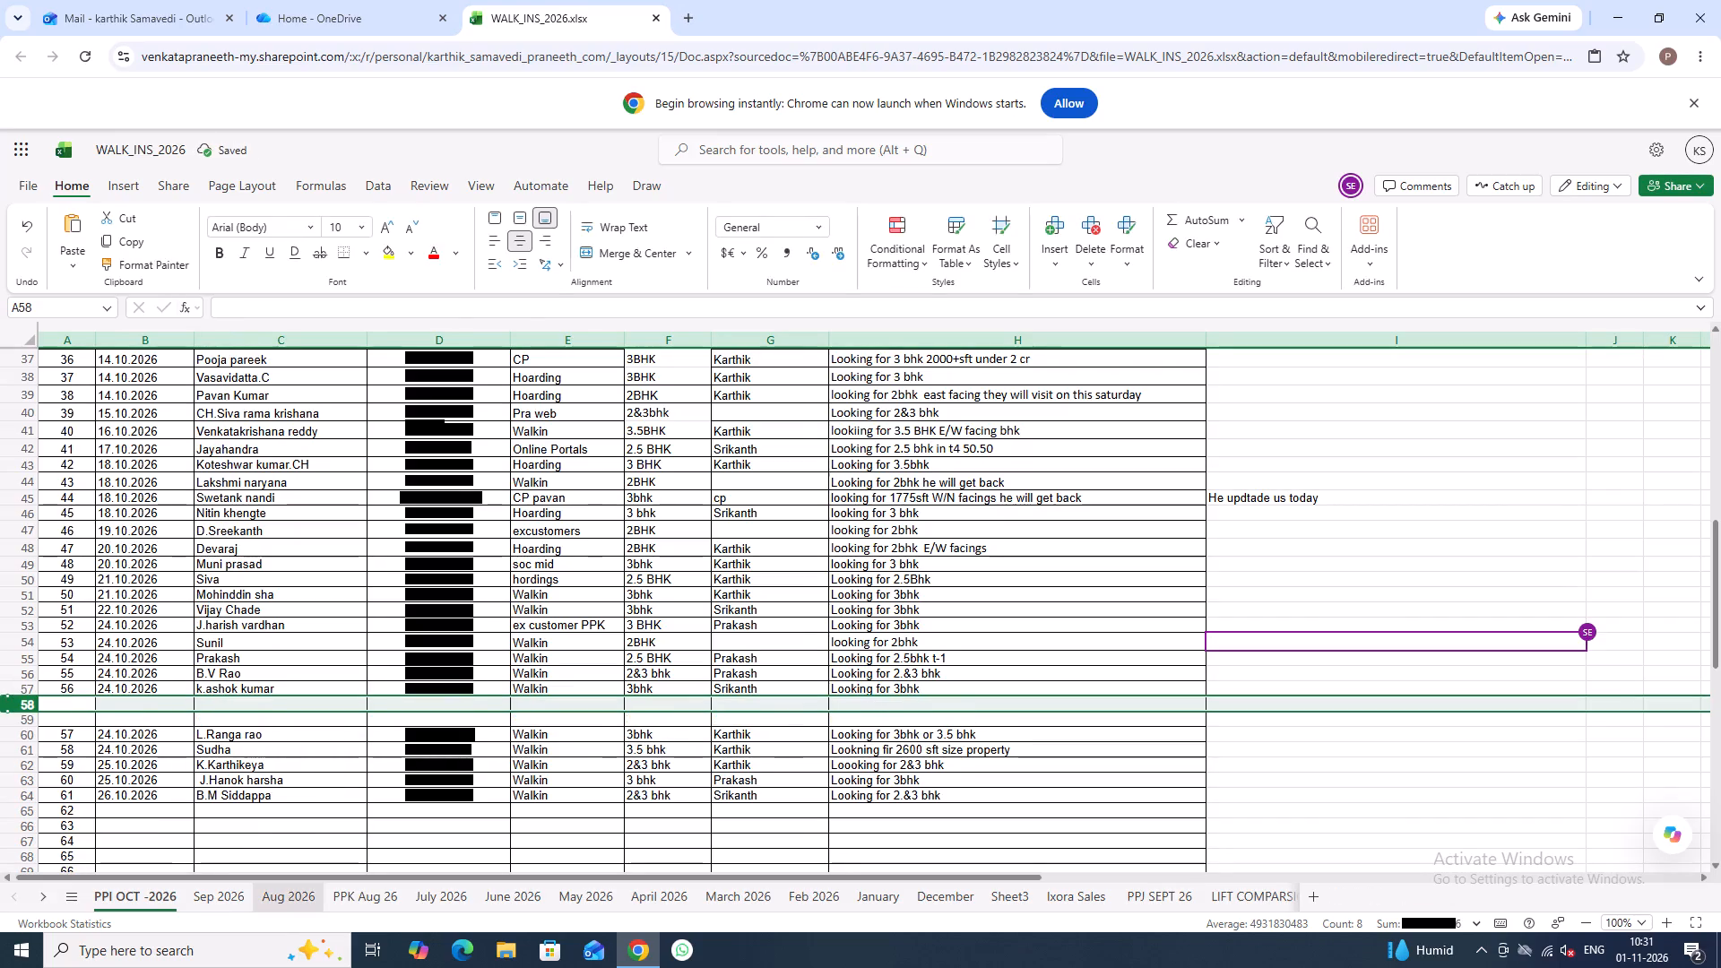
Enter the new walk-in customer's name in cell A58 of the first blank row.
{"action": "left_click", "coordinate": [104, 696]}
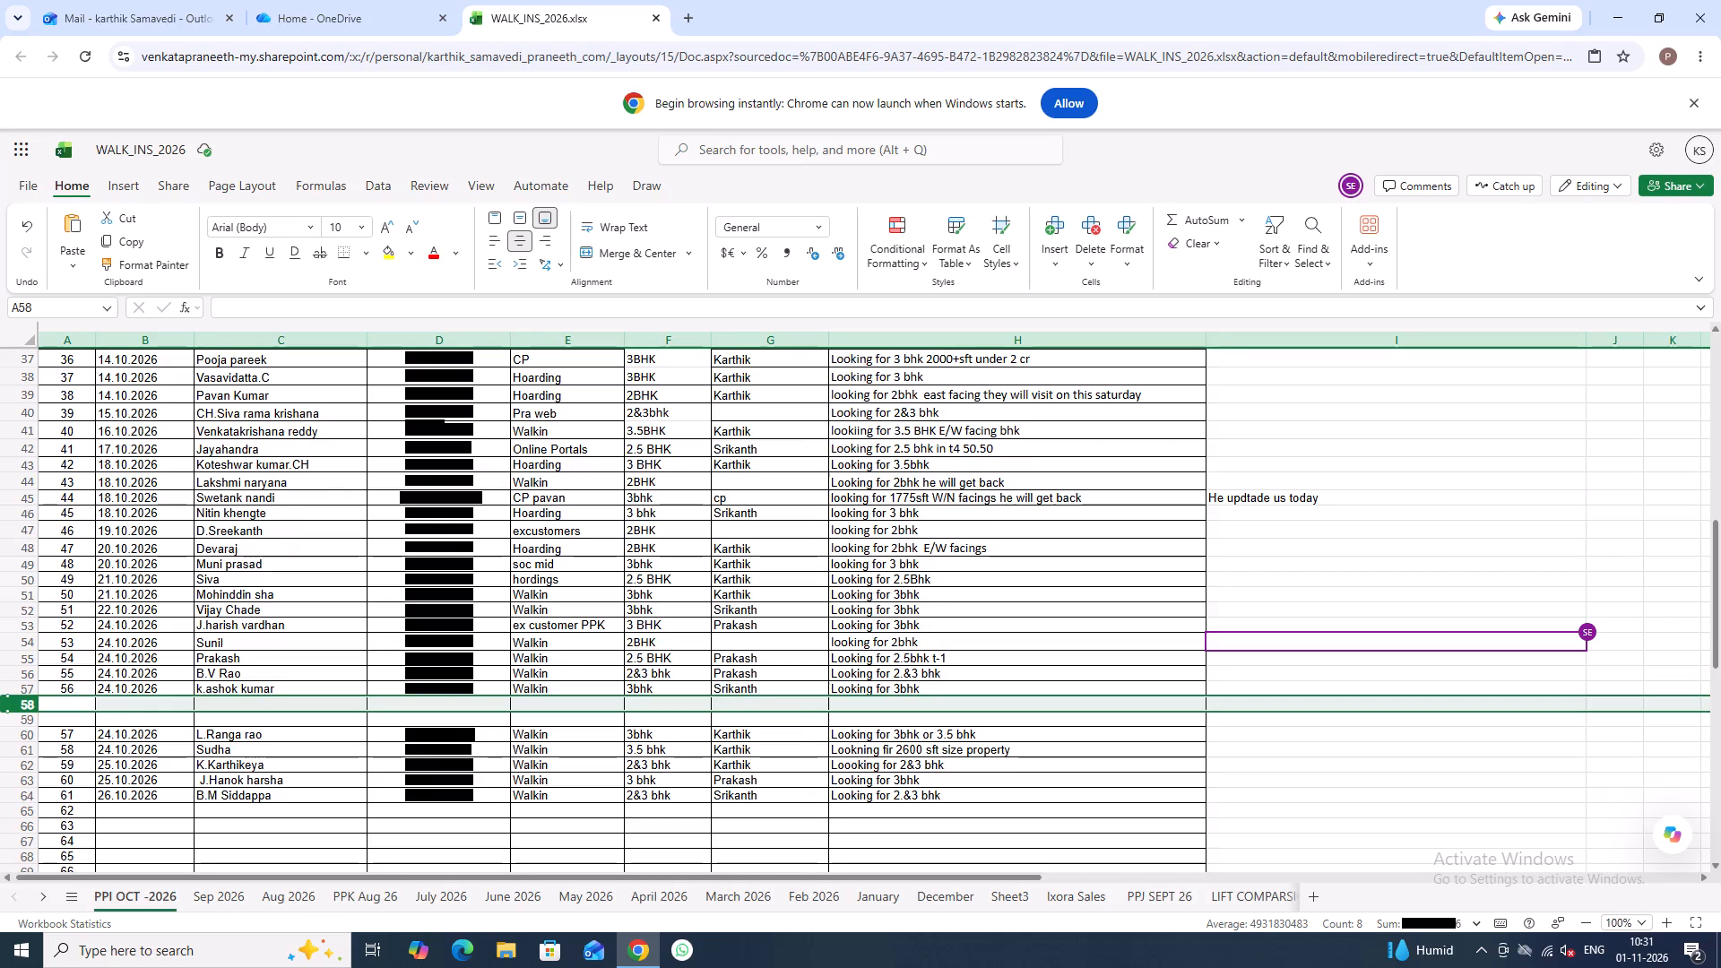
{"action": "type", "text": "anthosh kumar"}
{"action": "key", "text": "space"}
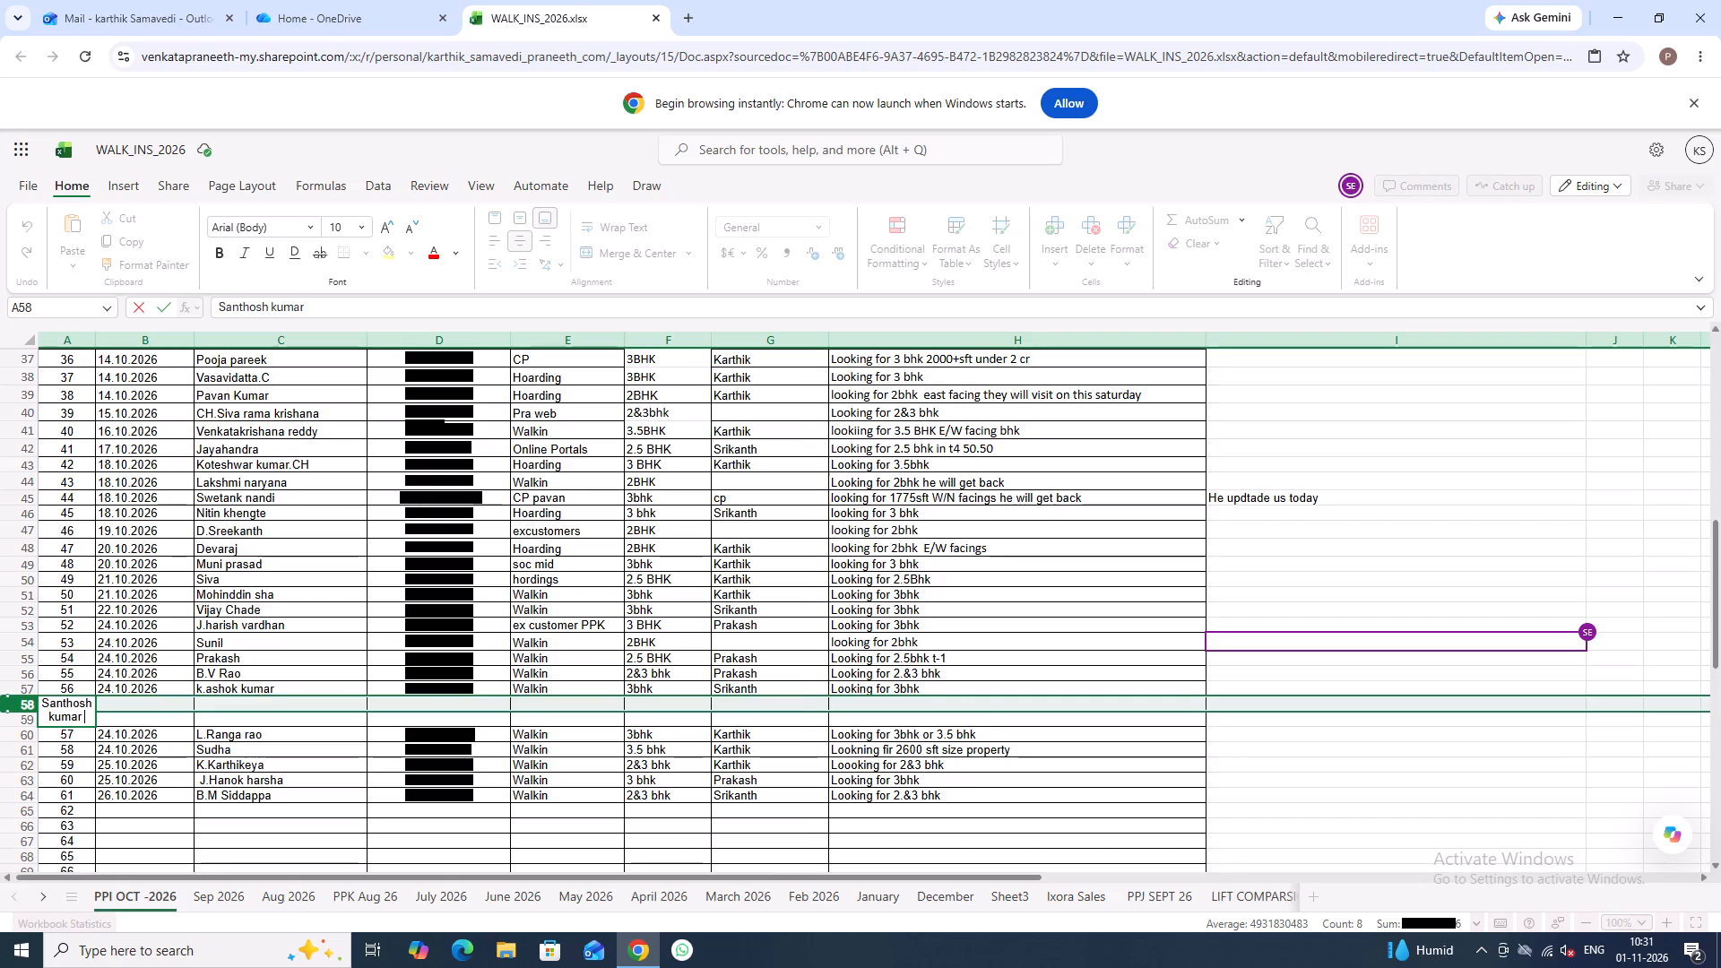
{"action": "left_click", "coordinate": [310, 723]}
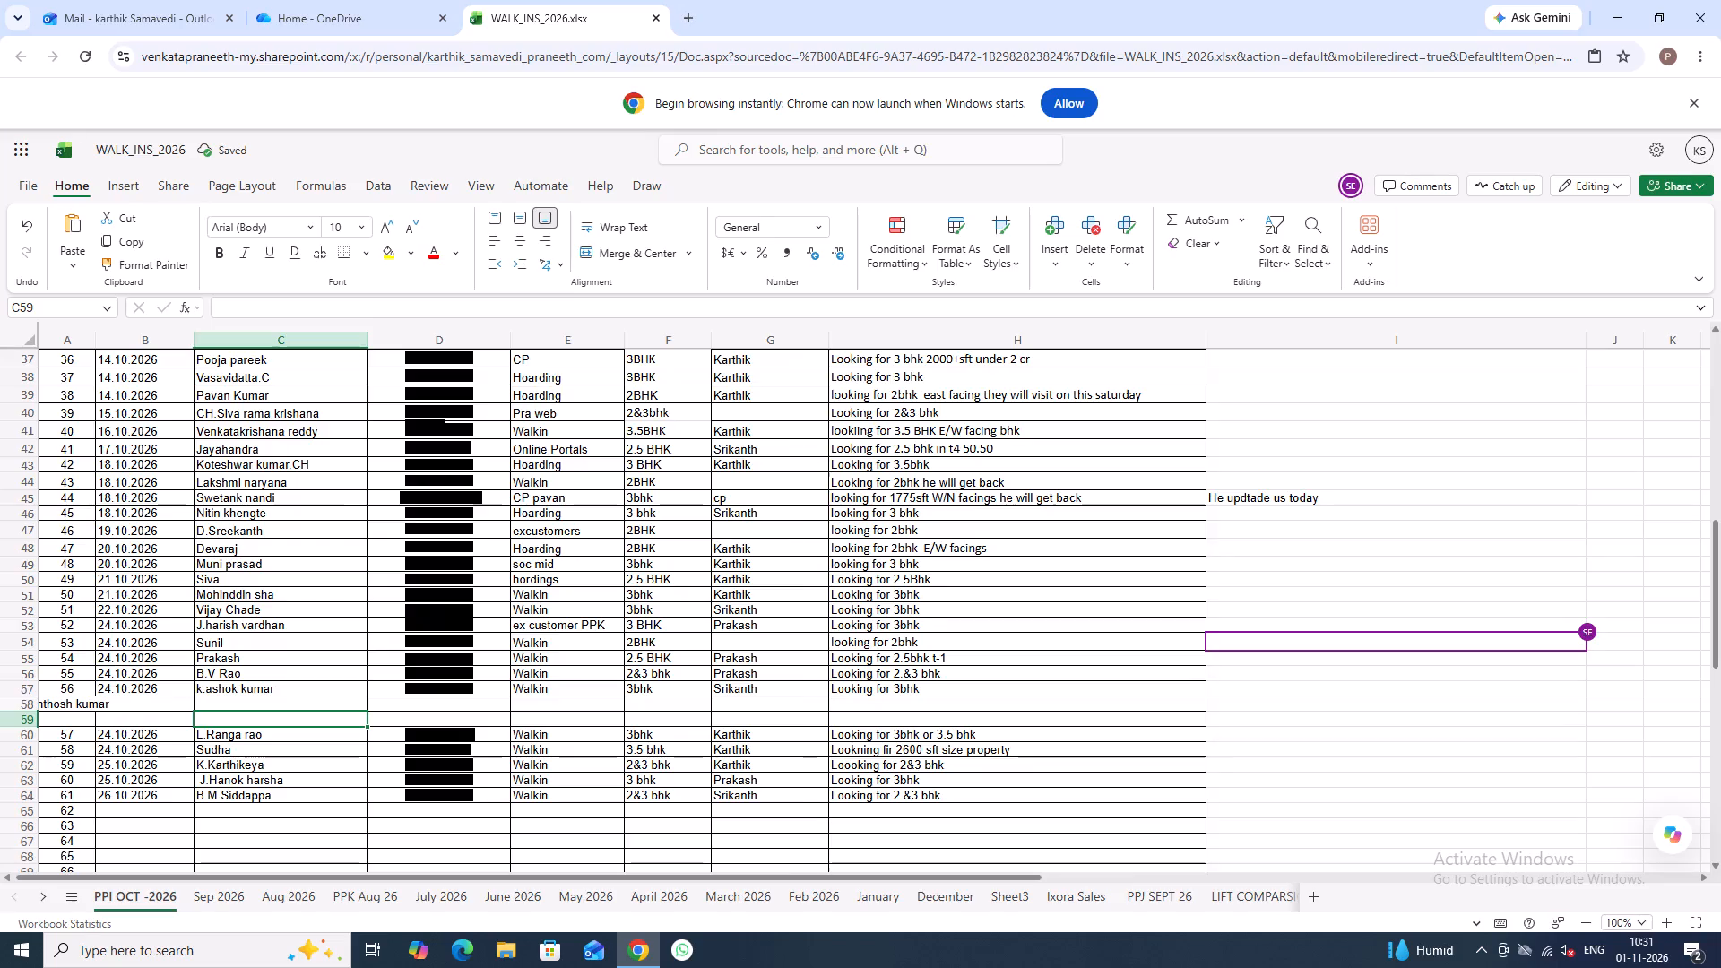
Move the customer's name from A58 to the name column at C58, leaving A58 and B58 empty.
{"action": "left_click", "coordinate": [104, 705]}
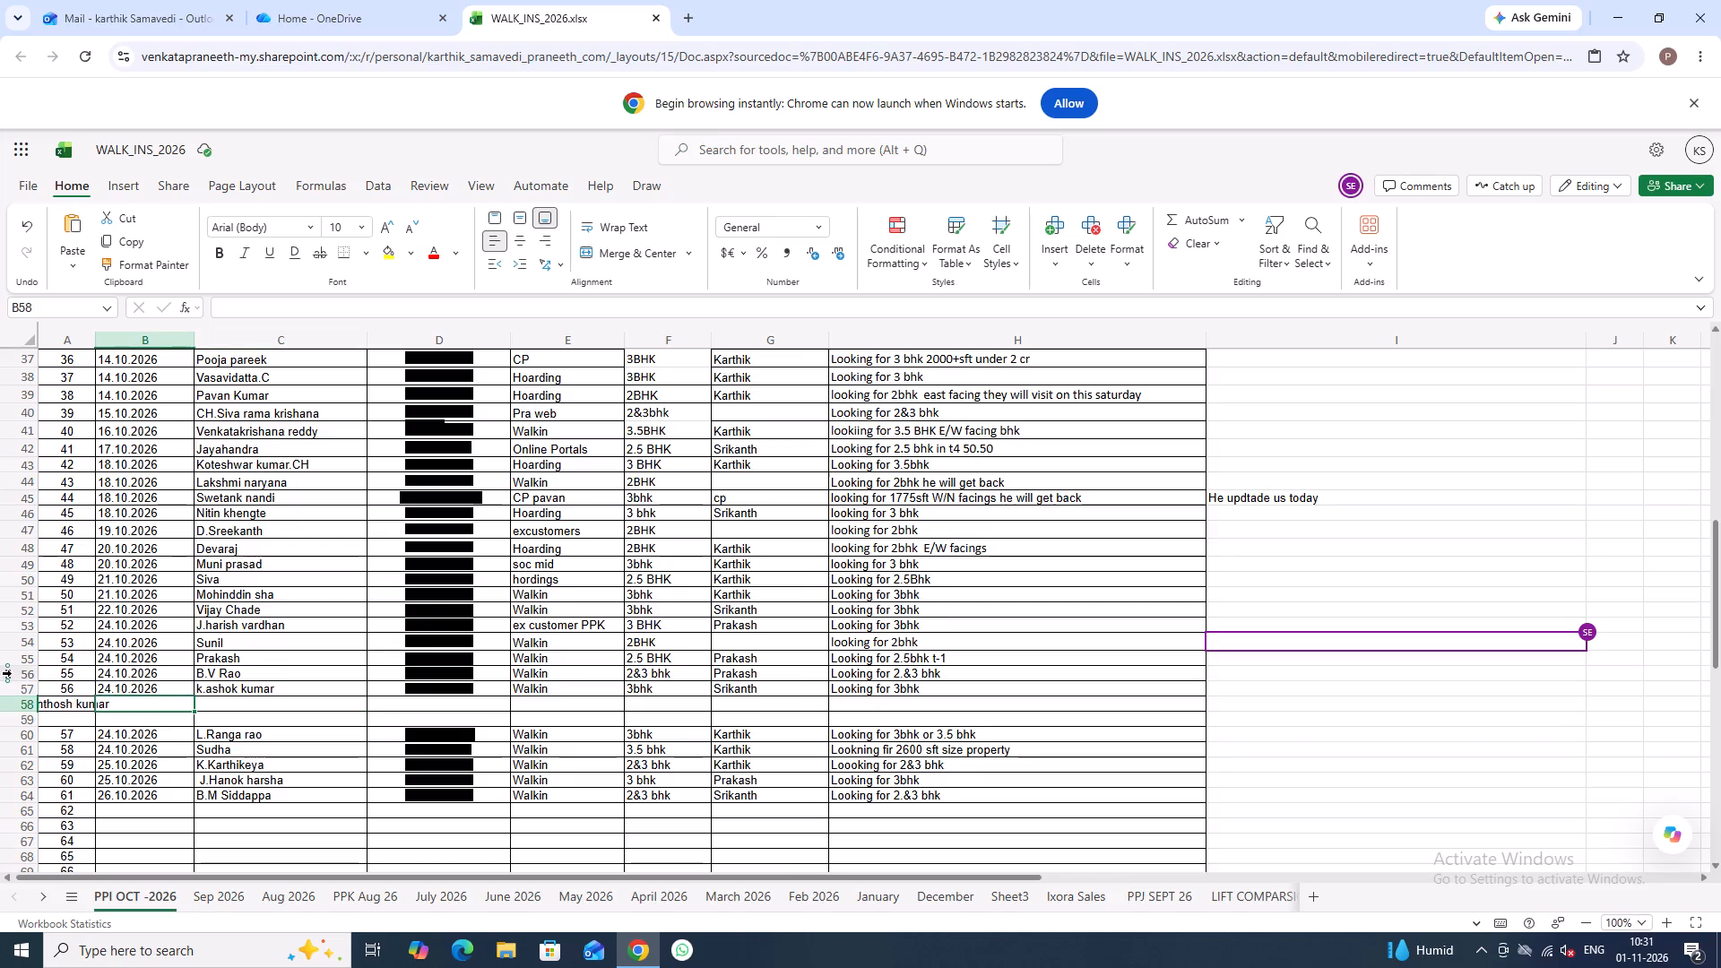
{"action": "left_click", "coordinate": [65, 705]}
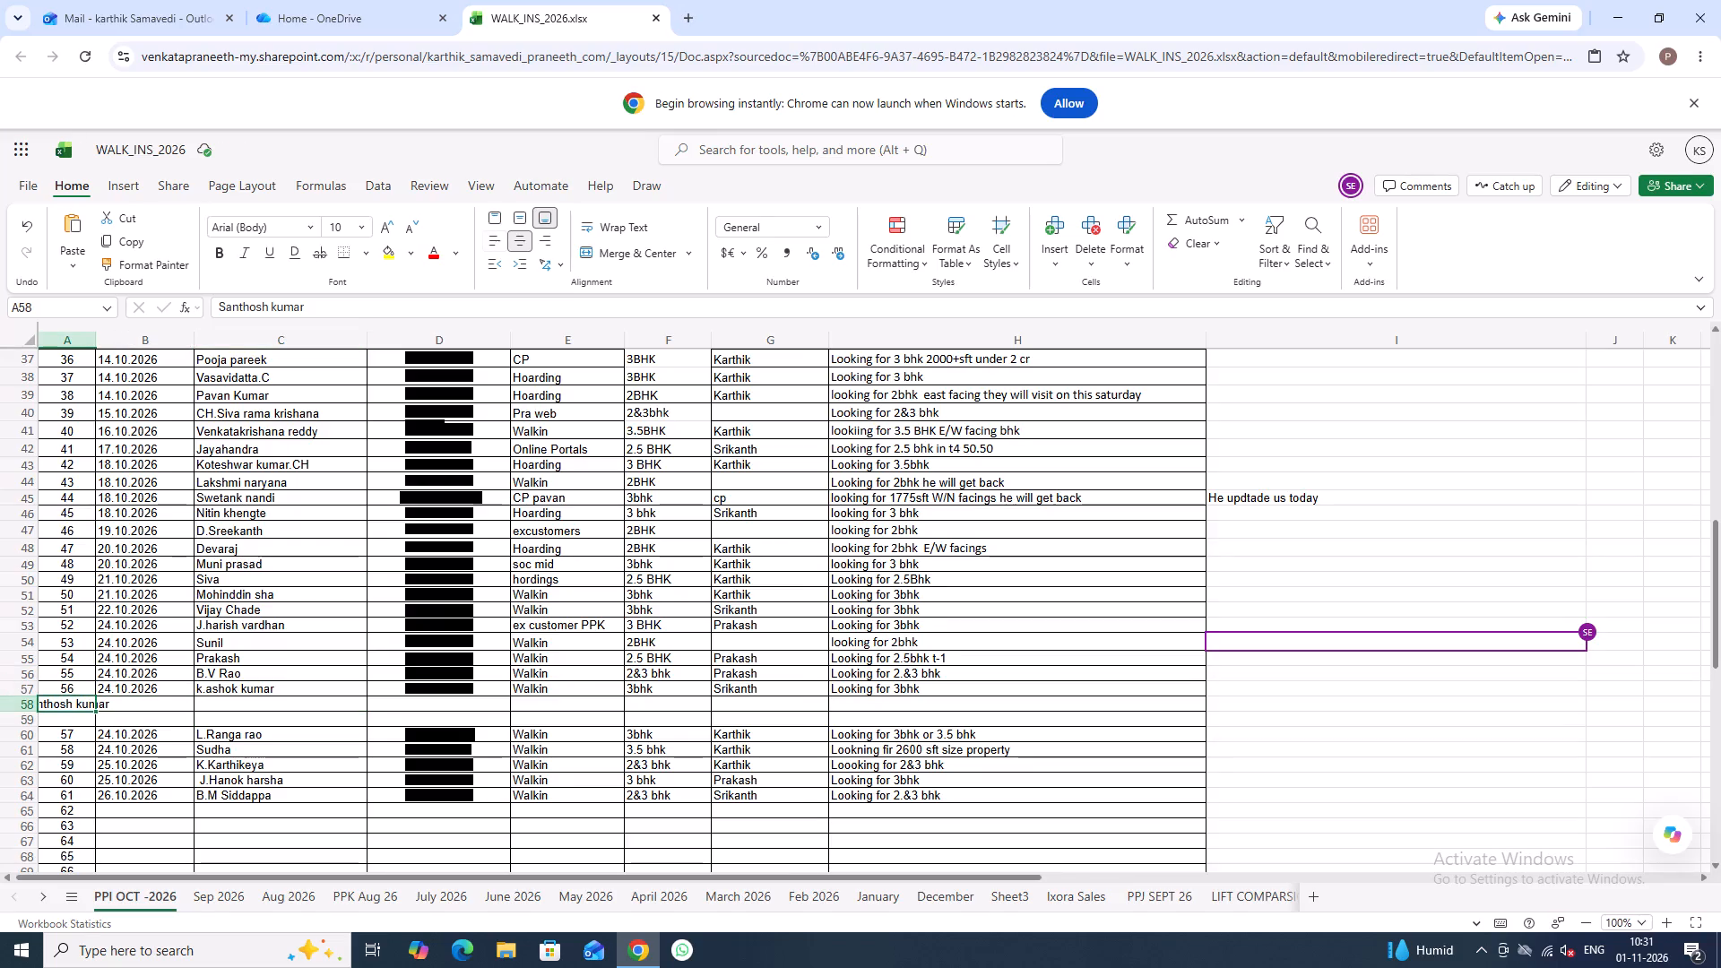
{"action": "key", "text": "ctrl+c"}
{"action": "left_click", "coordinate": [316, 708]}
{"action": "left_click", "coordinate": [316, 708]}
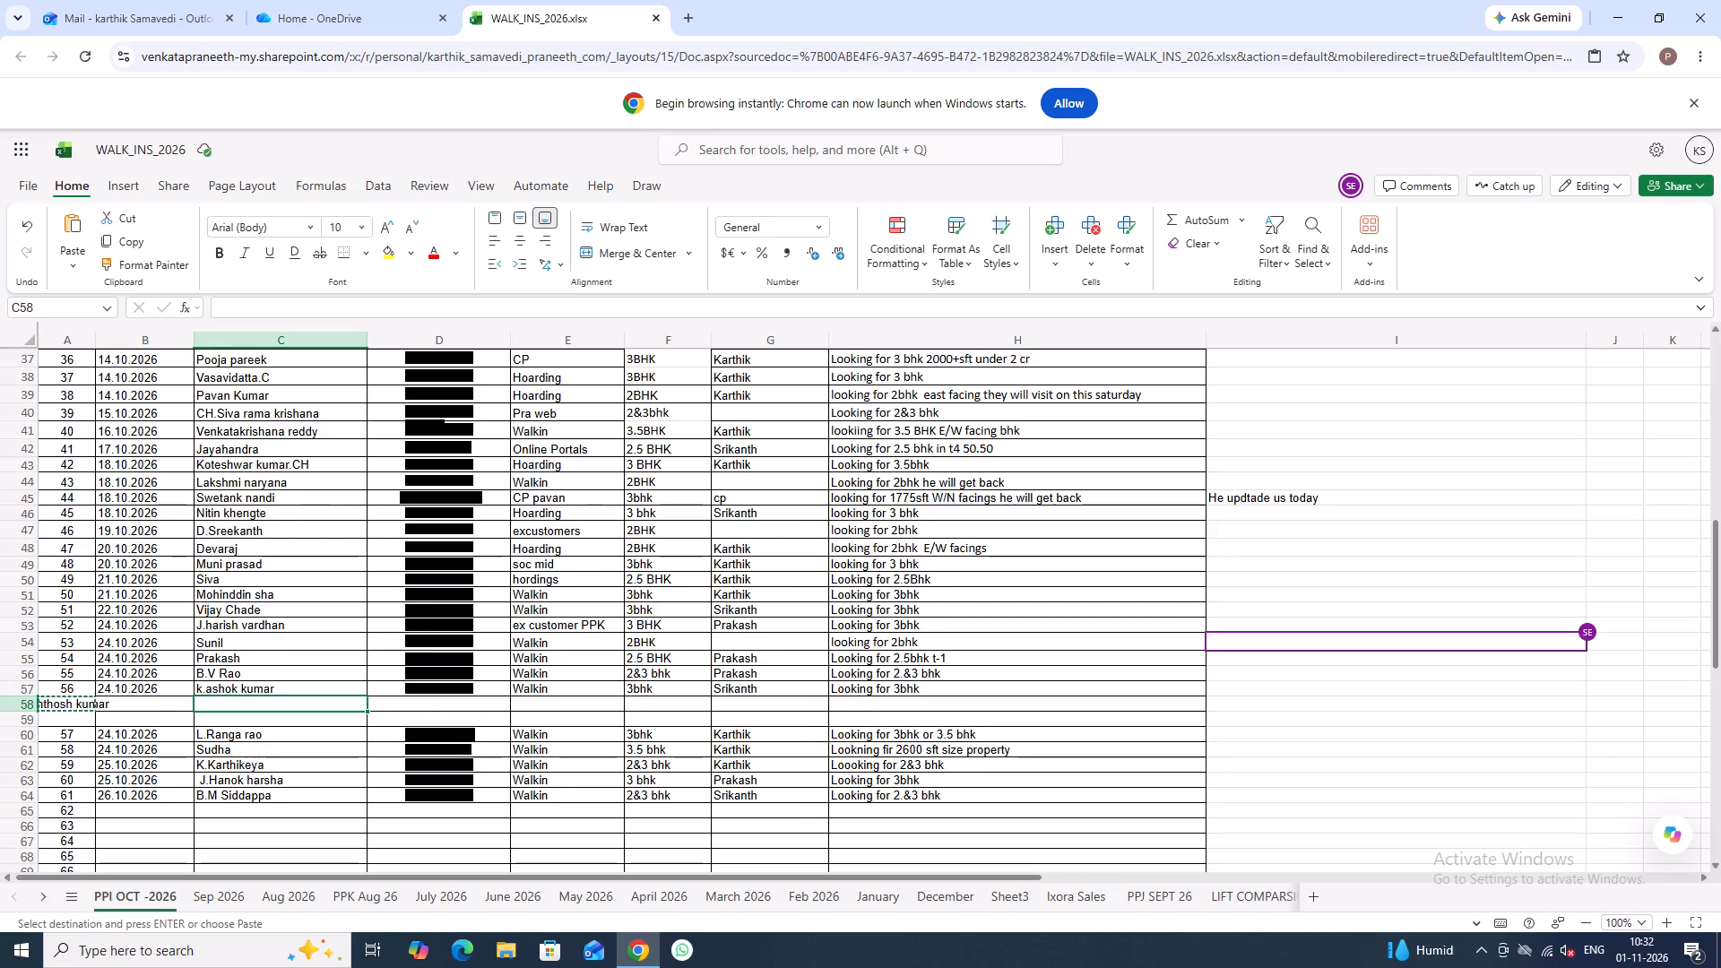
{"action": "key", "text": "ctrl+v"}
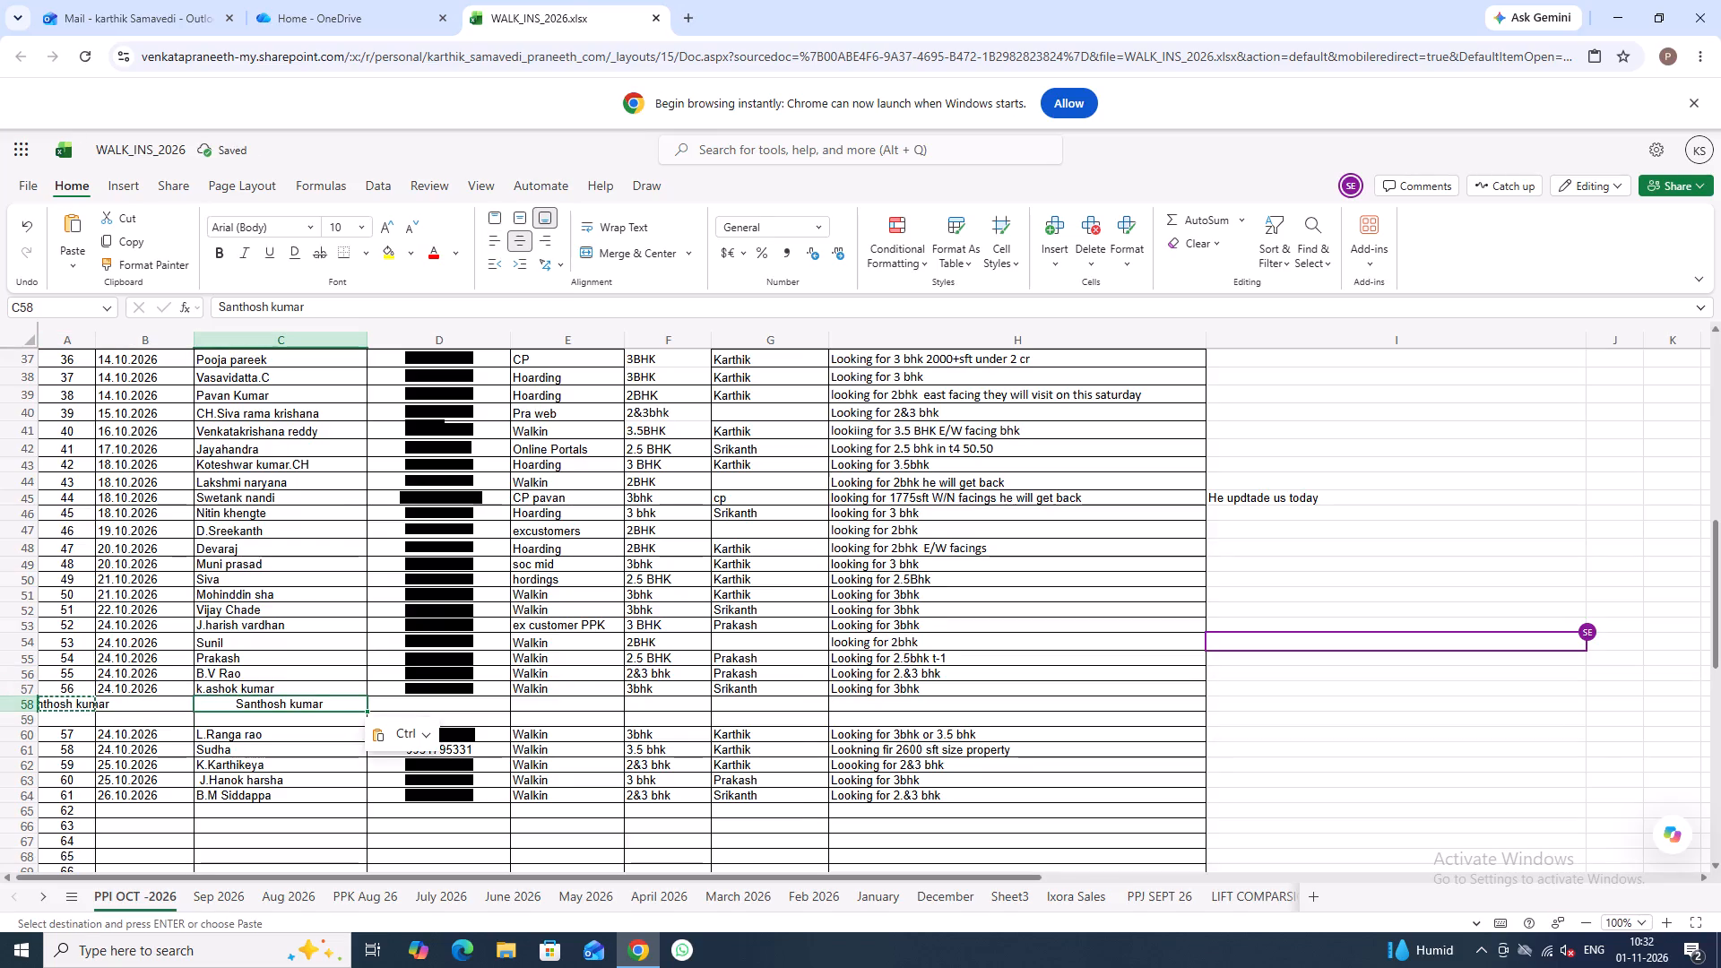
{"action": "left_click", "coordinate": [61, 704]}
{"action": "key", "text": "BackSpace"}
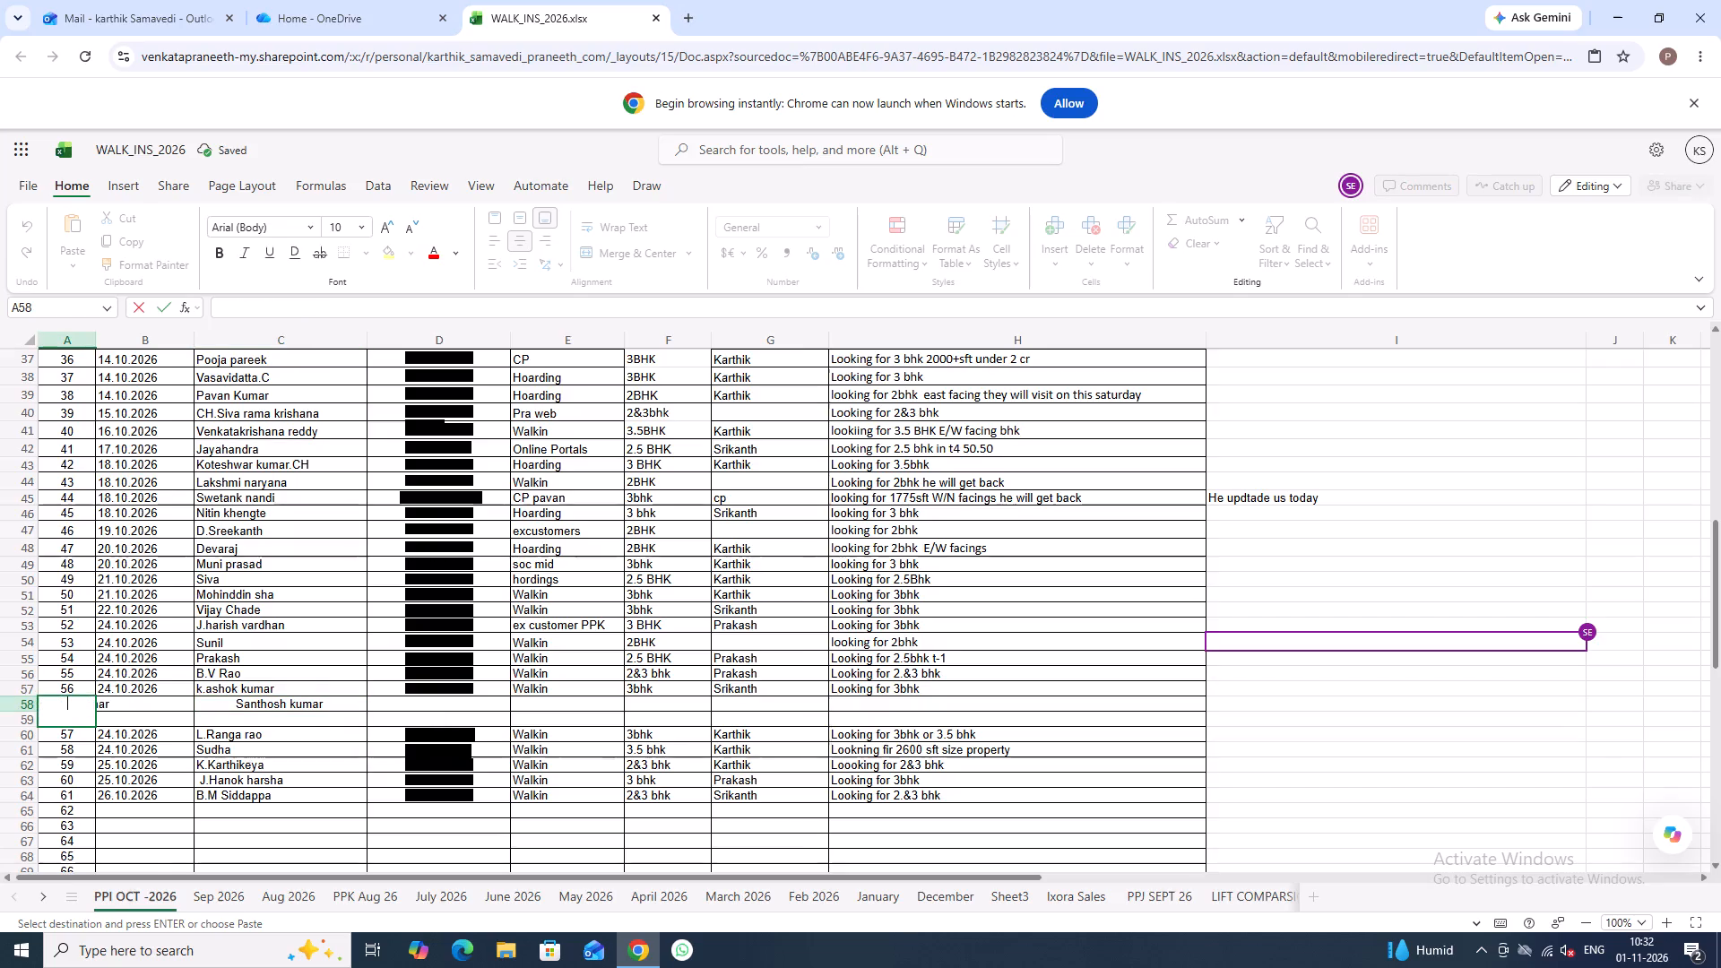
{"action": "left_click", "coordinate": [108, 709]}
{"action": "key", "text": "BackSpace"}
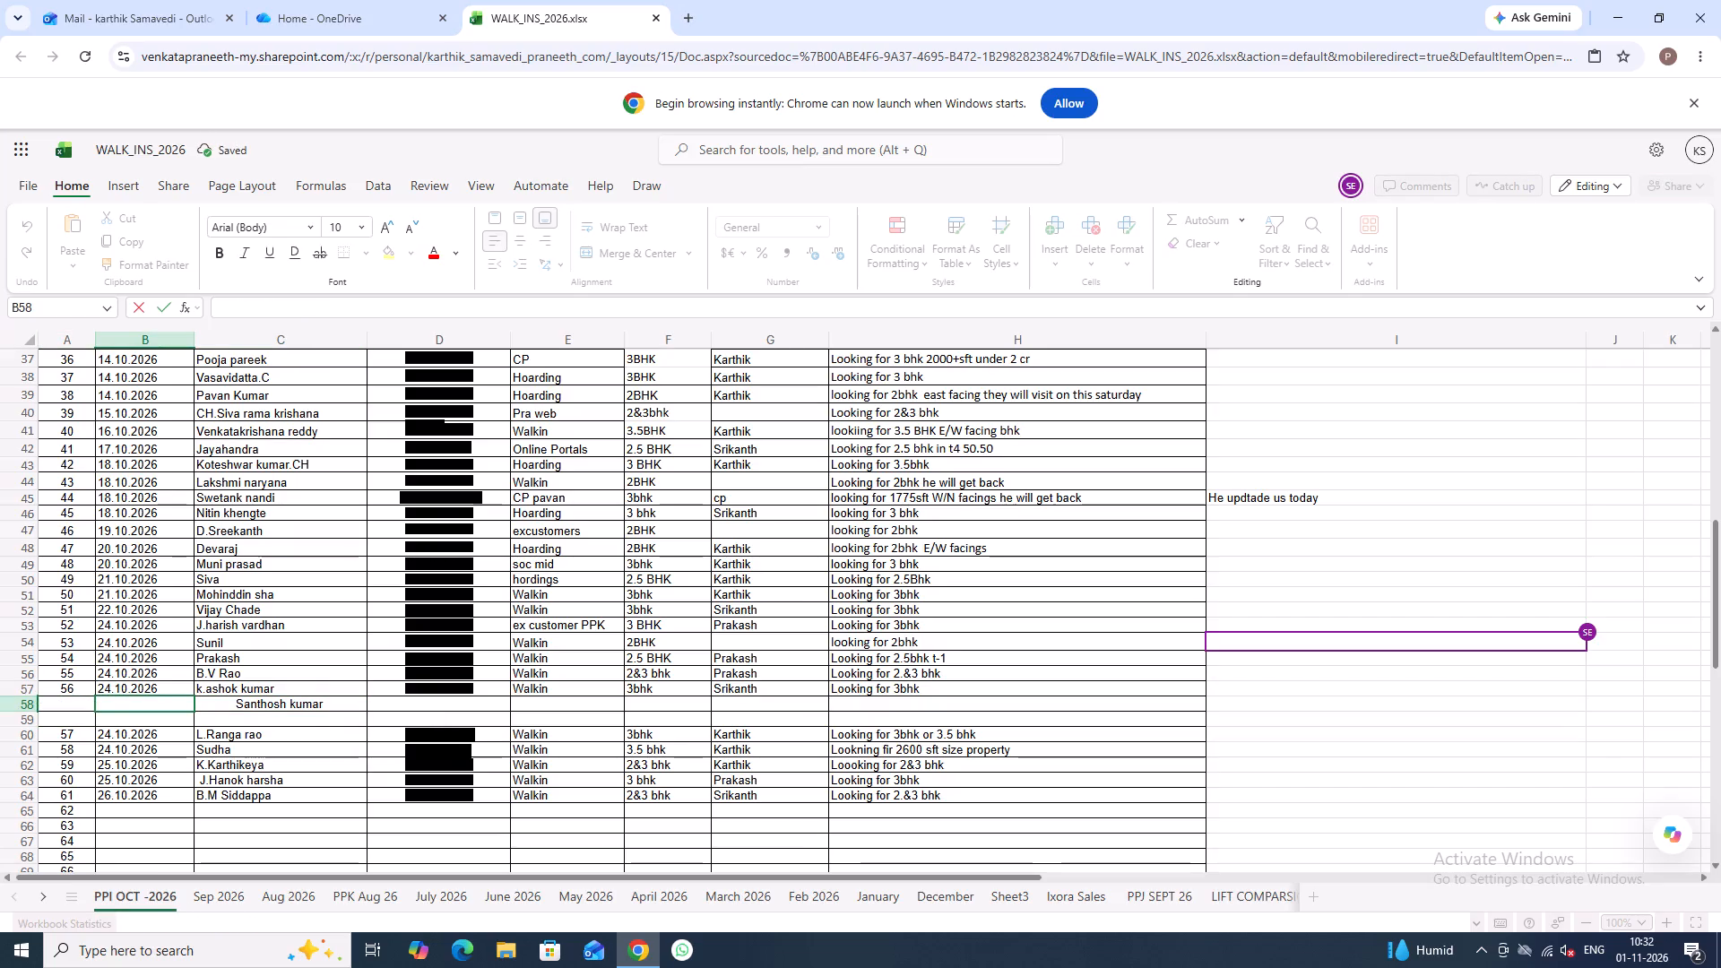
Copy the date 24.10.2026 from B57 into B58 for the new walk-in entry.
{"action": "left_click", "coordinate": [121, 693]}
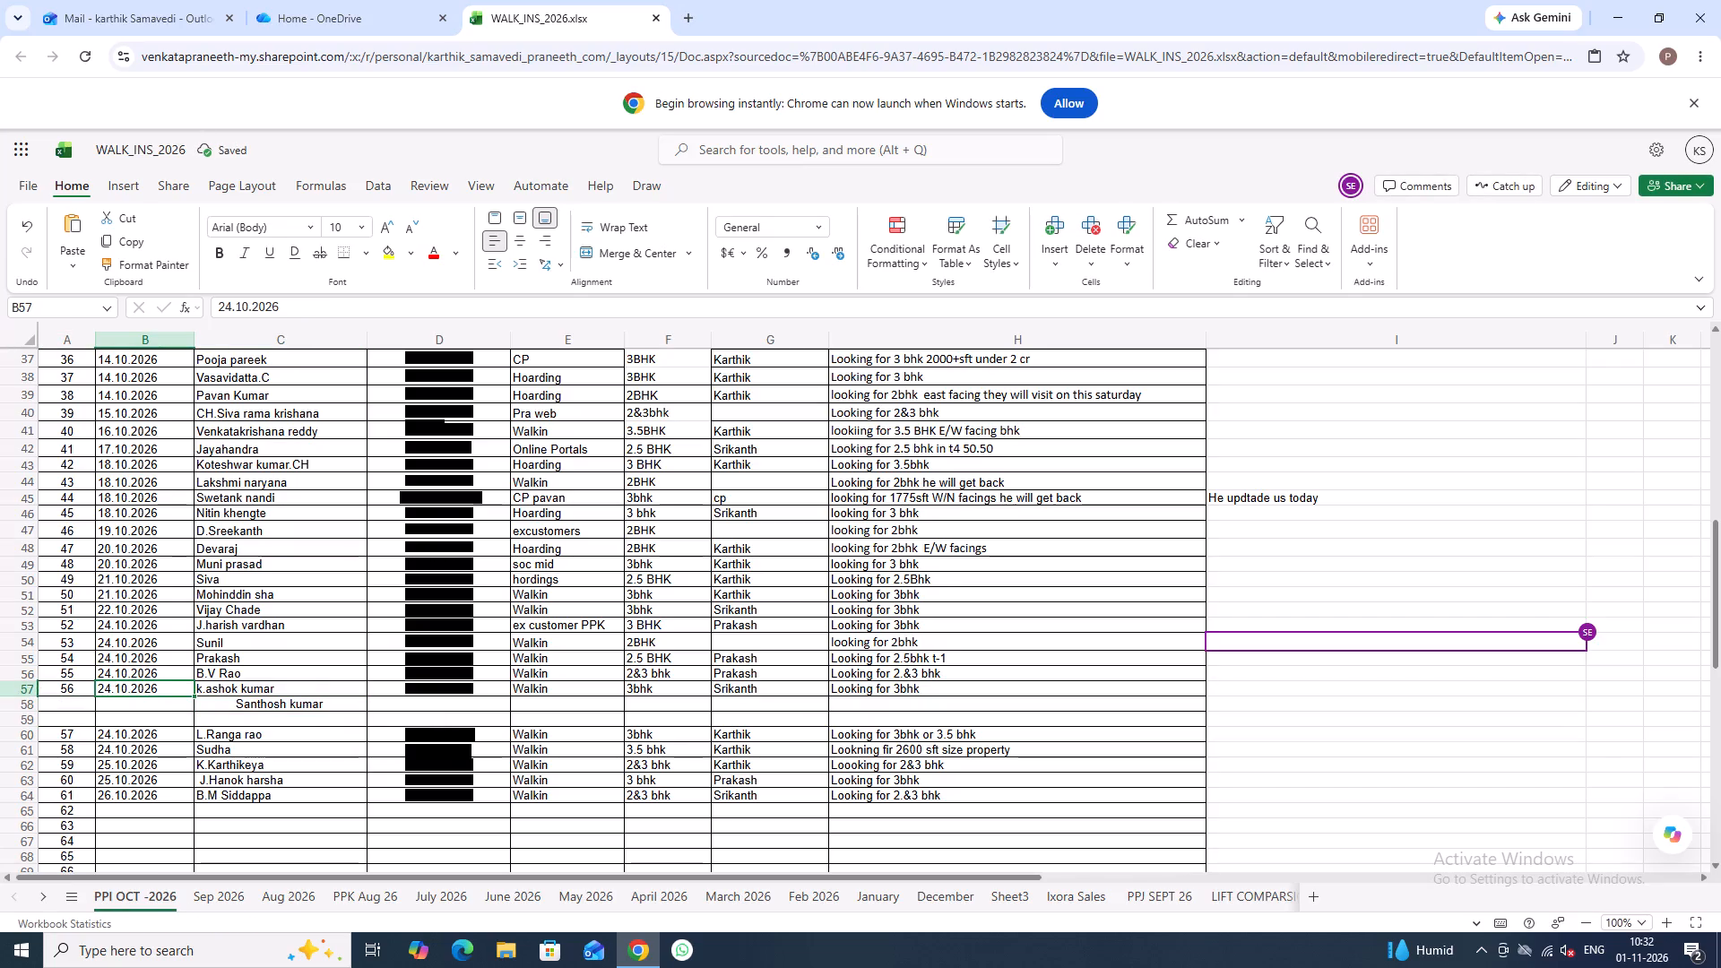
{"action": "key", "text": "ctrl+c"}
{"action": "key", "text": "Down"}
{"action": "key", "text": "ctrl+v"}
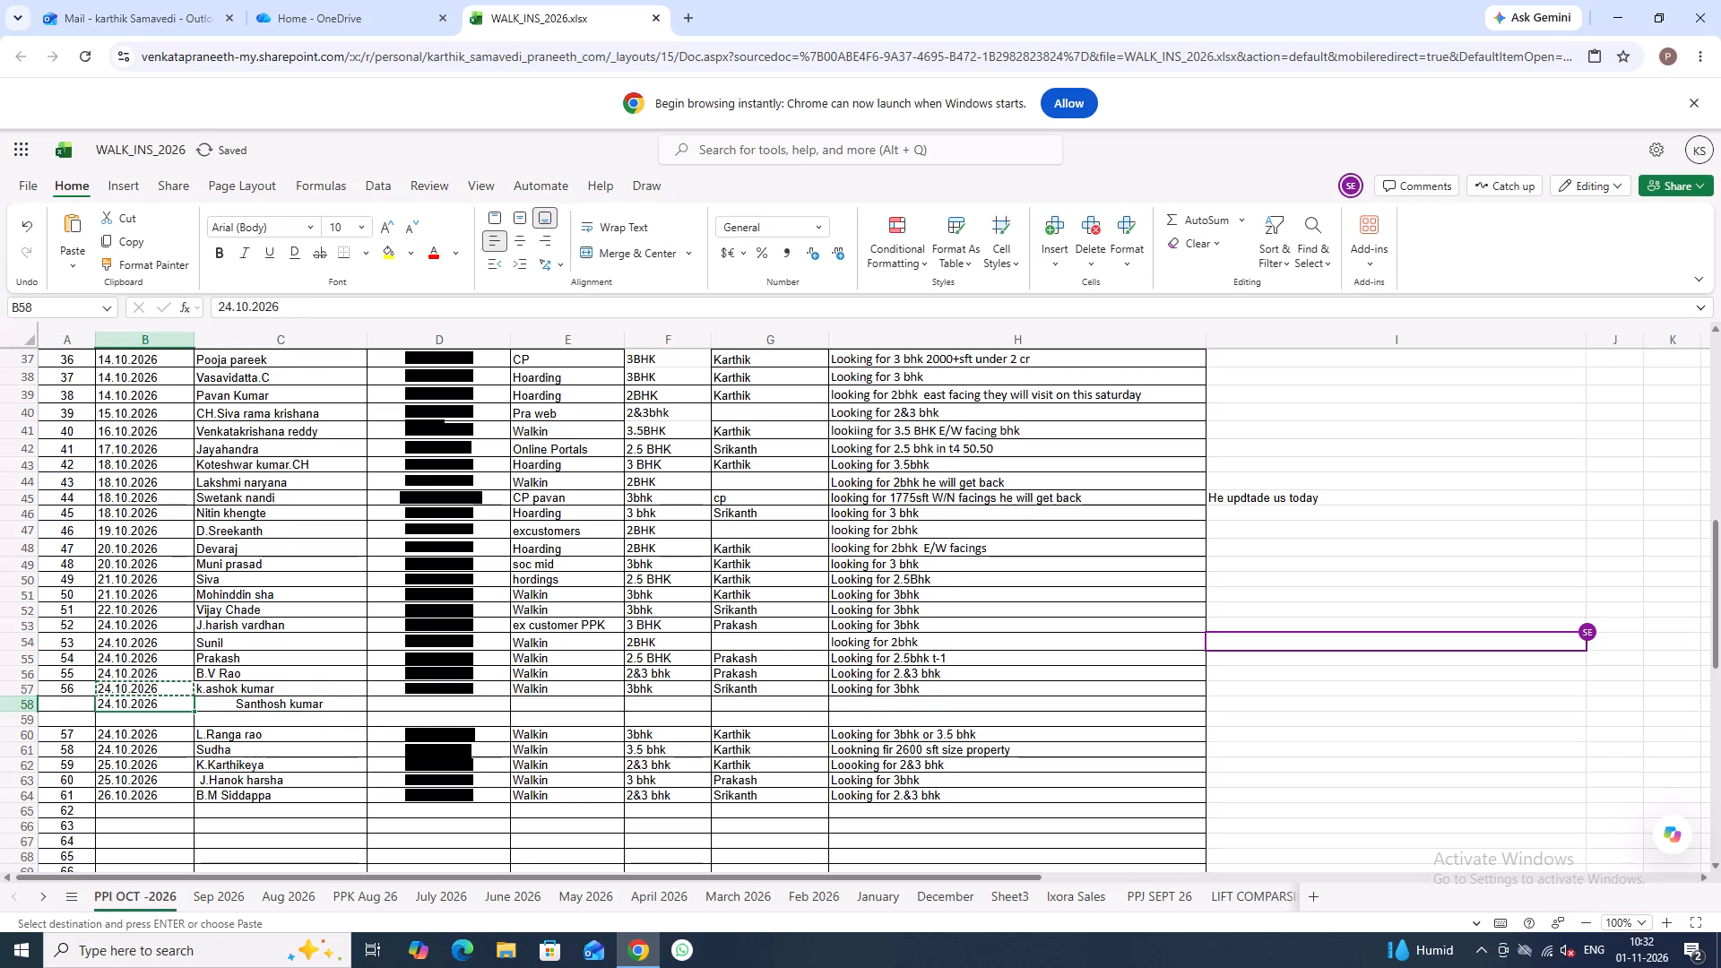
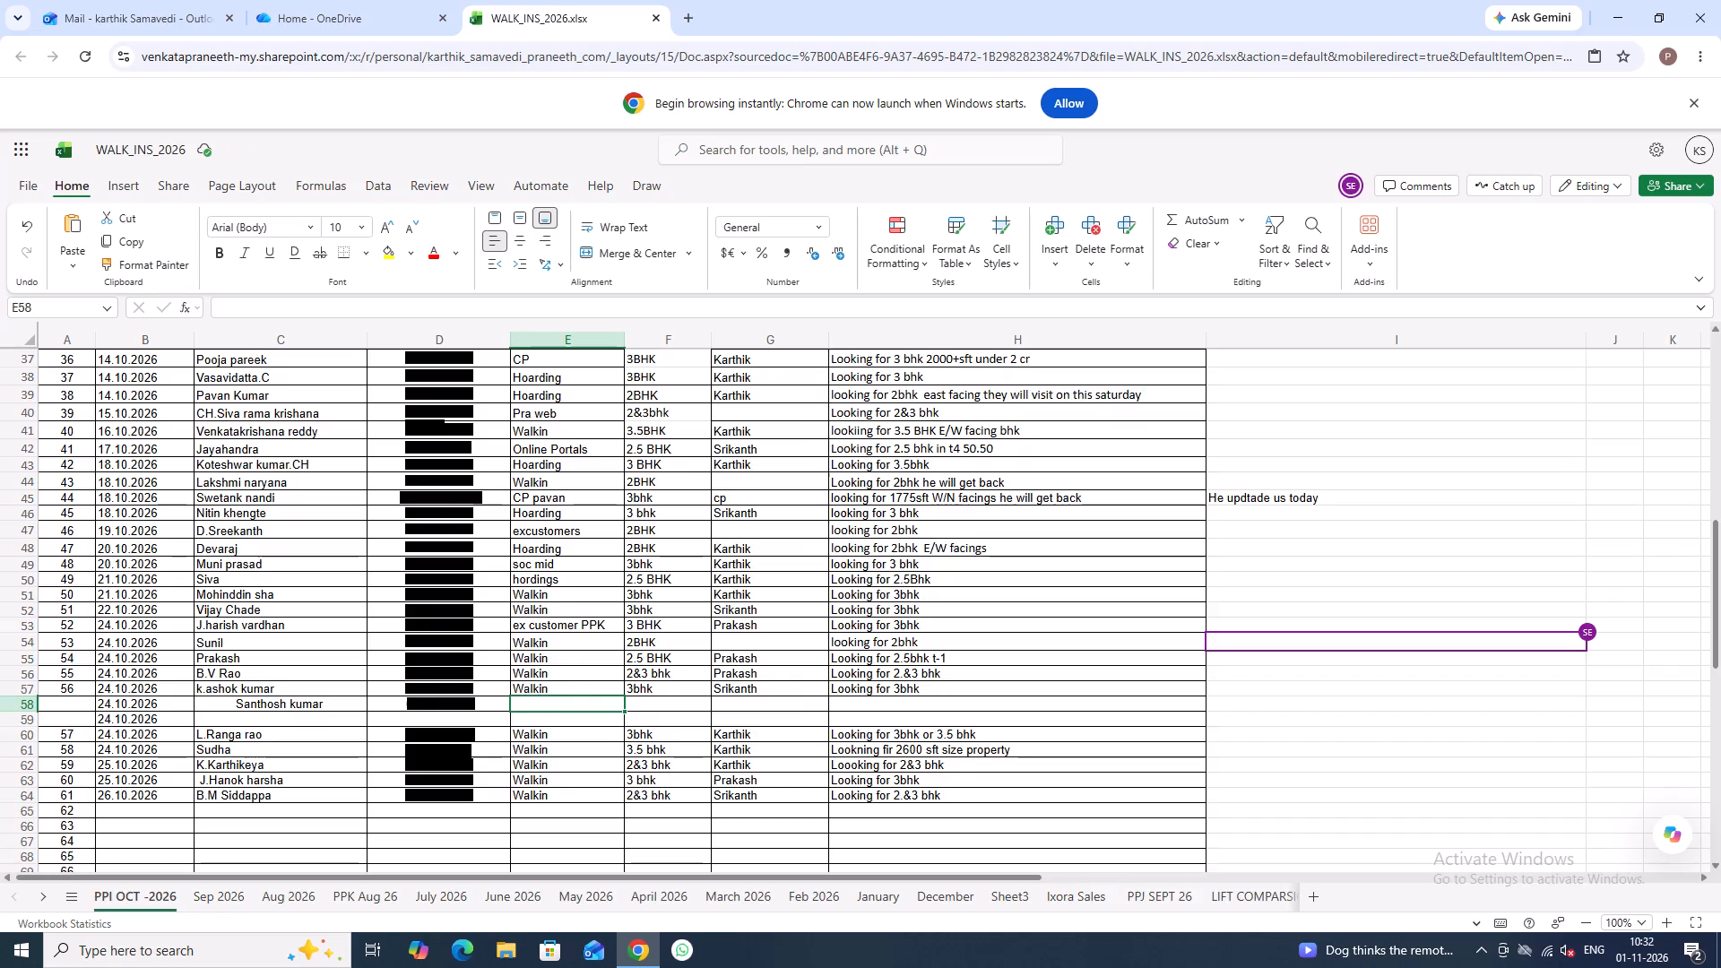
Set the source in E58 to Walkin and copy the 2BHK requirement from F48 into F58.
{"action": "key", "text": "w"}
{"action": "left_click", "coordinate": [651, 705]}
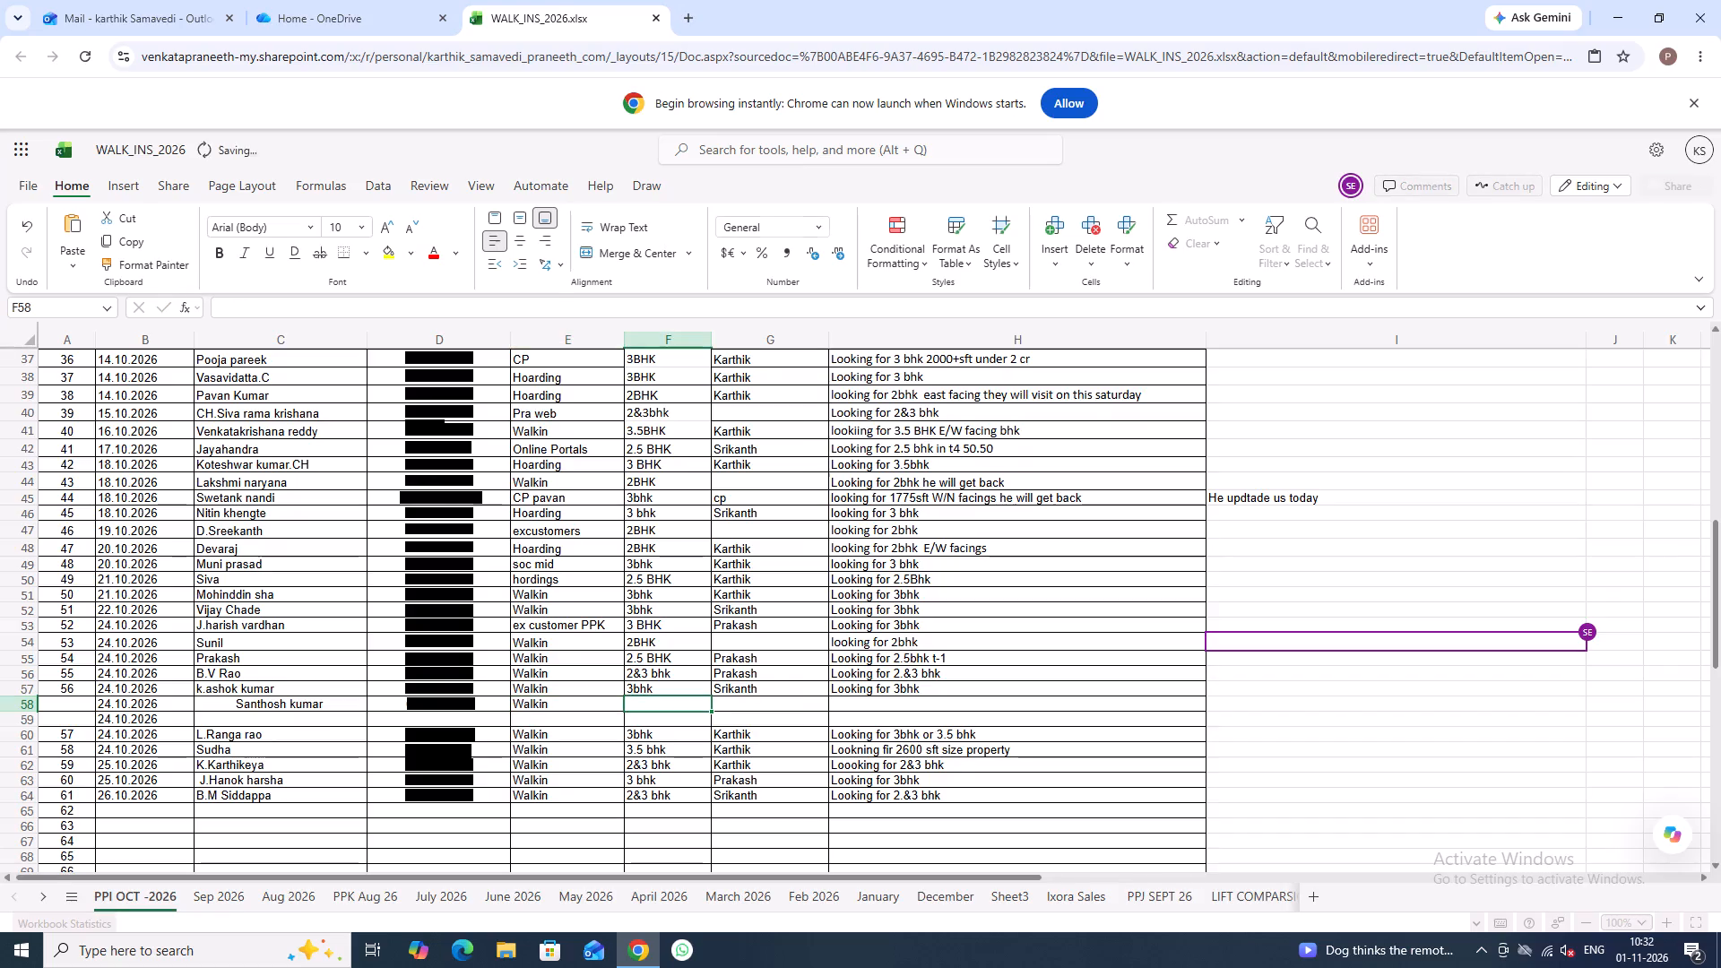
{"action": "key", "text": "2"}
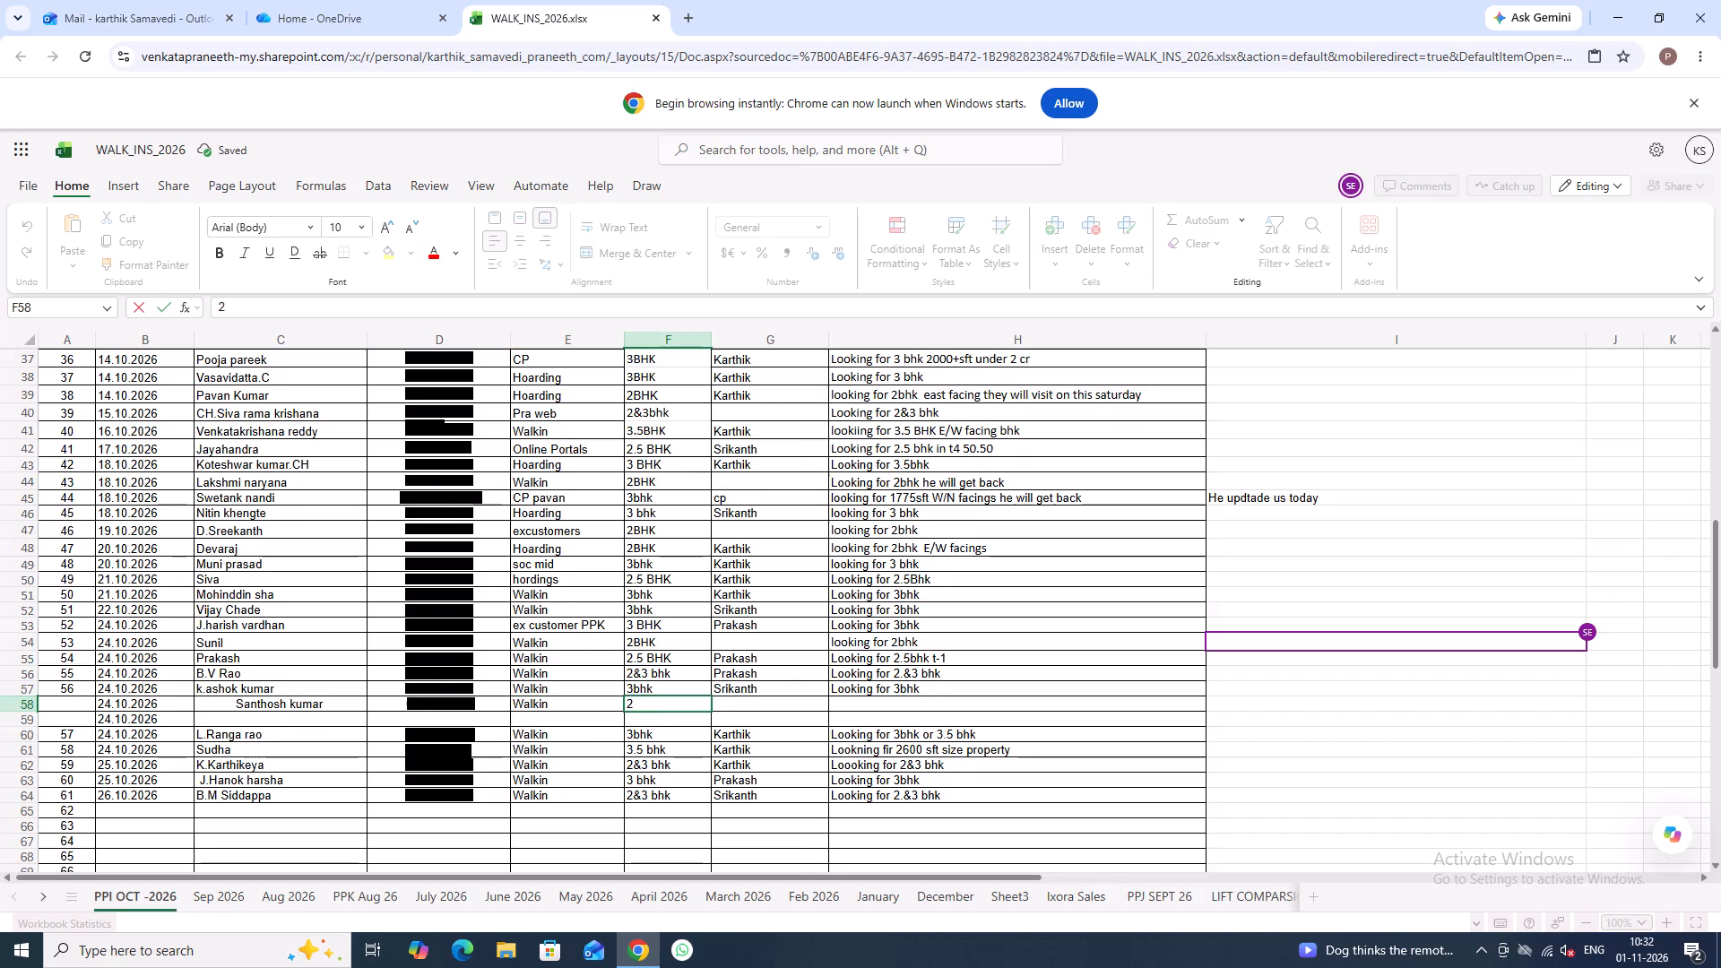
{"action": "left_click", "coordinate": [647, 553]}
{"action": "key", "text": "ctrl+c"}
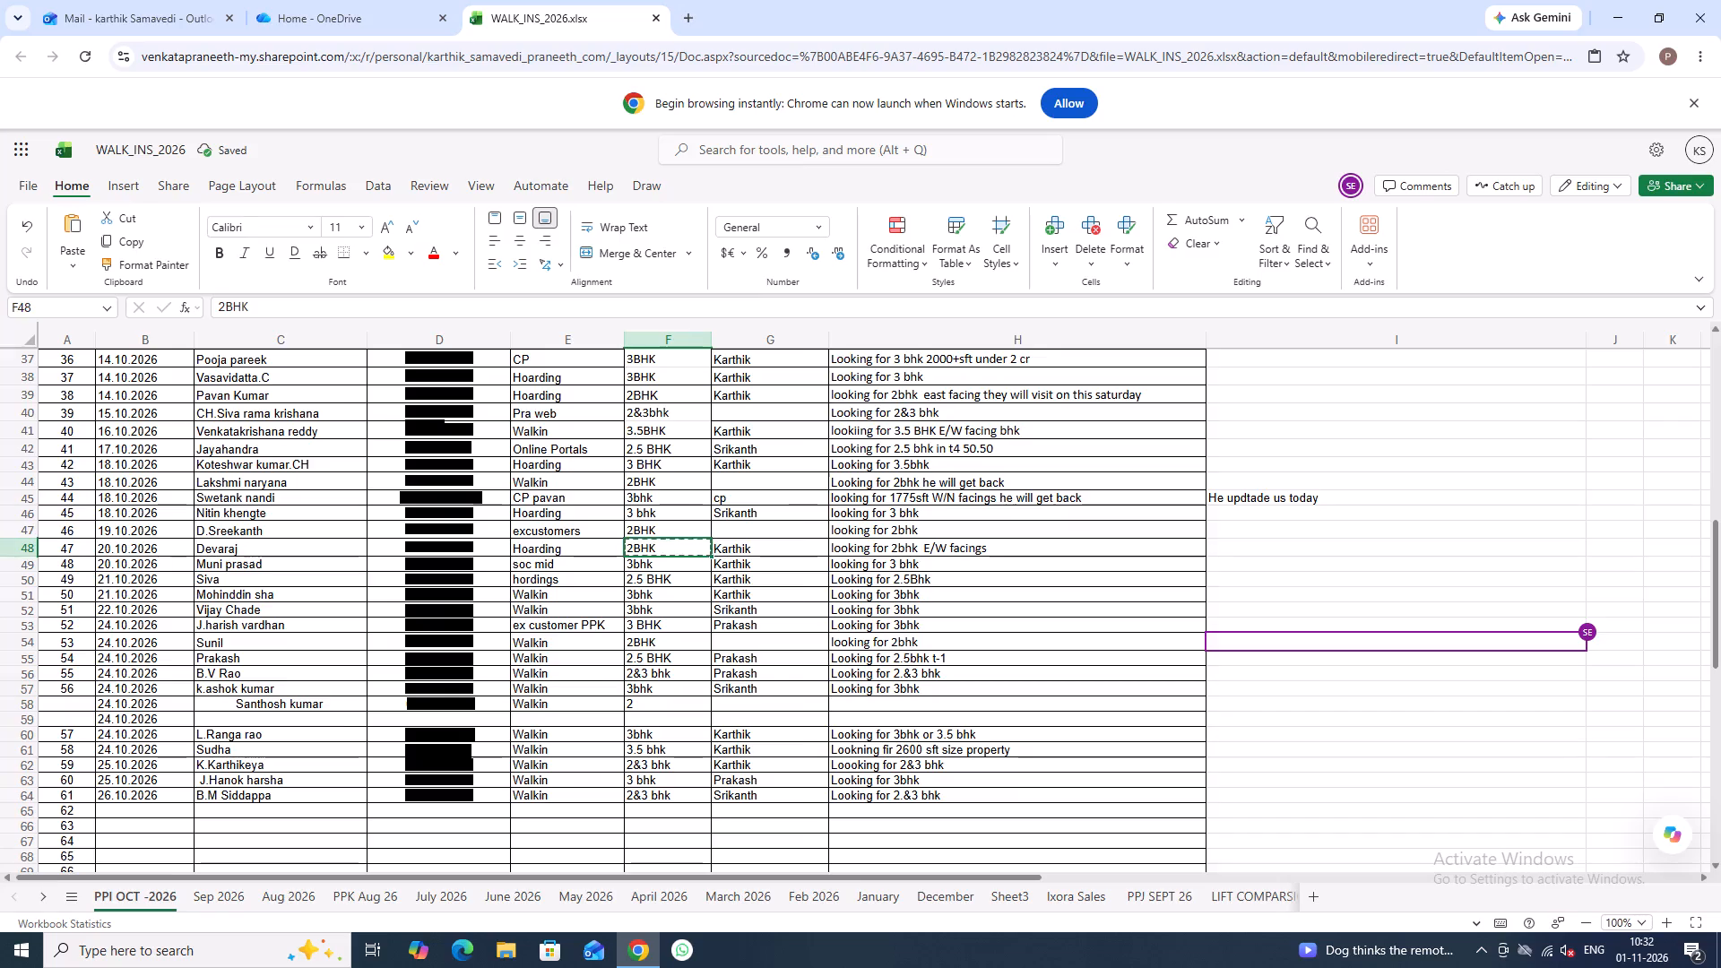
{"action": "left_click", "coordinate": [659, 704]}
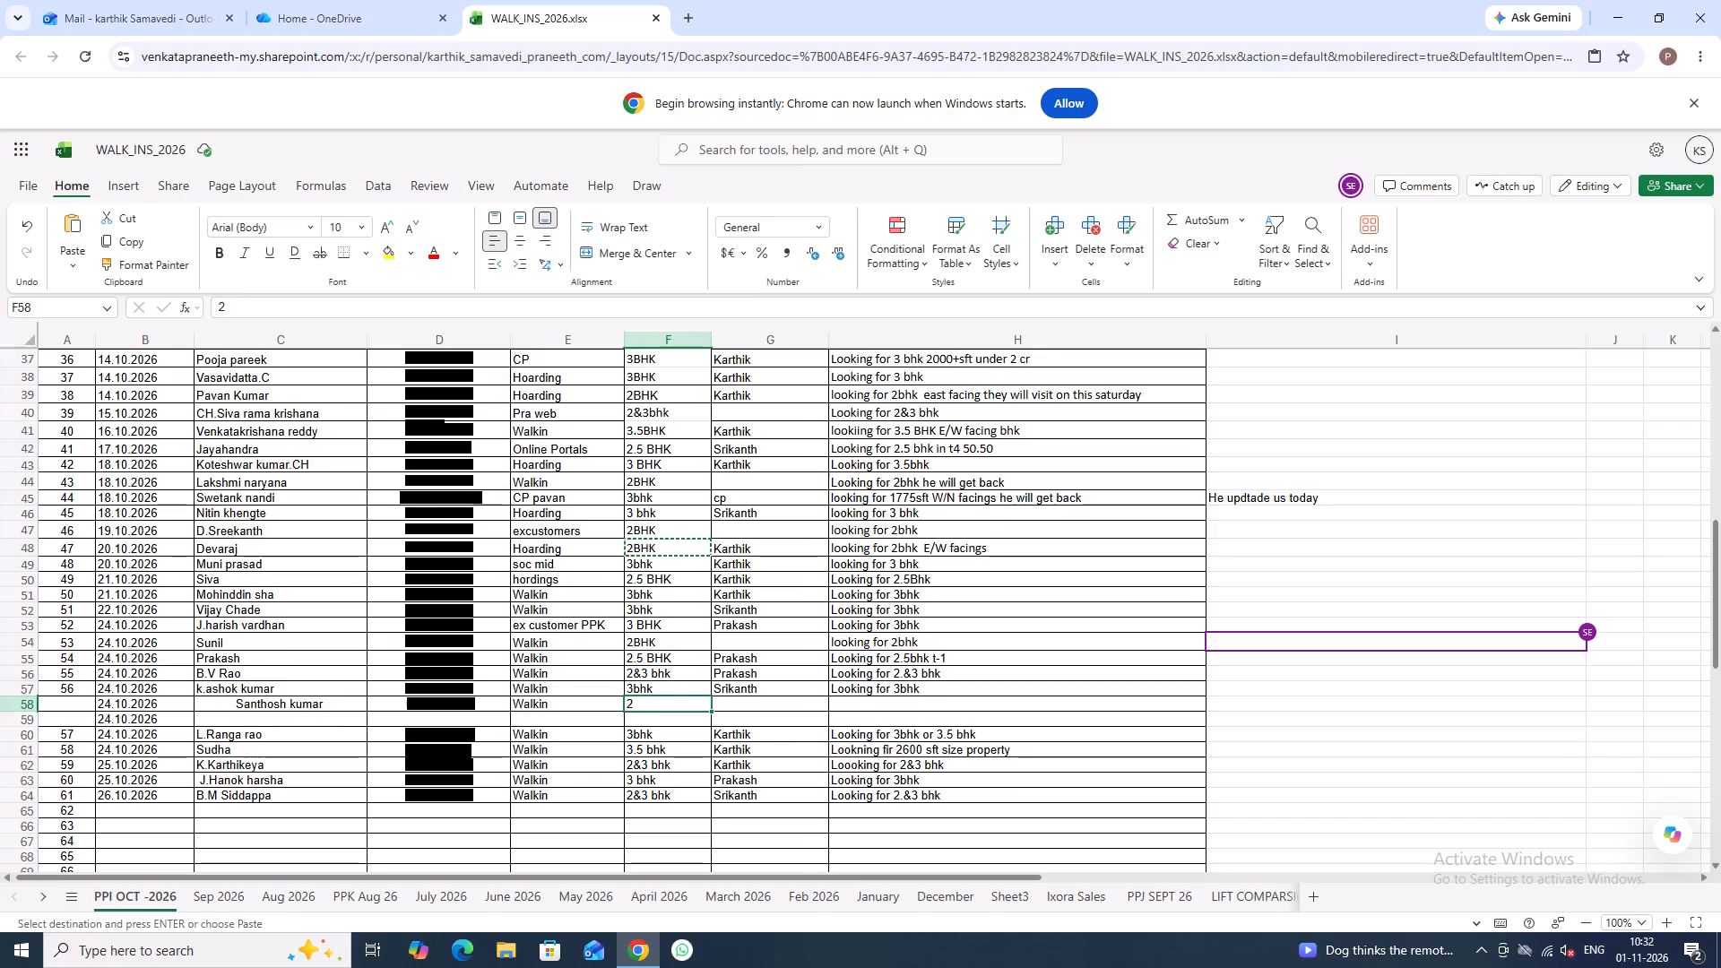
{"action": "key", "text": "ctrl+v"}
Assign Karthik in G58 and copy the remark "looking for 2bhk" from H47 into H58.
{"action": "left_click", "coordinate": [723, 699]}
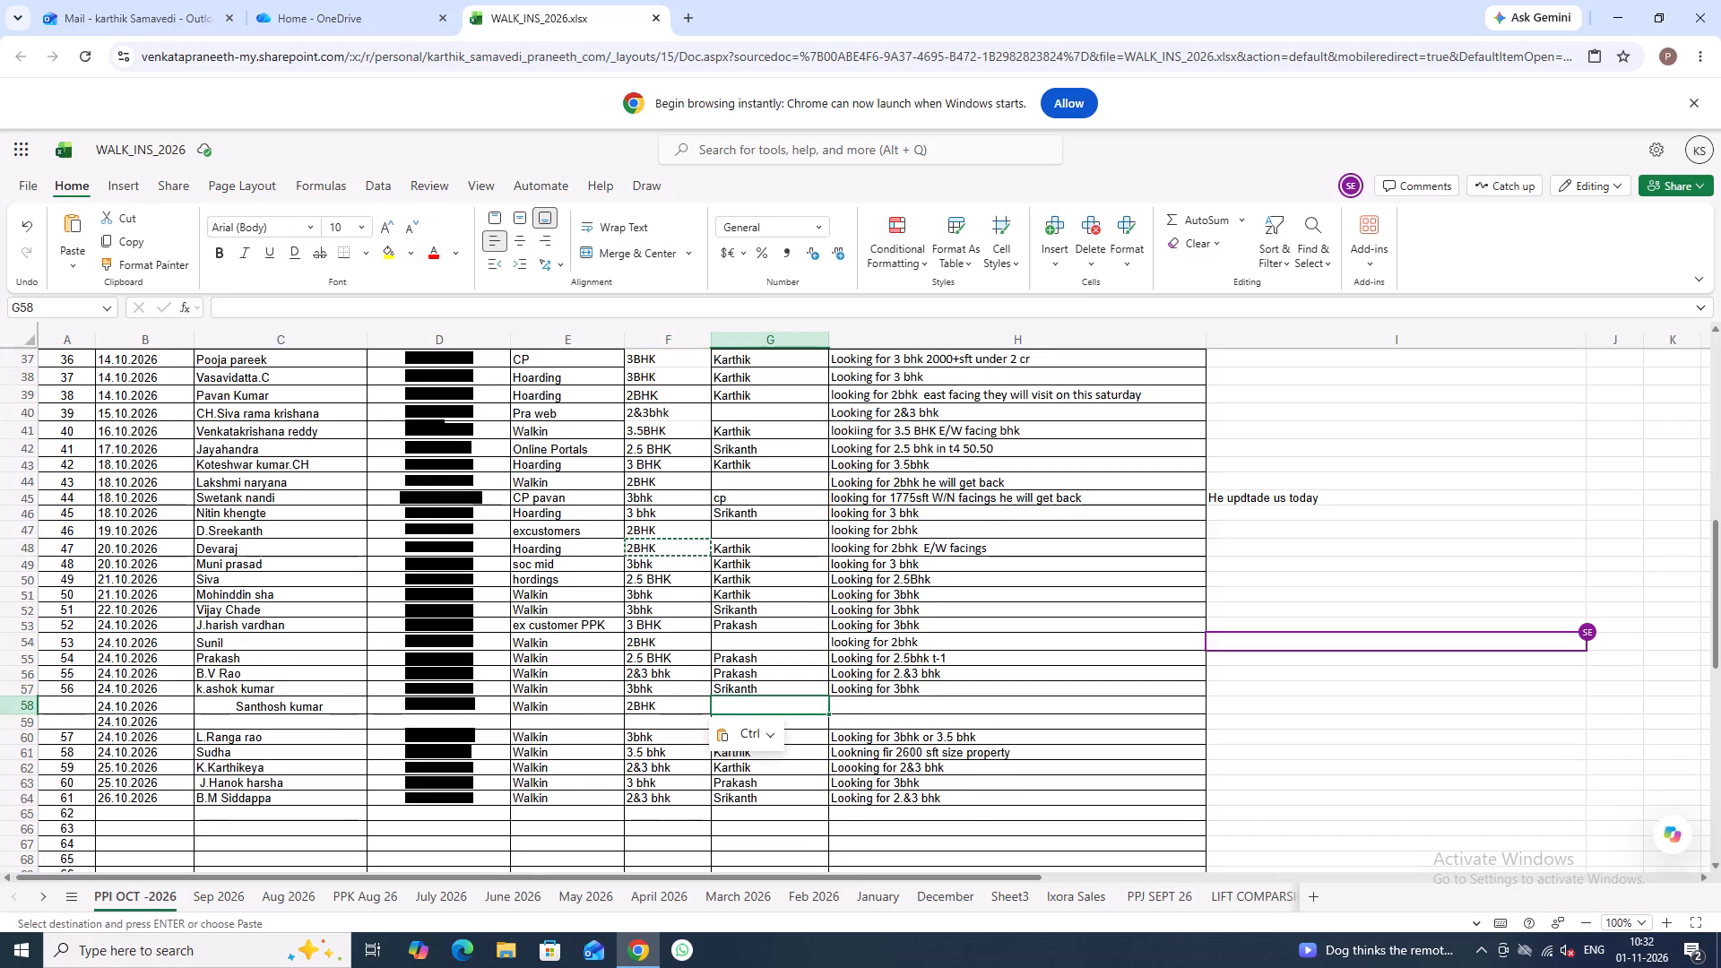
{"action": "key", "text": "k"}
{"action": "left_click", "coordinate": [870, 709]}
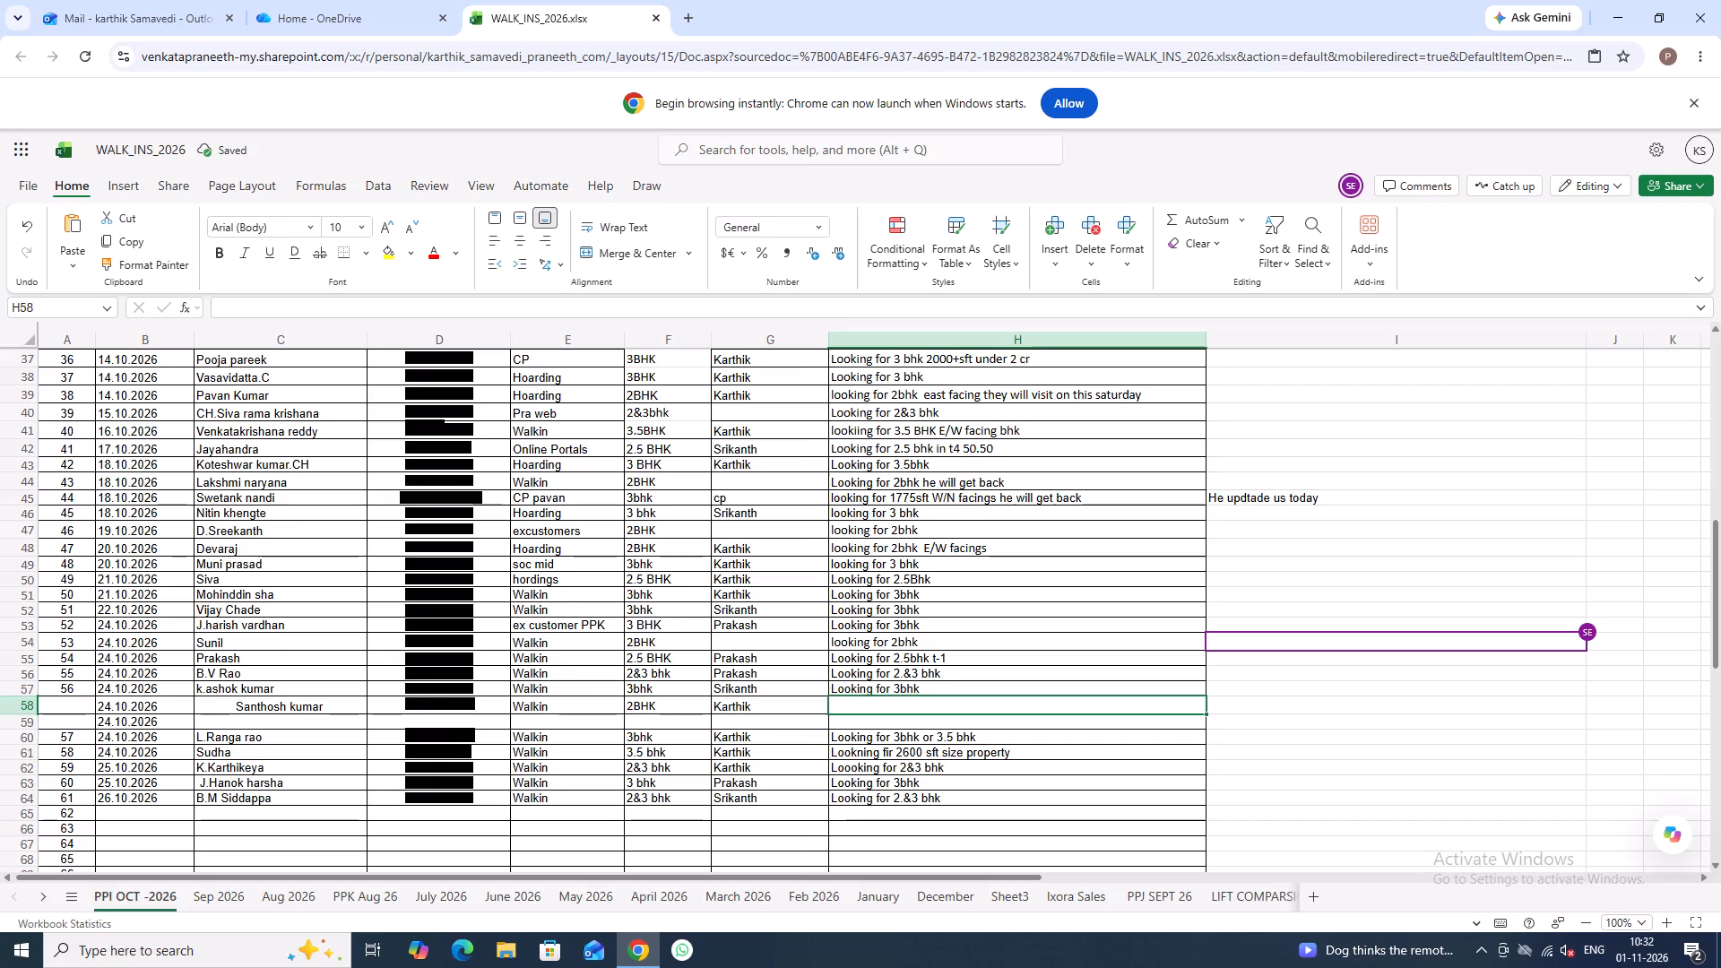
{"action": "left_click", "coordinate": [924, 537]}
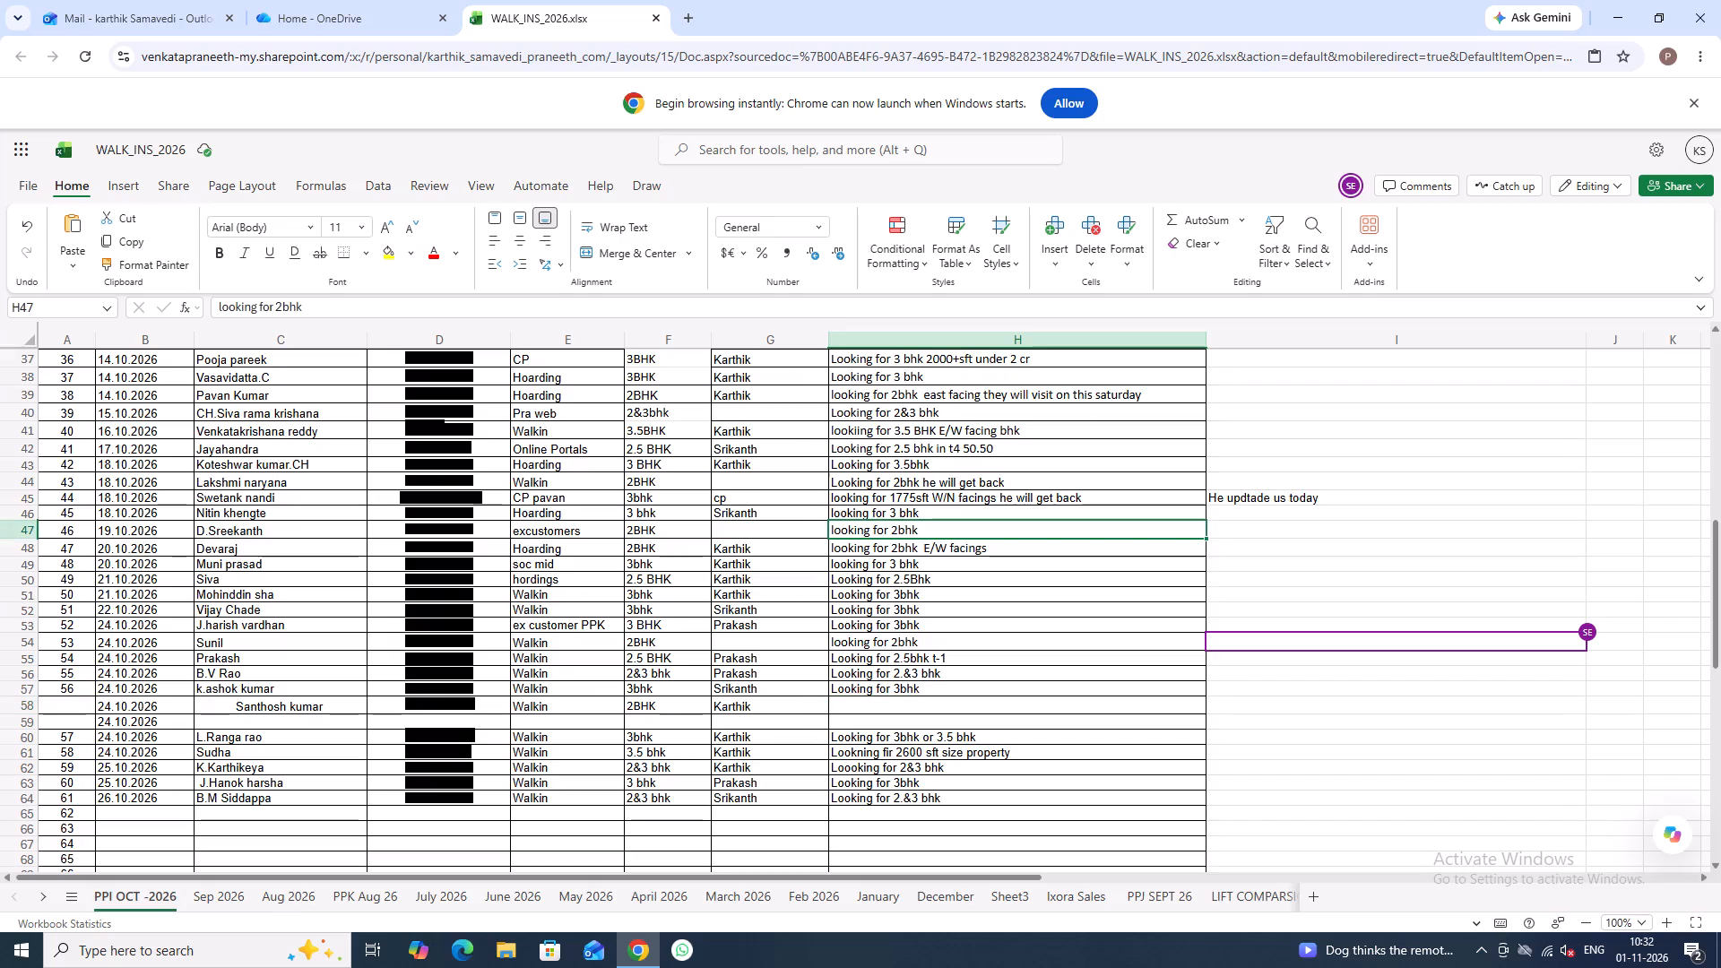
{"action": "key", "text": "ctrl+c"}
{"action": "left_click", "coordinate": [902, 709]}
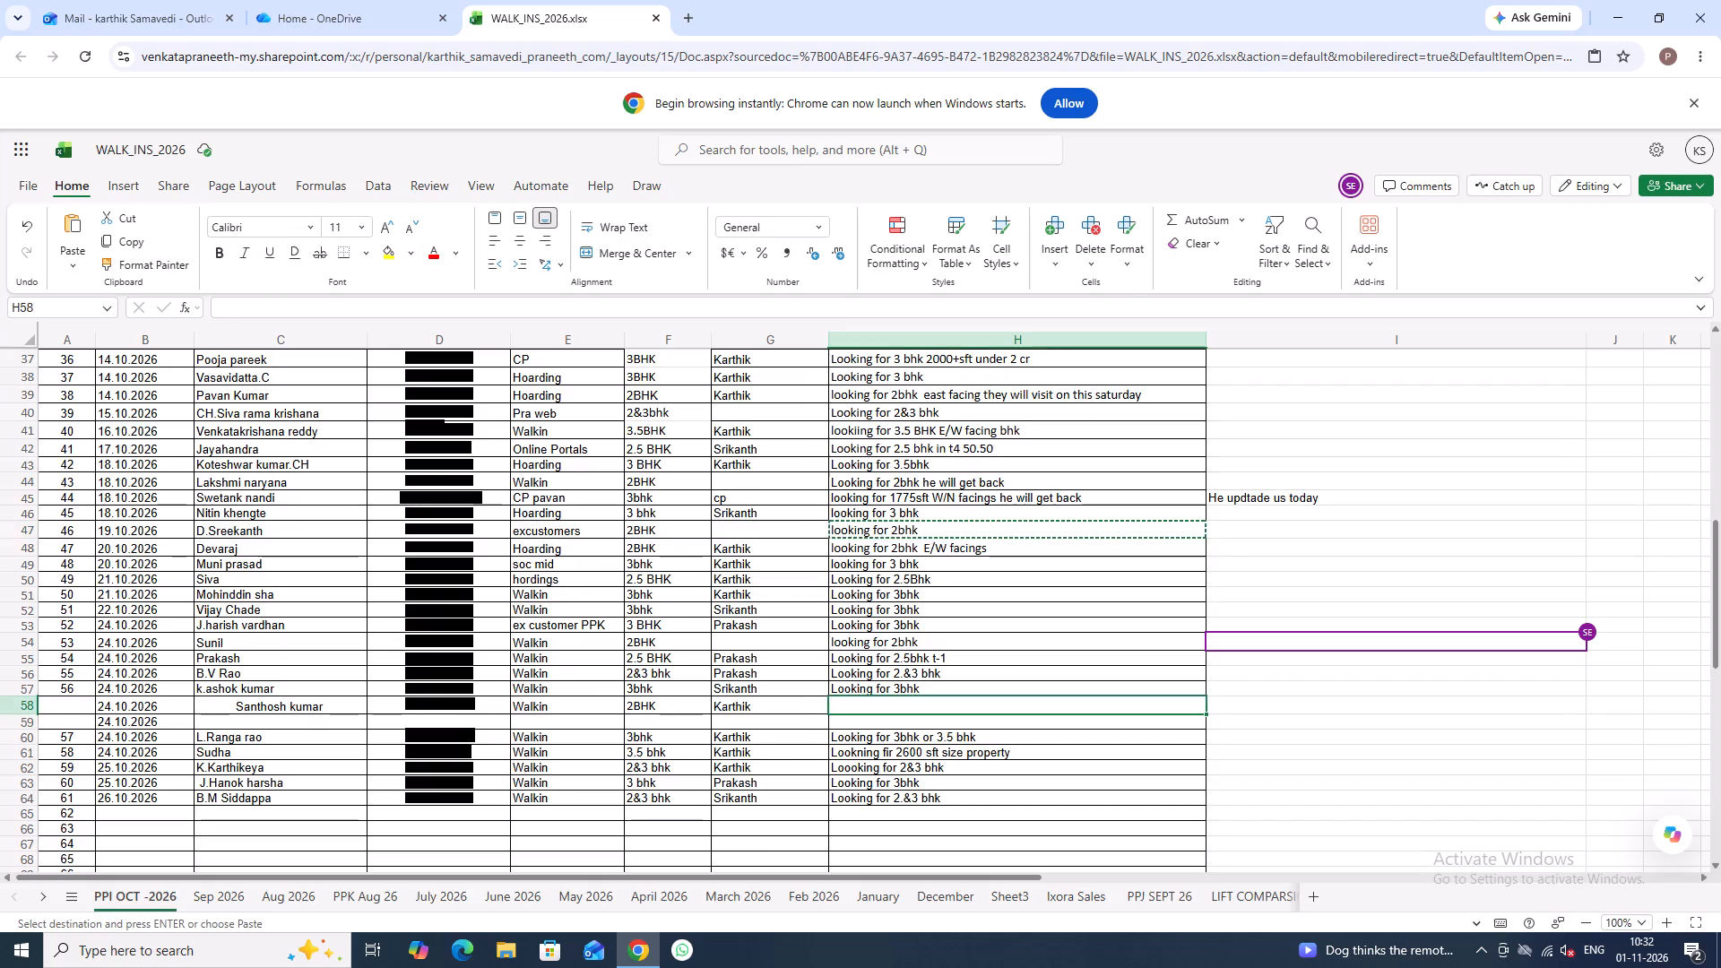
{"action": "key", "text": "ctrl+v"}
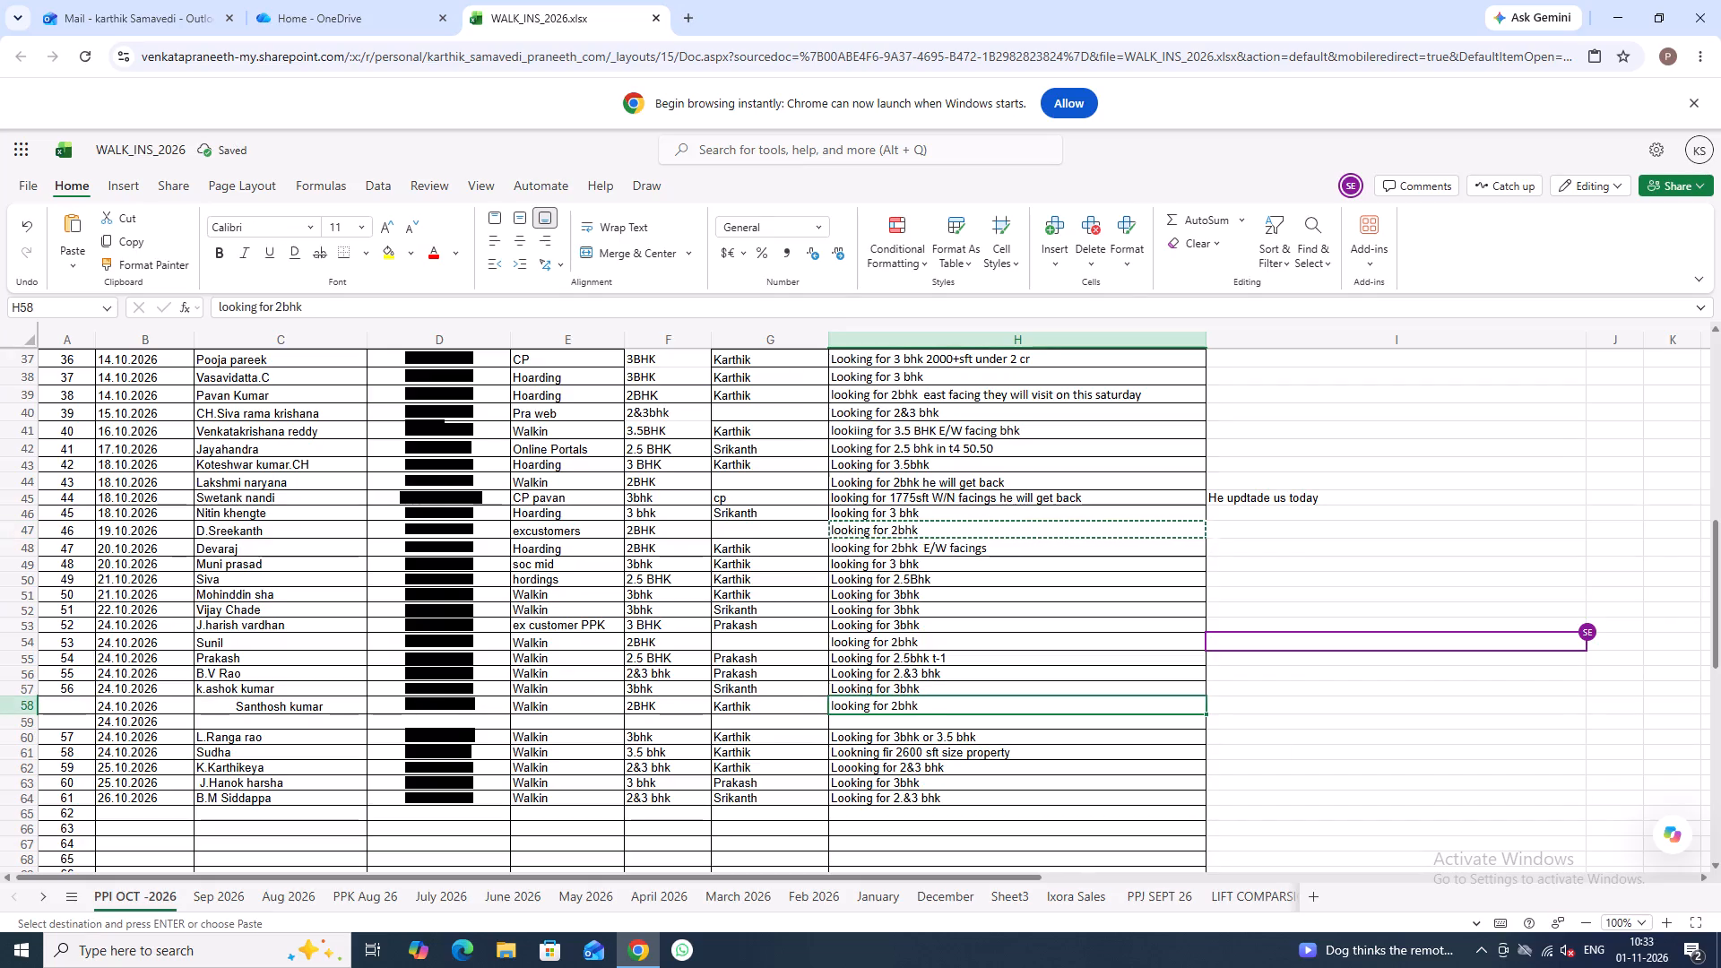
Enter the date 28.10.2026 in B65 for the new walk-in entry at serial number 62.
{"action": "left_click", "coordinate": [269, 714]}
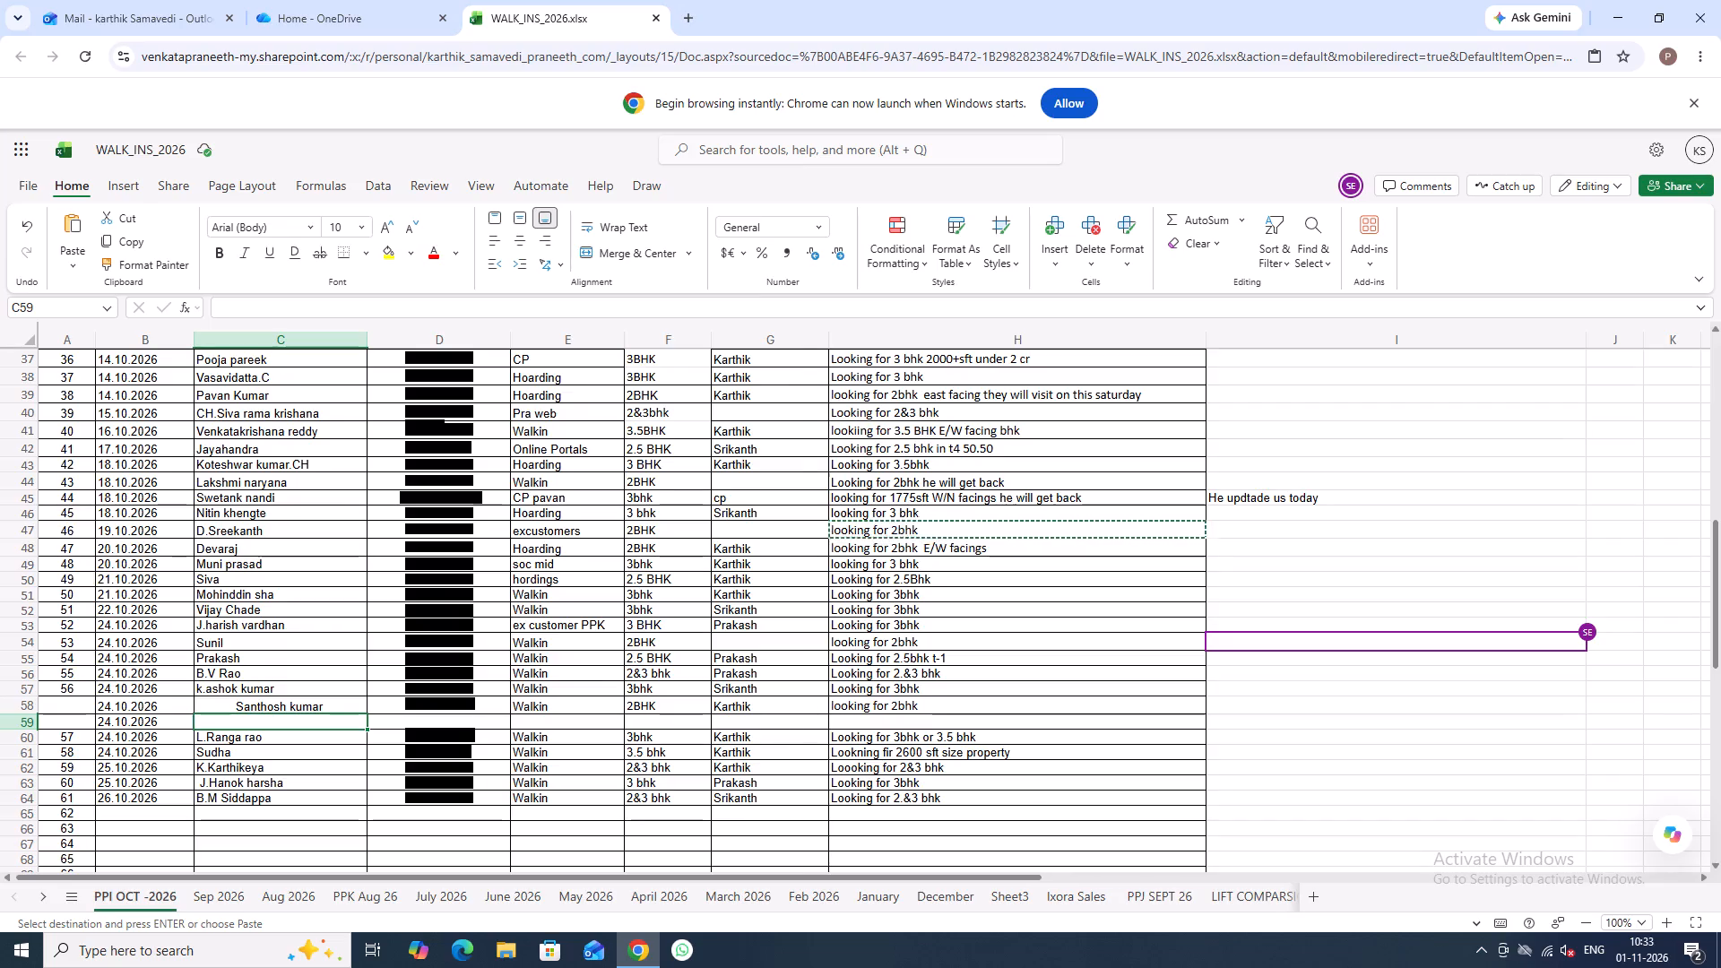
{"action": "left_click", "coordinate": [134, 803]}
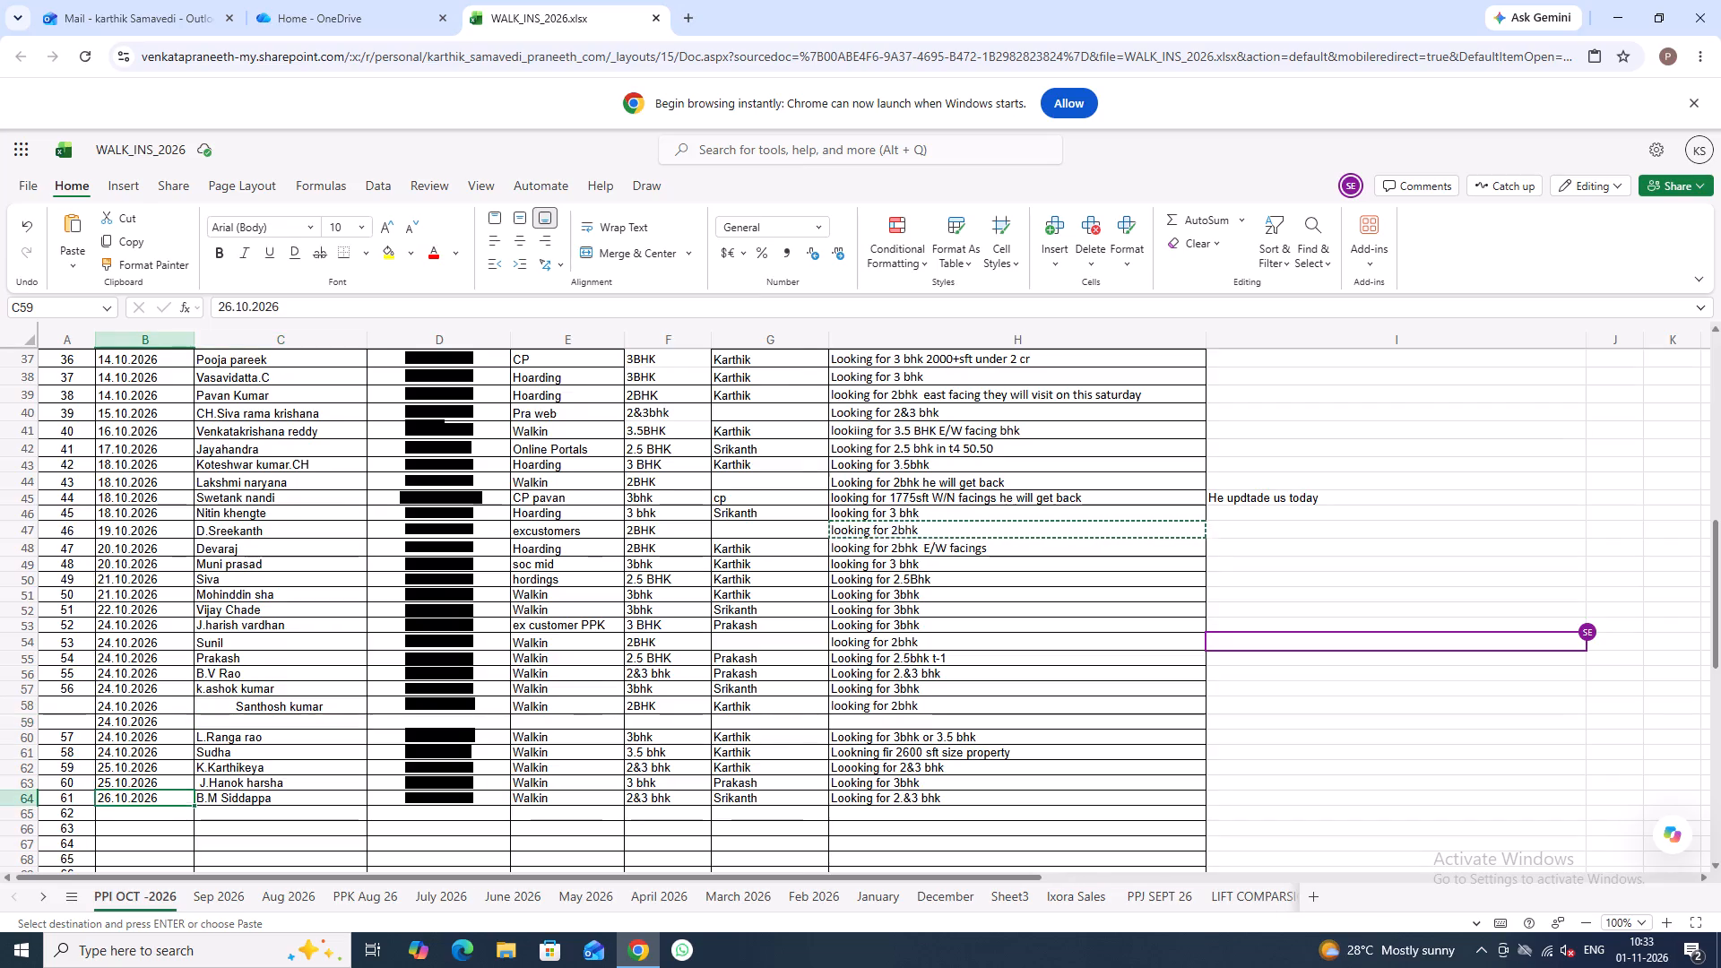
{"action": "left_click", "coordinate": [132, 816]}
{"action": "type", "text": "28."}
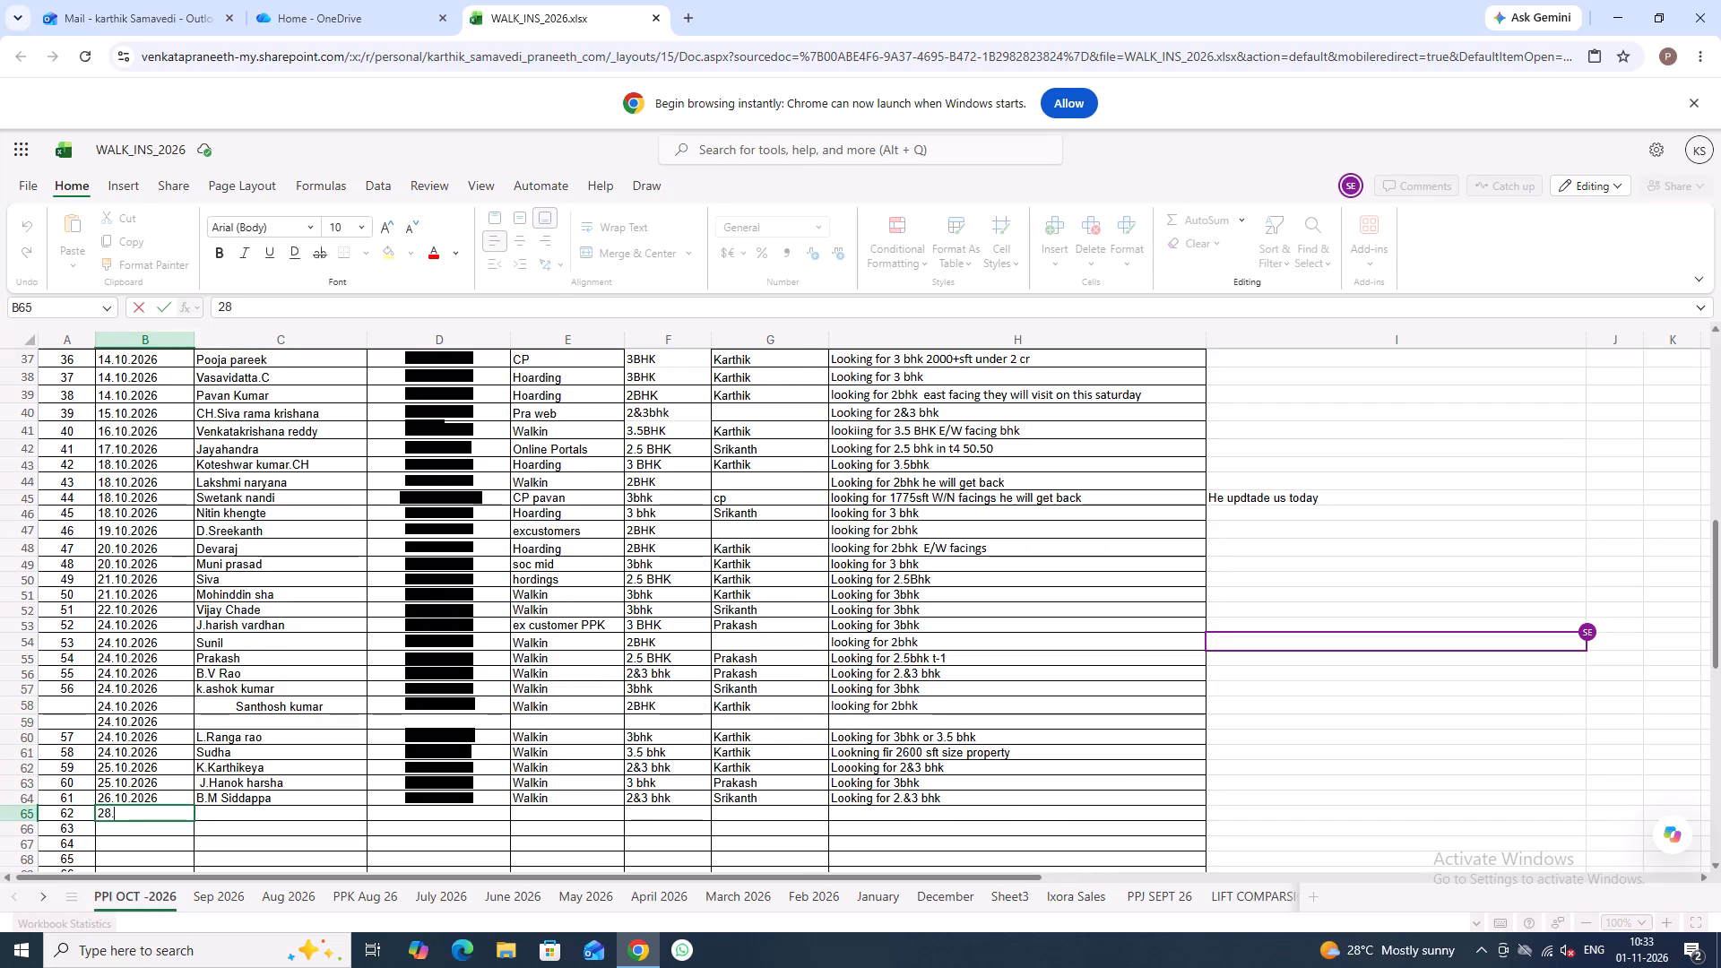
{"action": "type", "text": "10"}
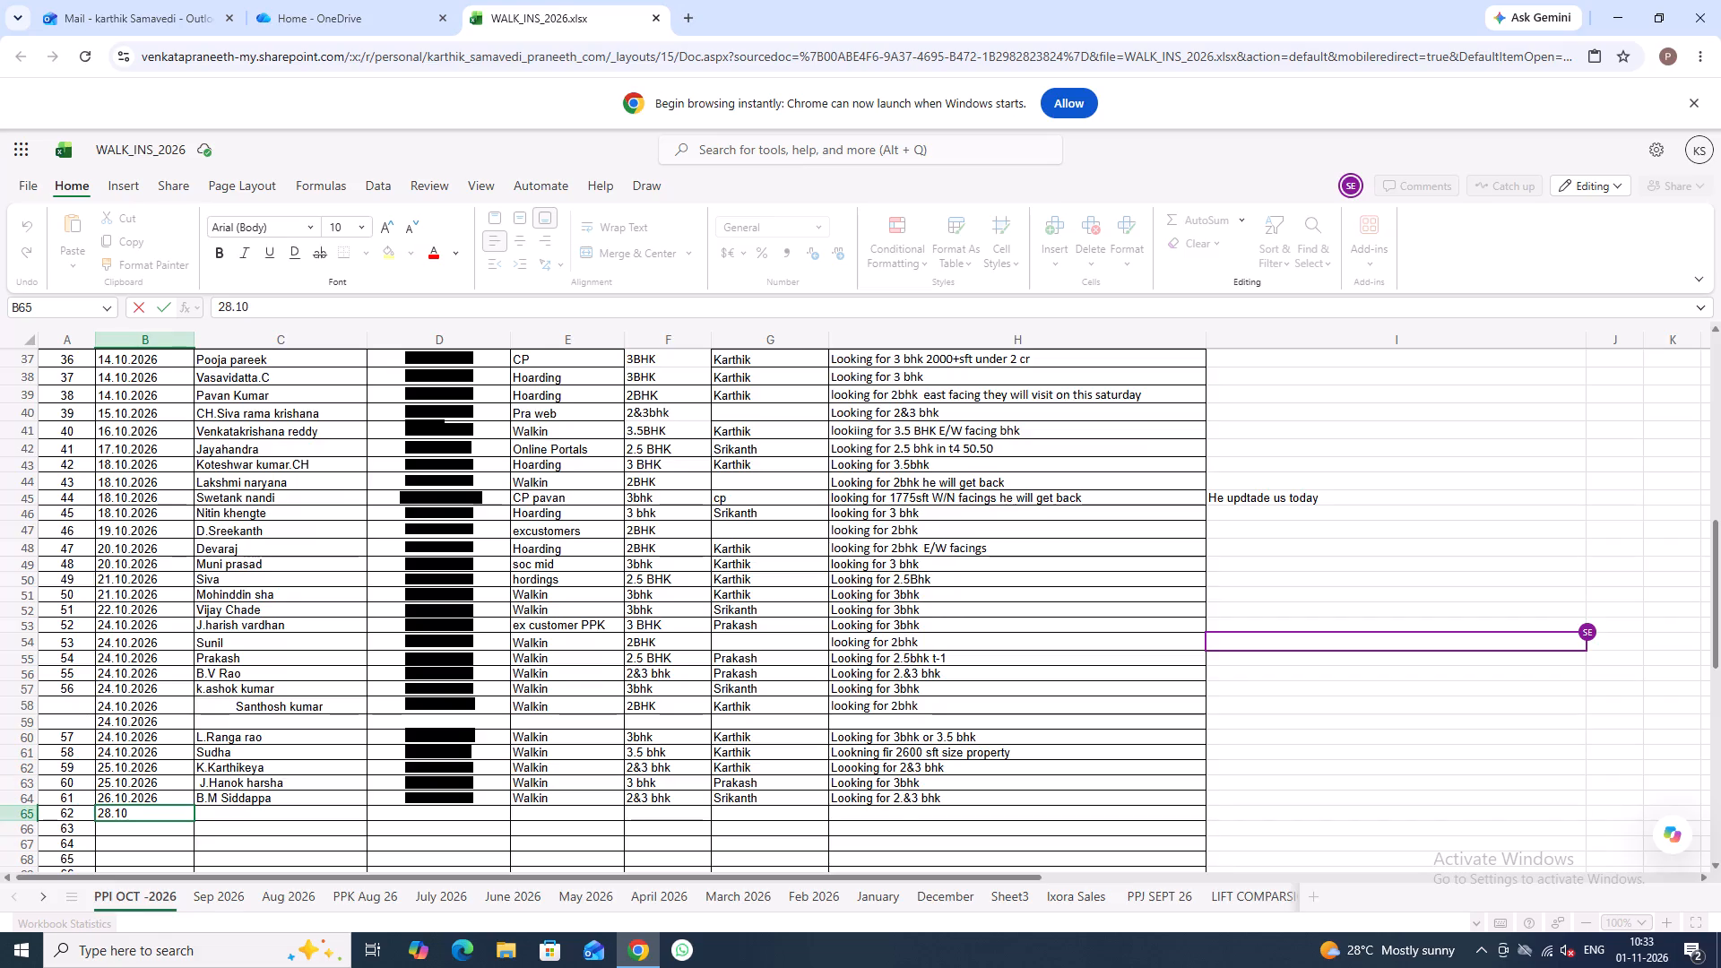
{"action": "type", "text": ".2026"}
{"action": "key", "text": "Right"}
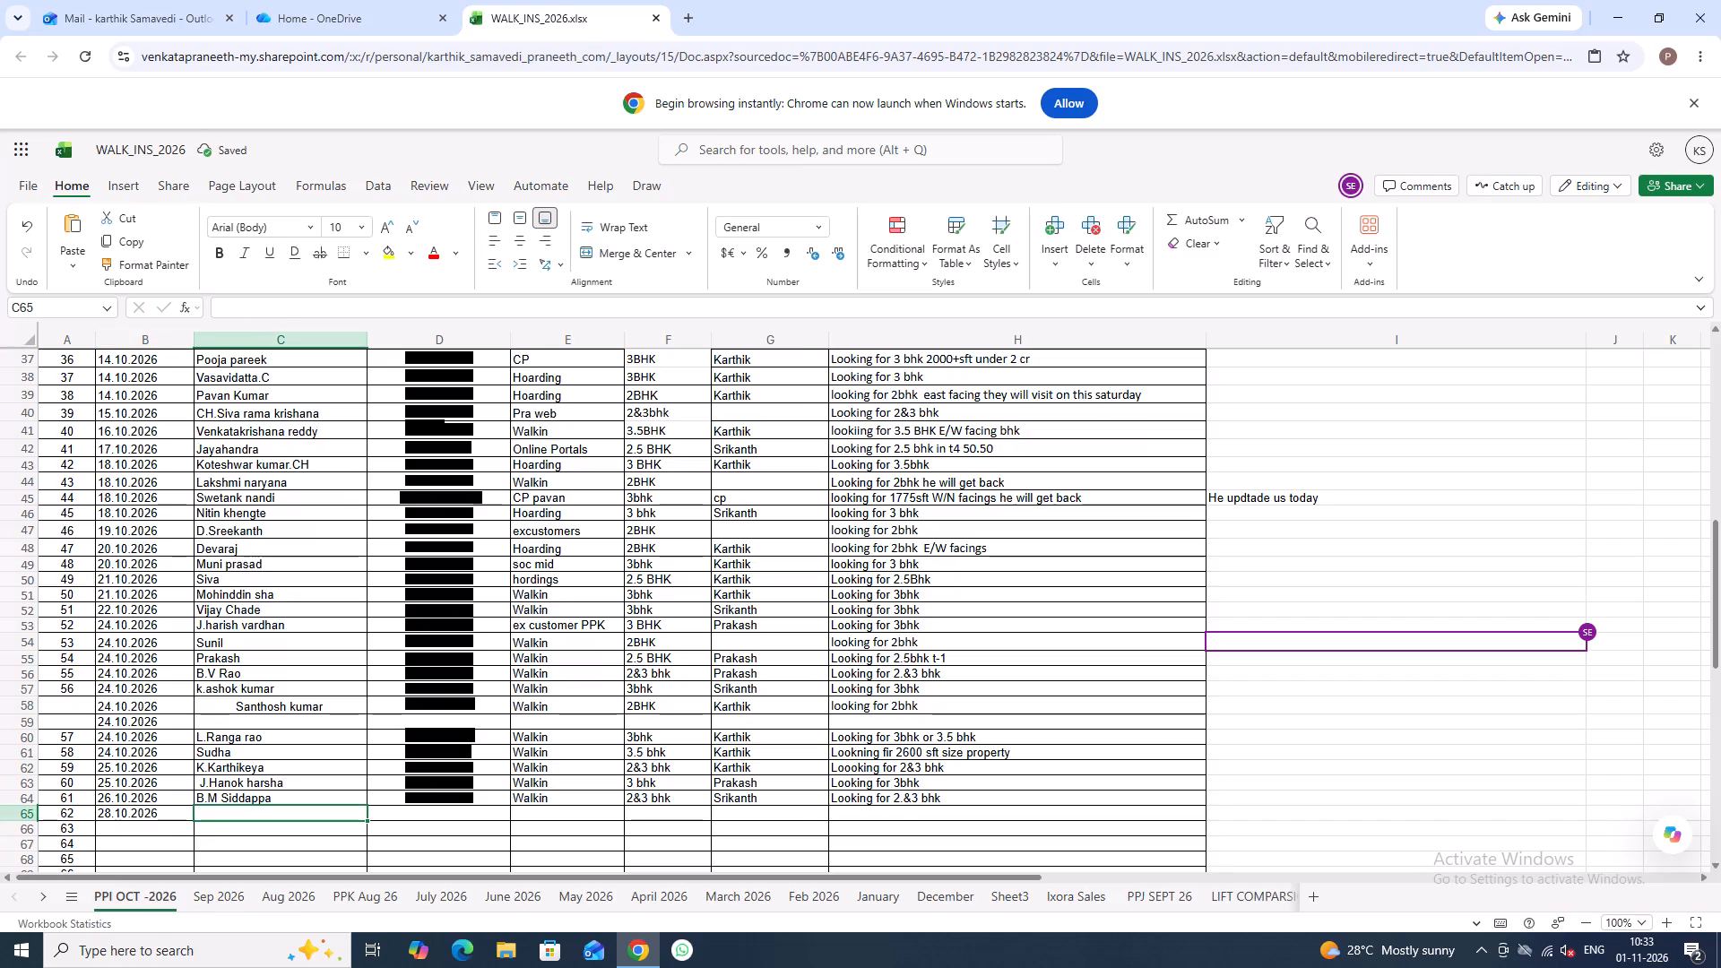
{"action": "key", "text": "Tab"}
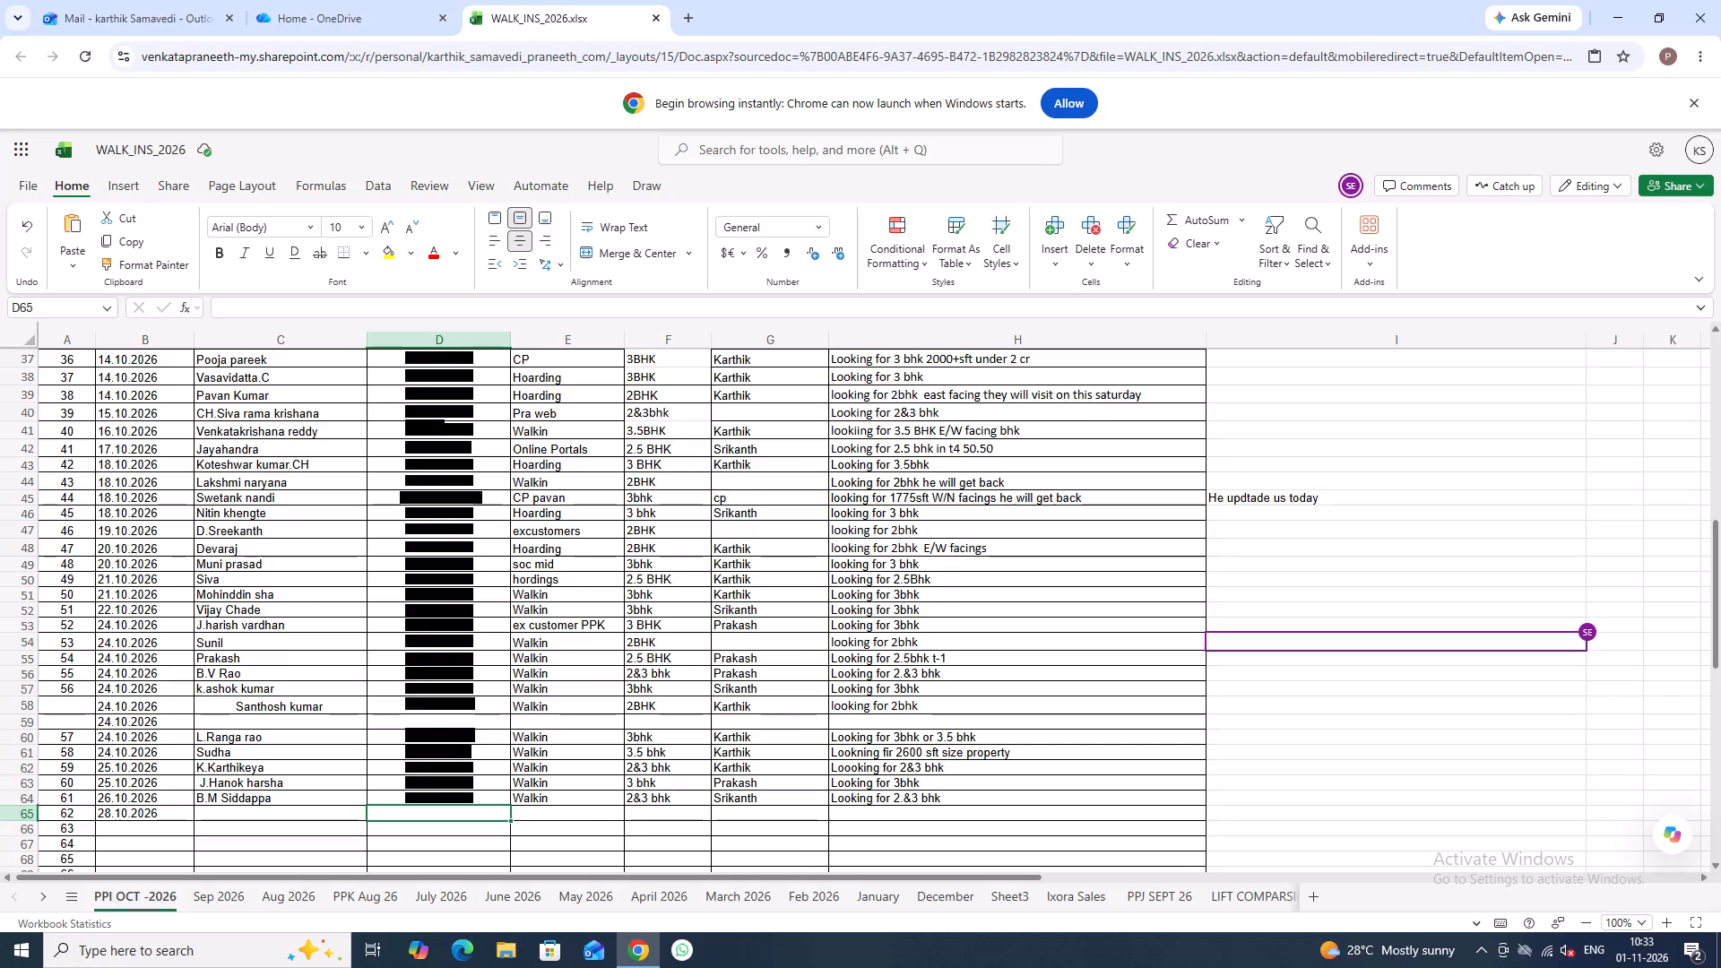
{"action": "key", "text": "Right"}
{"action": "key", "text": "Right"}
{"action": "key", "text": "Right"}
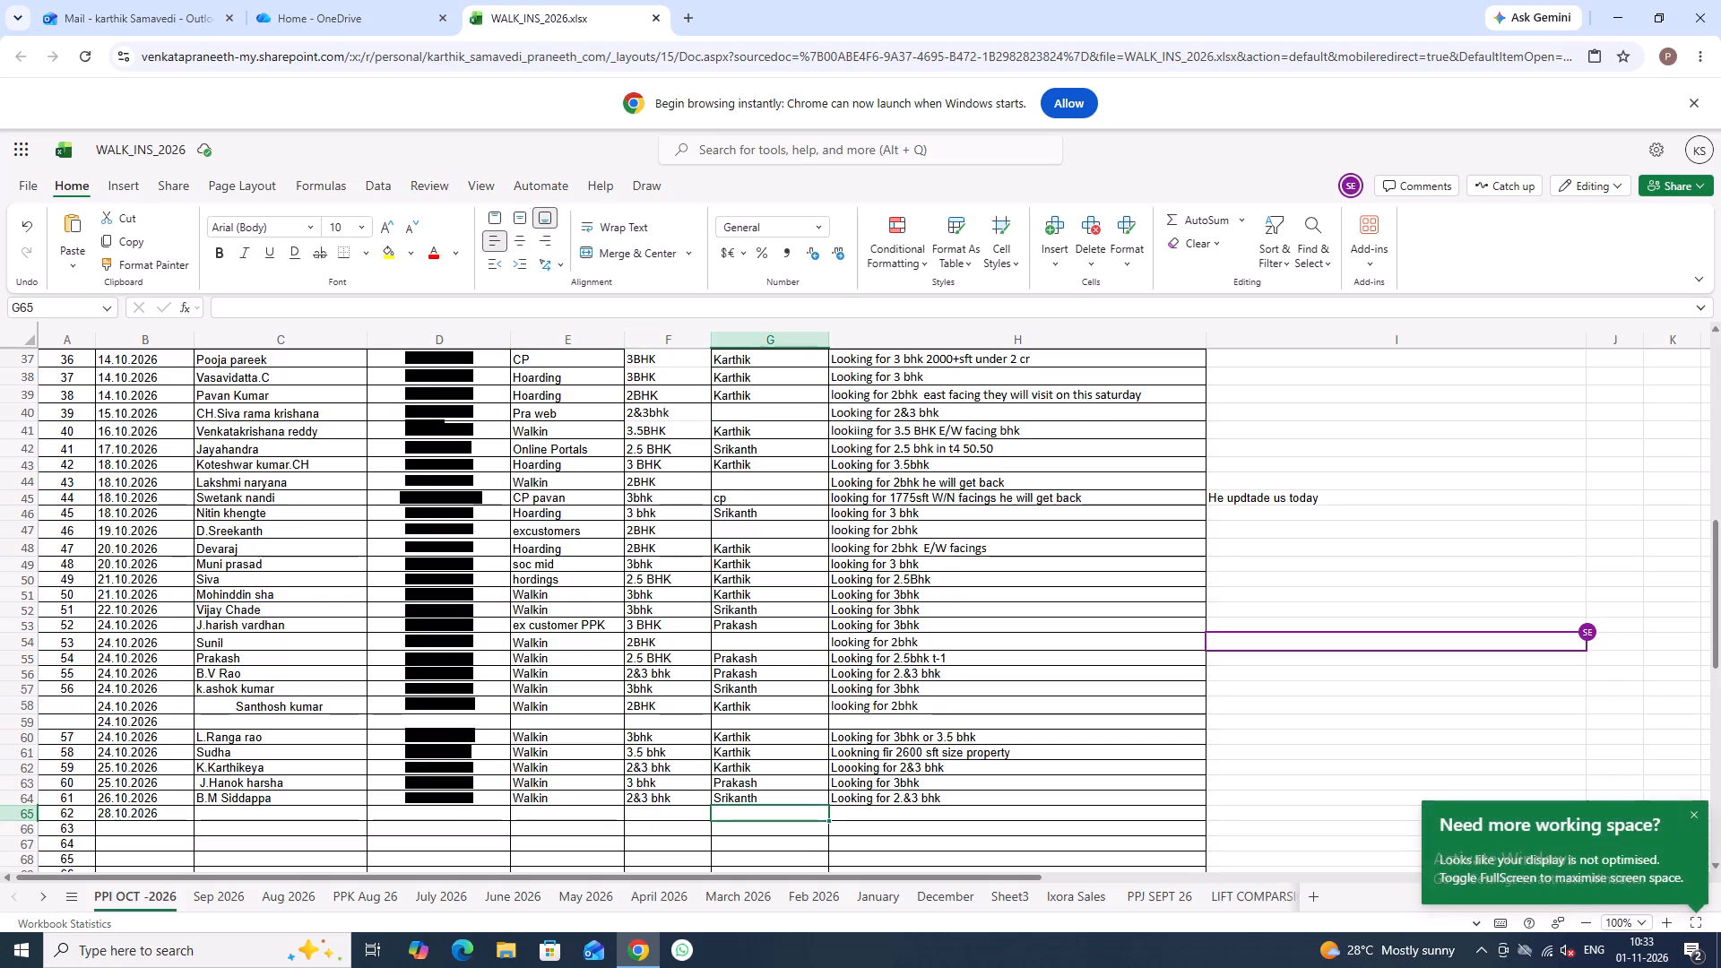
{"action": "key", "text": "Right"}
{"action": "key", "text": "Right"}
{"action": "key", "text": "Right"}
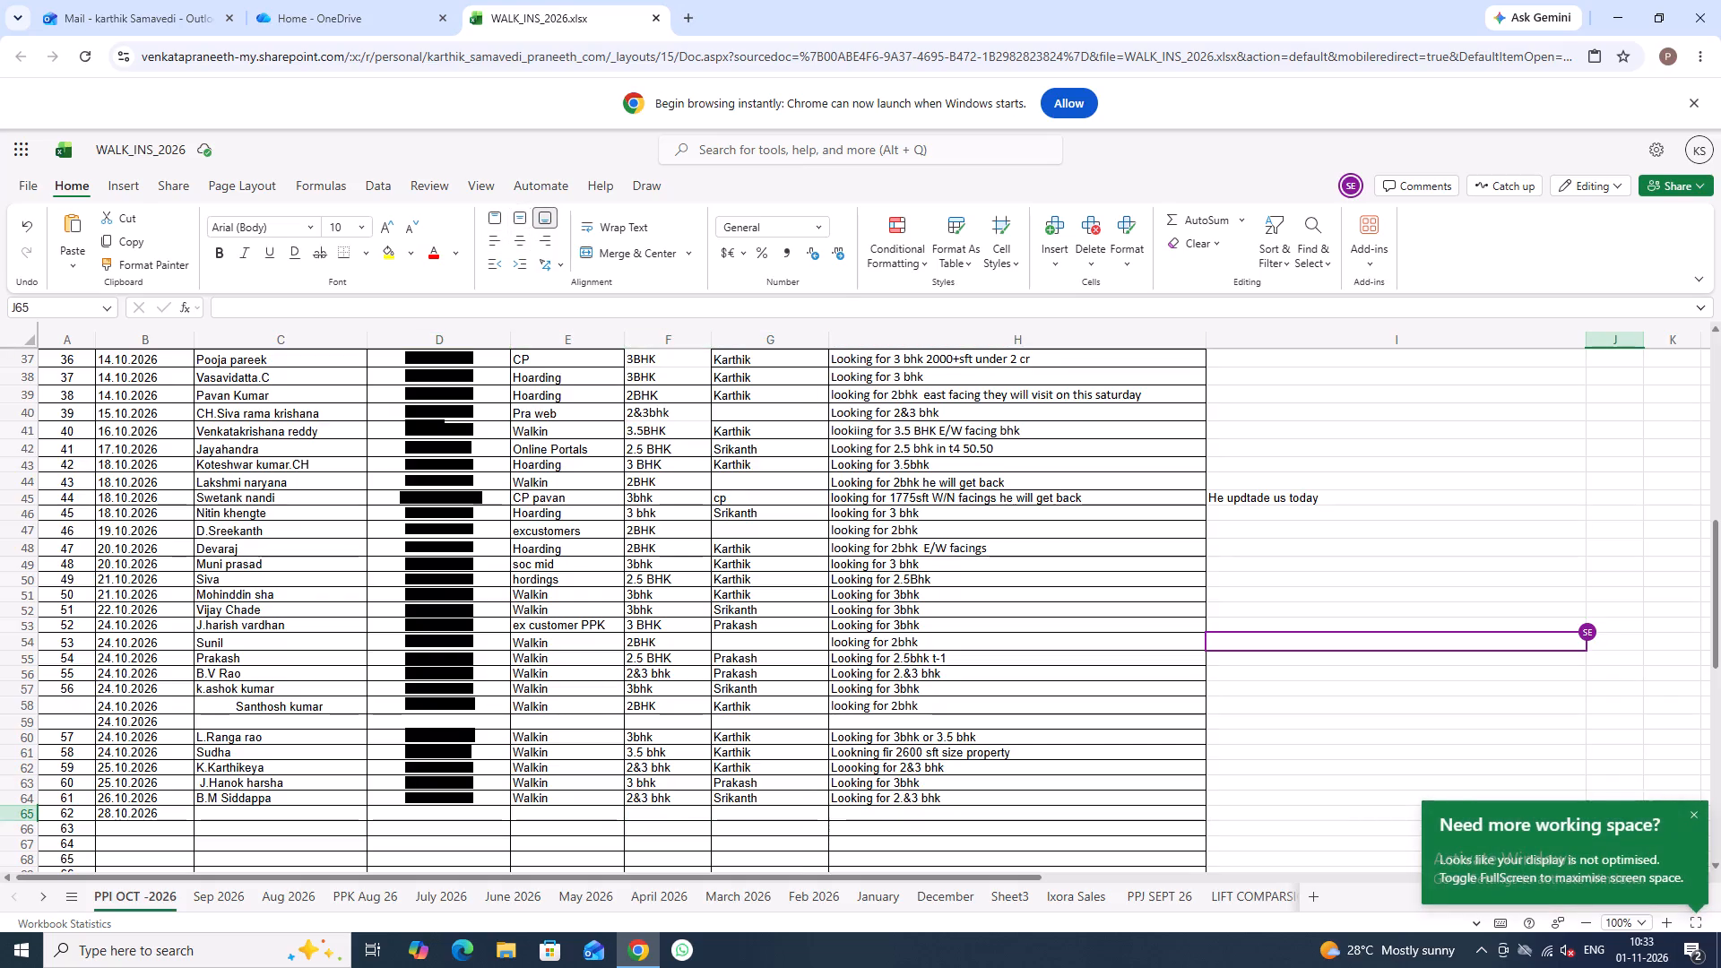
Enter the new walk-in customer's name in C65 of the 28.10.2026 entry.
{"action": "left_click", "coordinate": [230, 821]}
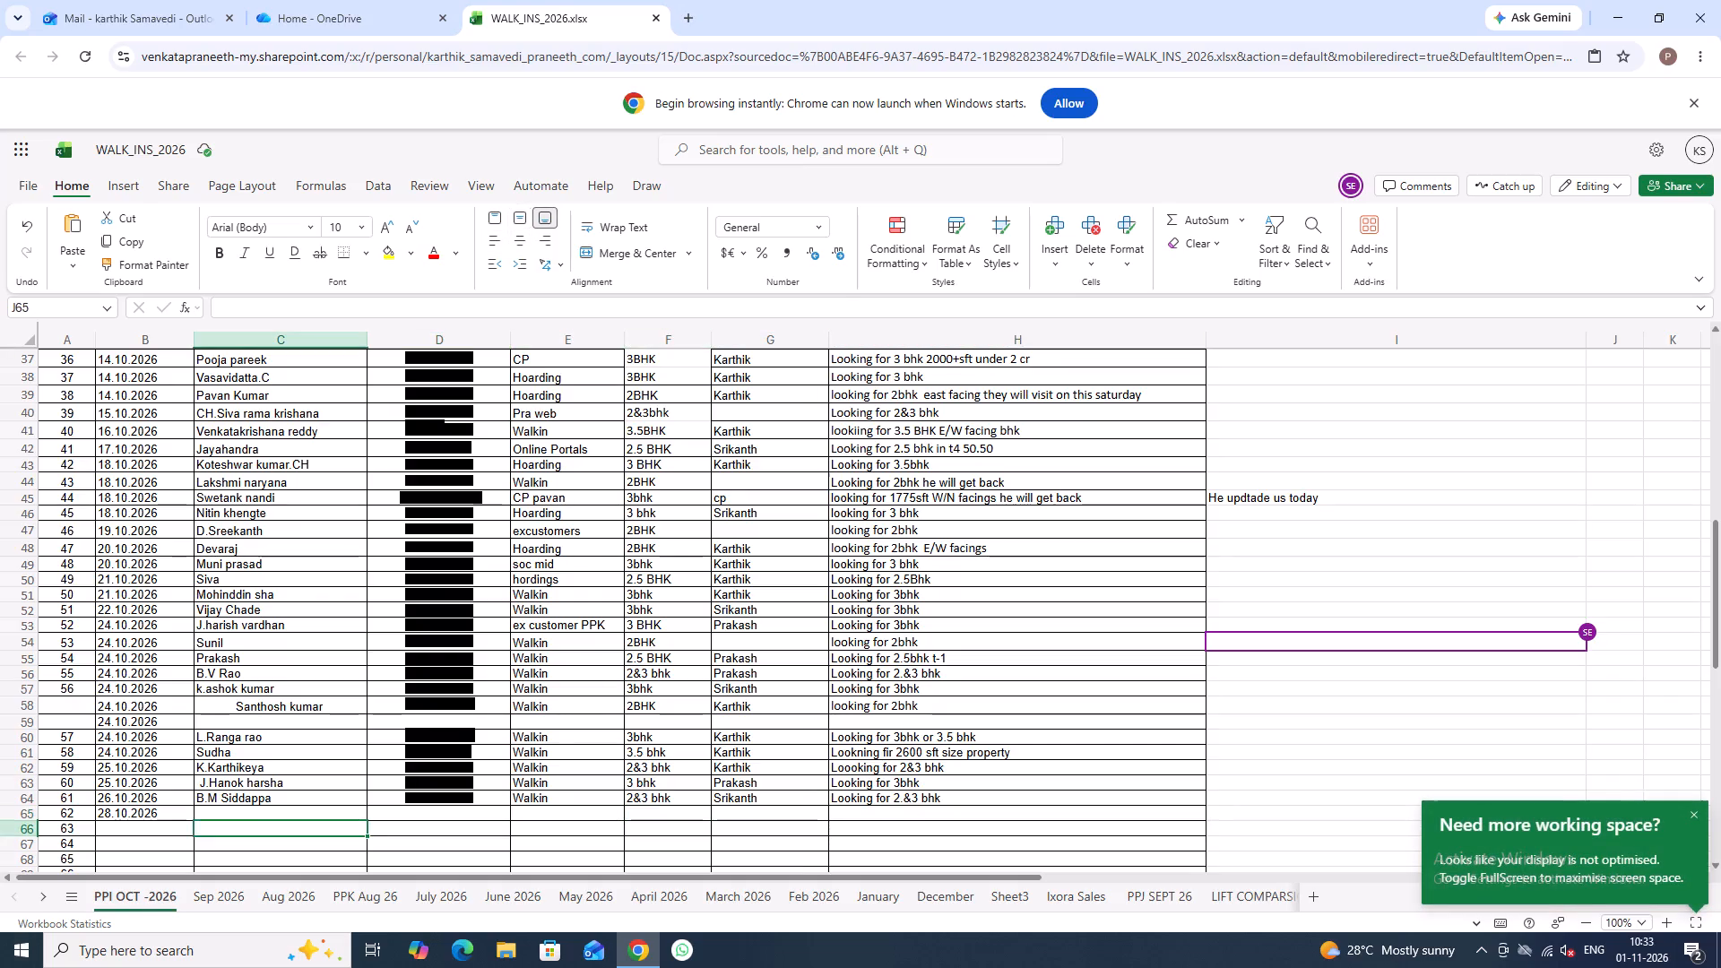
{"action": "left_click", "coordinate": [233, 811]}
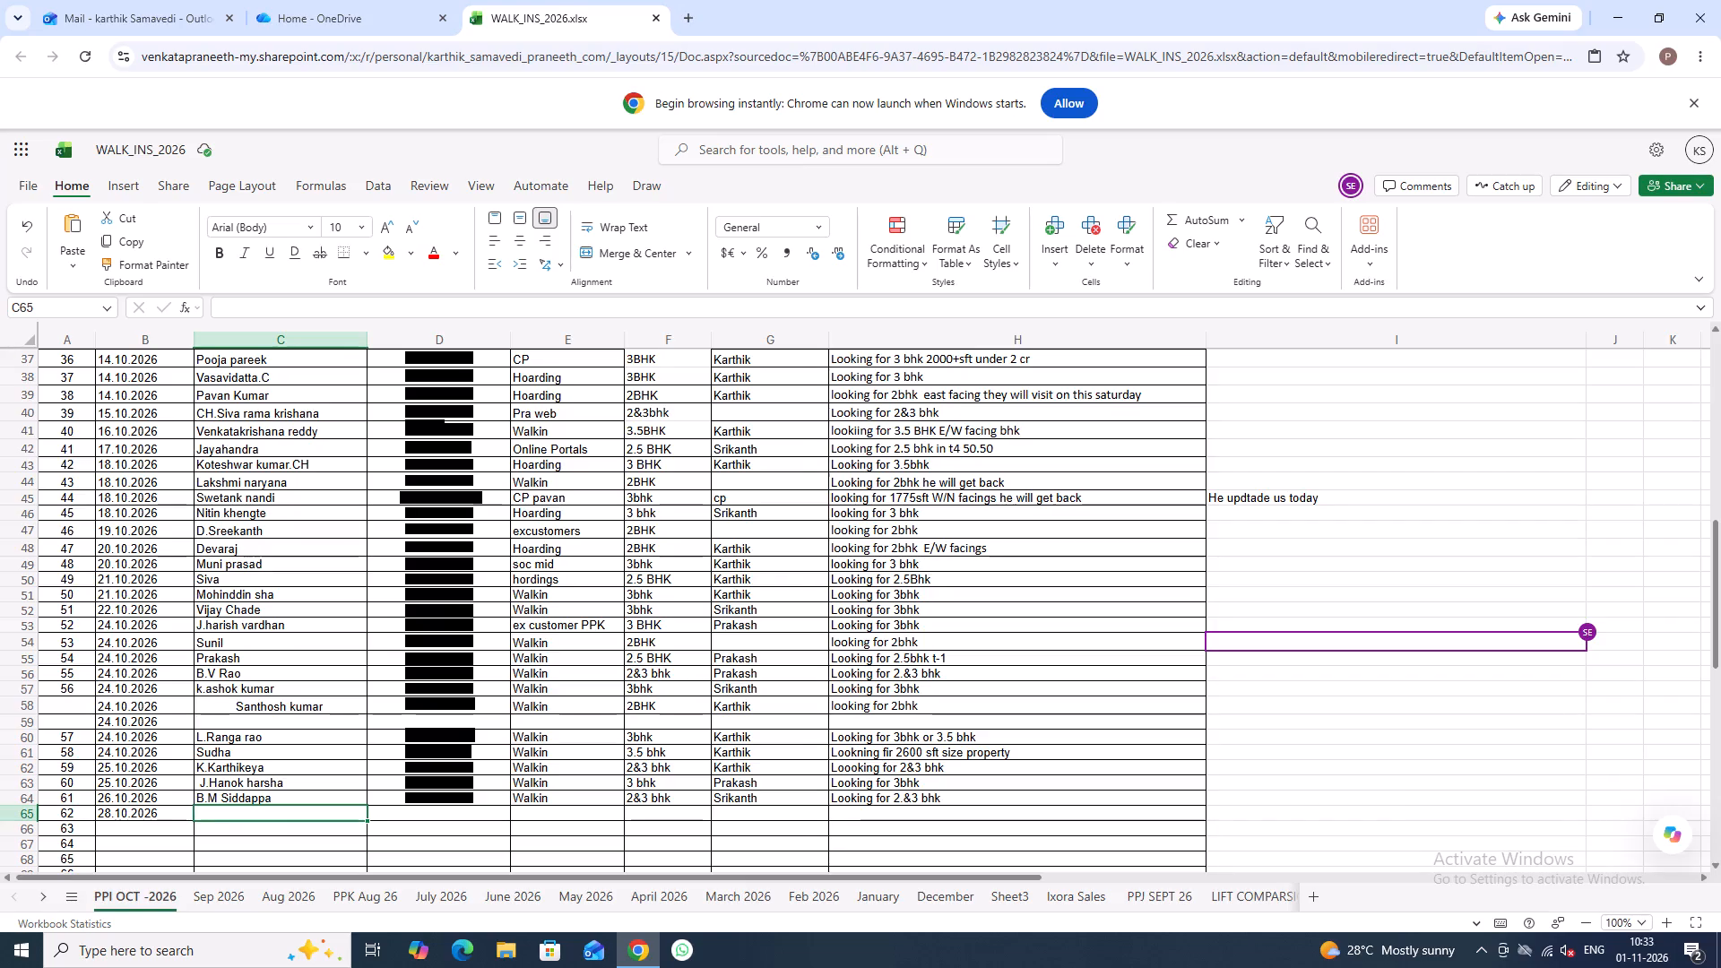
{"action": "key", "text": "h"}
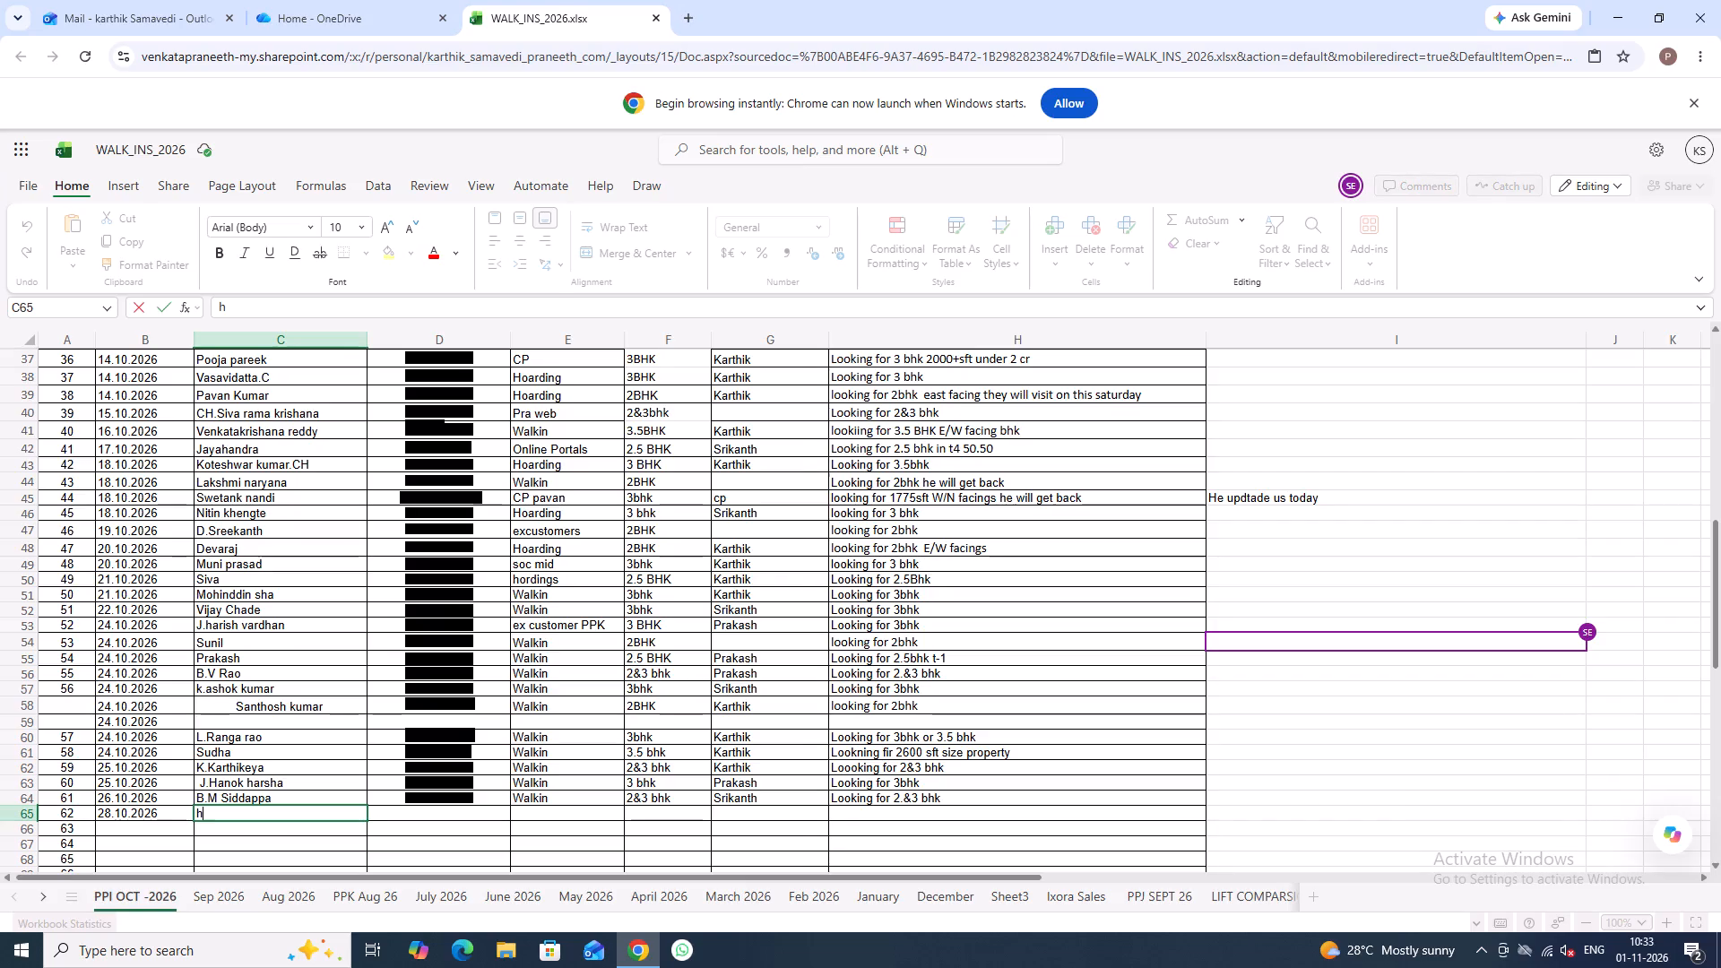
{"action": "key", "text": "BackSpace"}
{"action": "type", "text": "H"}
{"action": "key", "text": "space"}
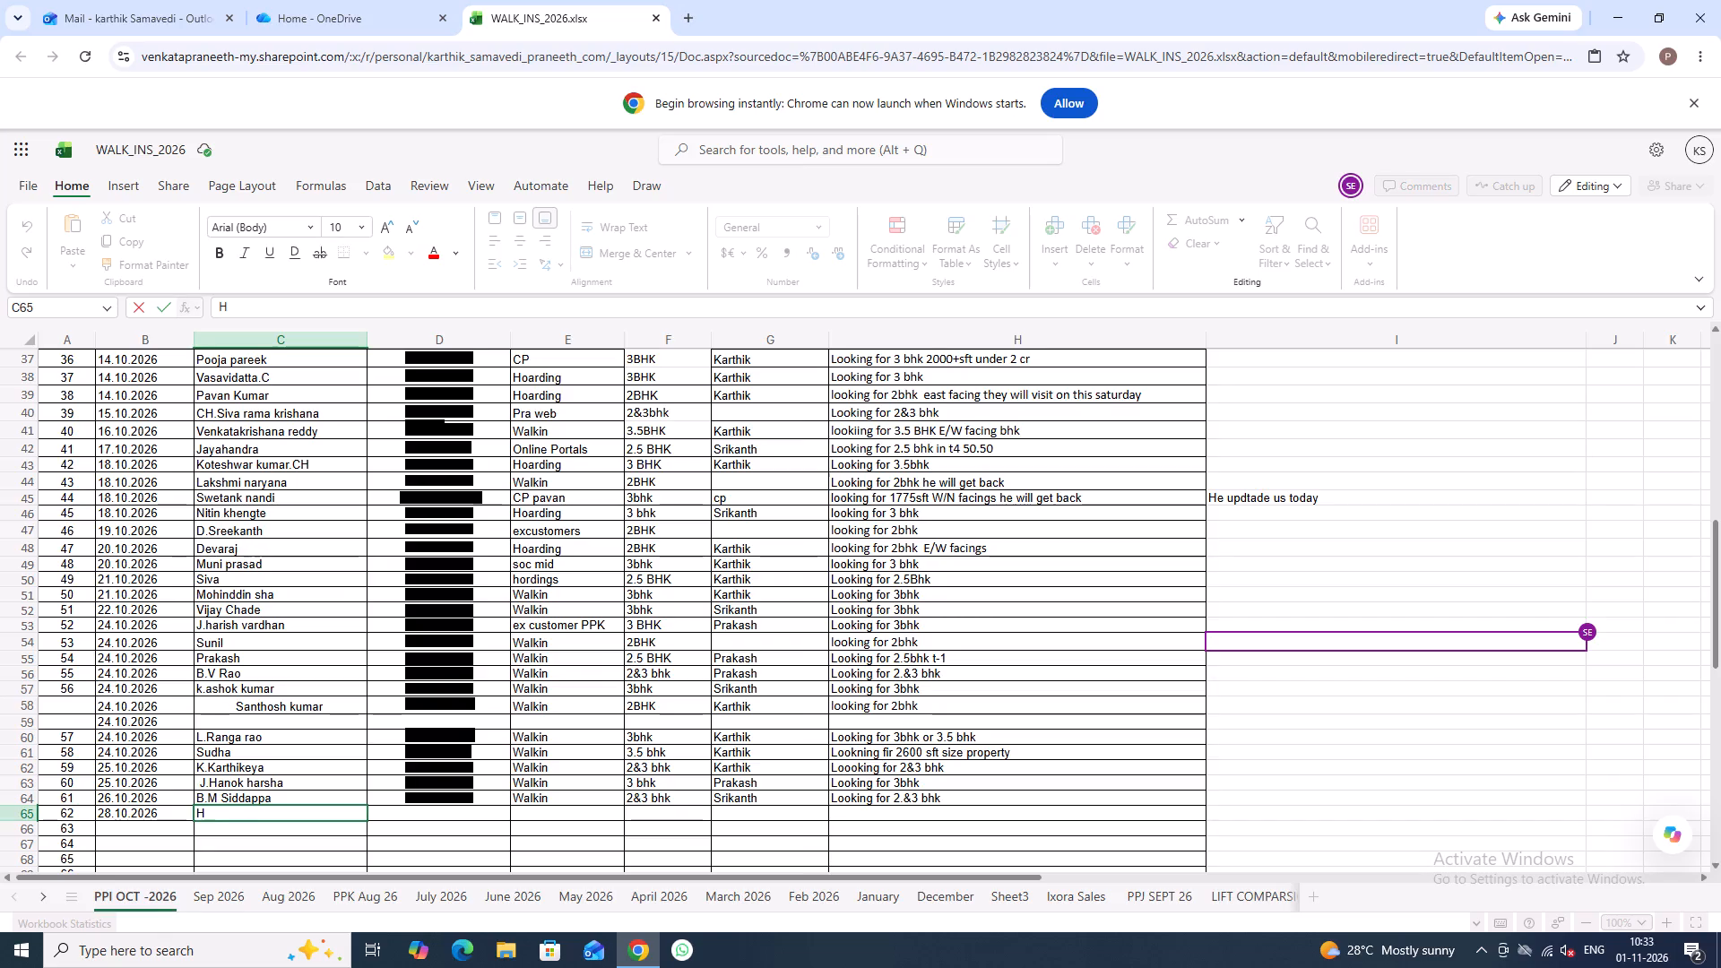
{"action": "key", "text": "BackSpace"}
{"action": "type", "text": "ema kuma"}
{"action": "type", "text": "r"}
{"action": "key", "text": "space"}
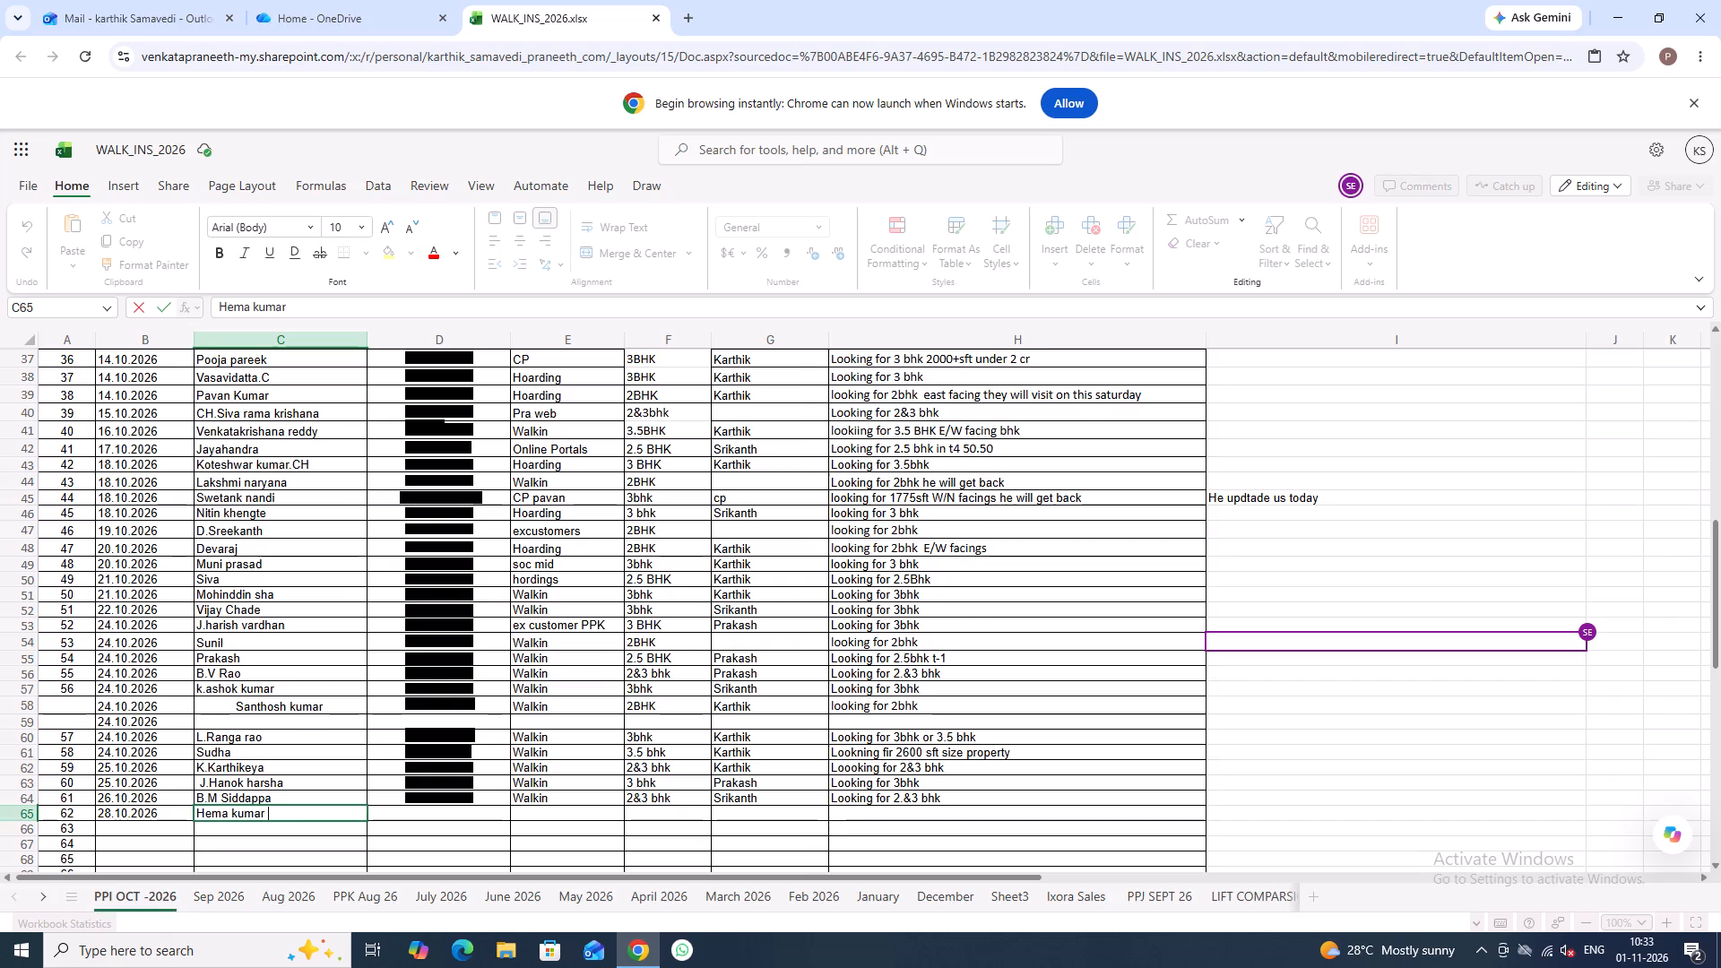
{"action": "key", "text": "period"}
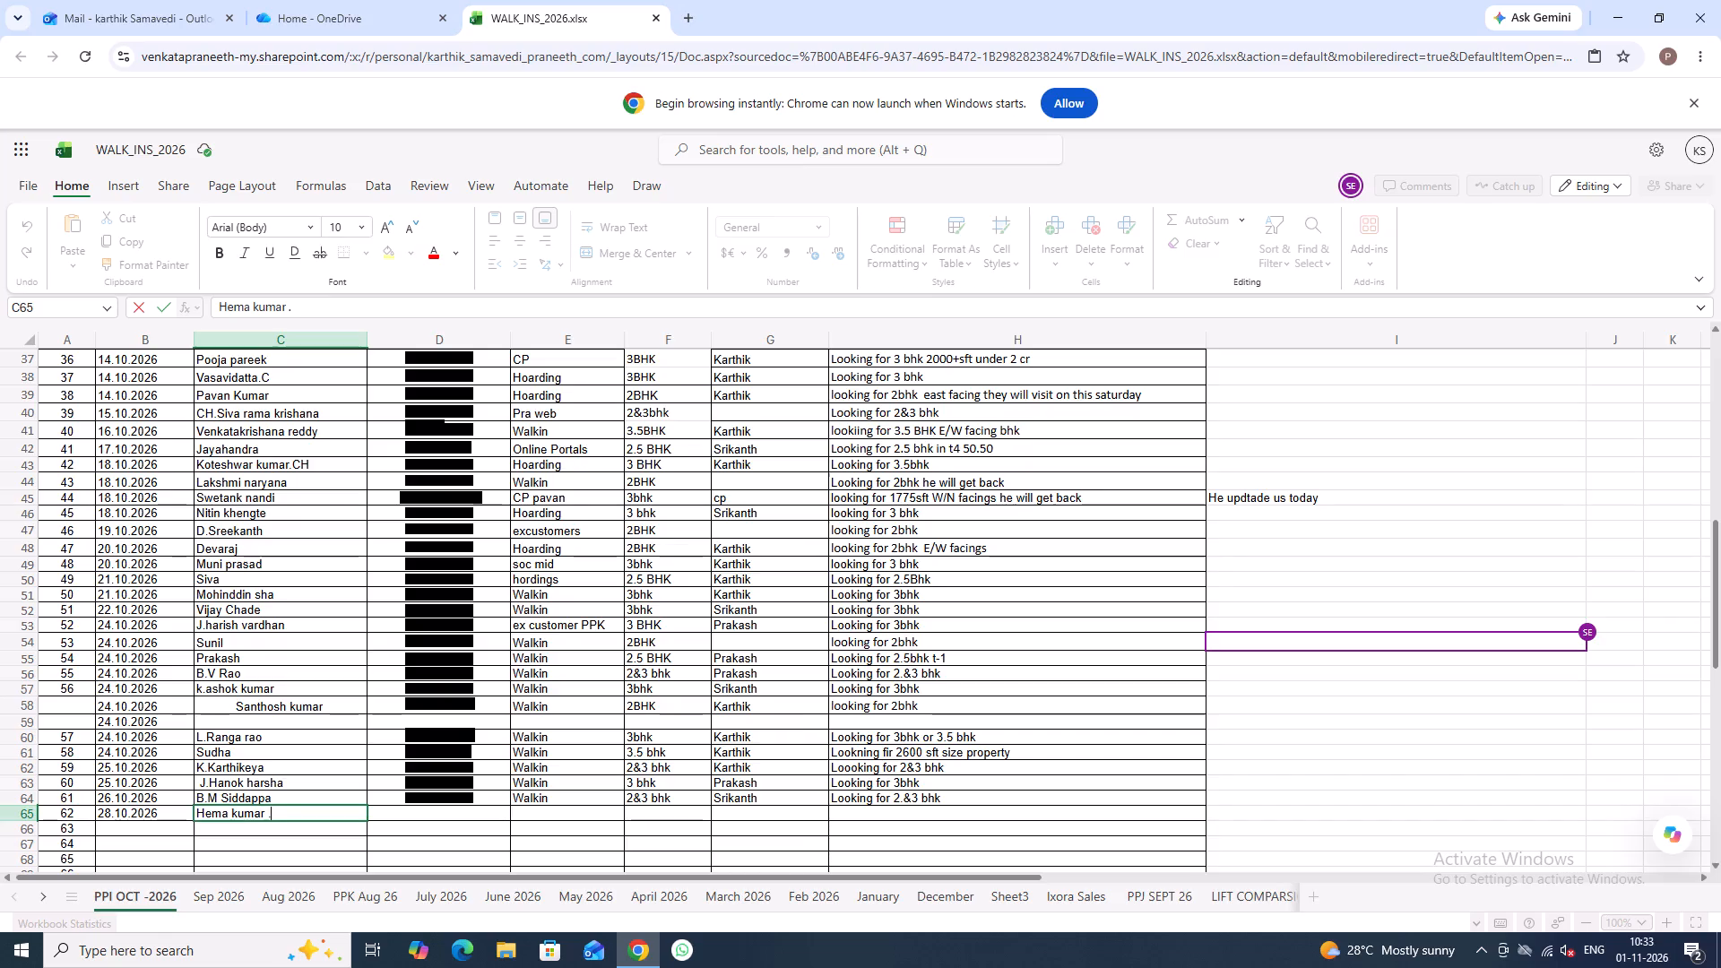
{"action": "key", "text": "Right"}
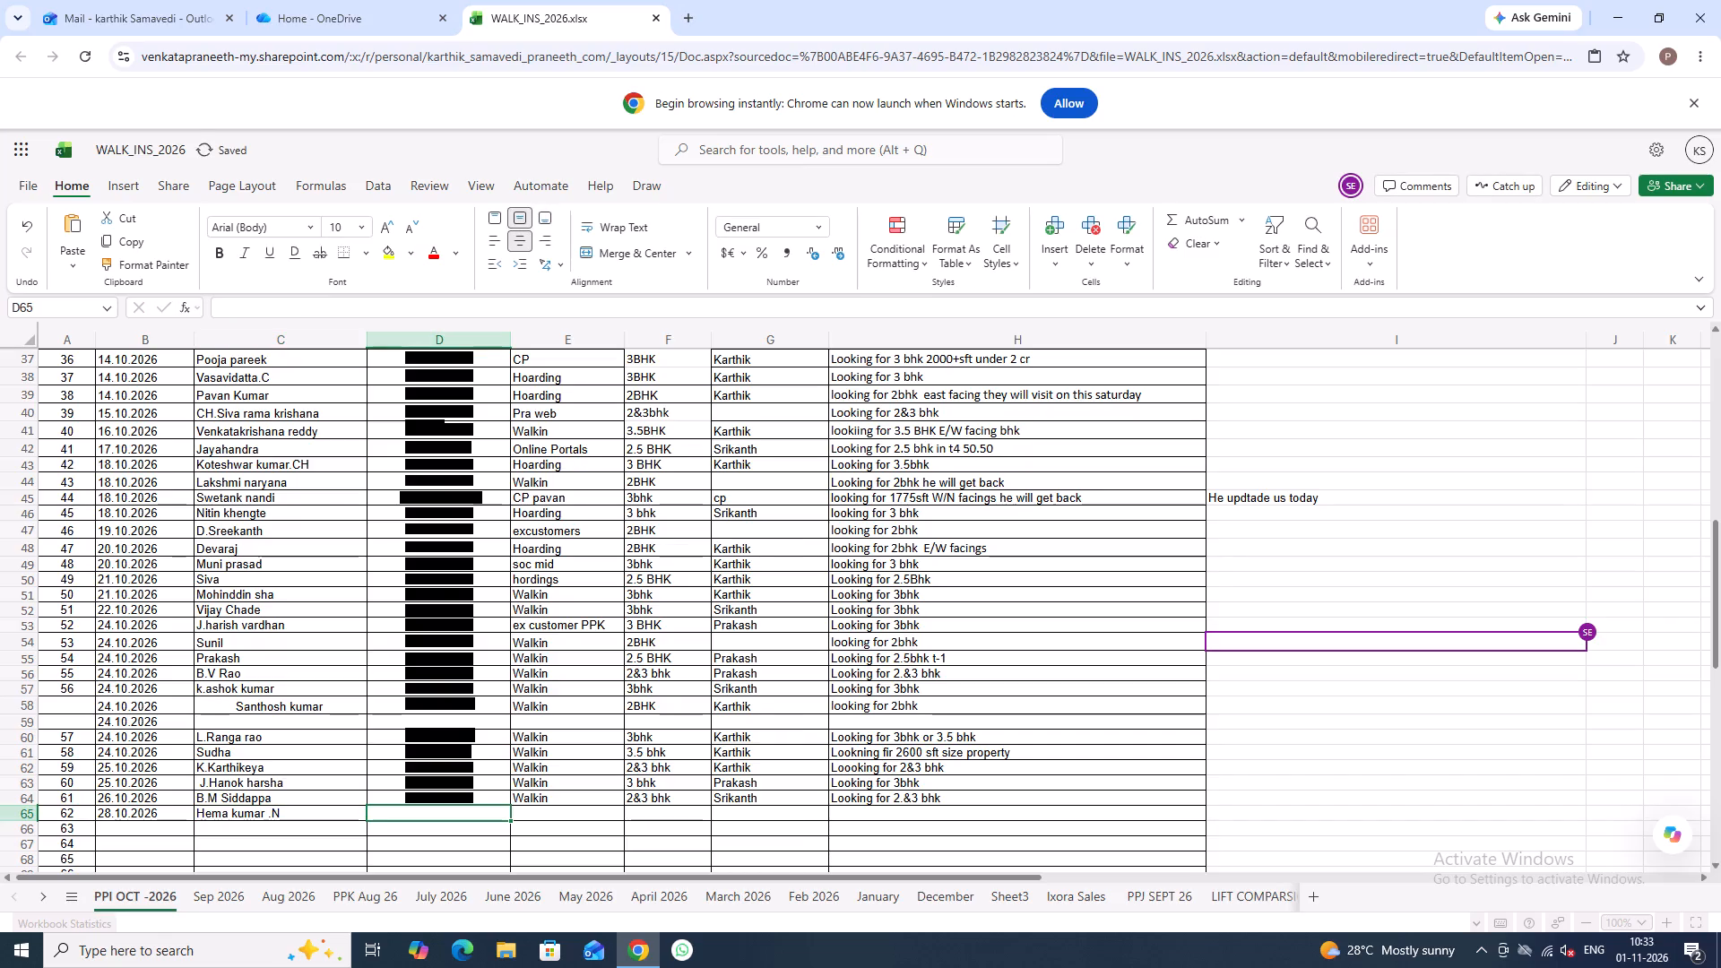
Enter the customer's phone number in D65 of the 28.10.2026 entry.
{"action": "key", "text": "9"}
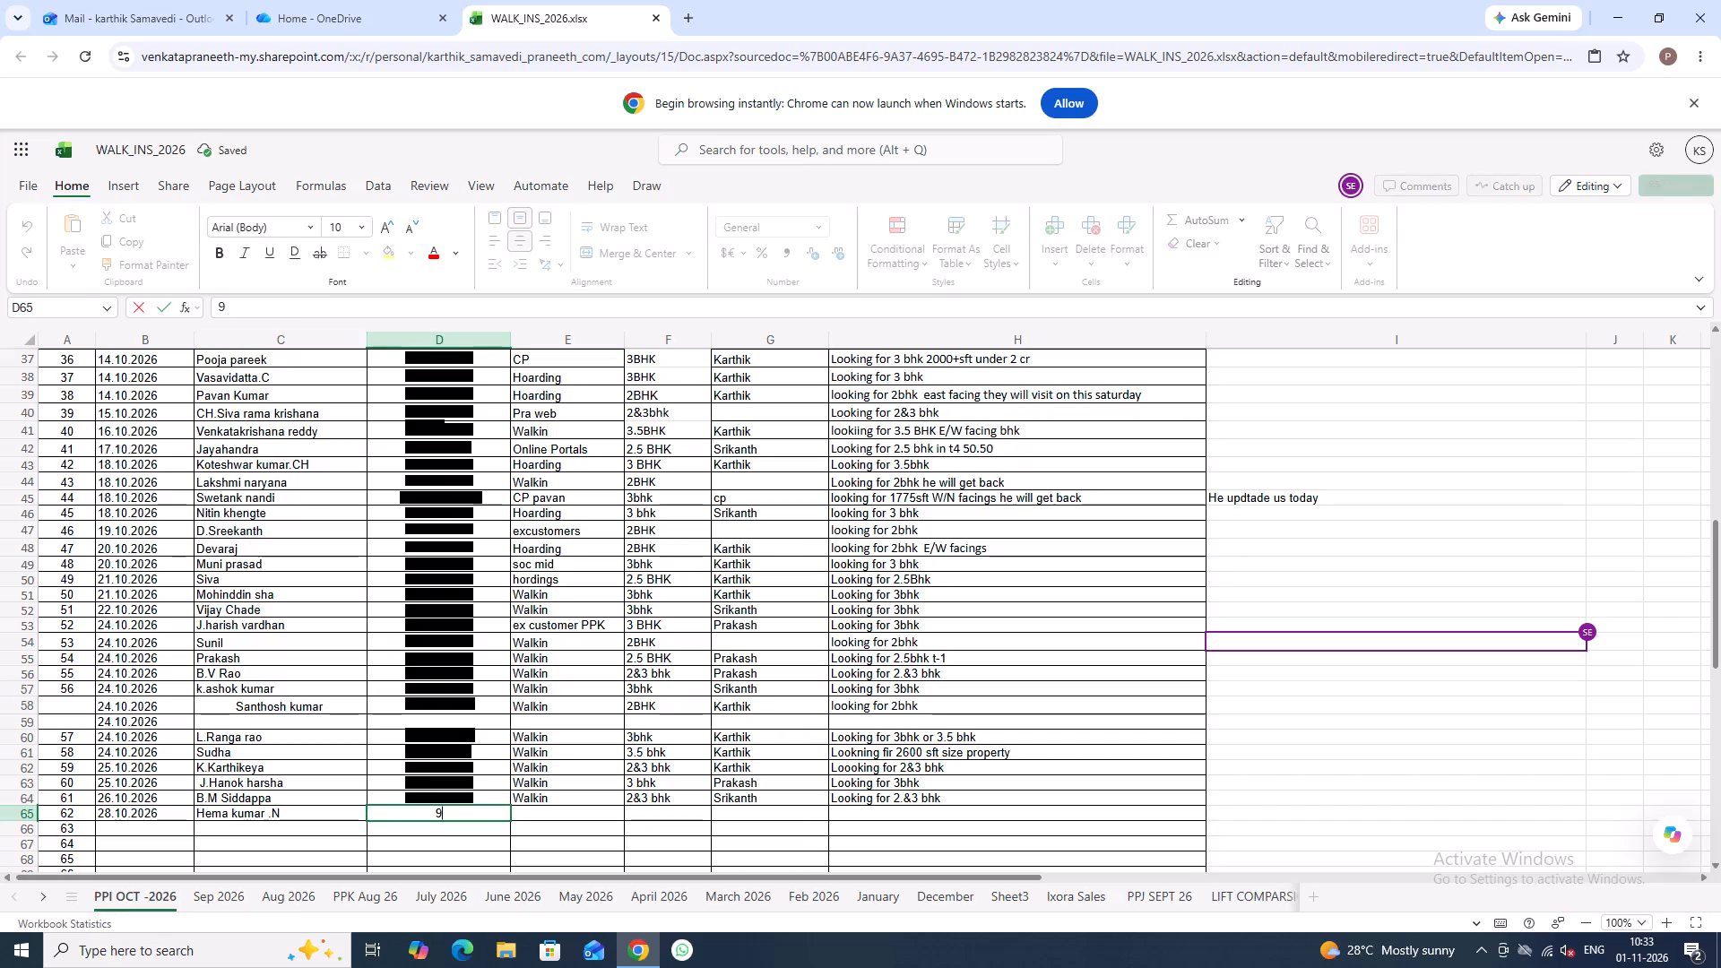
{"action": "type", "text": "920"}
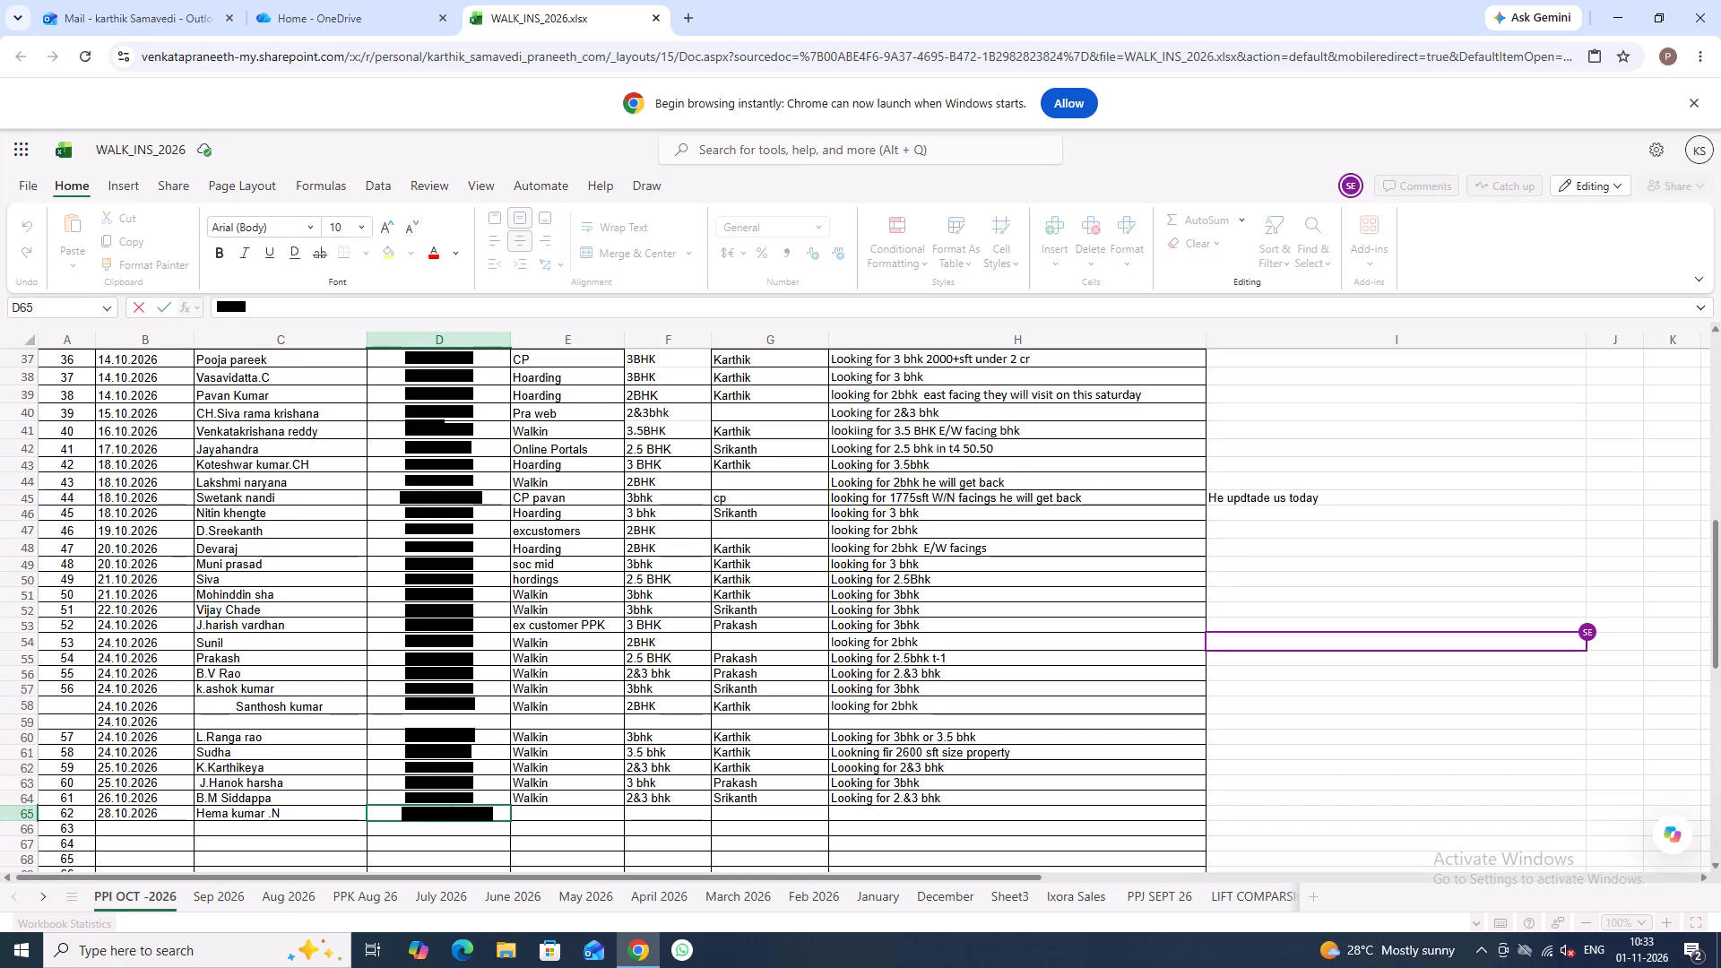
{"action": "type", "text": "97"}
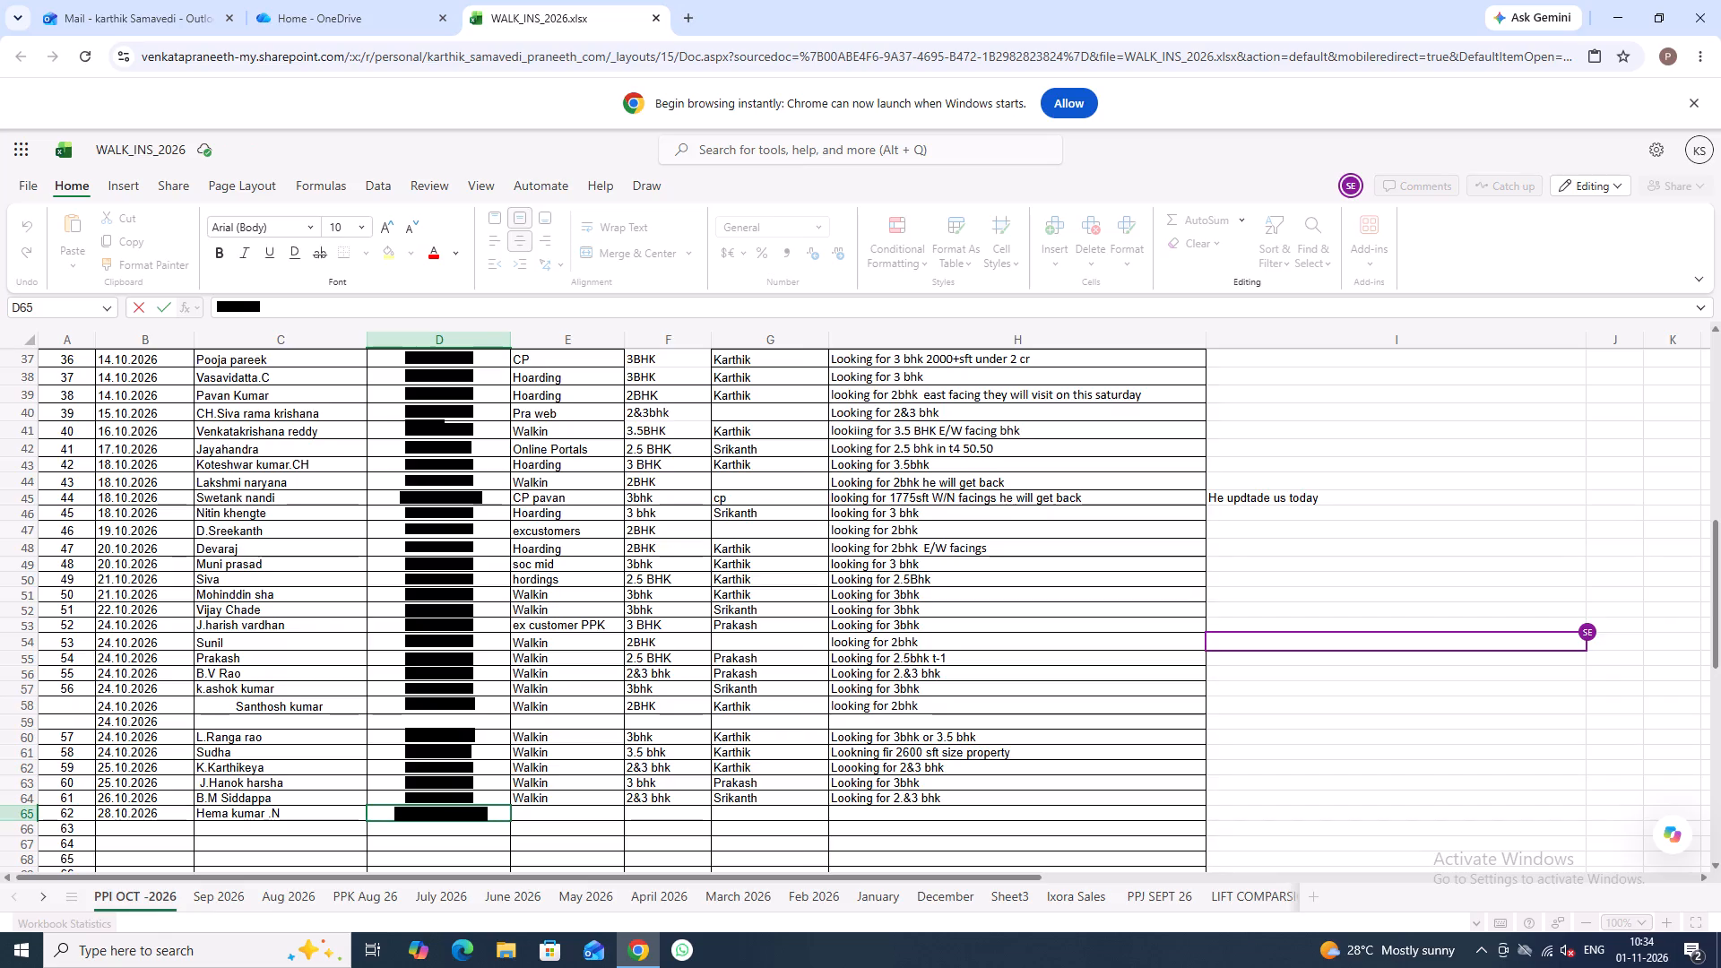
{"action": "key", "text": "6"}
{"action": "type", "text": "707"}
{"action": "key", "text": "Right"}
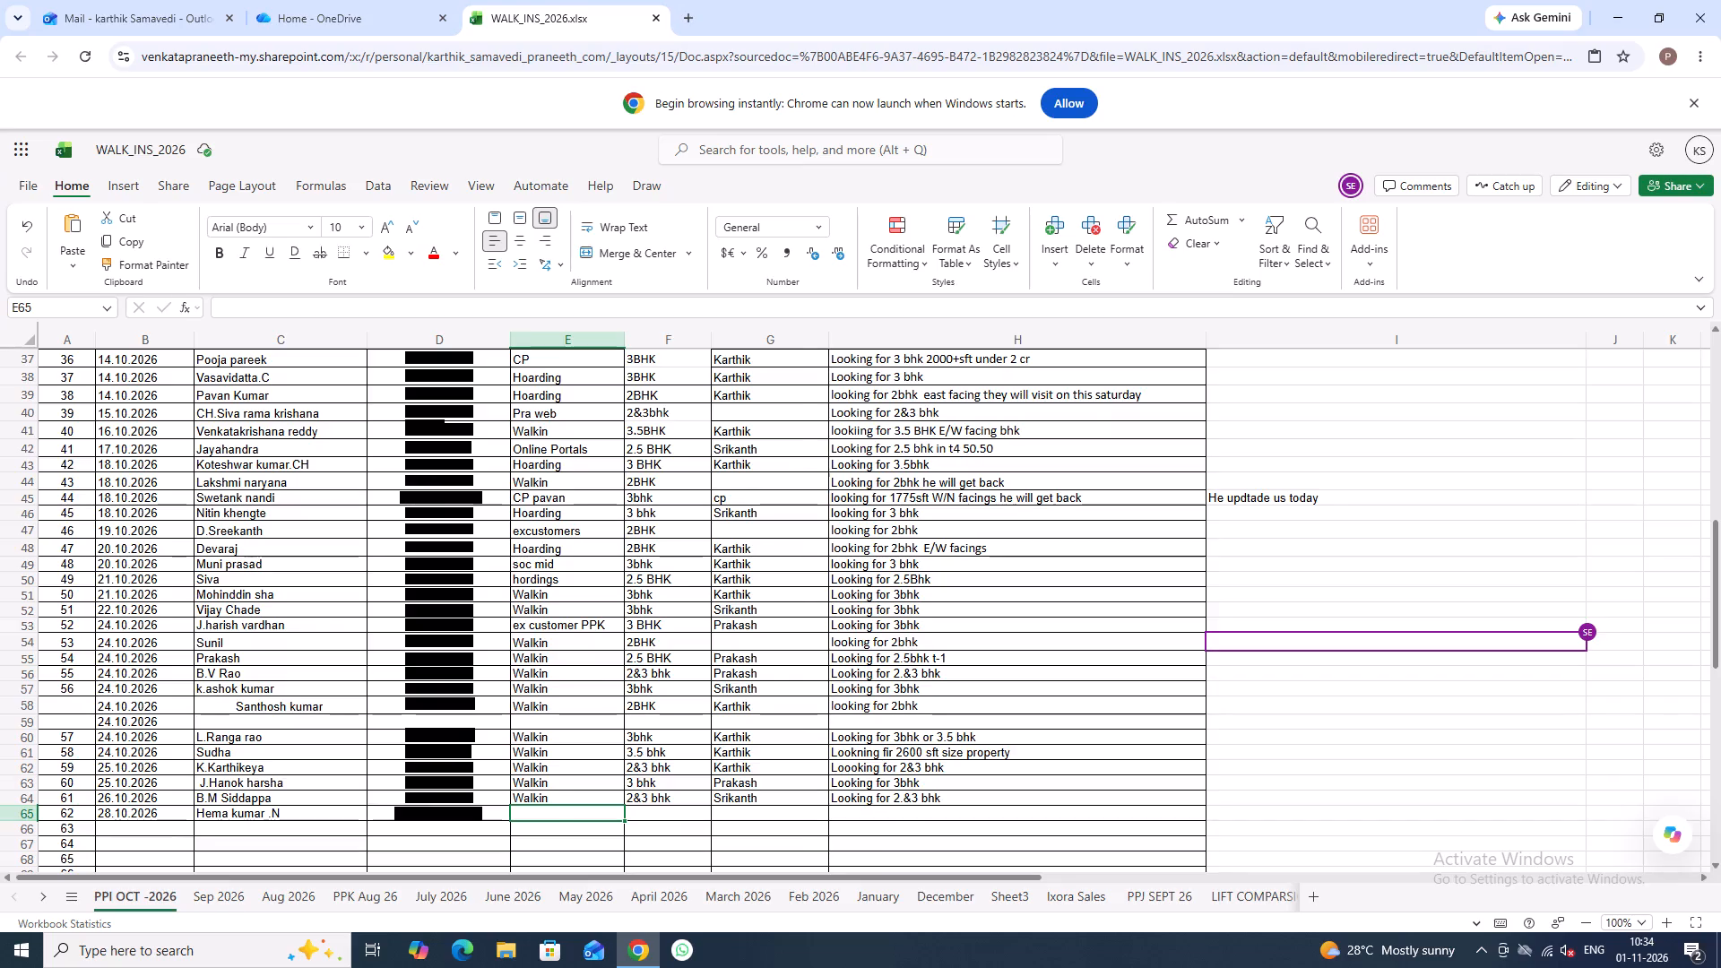
Set the source in E65 to soc mid for the 28.10.2026 entry.
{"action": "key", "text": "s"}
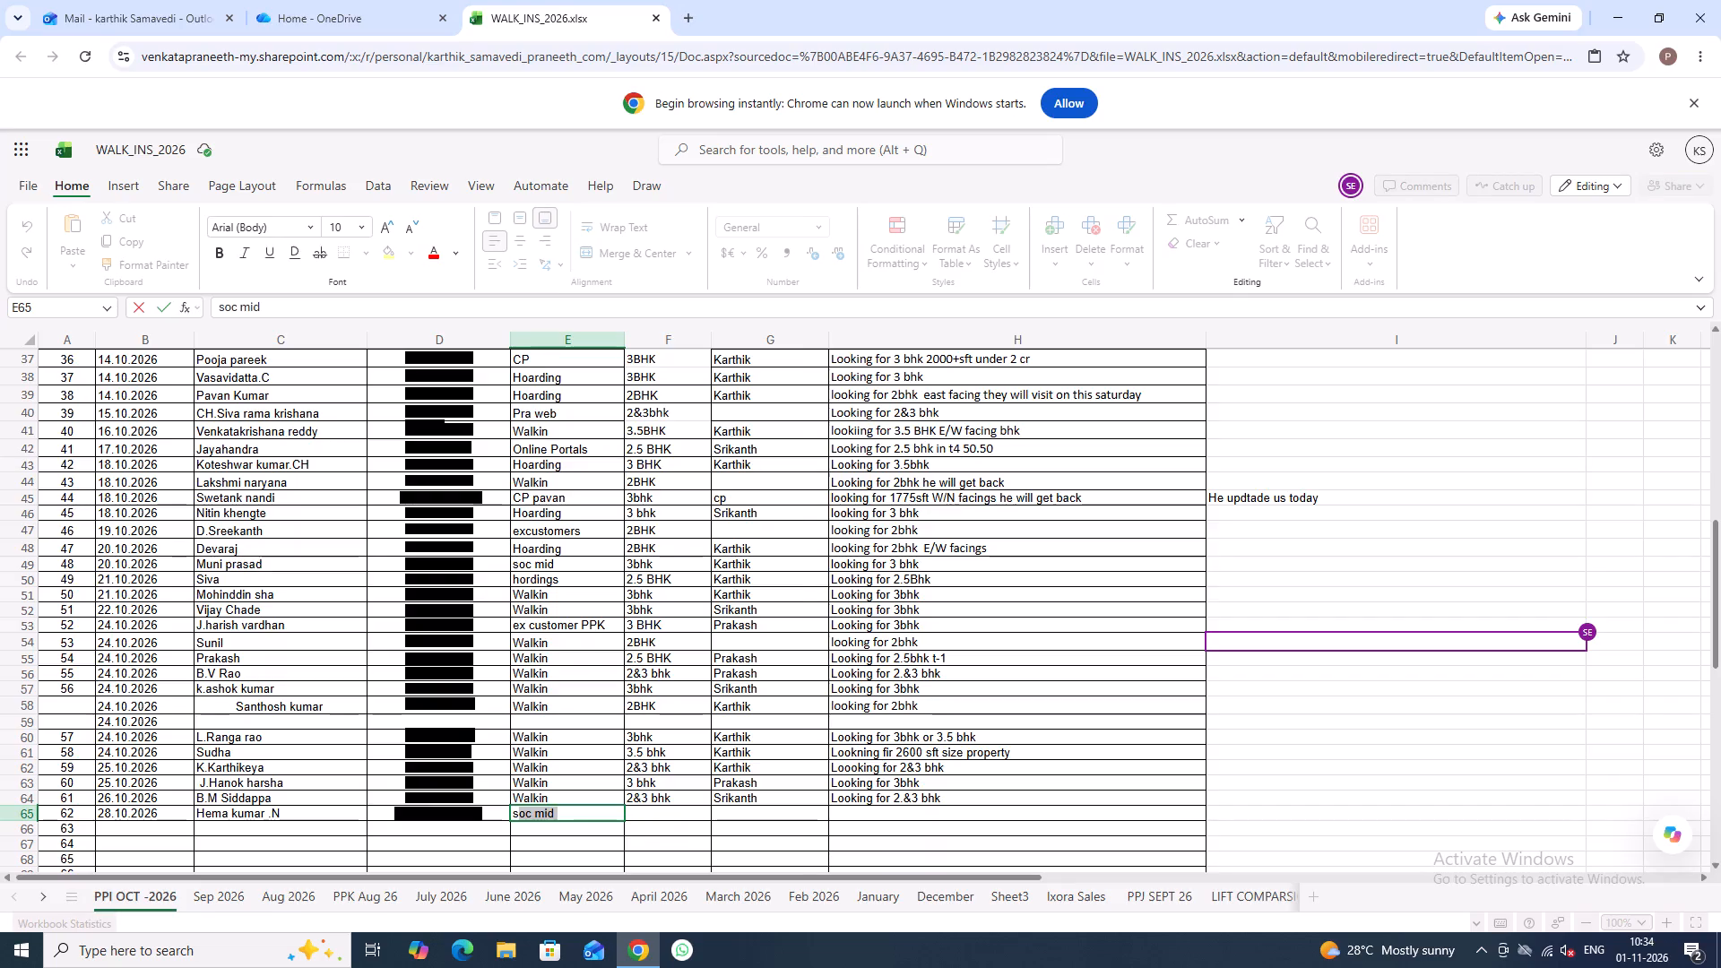
{"action": "left_click", "coordinate": [677, 815]}
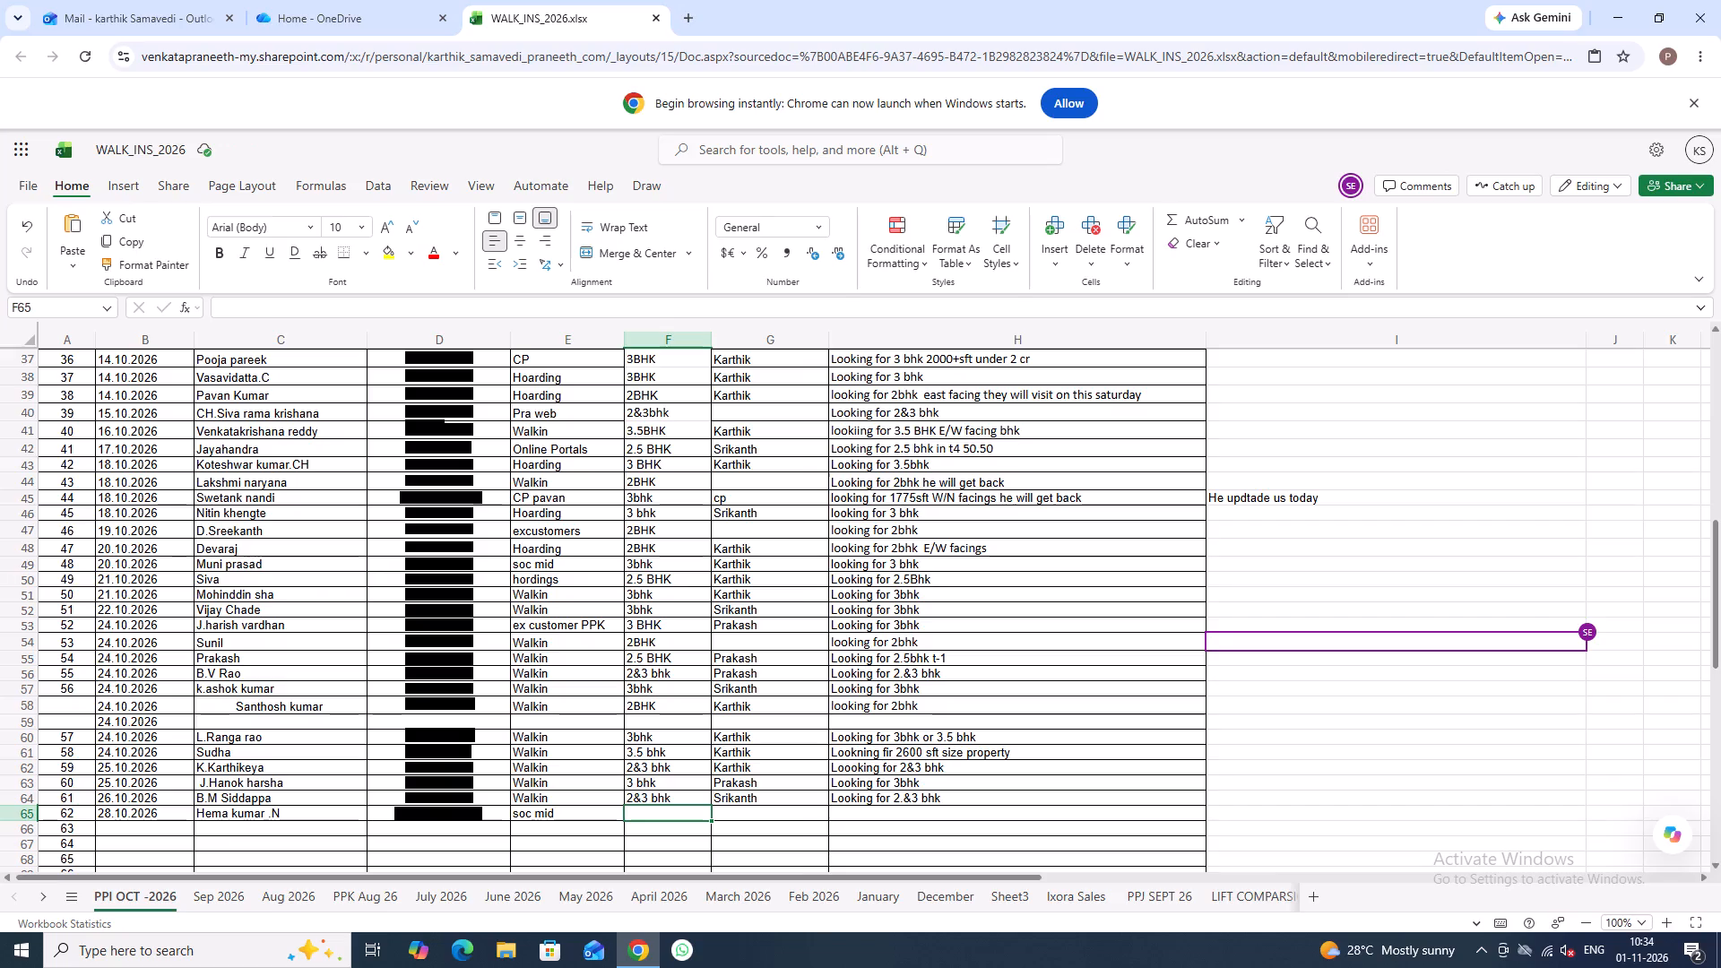
Copy the 3 bhk requirement from F63 into F65 of the 28.10.2026 entry.
{"action": "left_click", "coordinate": [676, 788]}
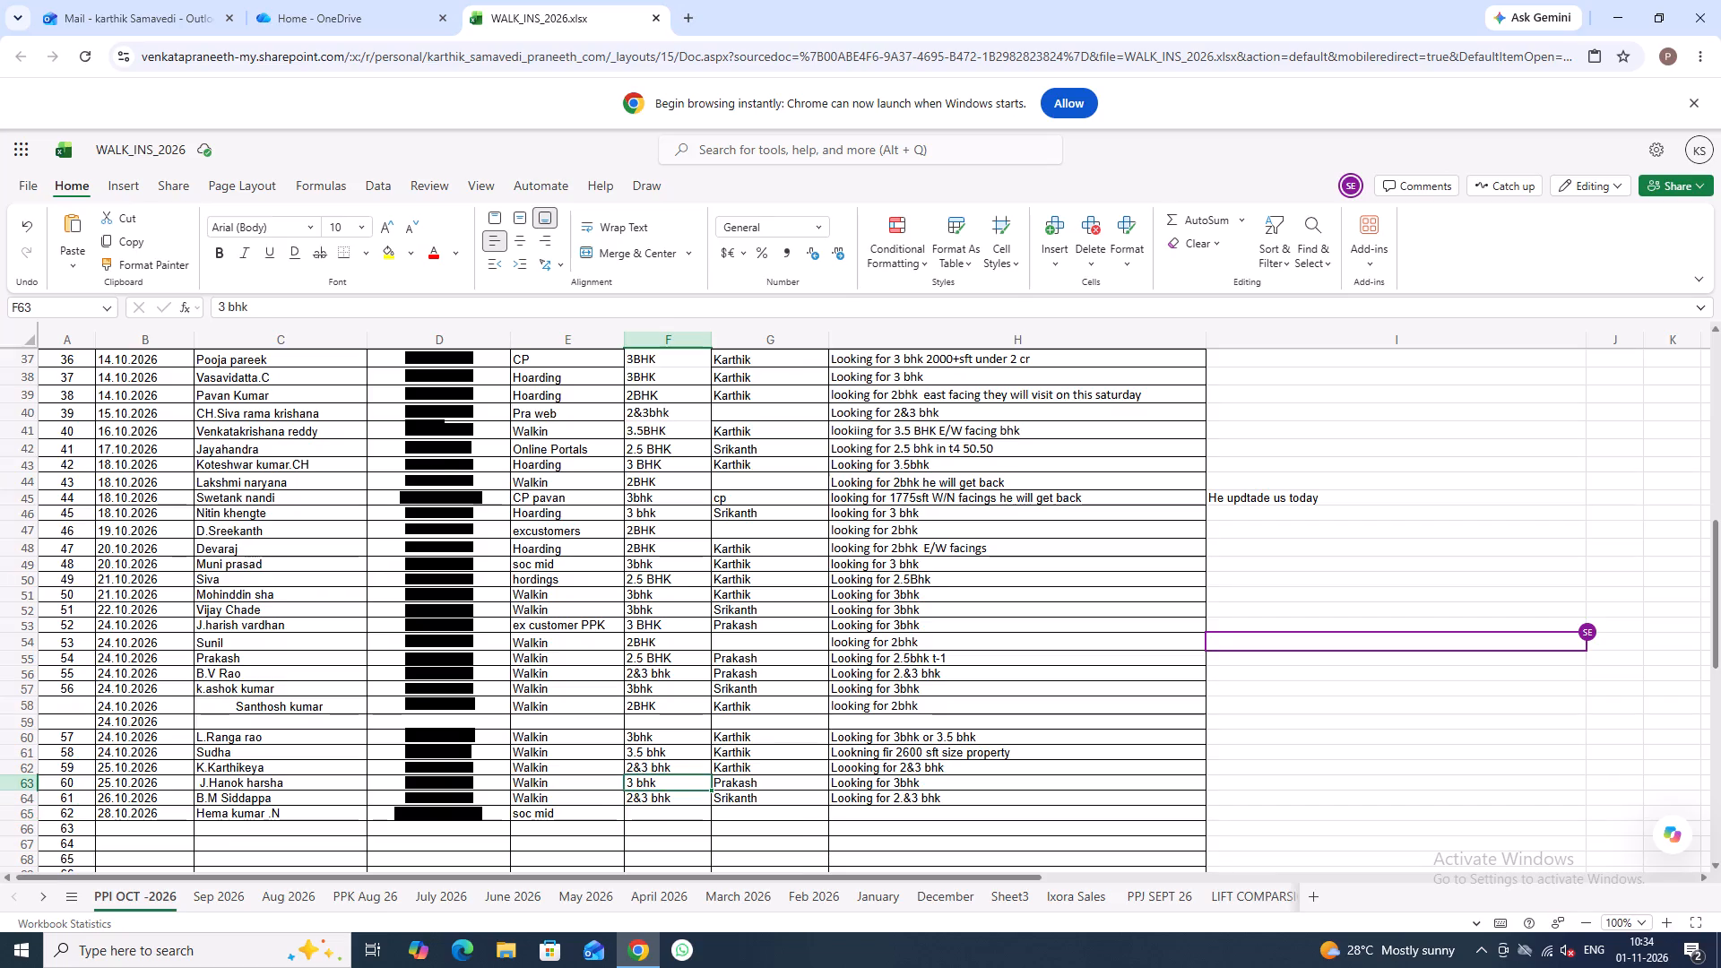
{"action": "key", "text": "ctrl+c"}
{"action": "left_click", "coordinate": [672, 812]}
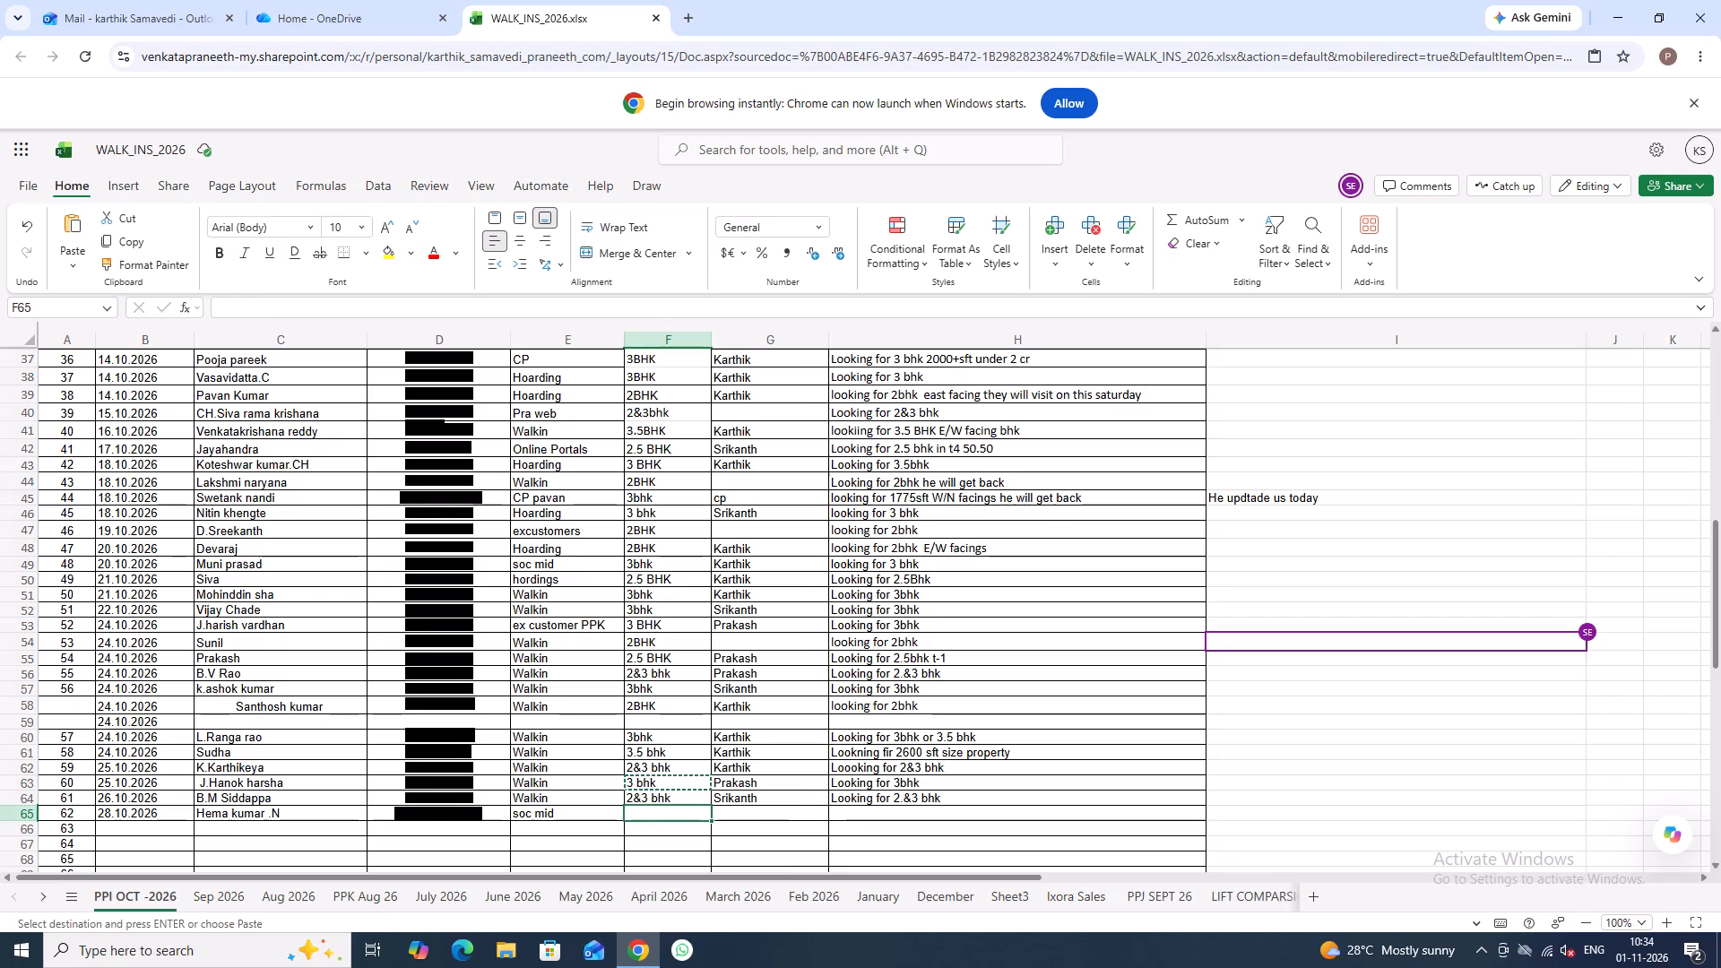
{"action": "key", "text": "ctrl+v"}
Set the attending staff member in G65 to Srikanth for the 28.10.2026 entry.
{"action": "left_click", "coordinate": [725, 809]}
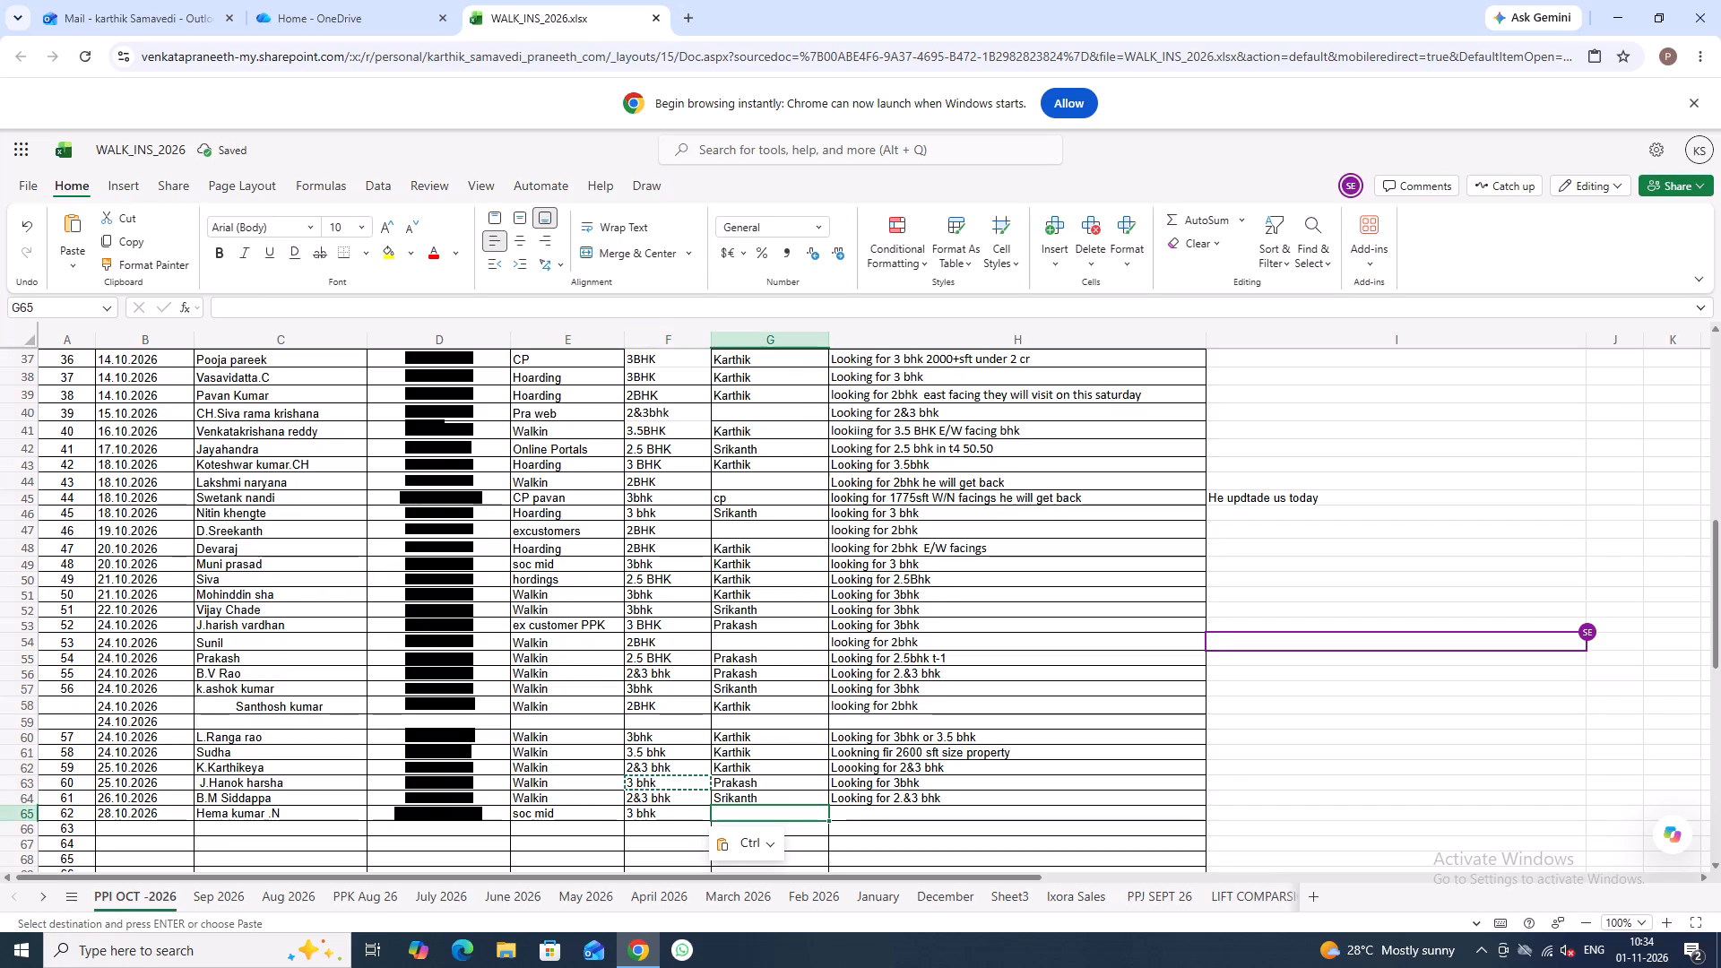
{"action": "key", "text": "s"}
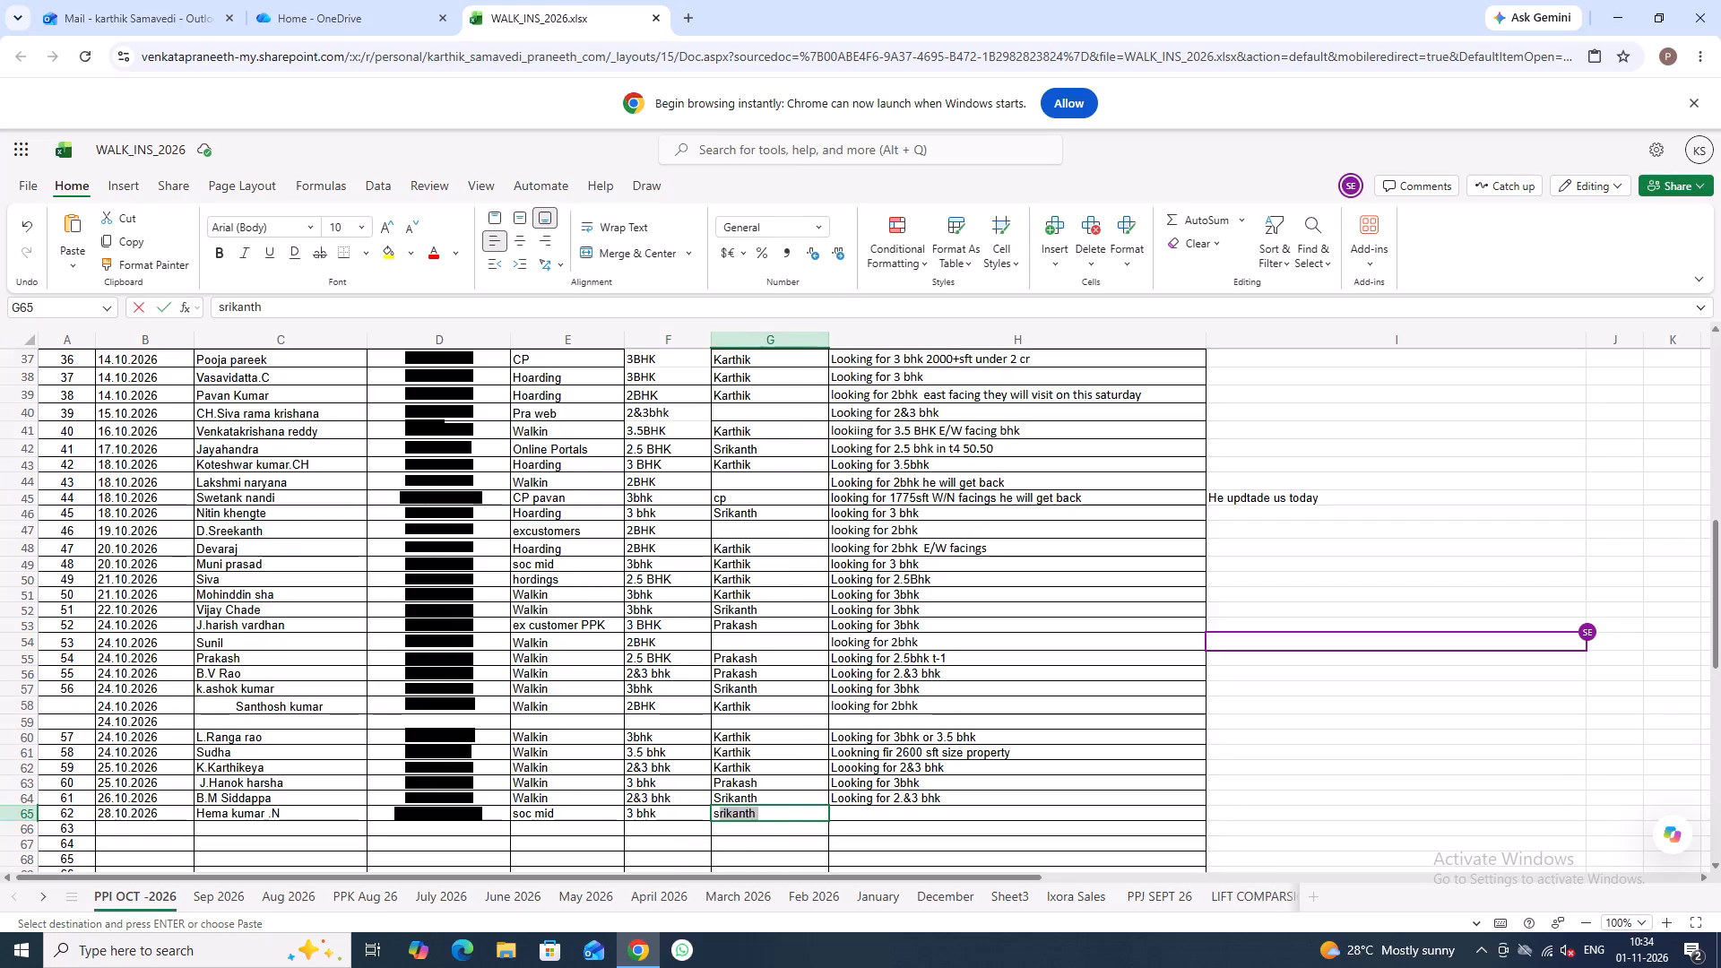
Copy the remark Looking for 3bhk from H63 into H65 of the 28.10.2026 entry.
{"action": "left_click", "coordinate": [921, 803]}
{"action": "left_click", "coordinate": [914, 812]}
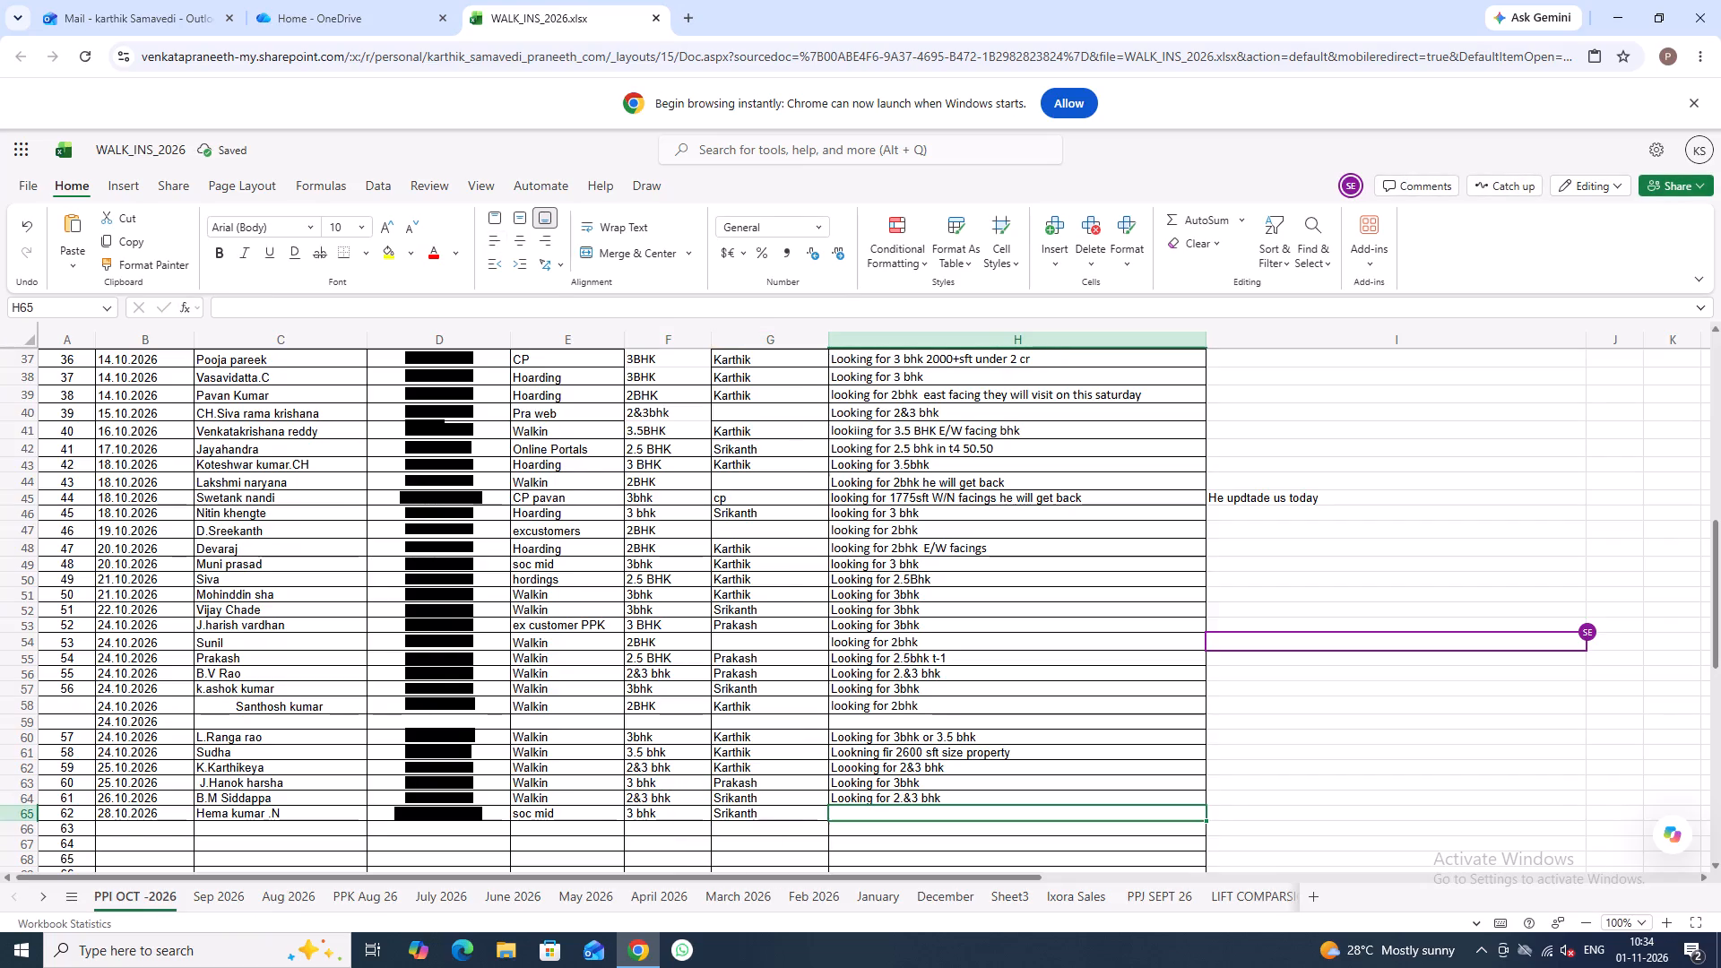
{"action": "left_click", "coordinate": [923, 782]}
{"action": "key", "text": "ctrl+c"}
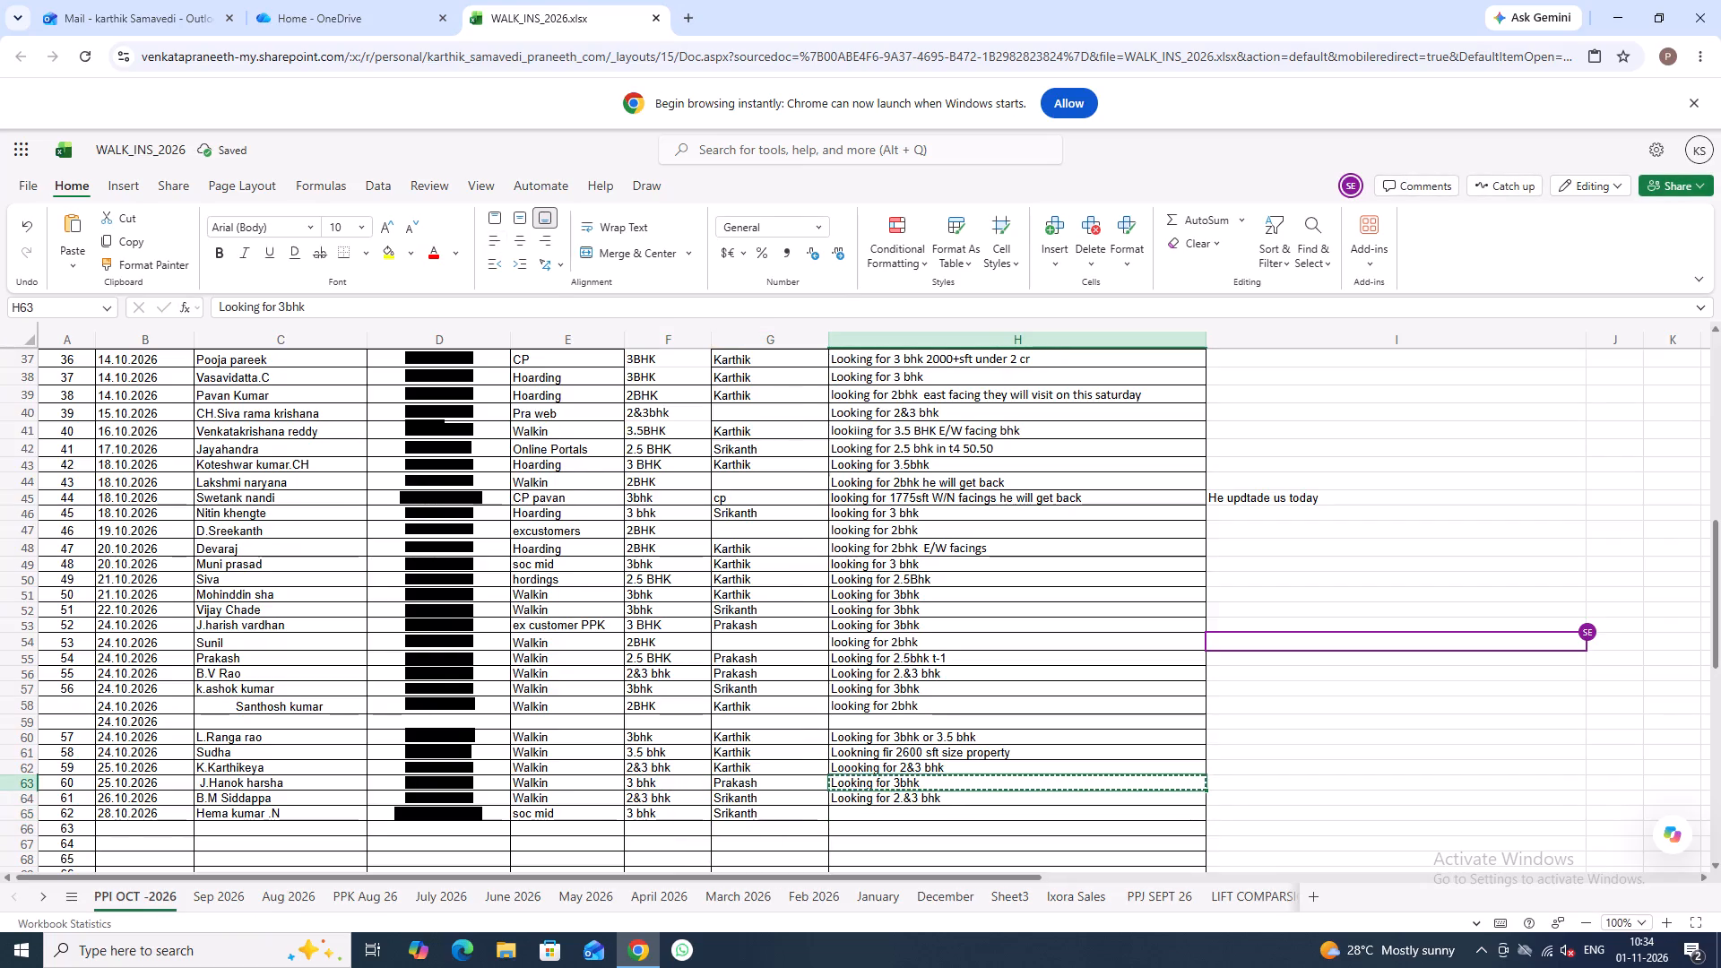
{"action": "left_click", "coordinate": [914, 808]}
{"action": "key", "text": "ctrl+v"}
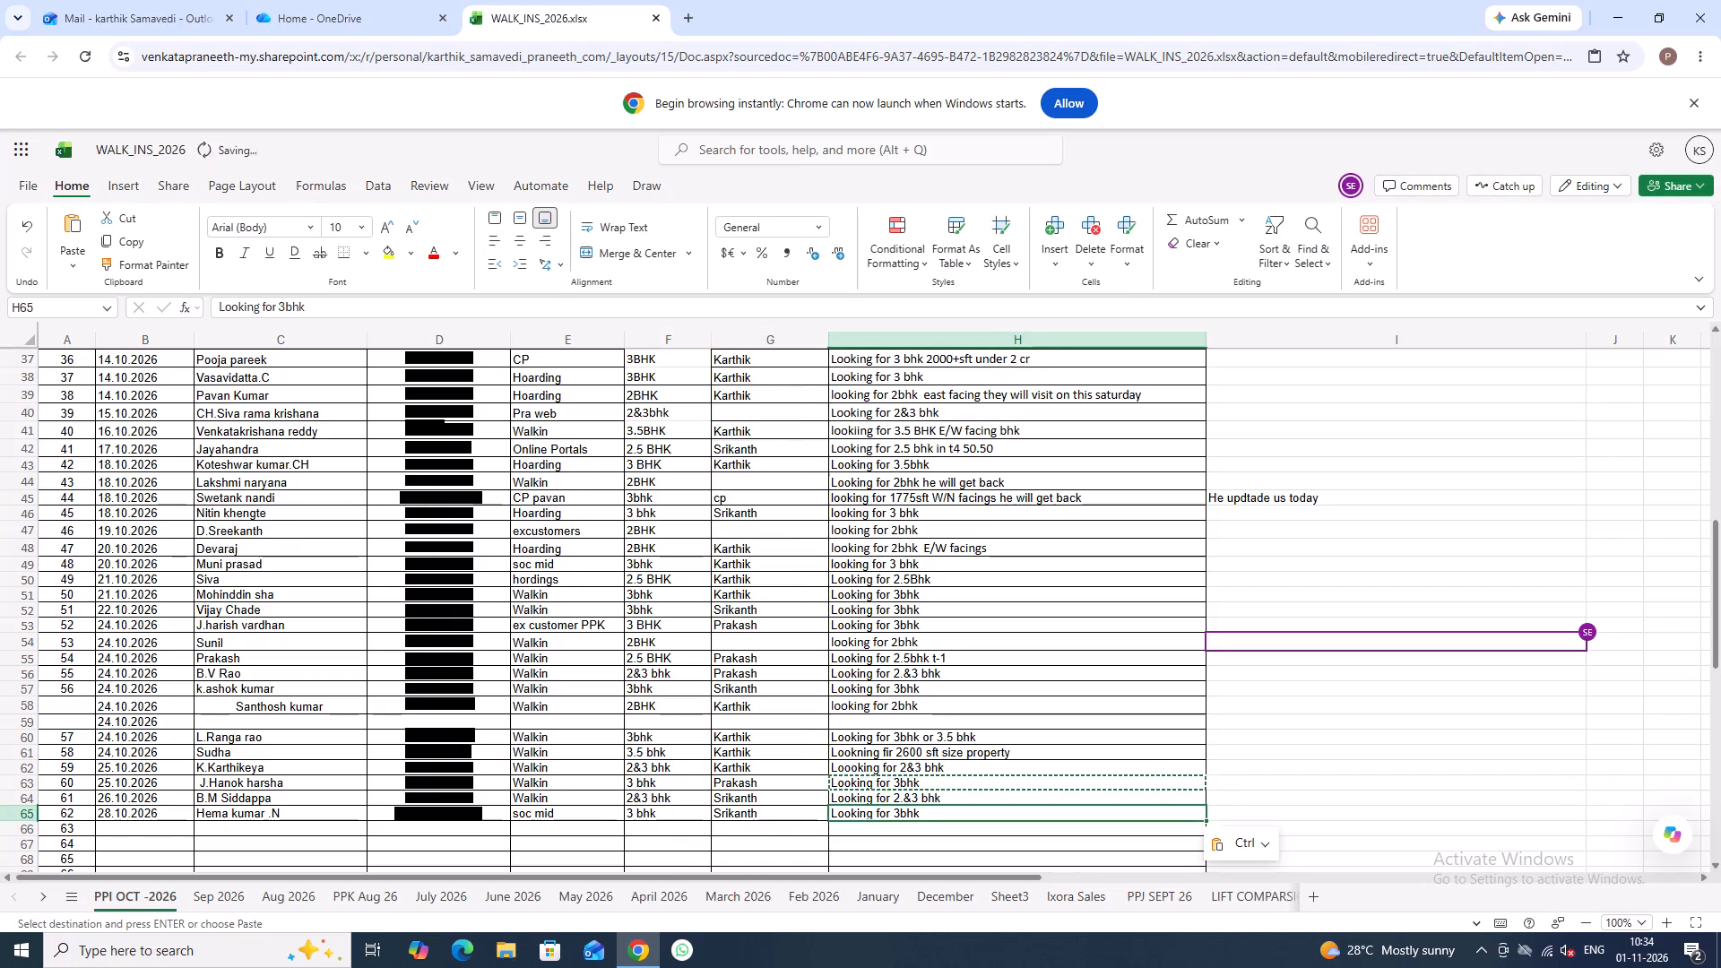
{"action": "left_click", "coordinate": [896, 828]}
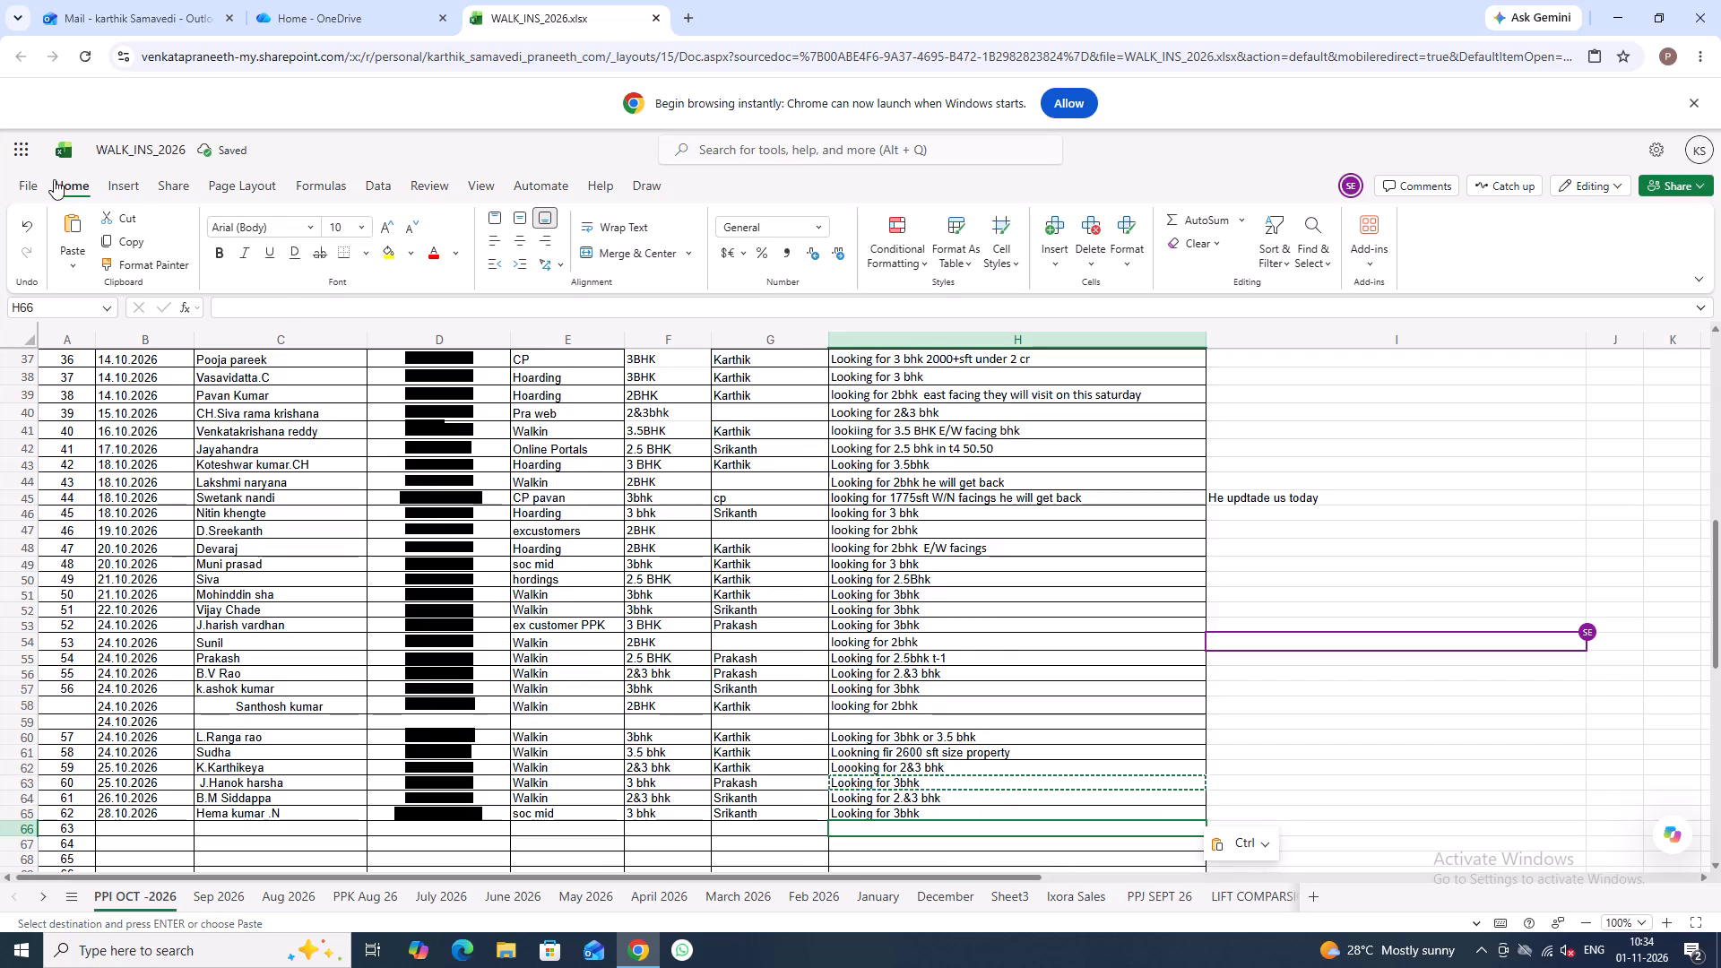
Renumber the serial numbers in column A as a continuous series from 56 in A57 to 80 in A81.
{"action": "left_click", "coordinate": [76, 692]}
{"action": "left_click_drag", "start_coordinate": [94, 696], "coordinate": [83, 869]}
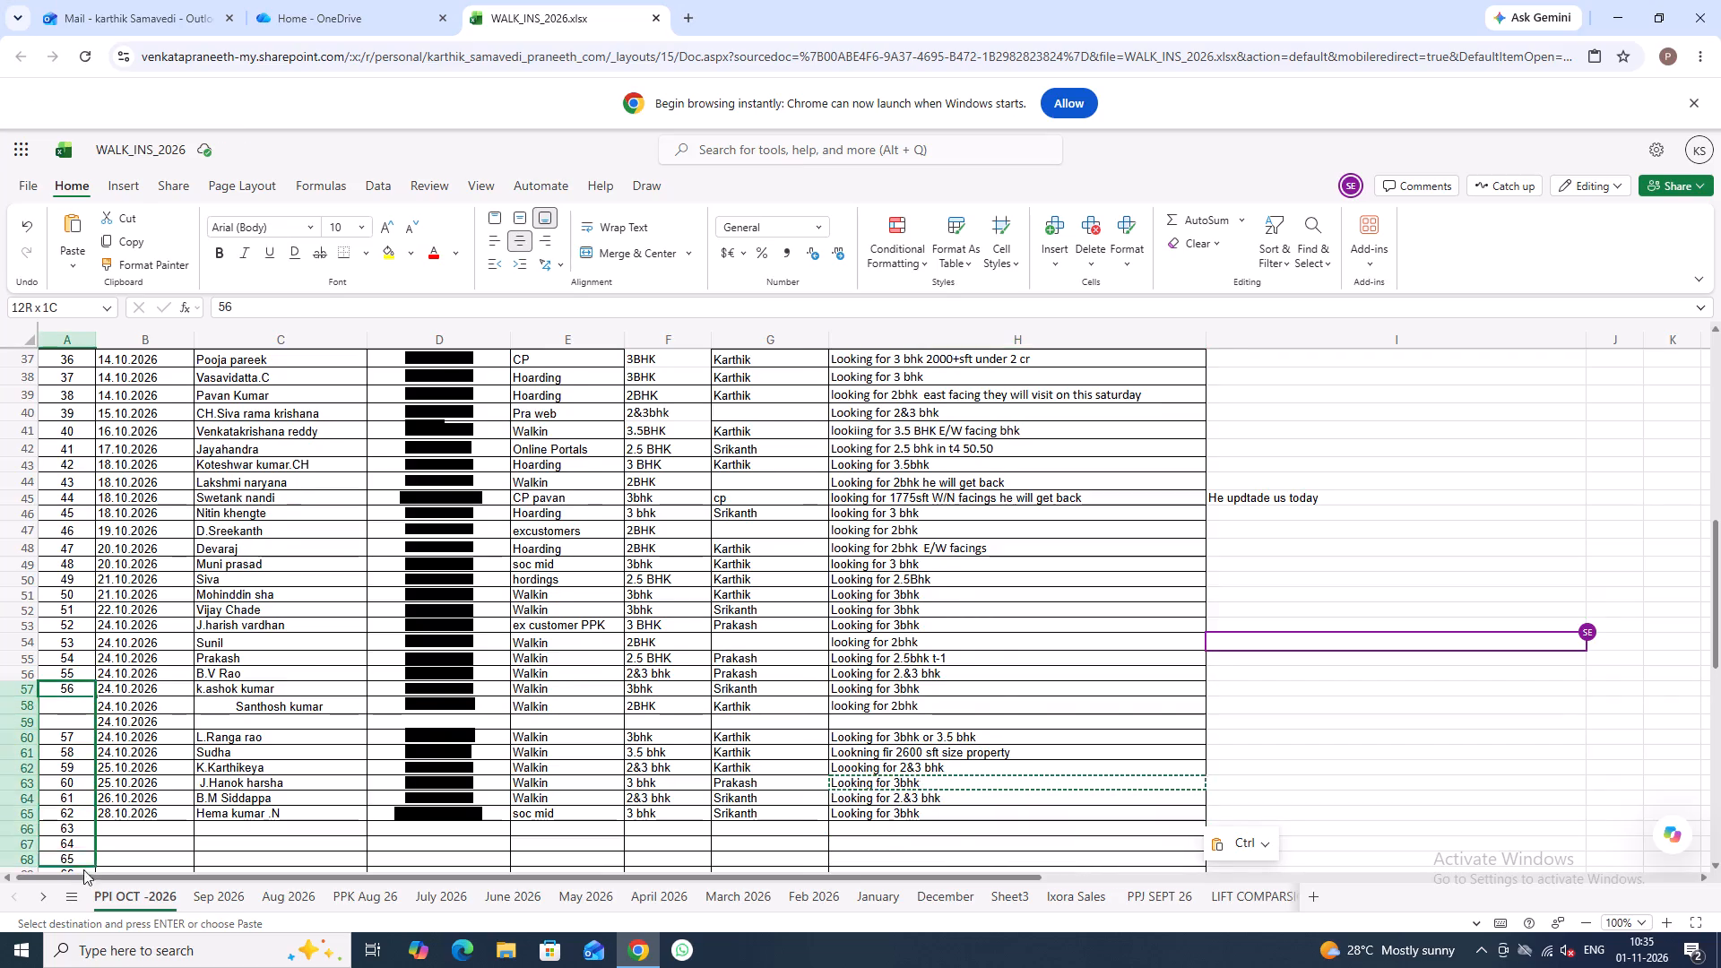
{"action": "left_click_drag", "start_coordinate": [83, 869], "coordinate": [81, 745]}
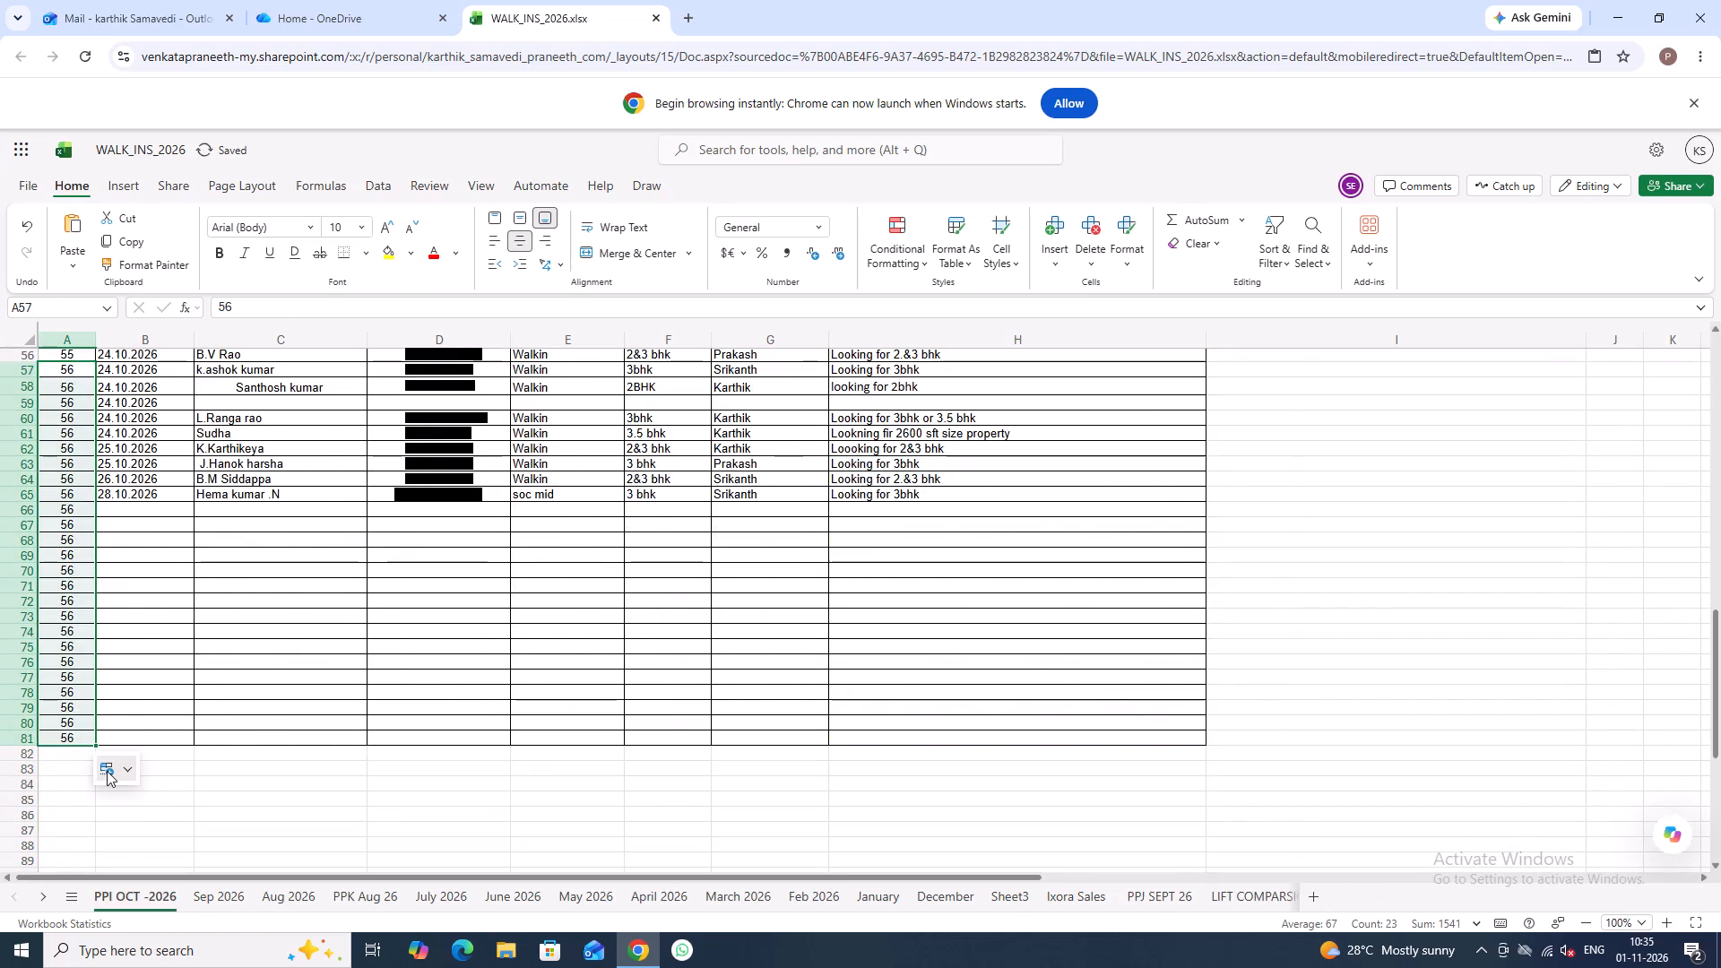
{"action": "left_click", "coordinate": [107, 771]}
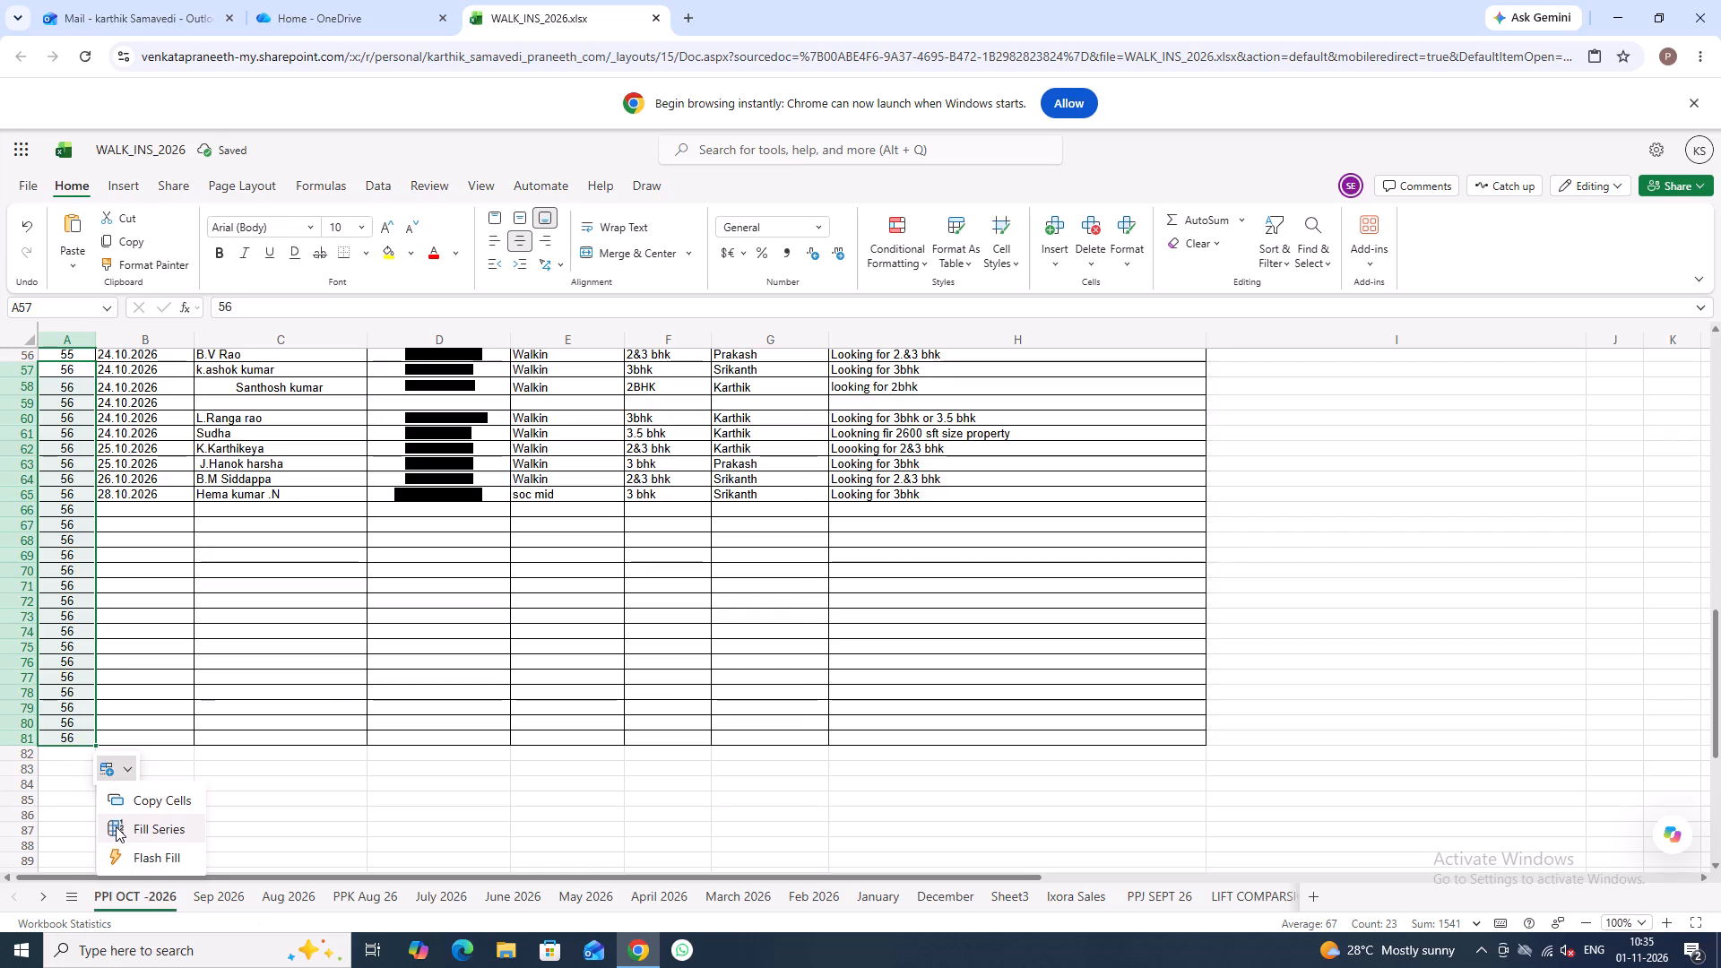
{"action": "left_click", "coordinate": [116, 826]}
Copy the date 28.10.2026 from B65 into B66 for the new entry at serial number 65.
{"action": "left_click", "coordinate": [134, 557]}
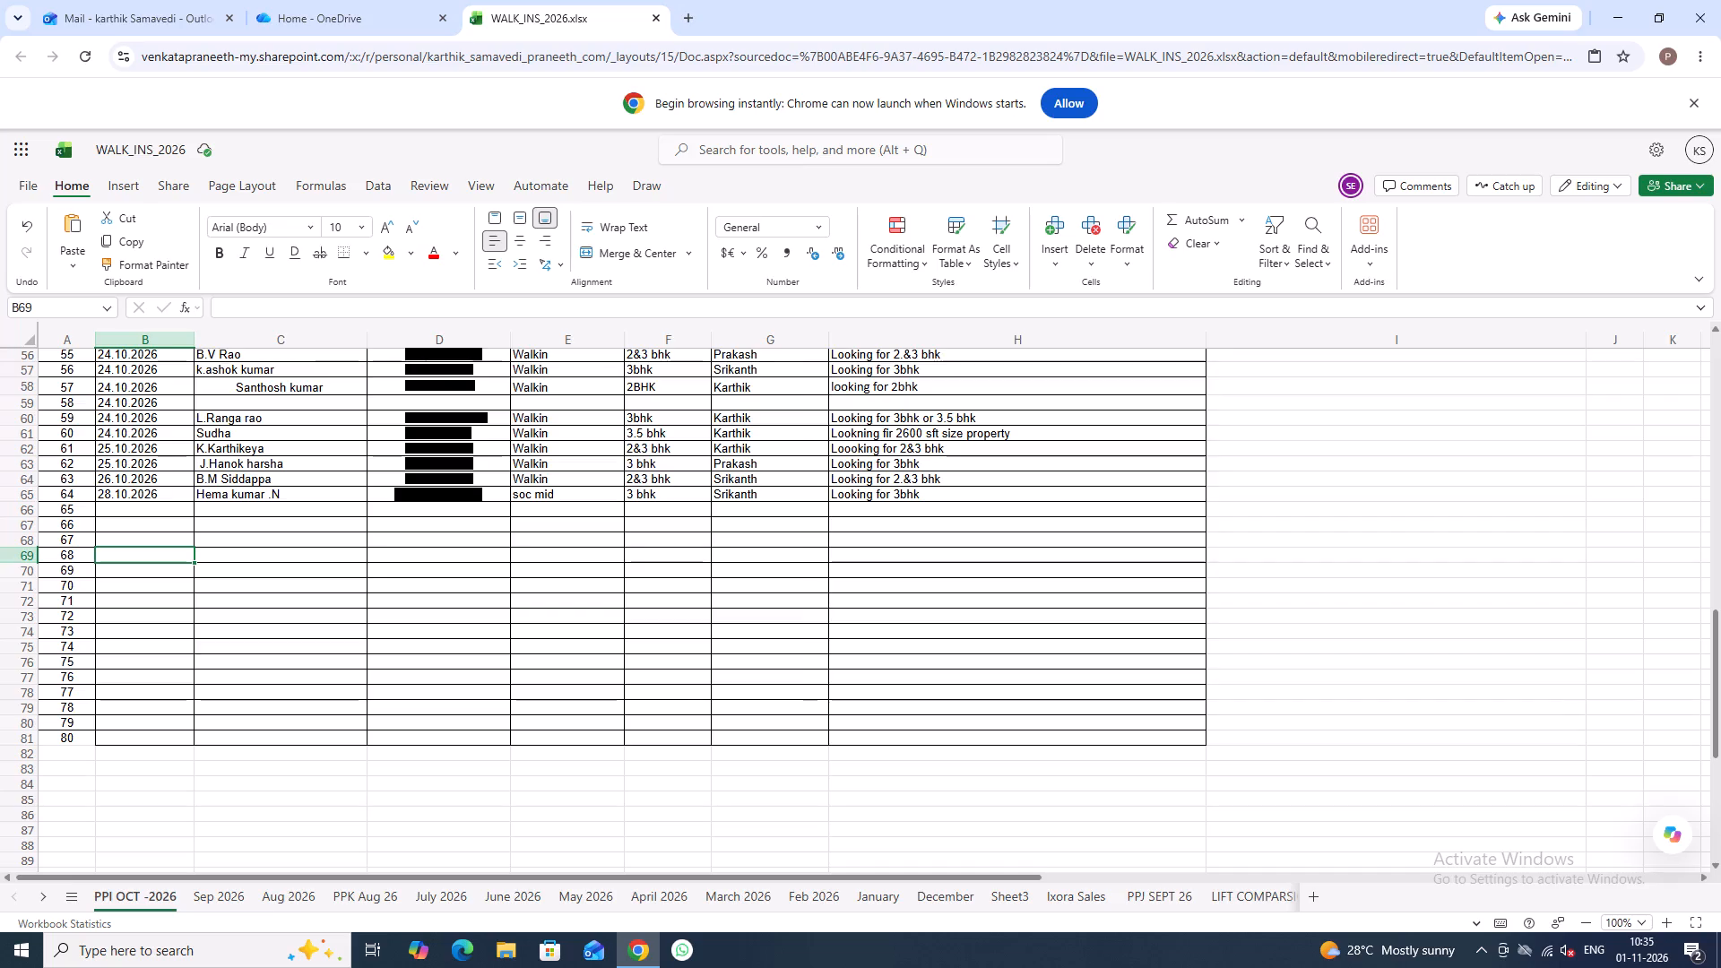
{"action": "left_click", "coordinate": [162, 504]}
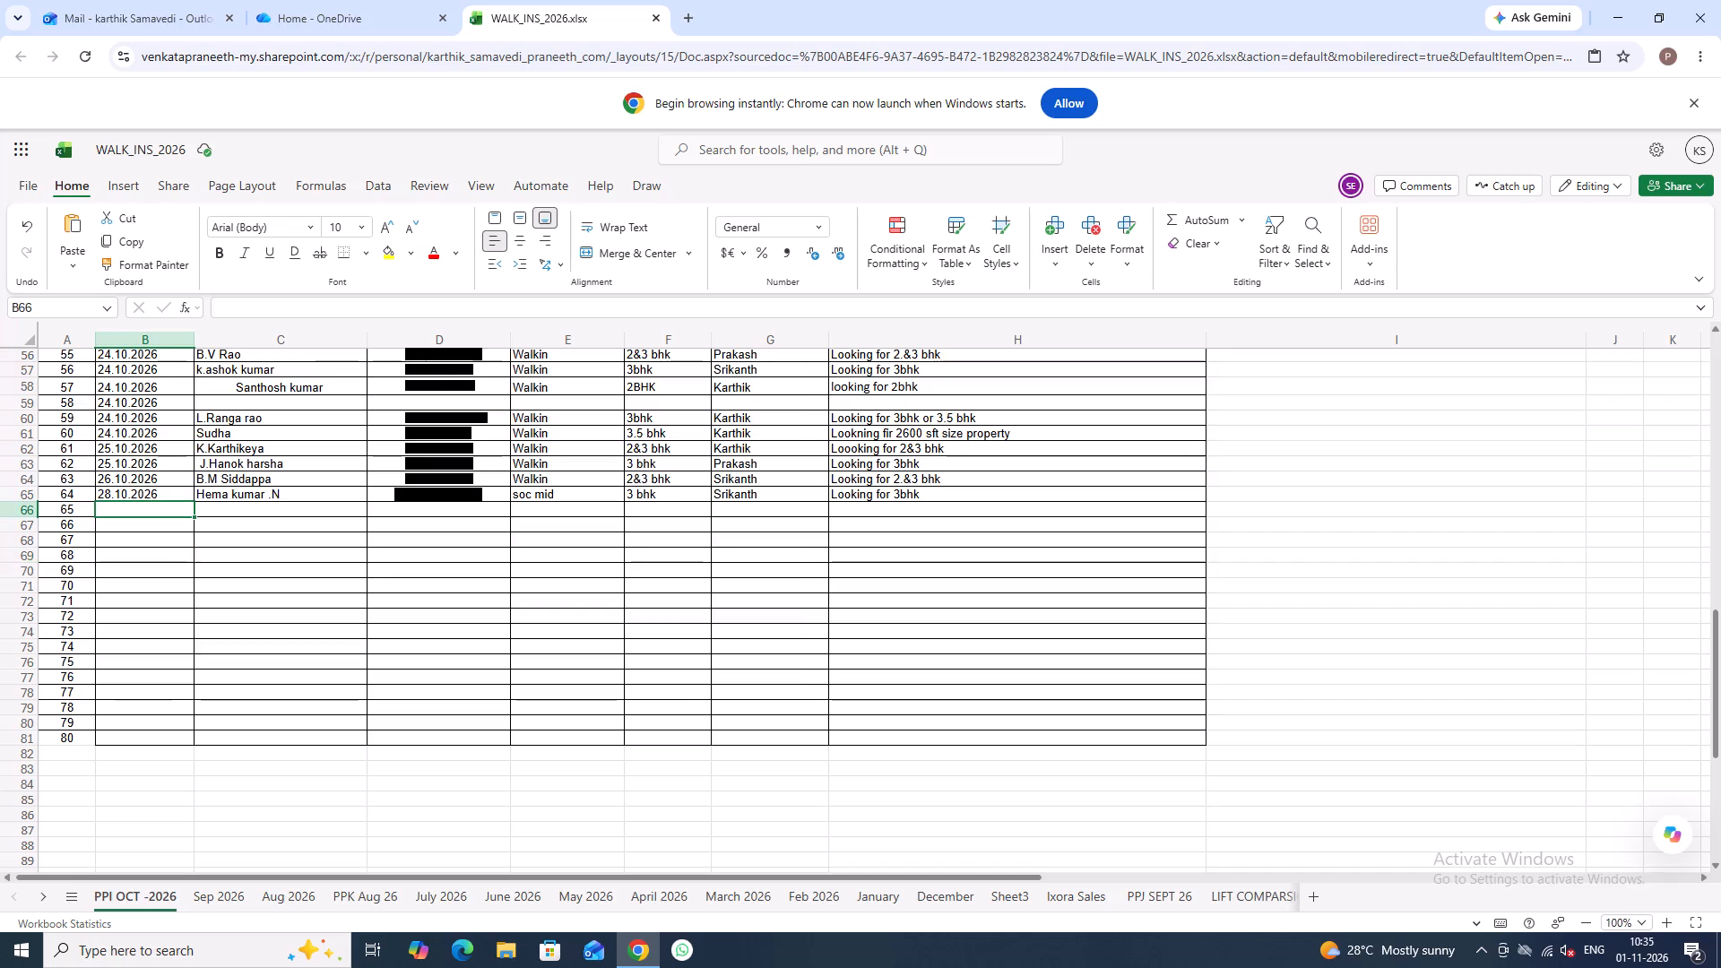
{"action": "left_click", "coordinate": [169, 501]}
{"action": "left_click", "coordinate": [180, 500]}
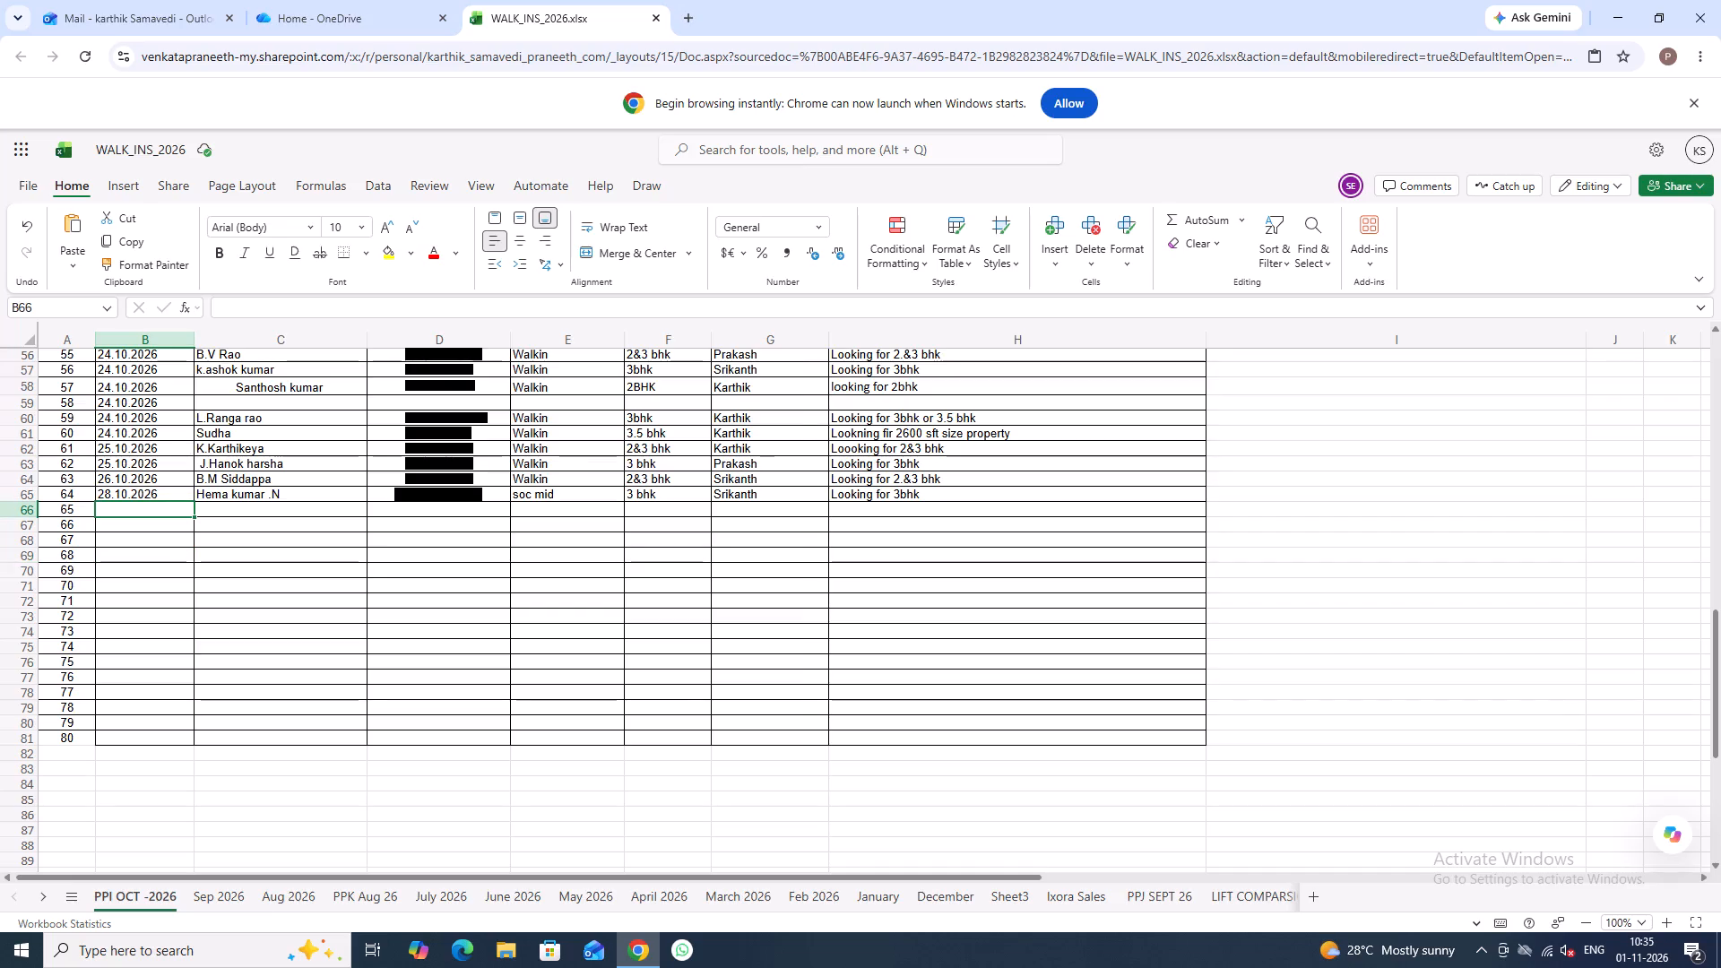
{"action": "left_click", "coordinate": [181, 490]}
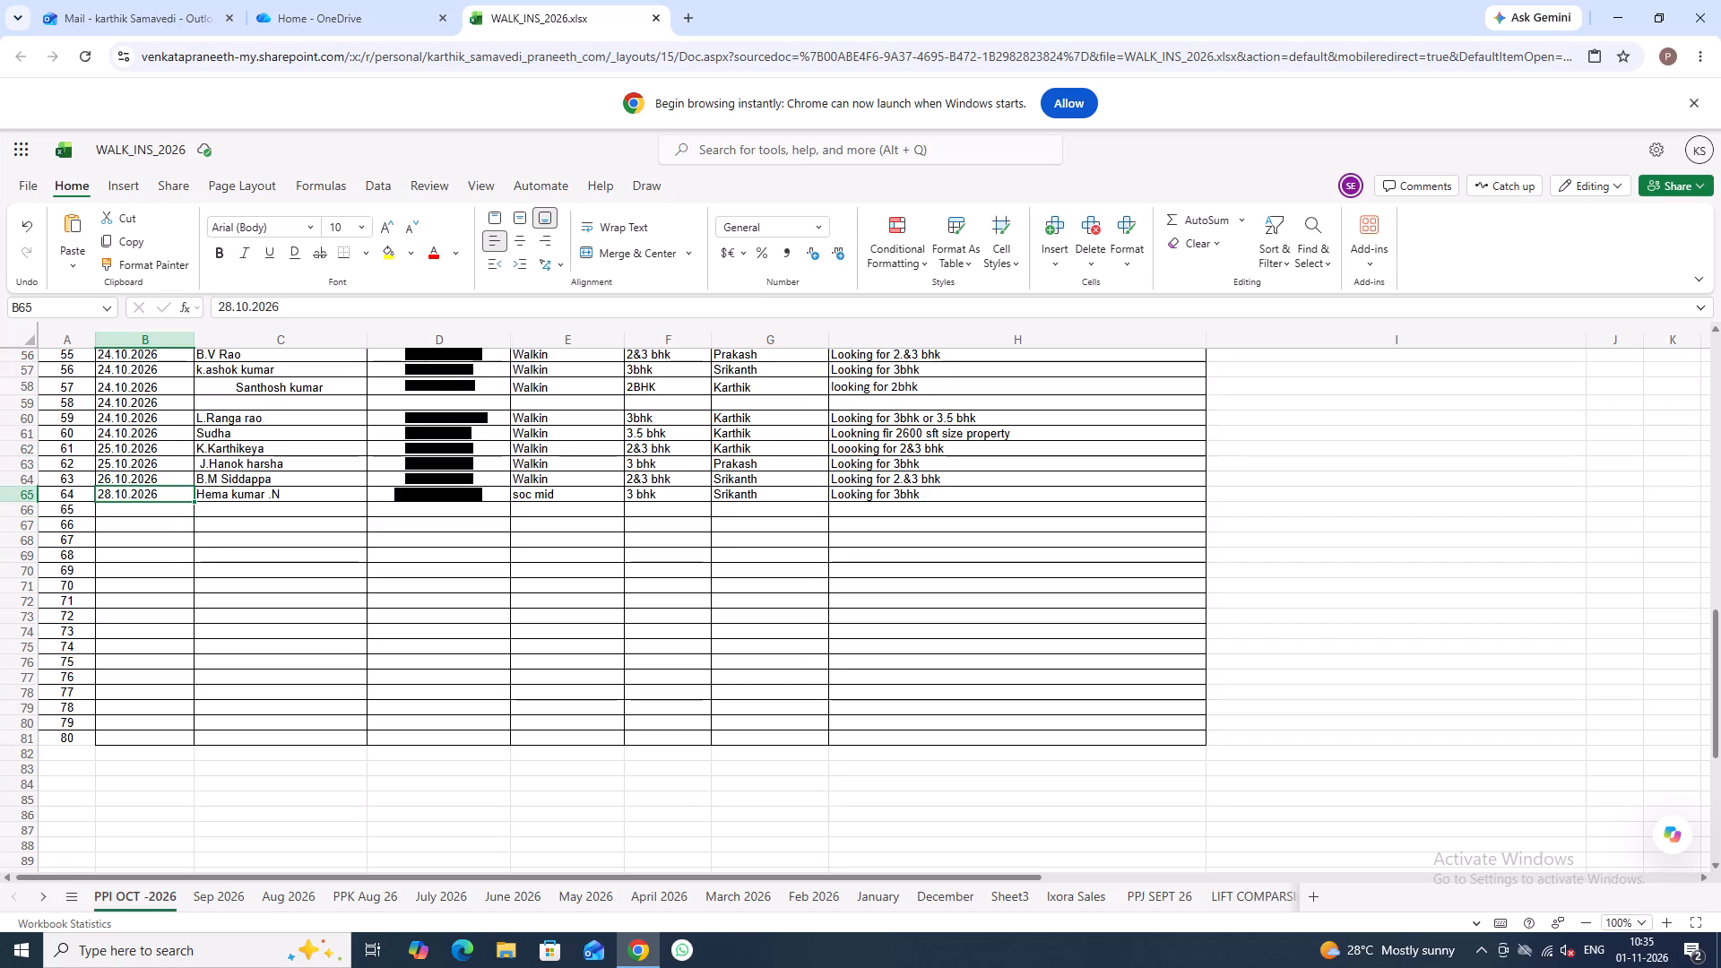
{"action": "key", "text": "ctrl+c"}
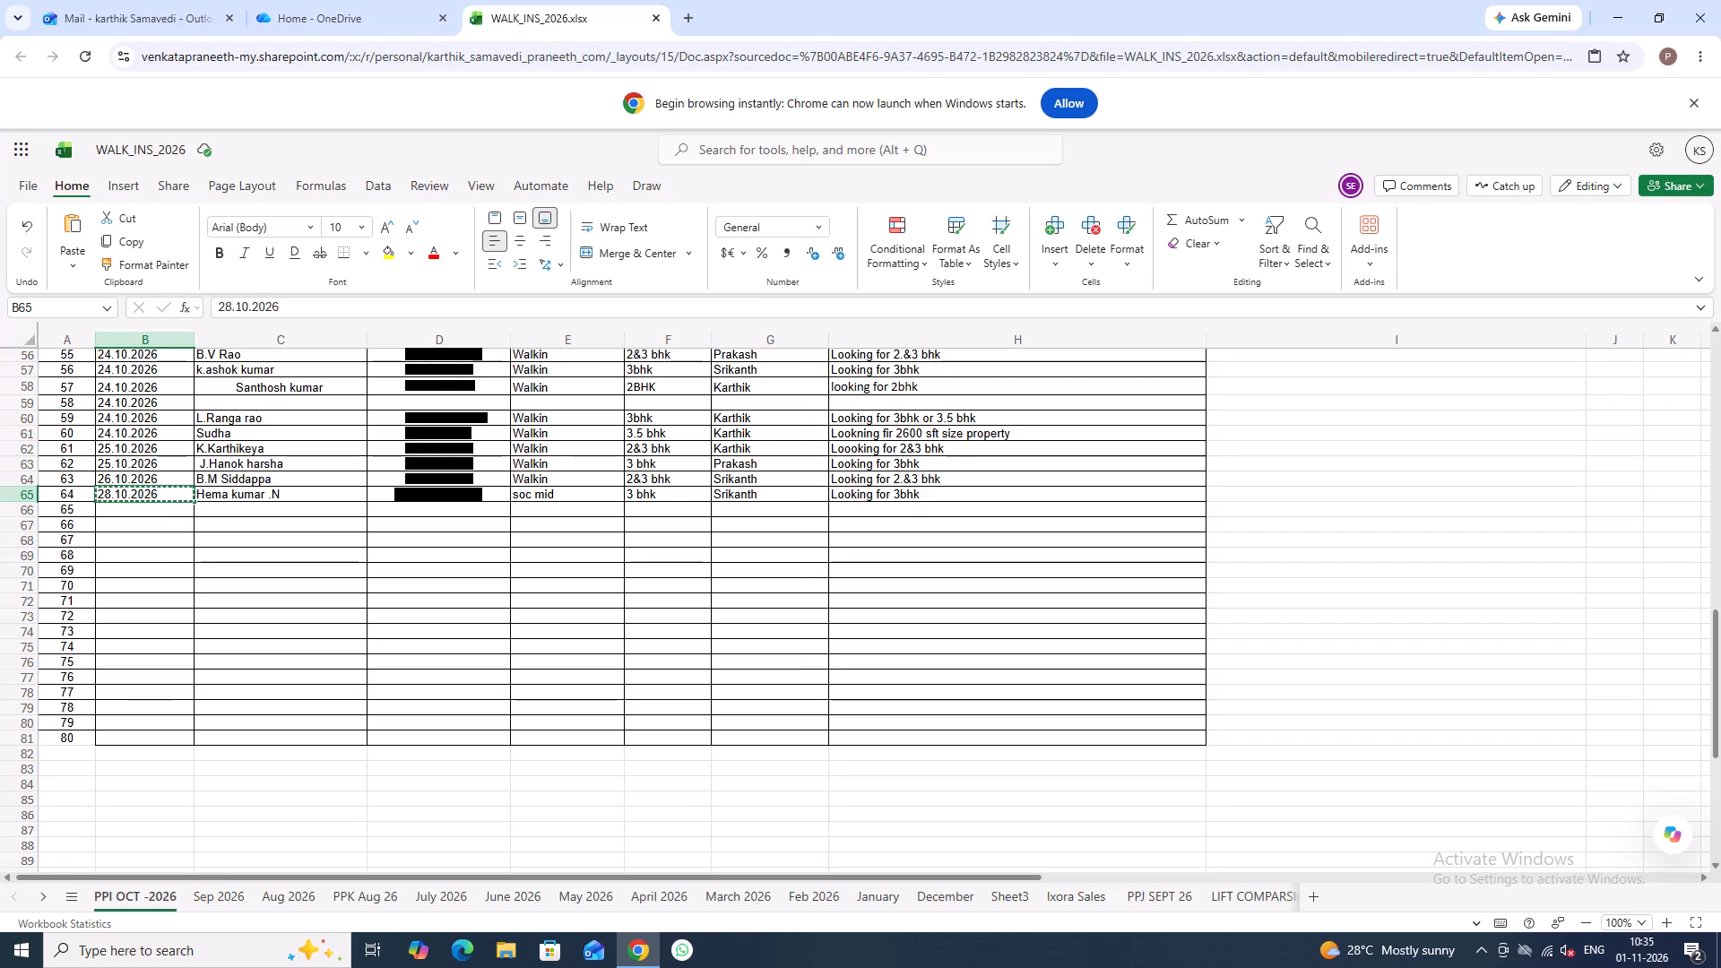
{"action": "left_click", "coordinate": [169, 513]}
{"action": "key", "text": "ctrl+v"}
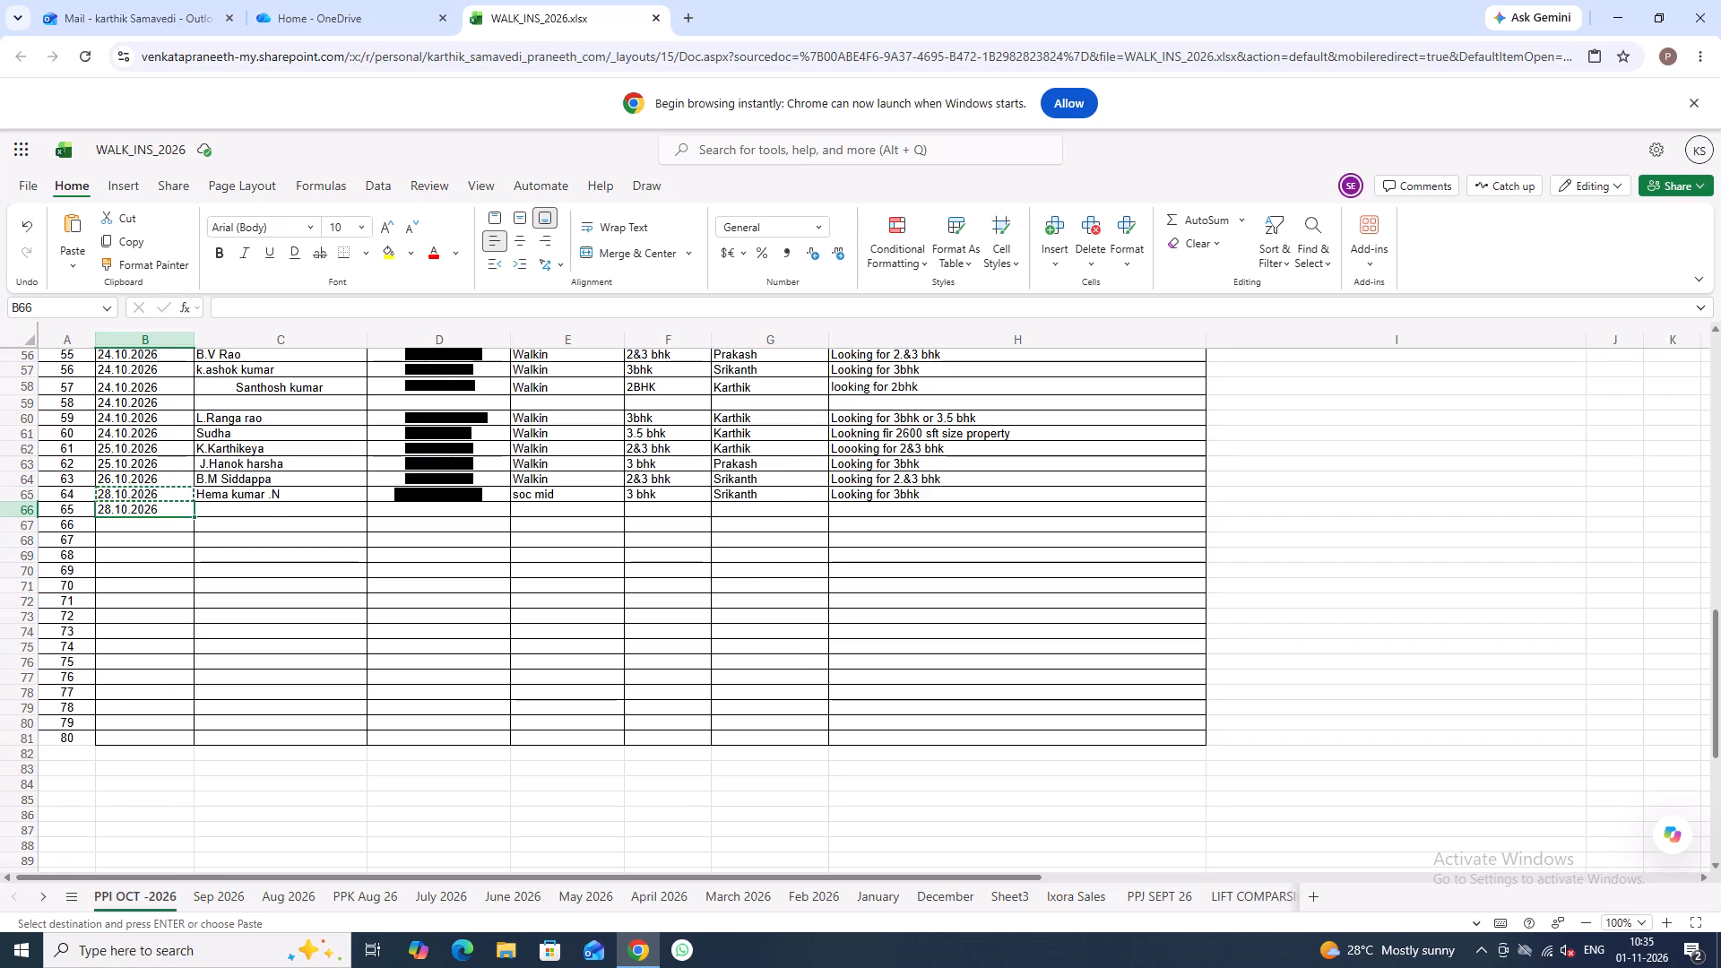
Enter the customer's phone number in D66 of the new entry, leaving the name cell empty.
{"action": "left_click", "coordinate": [217, 513]}
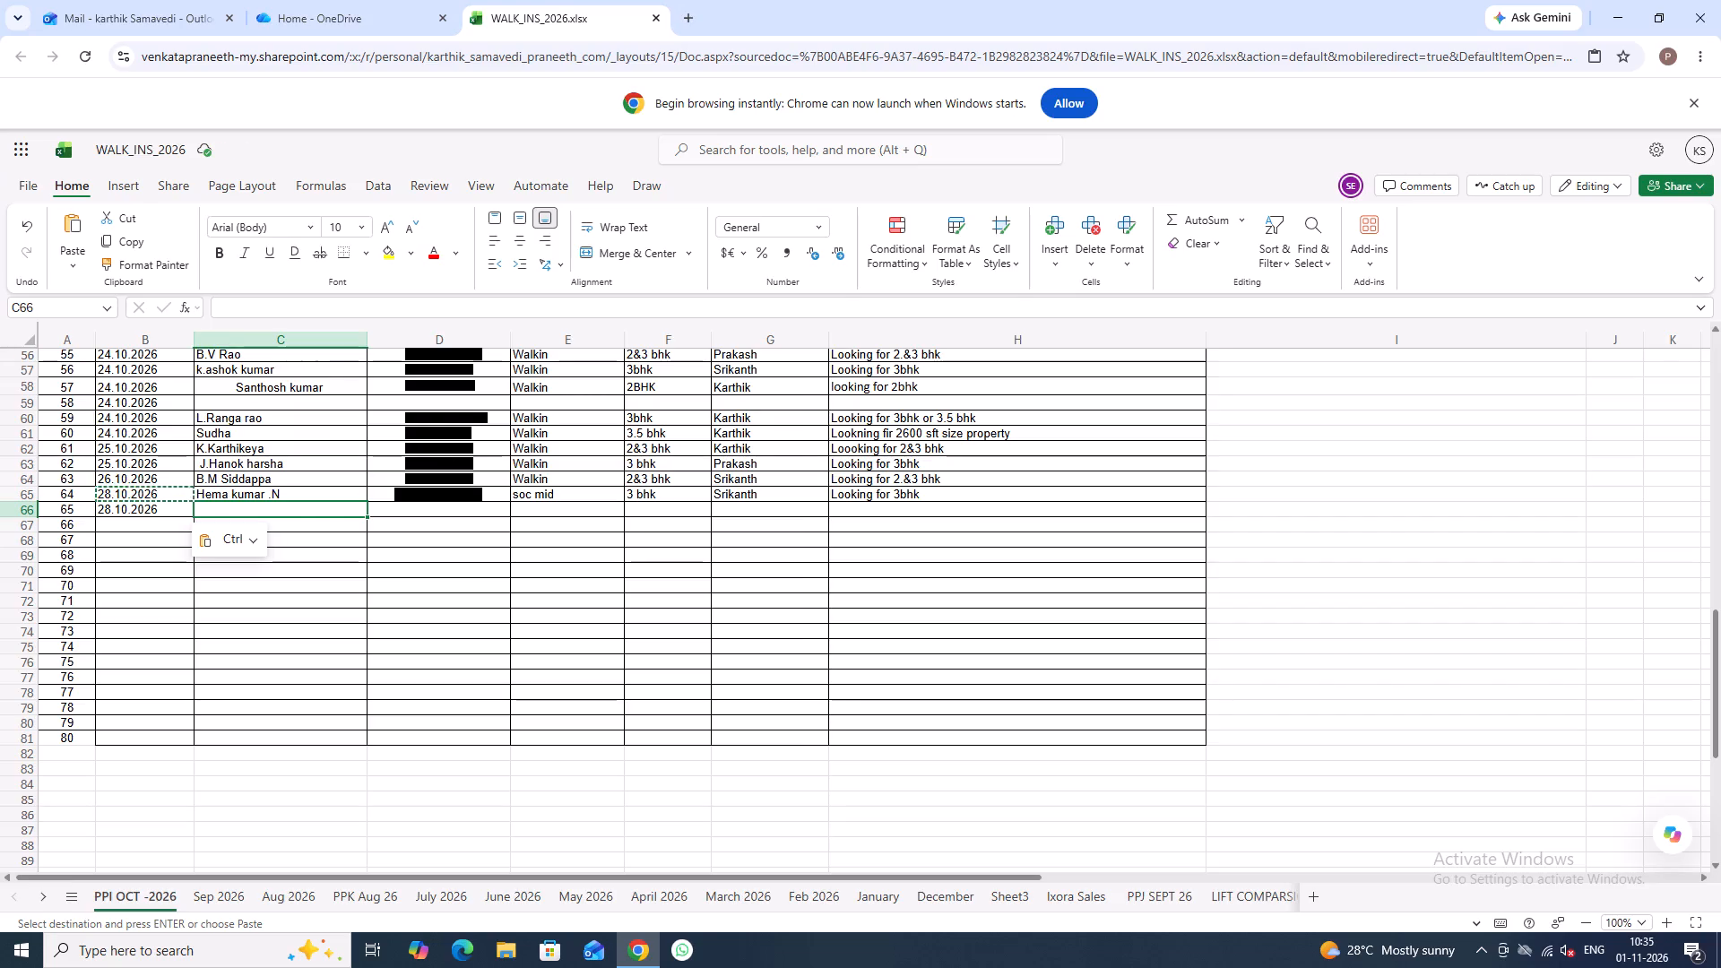
{"action": "left_click", "coordinate": [381, 506]}
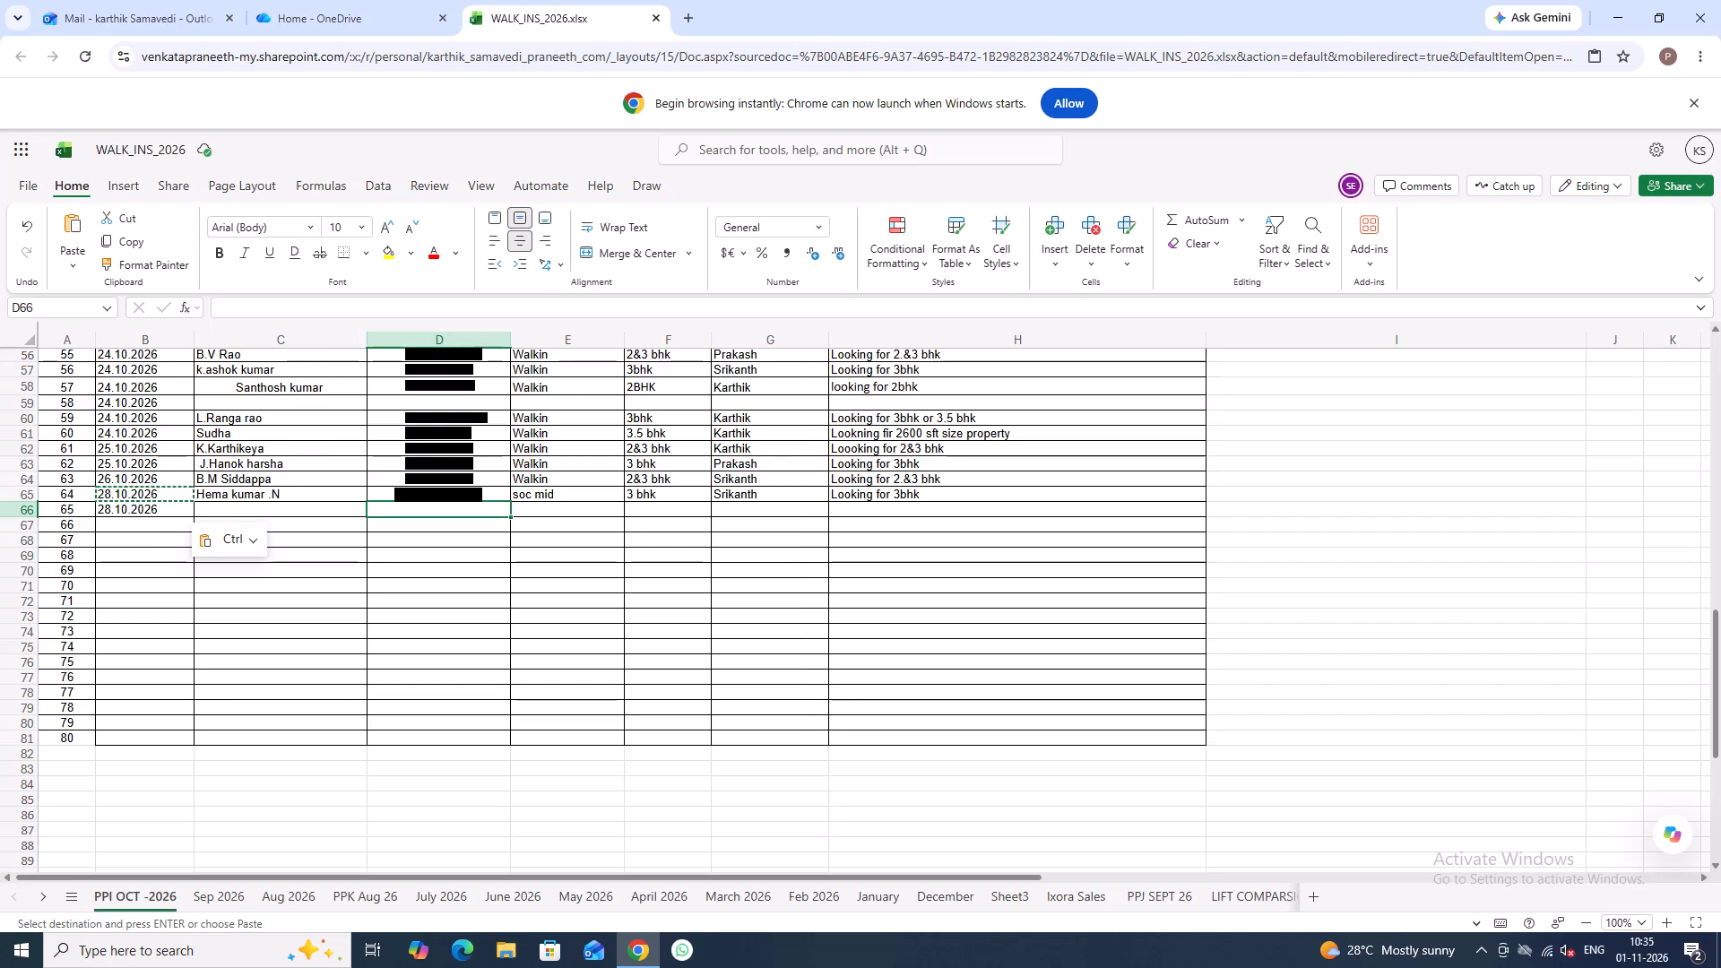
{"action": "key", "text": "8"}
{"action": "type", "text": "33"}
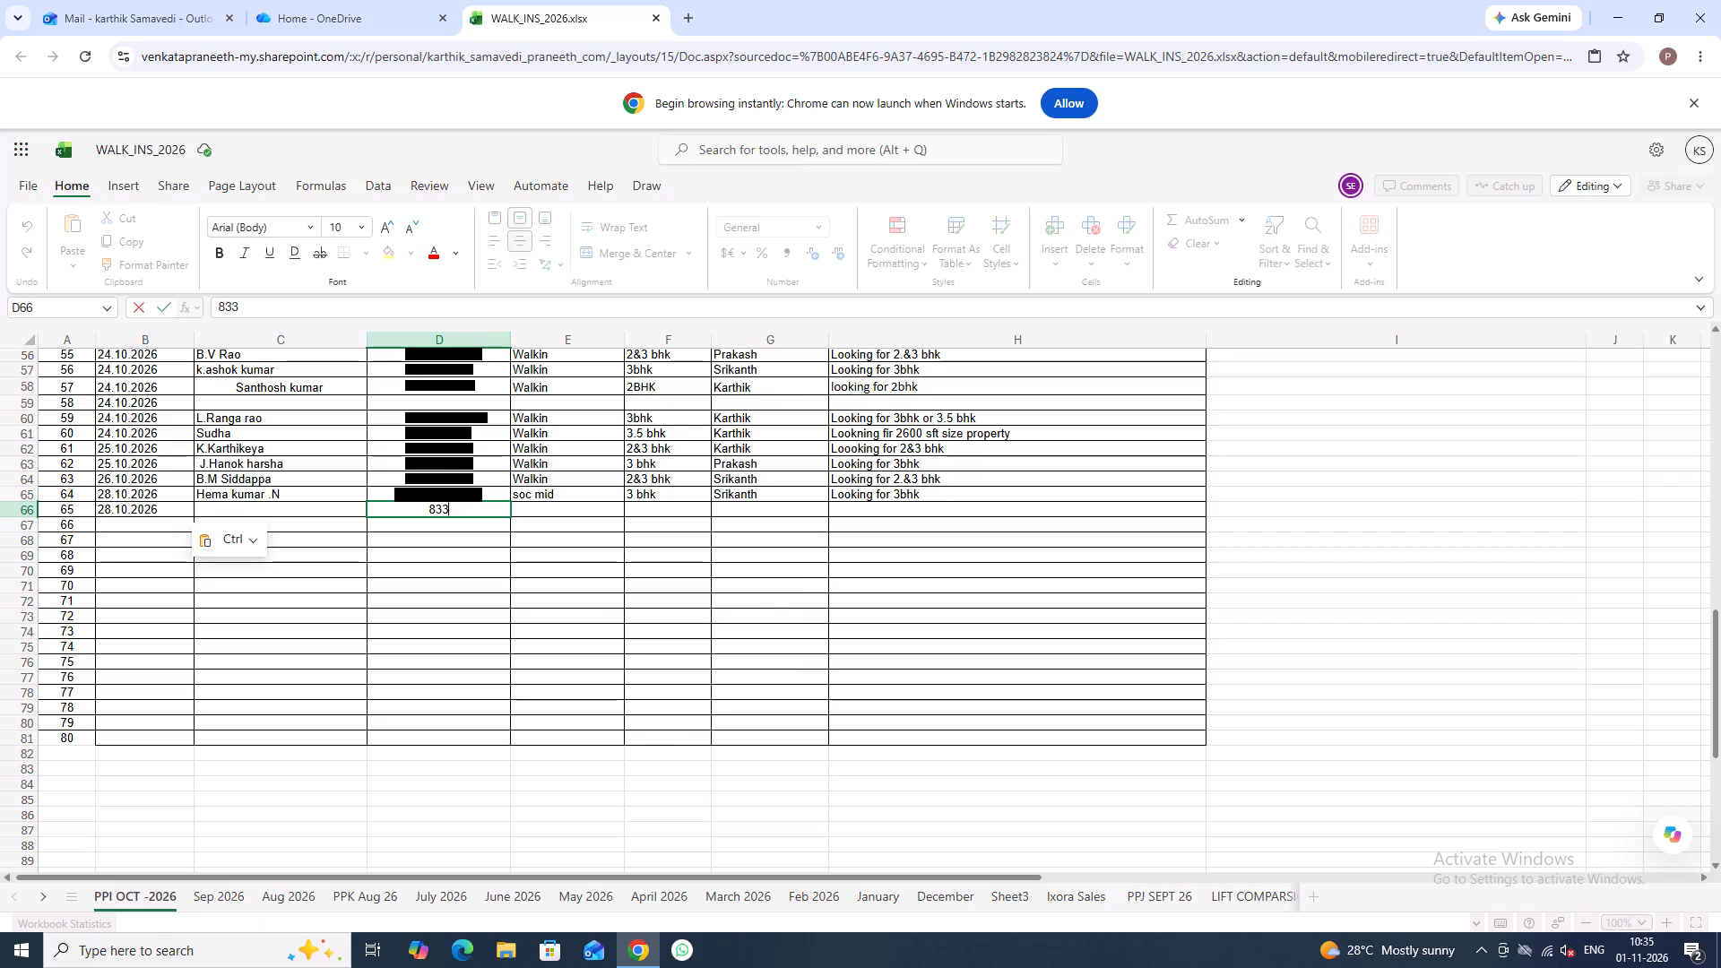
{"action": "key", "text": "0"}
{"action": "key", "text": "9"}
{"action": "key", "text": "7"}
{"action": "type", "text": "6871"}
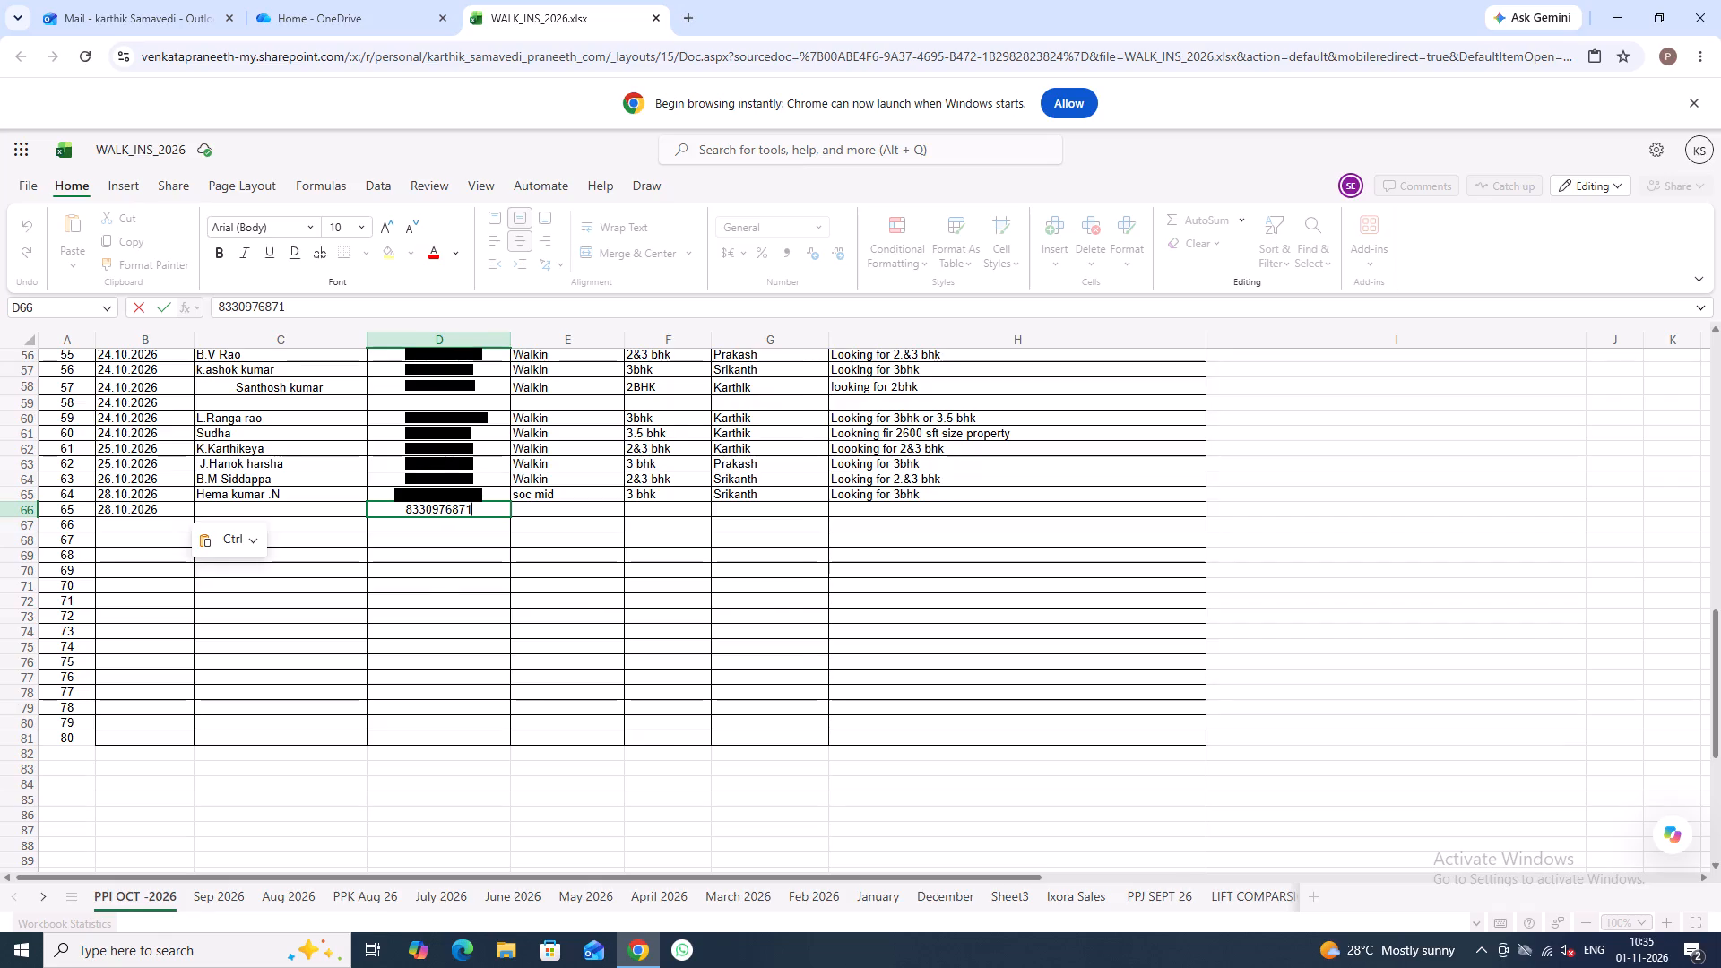
Set the source in E66 to Friends for the new 28.10.2026 entry.
{"action": "left_click", "coordinate": [516, 503]}
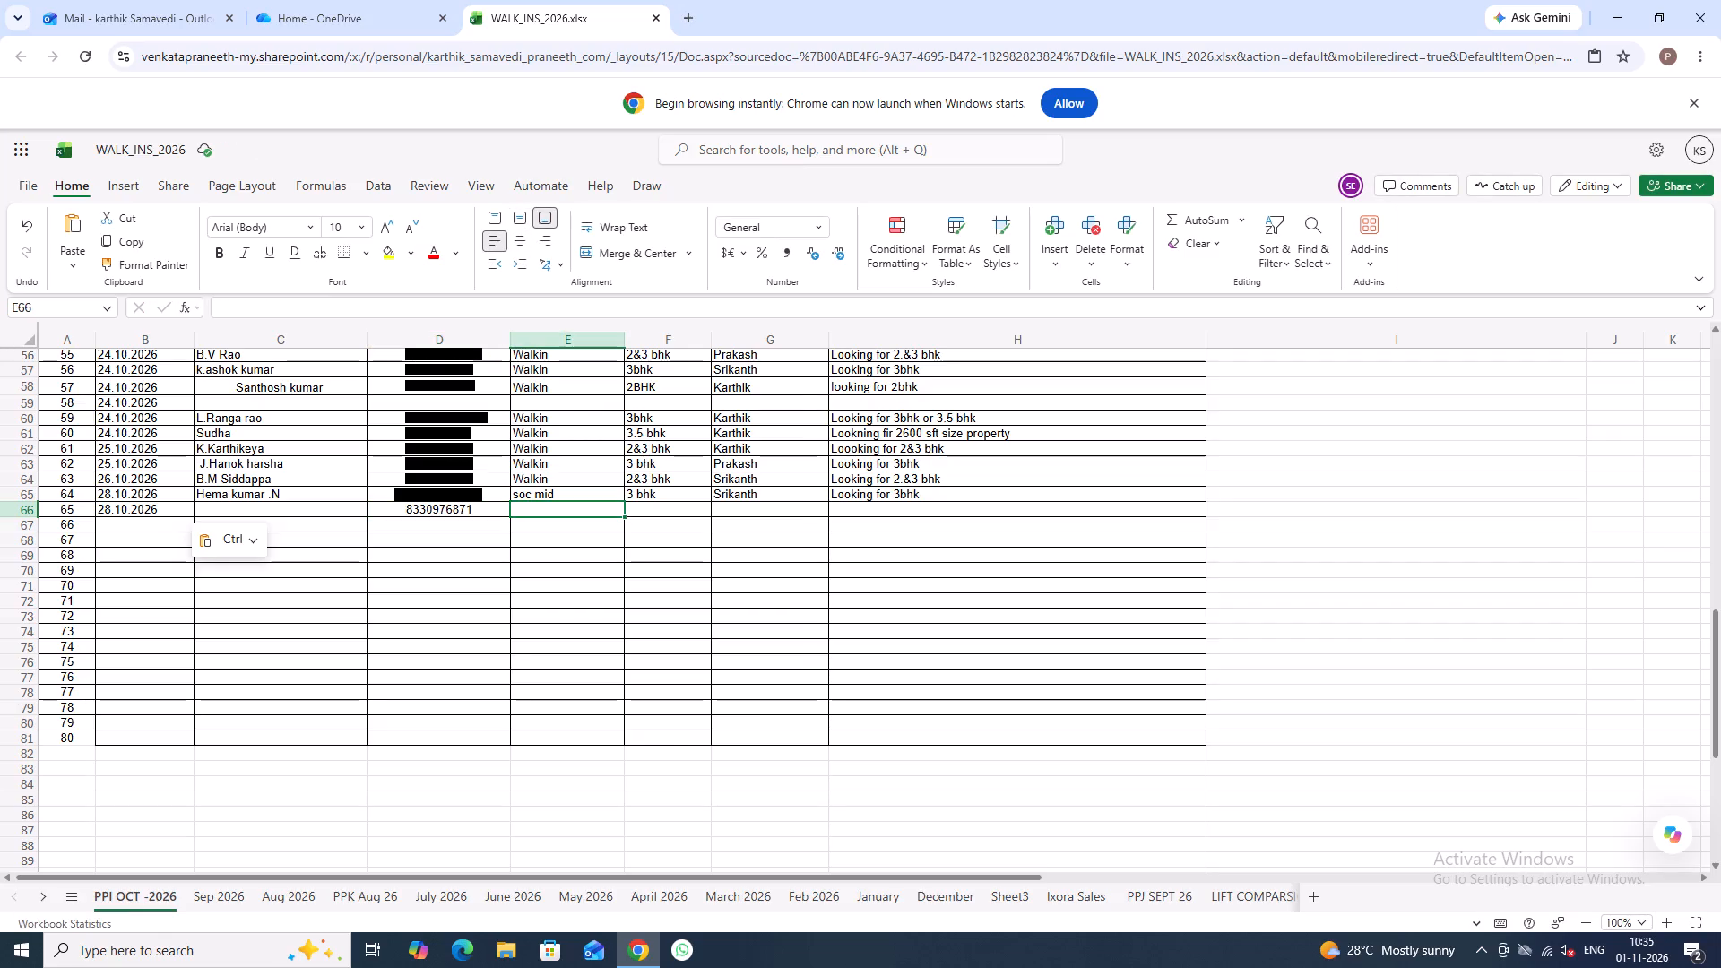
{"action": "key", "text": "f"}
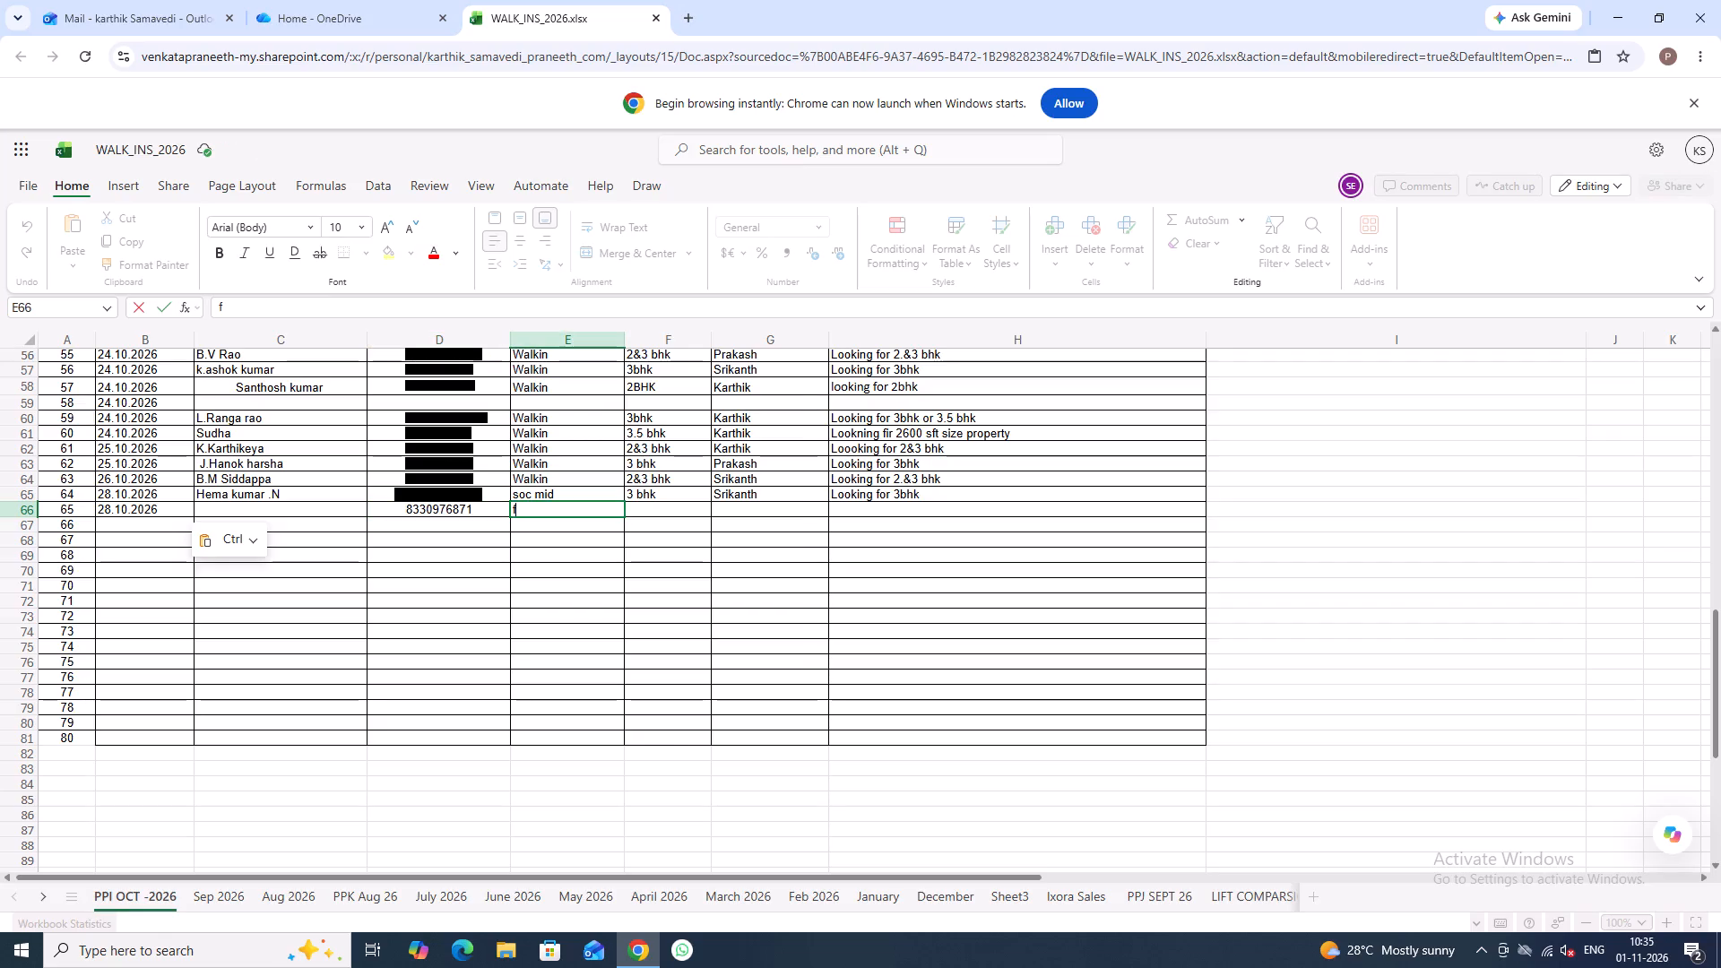
{"action": "key", "text": "BackSpace"}
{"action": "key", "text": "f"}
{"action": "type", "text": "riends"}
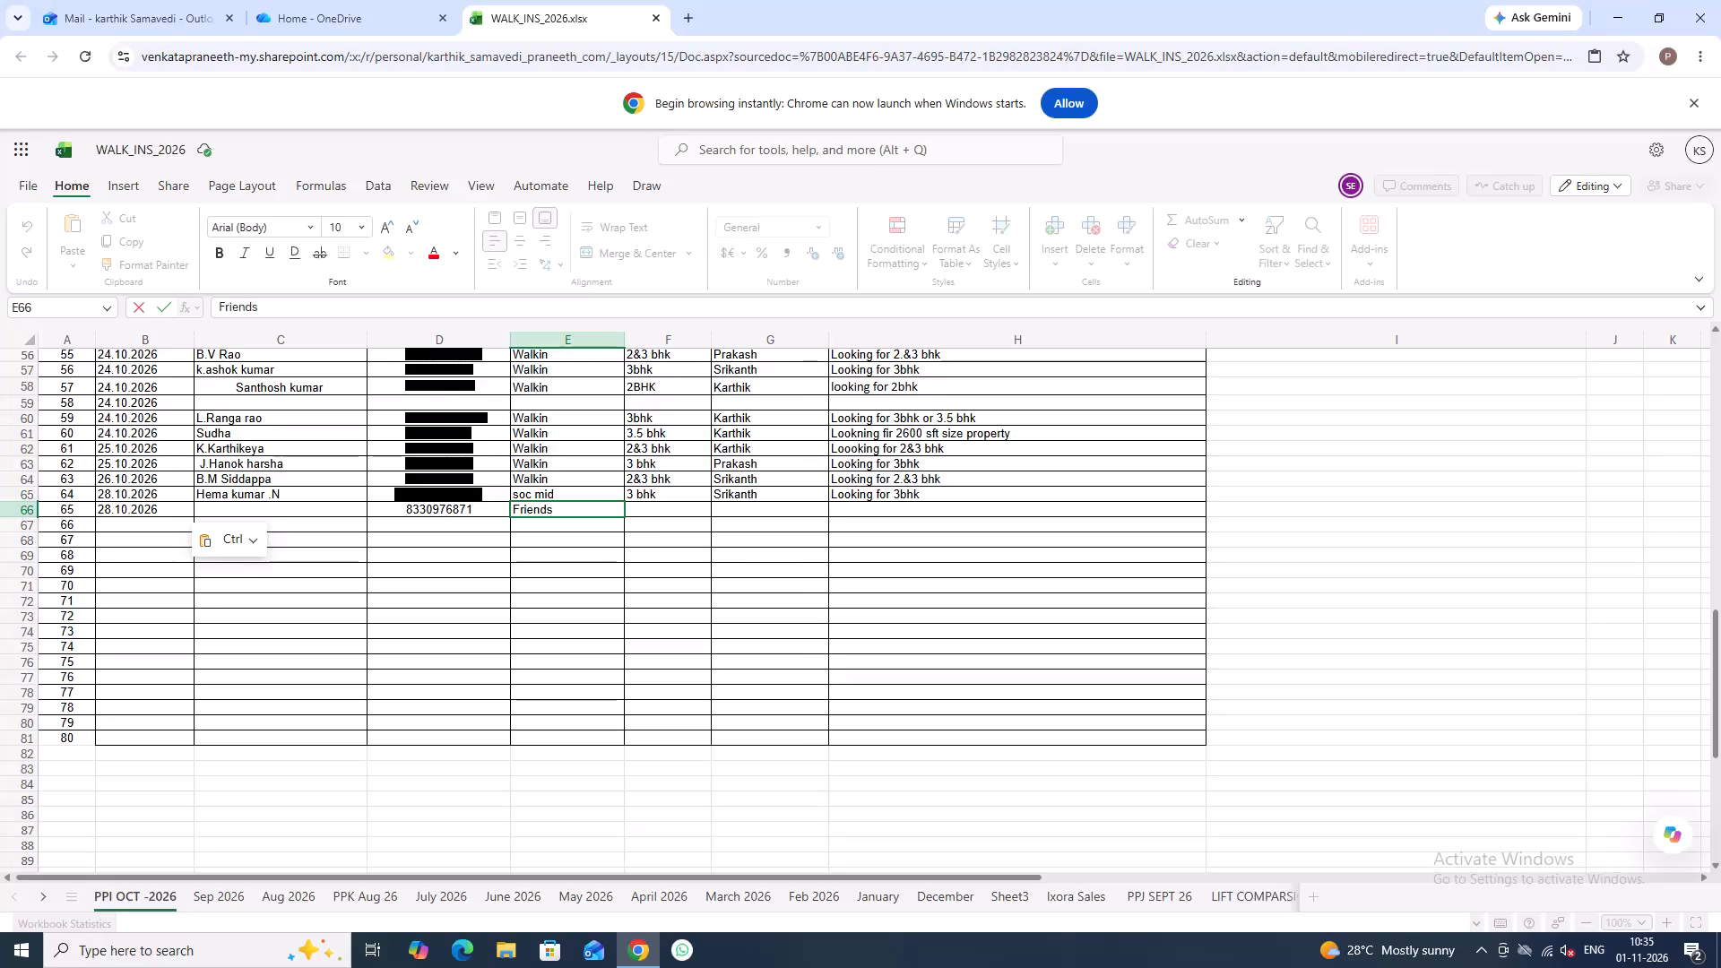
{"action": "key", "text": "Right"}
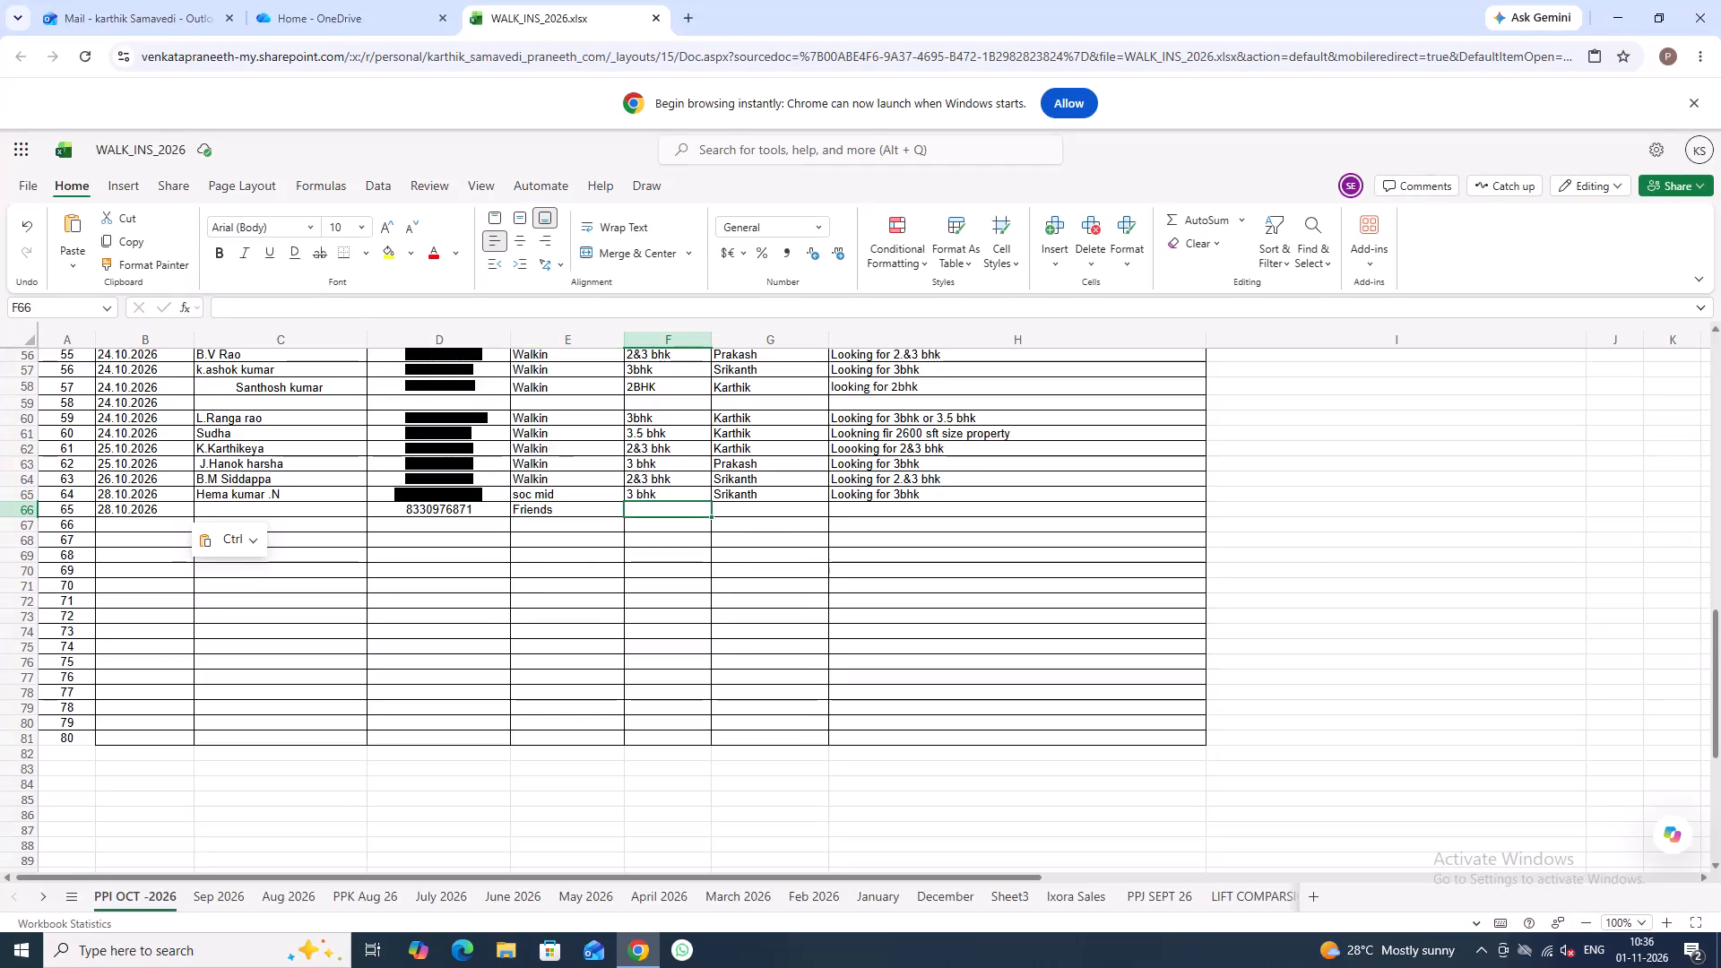
Copy the 3bhk requirement from F60 into F66 of the new entry.
{"action": "left_click", "coordinate": [646, 418]}
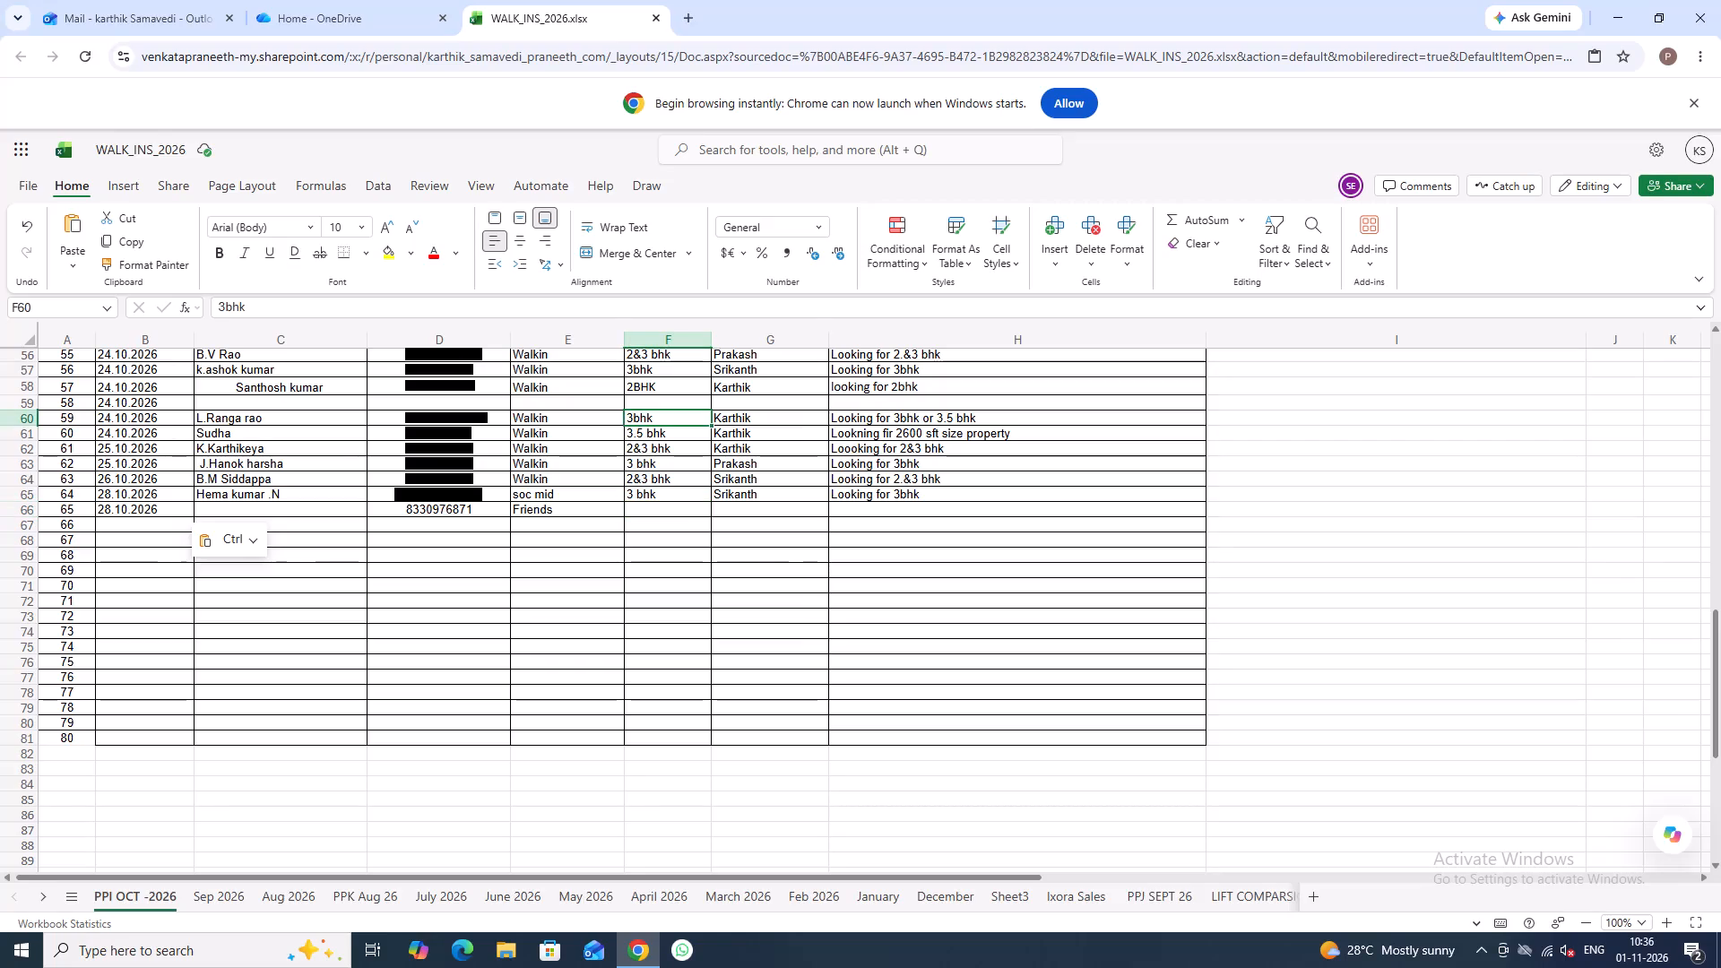
{"action": "key", "text": "ctrl+c"}
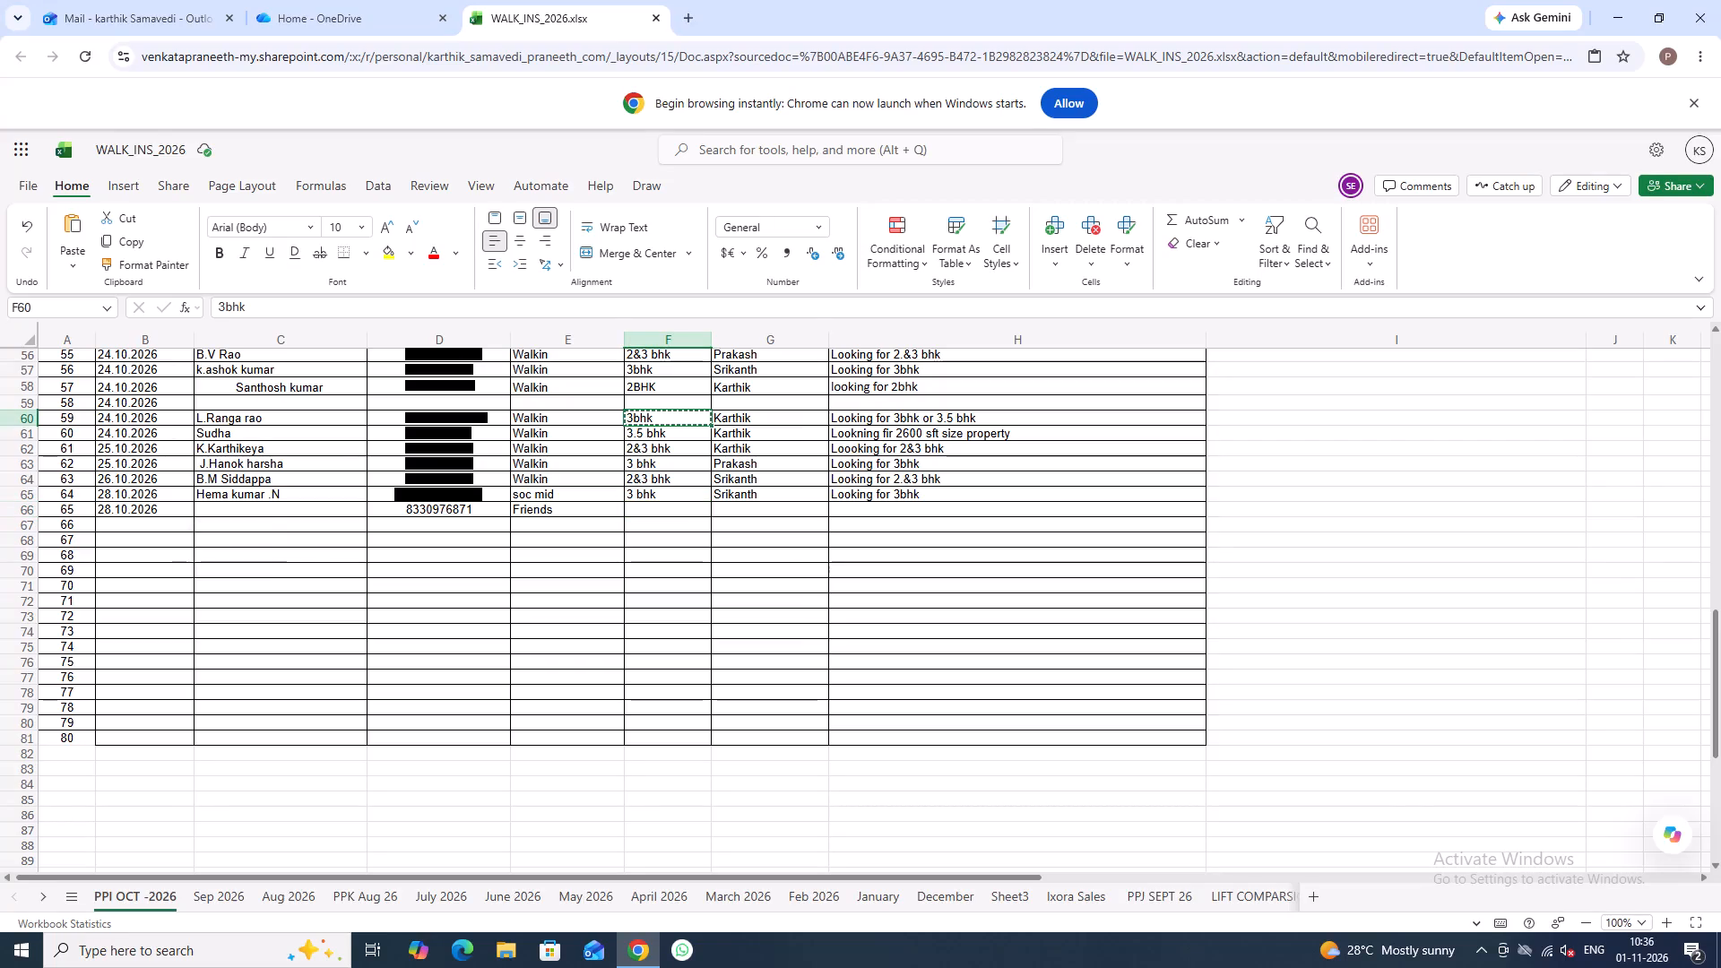
{"action": "left_click", "coordinate": [643, 516]}
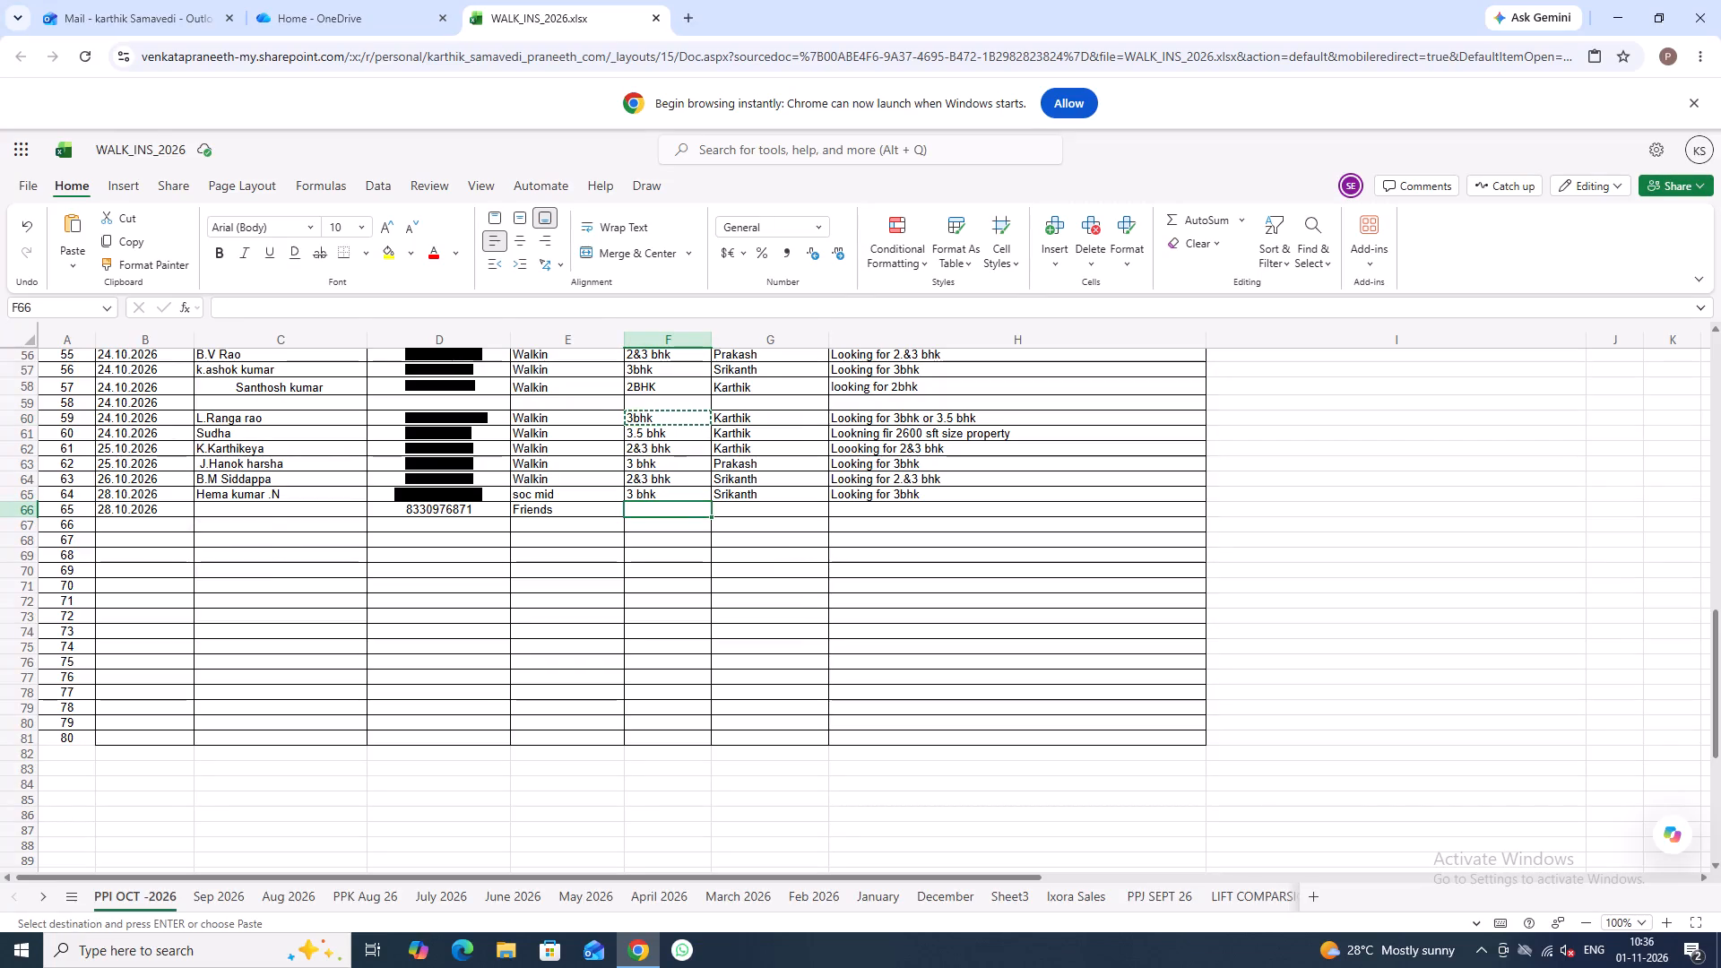
{"action": "key", "text": "ctrl+v"}
Set the attending staff member in G66 to Srikanth for the new entry.
{"action": "left_click", "coordinate": [749, 502]}
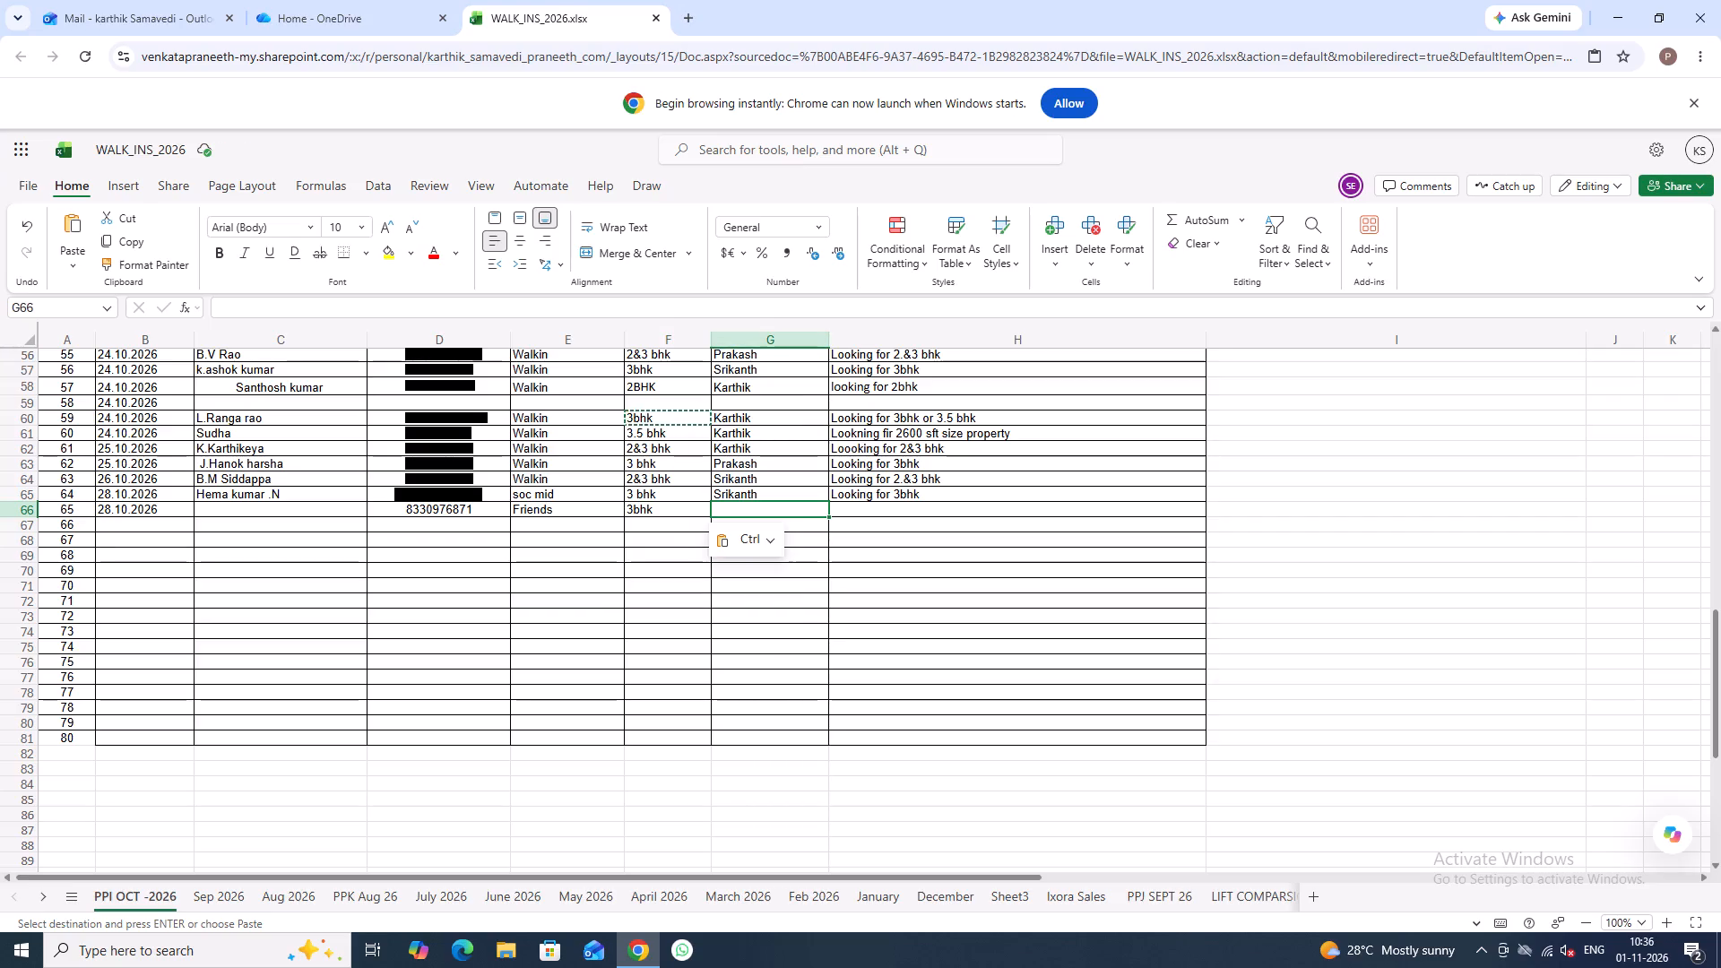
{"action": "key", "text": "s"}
Fill the remark Looking for 3bhk into H66 of the new 28.10.2026 entry by copying it from row 65.
{"action": "left_click", "coordinate": [868, 506]}
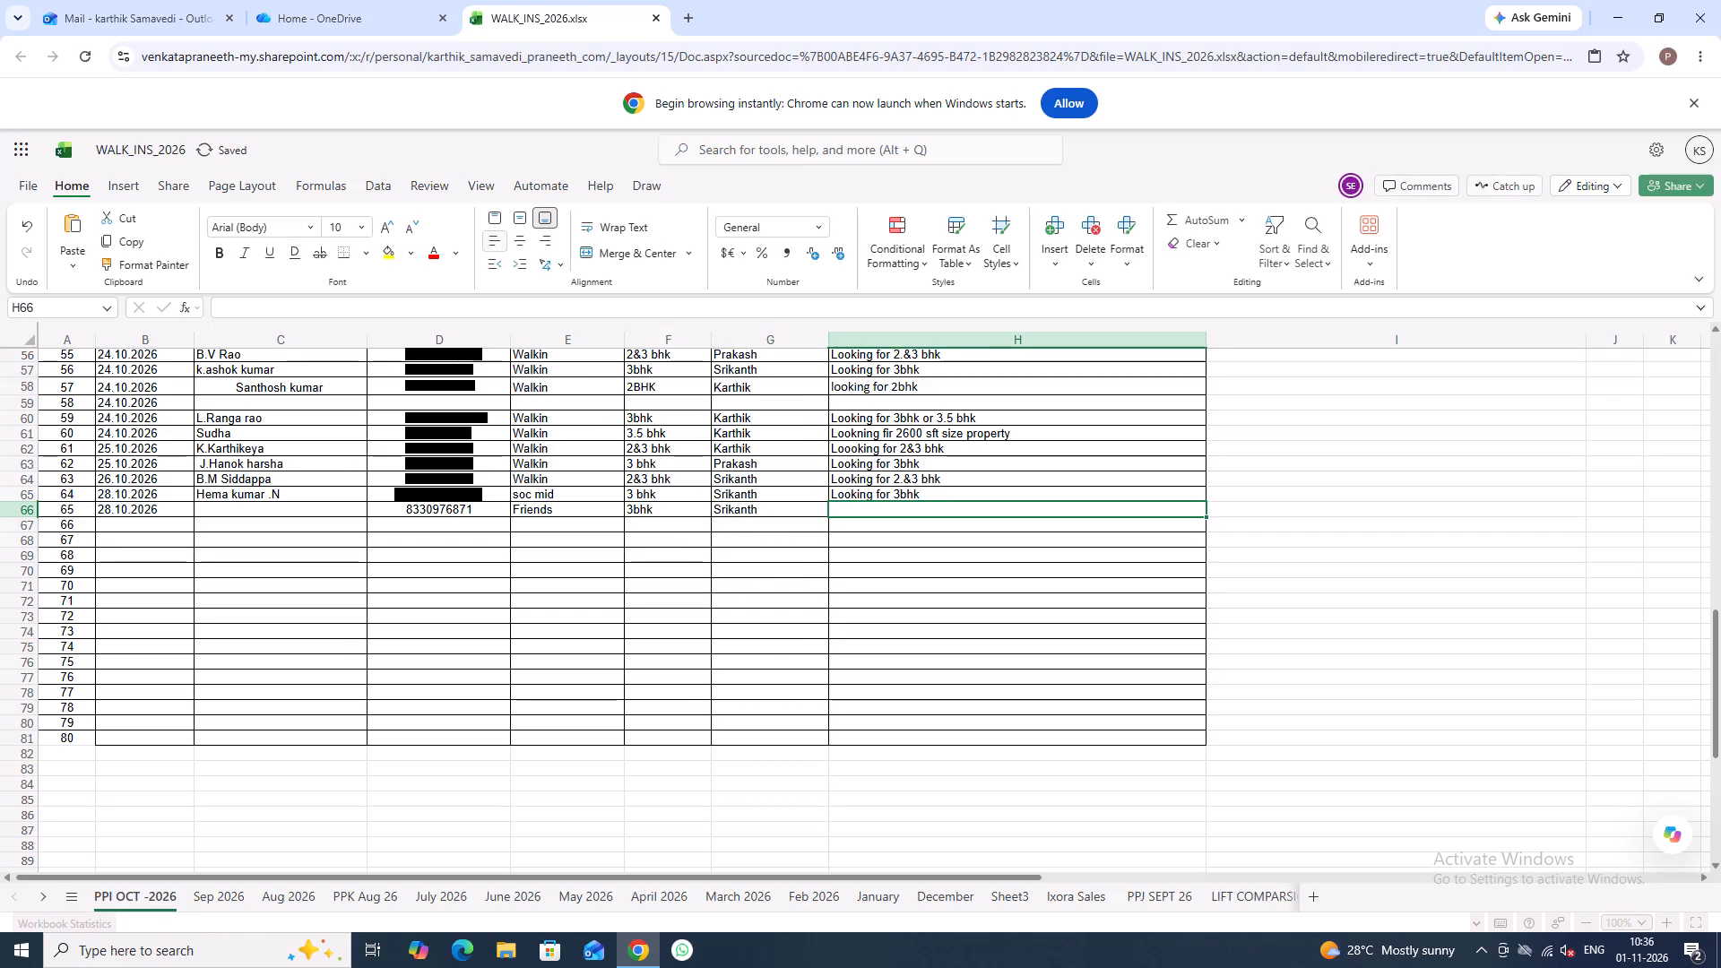
{"action": "left_click", "coordinate": [885, 499]}
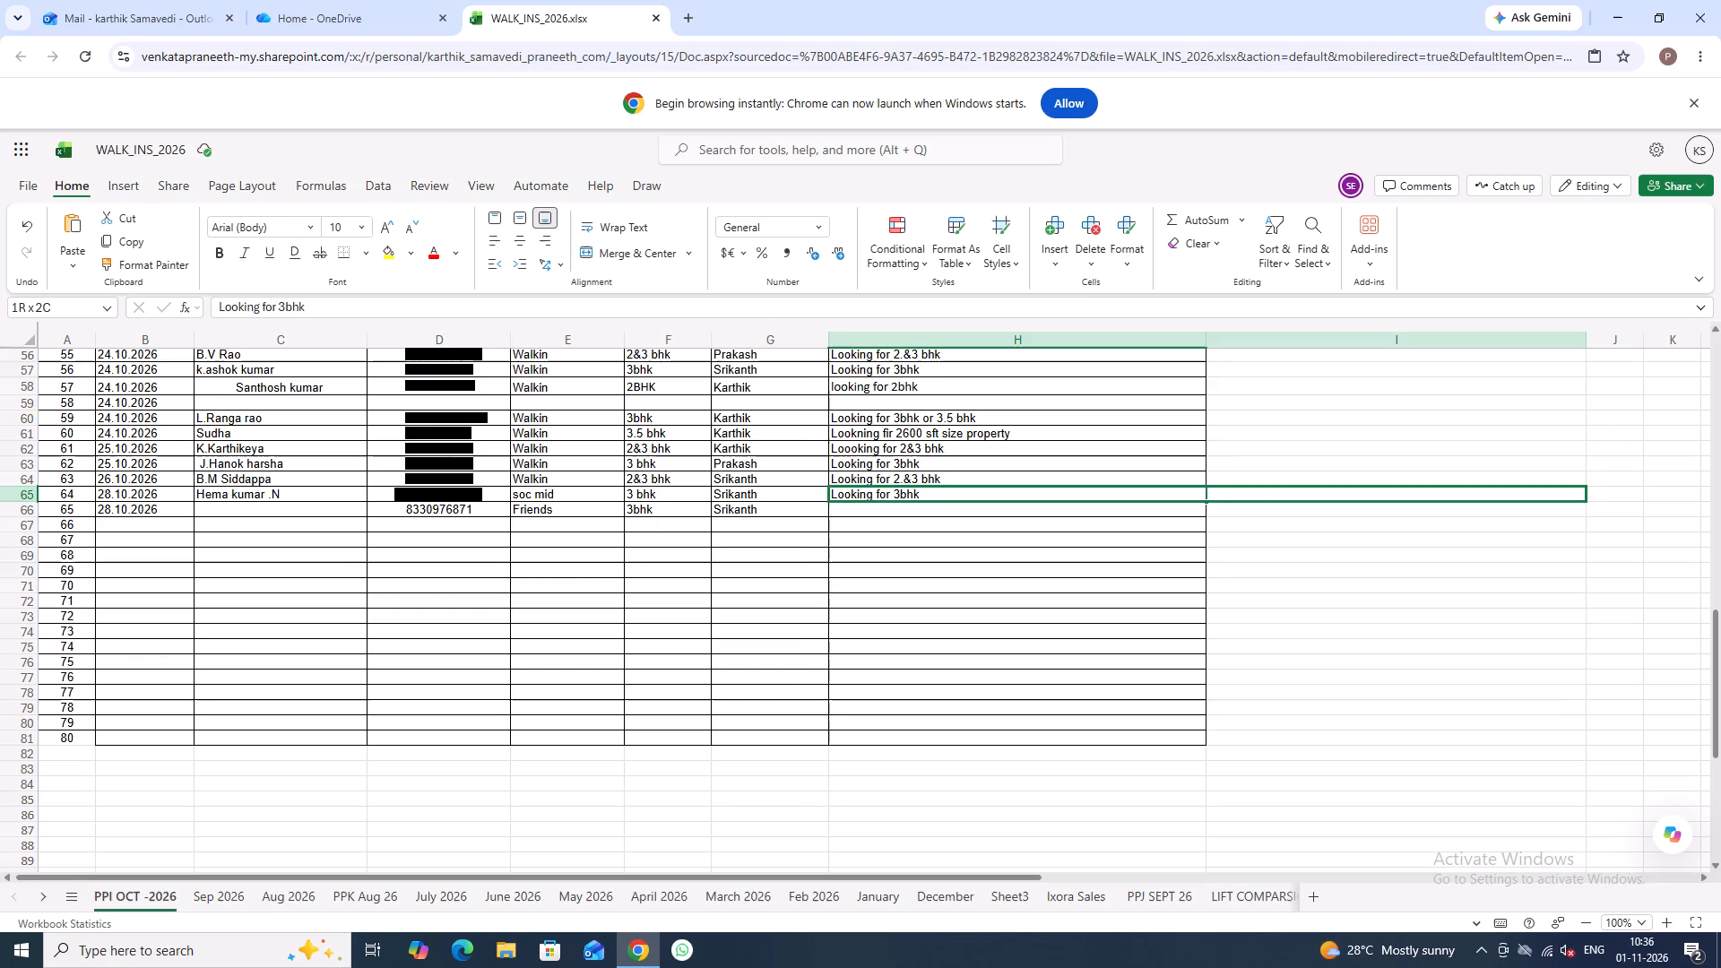
{"action": "left_click", "coordinate": [1230, 500]}
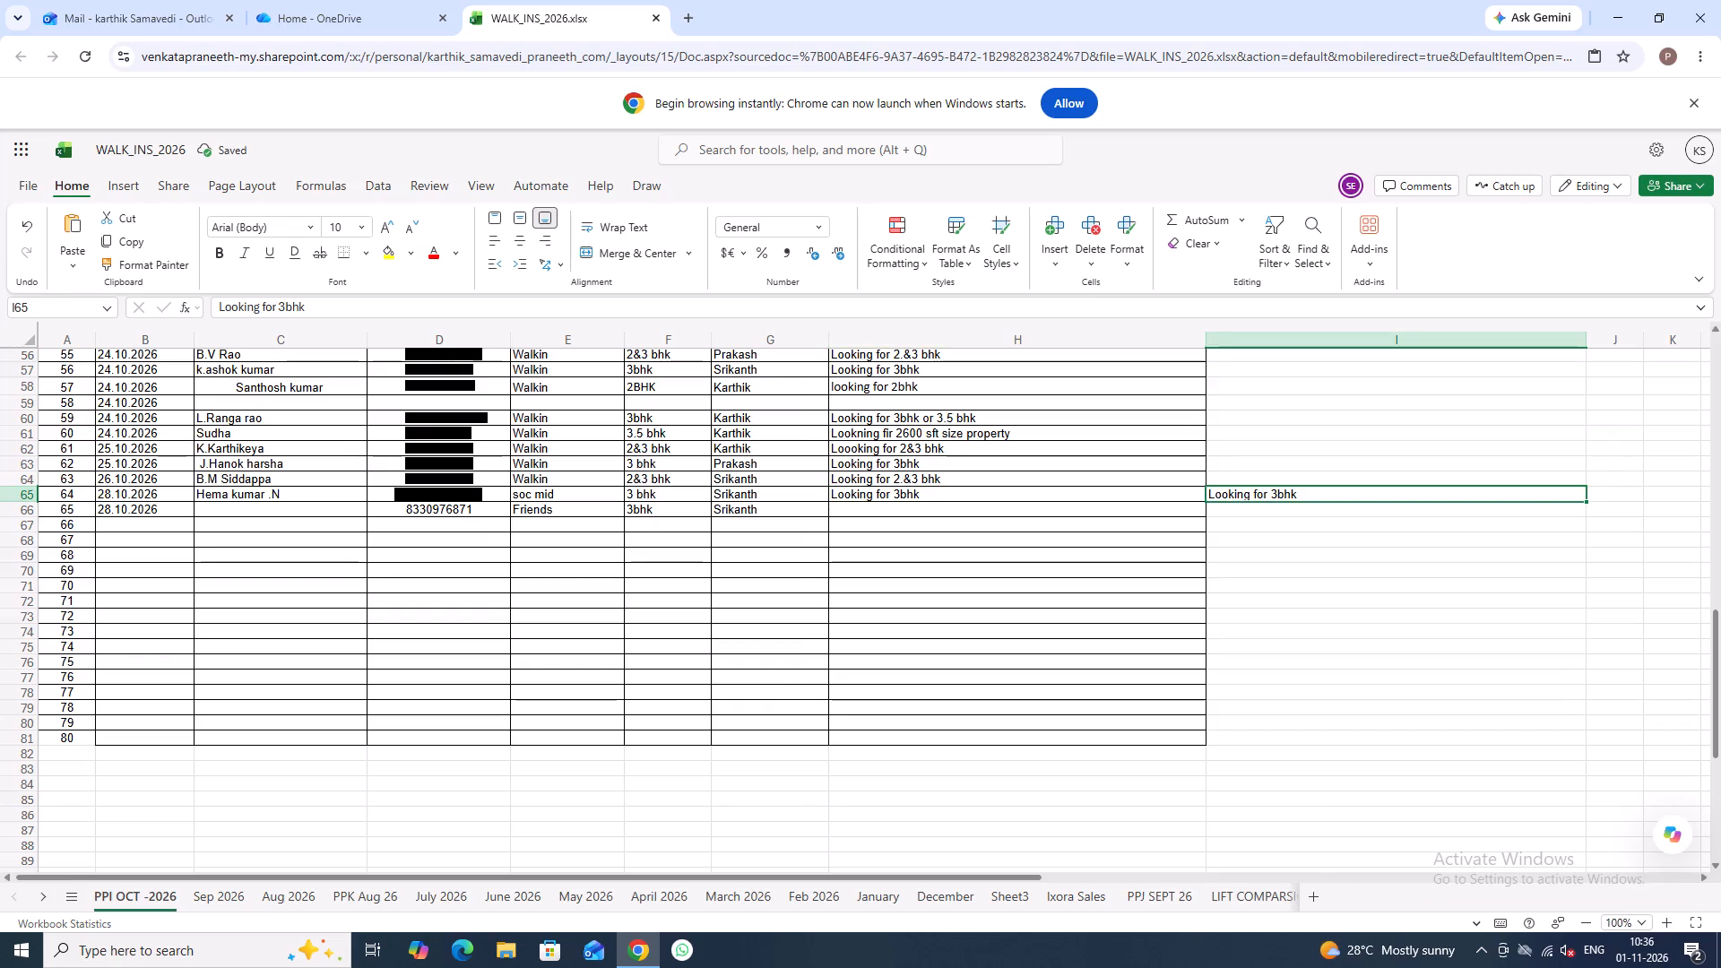
{"action": "key", "text": "ctrl+c"}
{"action": "left_click", "coordinate": [1154, 519]}
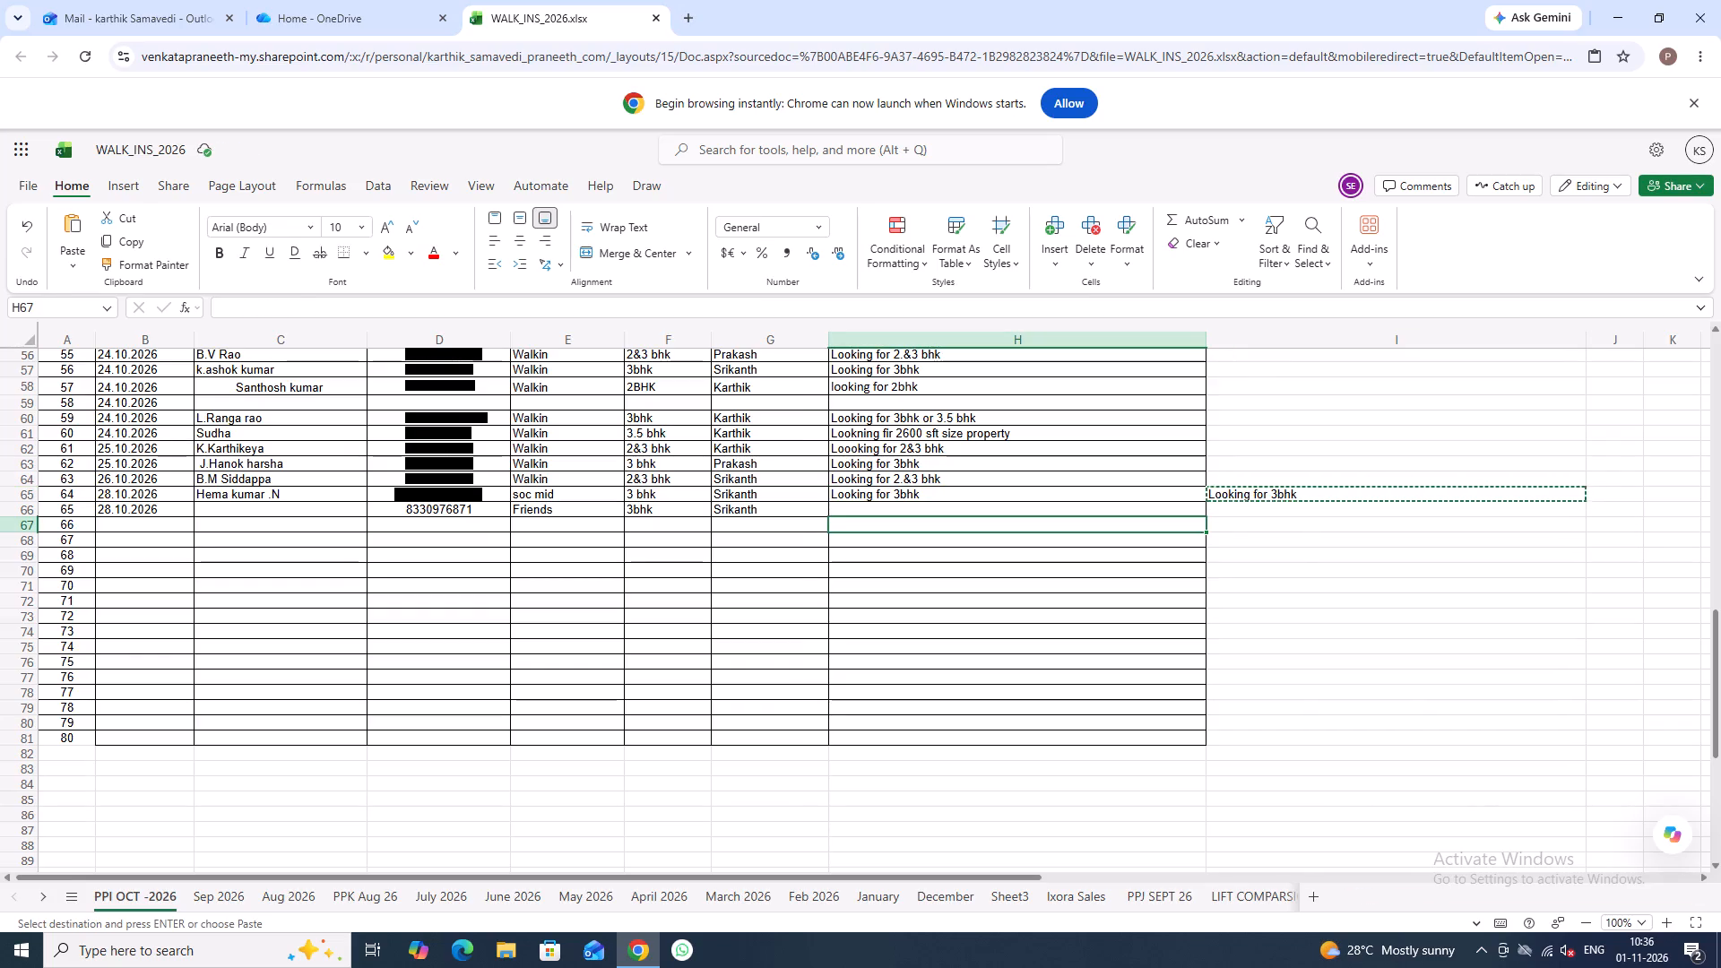
{"action": "left_click", "coordinate": [881, 511]}
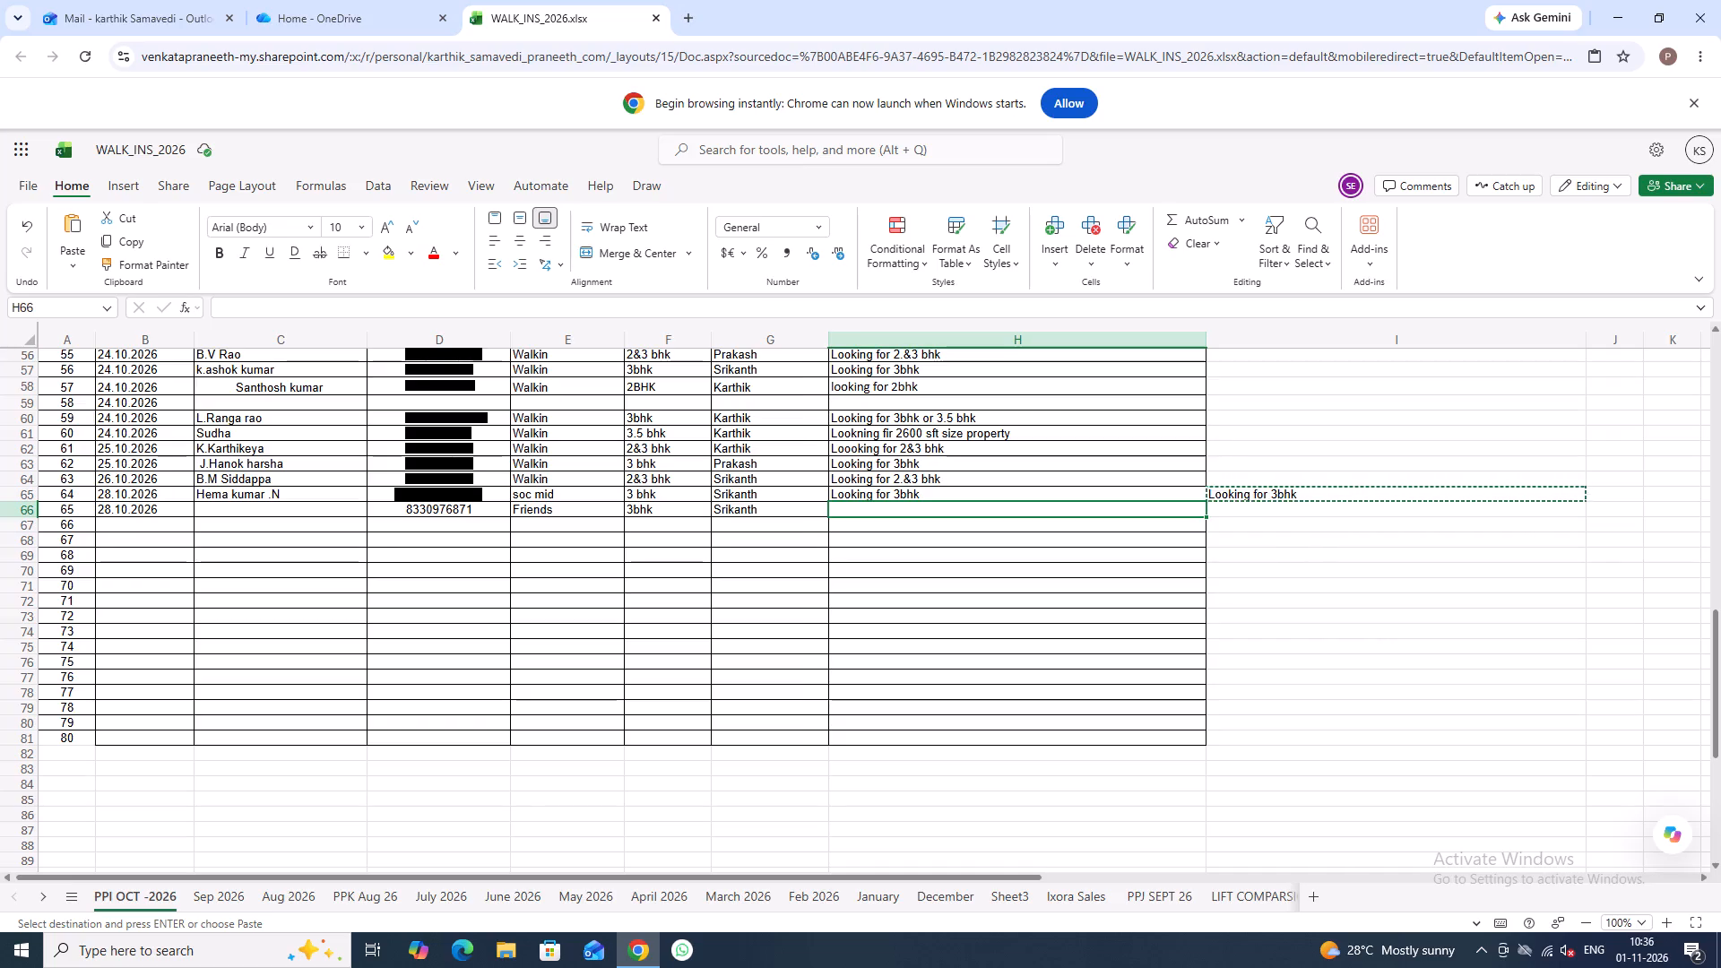
{"action": "key", "text": "ctrl+v"}
Clear the stray Looking for 3bhk text from cell I65 outside the table.
{"action": "left_click", "coordinate": [1260, 492]}
{"action": "key", "text": "BackSpace"}
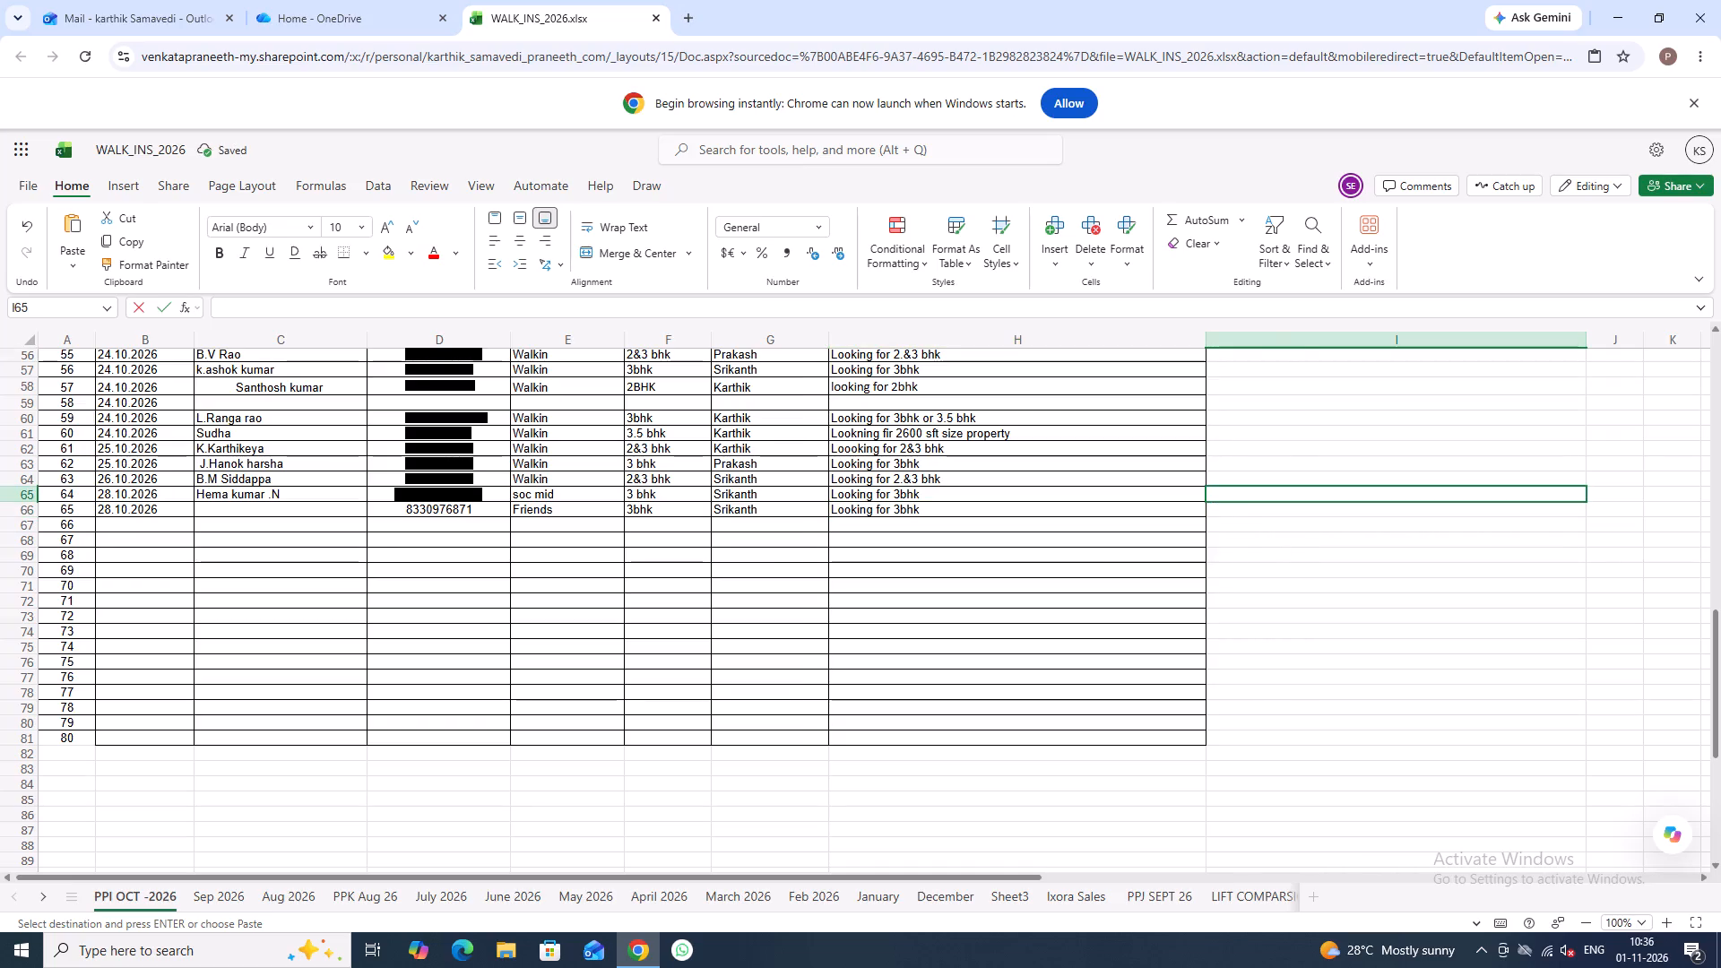
{"action": "left_click", "coordinate": [582, 507]}
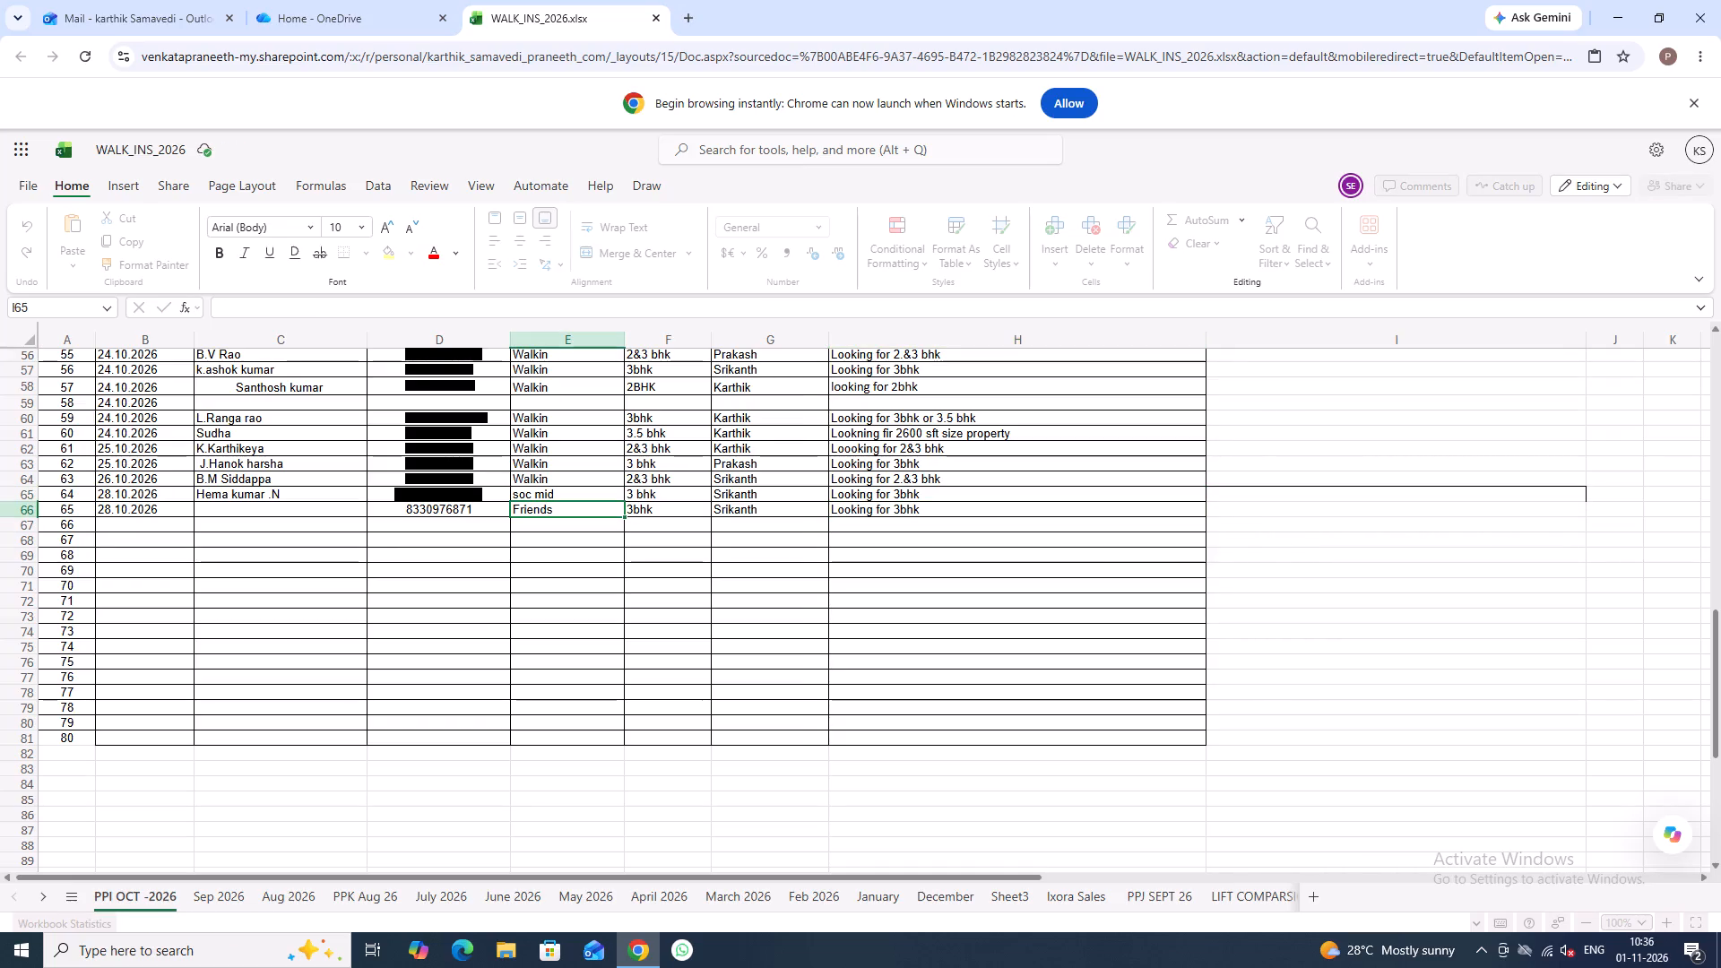
Widen source column E to make room for a longer source description.
{"action": "left_click_drag", "start_coordinate": [623, 335], "coordinate": [705, 333]}
Extend the source in E66 to read Friends ppt ex customer.
{"action": "left_click", "coordinate": [627, 508]}
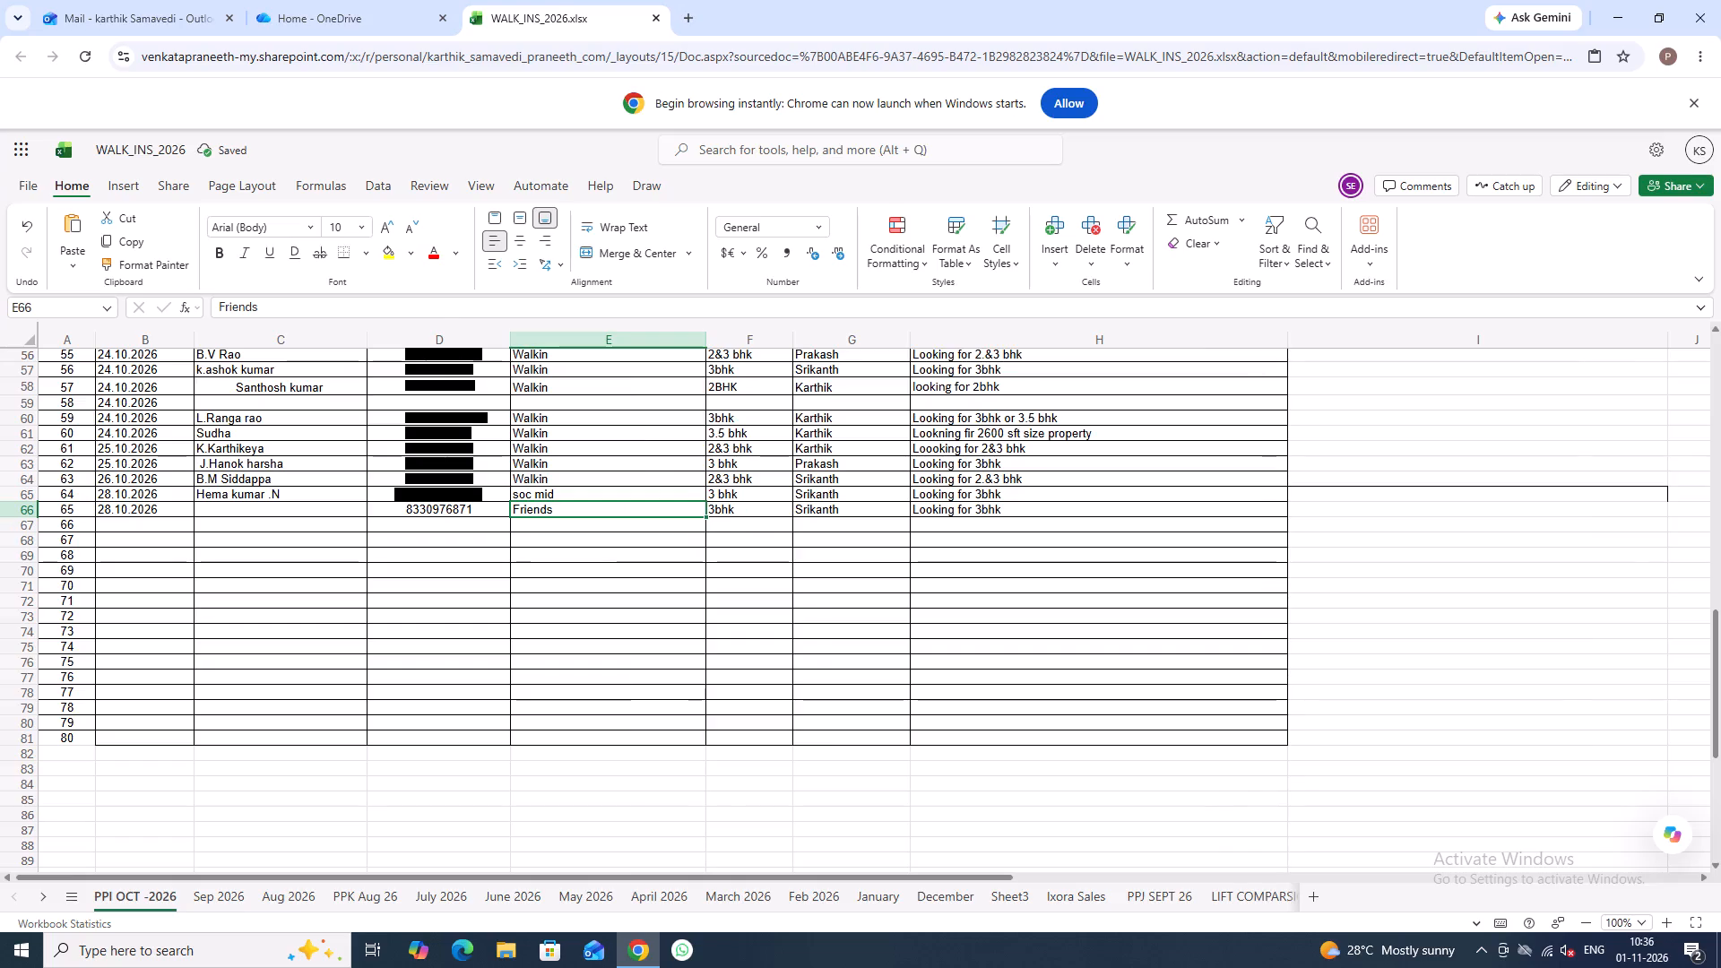
{"action": "left_click_drag", "start_coordinate": [282, 255], "coordinate": [279, 266]}
{"action": "left_click", "coordinate": [299, 305]}
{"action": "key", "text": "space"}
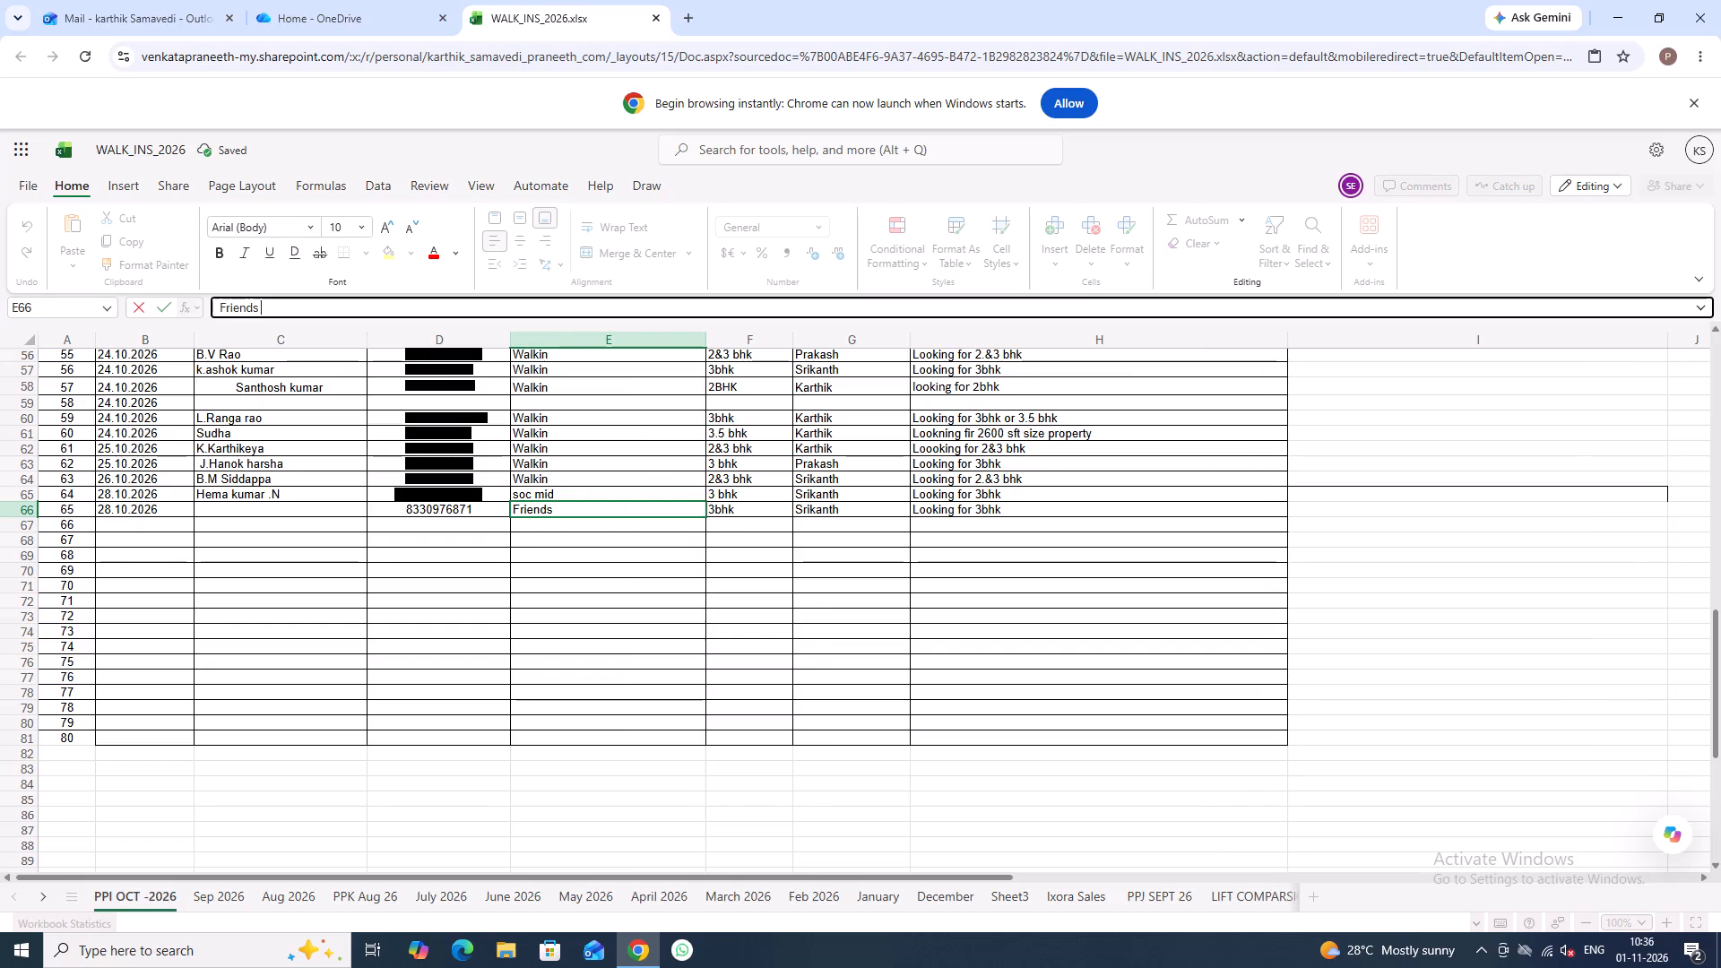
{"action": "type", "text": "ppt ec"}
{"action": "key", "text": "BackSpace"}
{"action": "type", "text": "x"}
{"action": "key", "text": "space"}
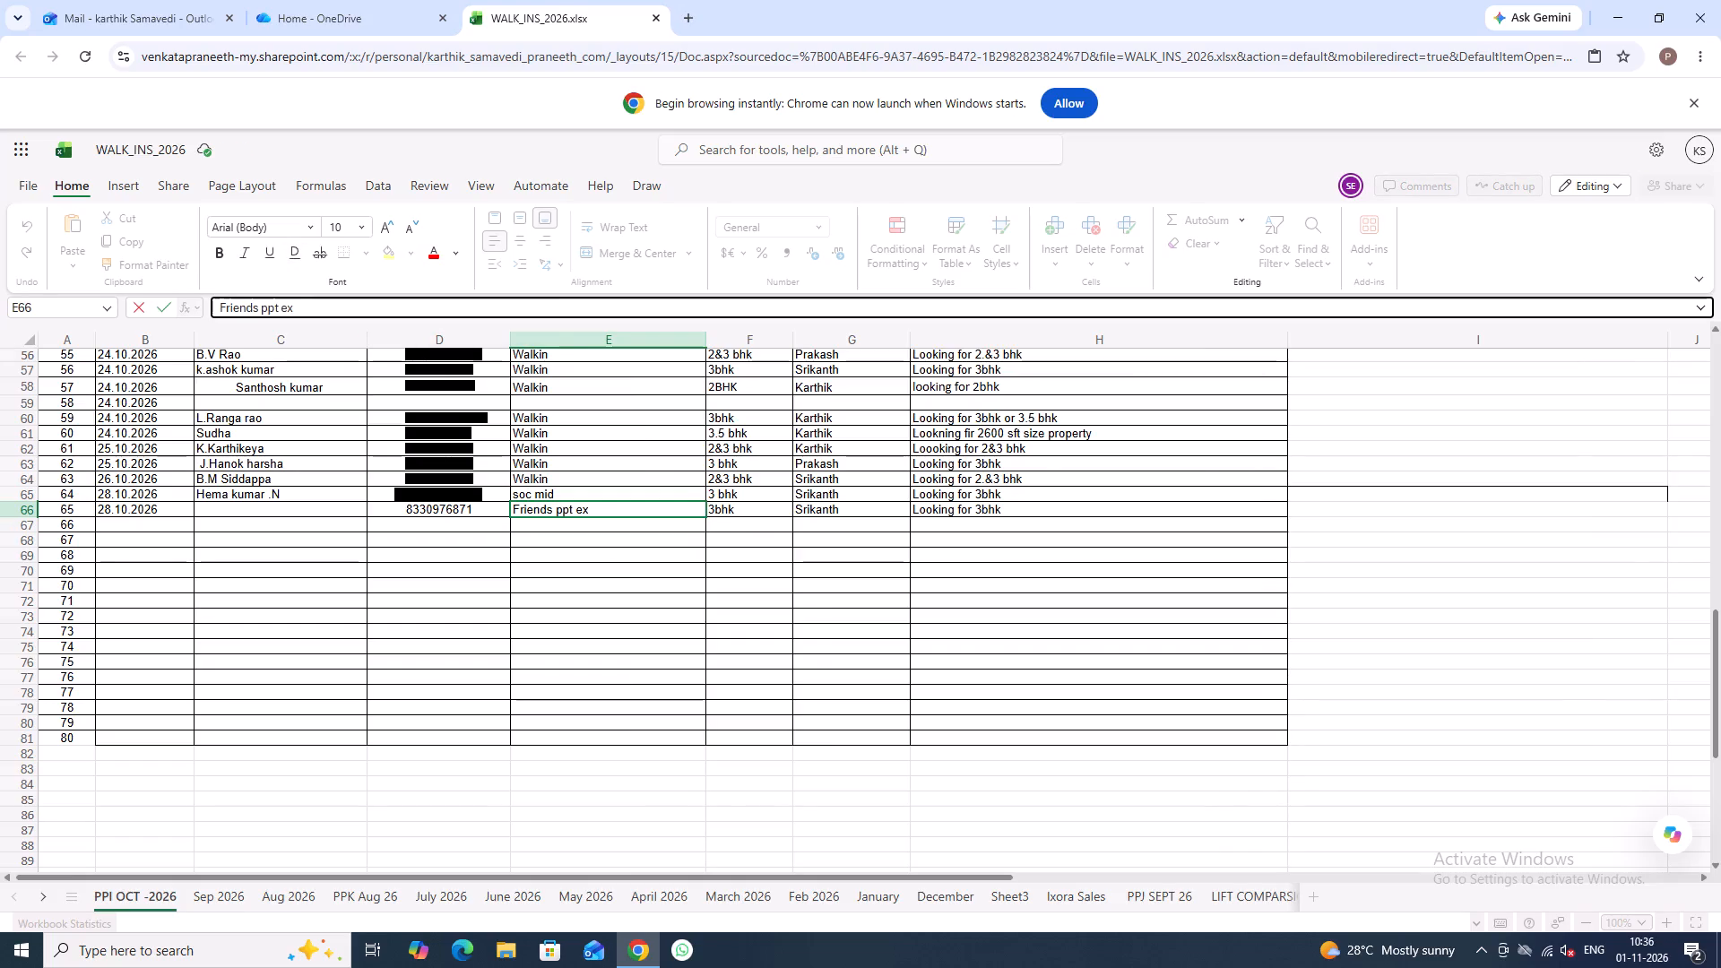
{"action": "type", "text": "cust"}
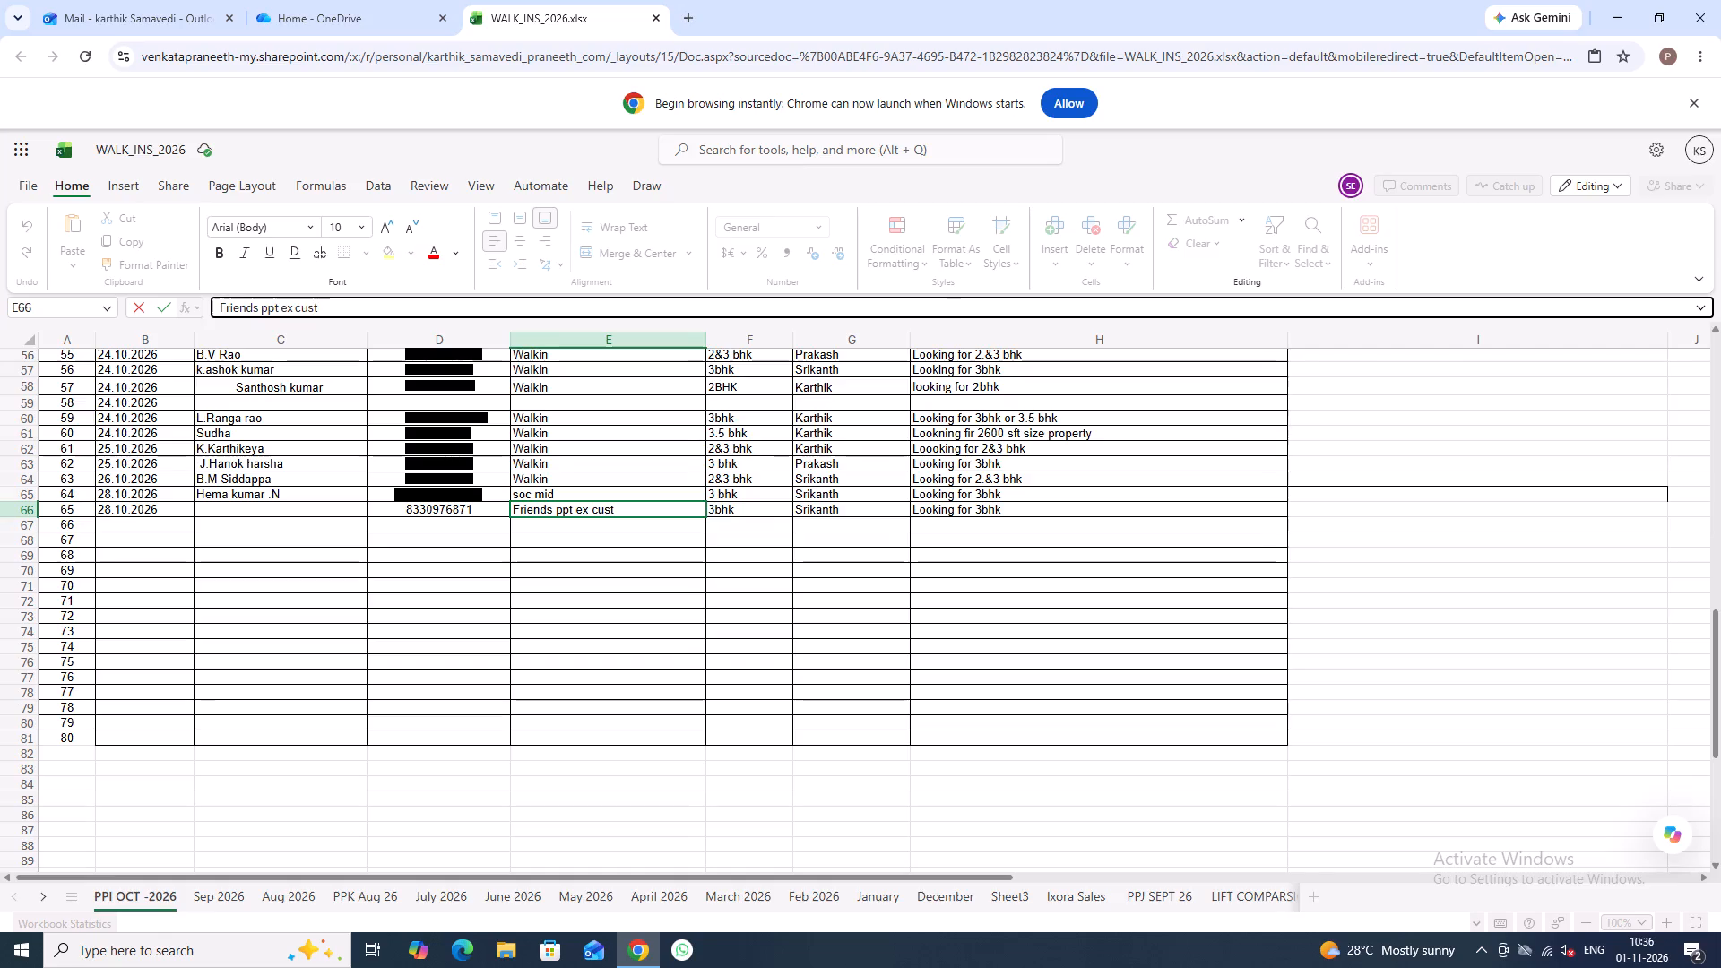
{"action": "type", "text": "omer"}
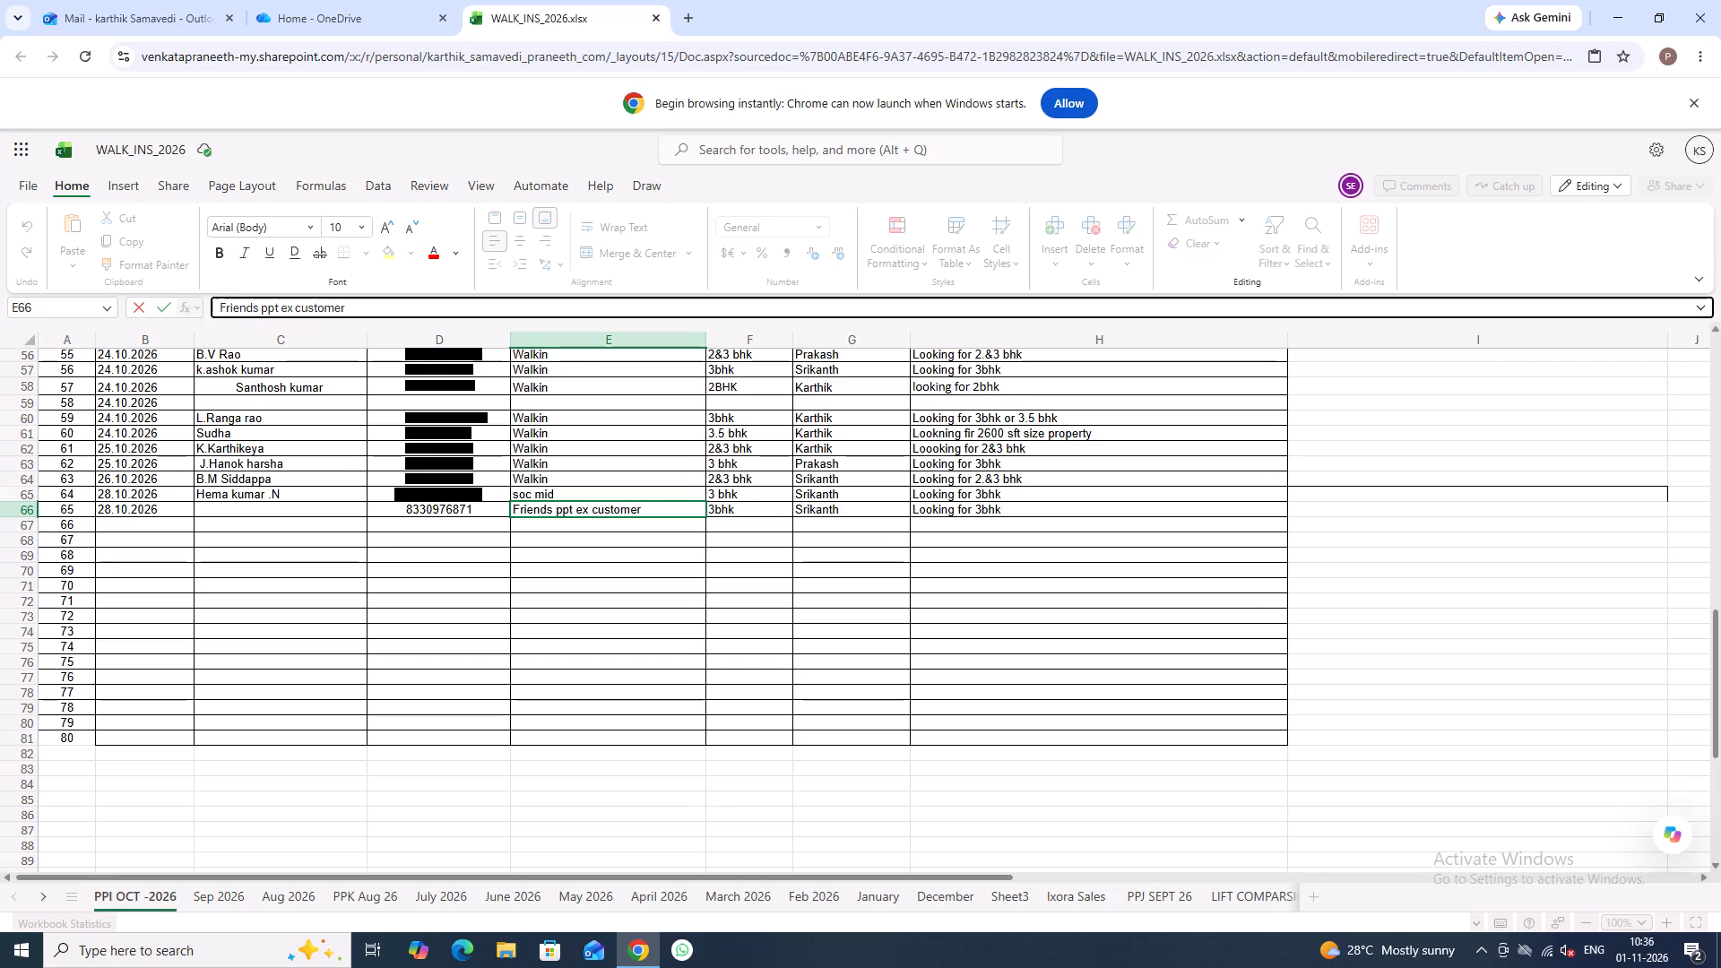
{"action": "left_click", "coordinate": [562, 514]}
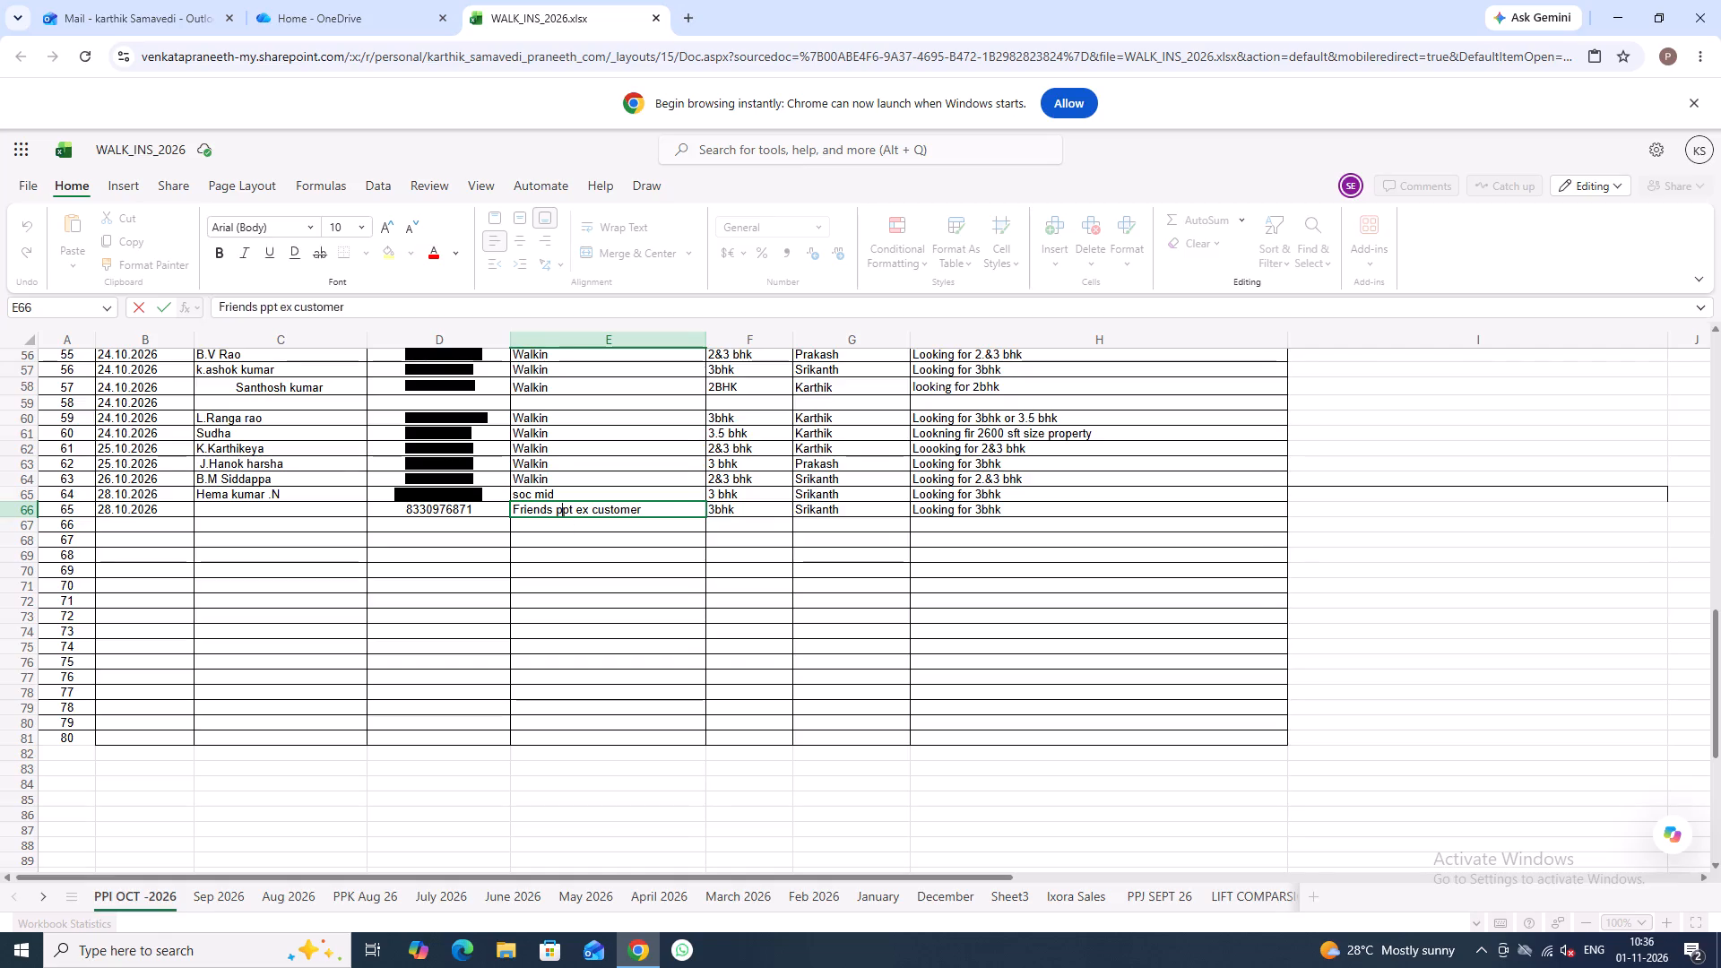
Enter the customer's name in C66 of the new 28.10.2026 entry.
{"action": "left_click", "coordinate": [337, 516]}
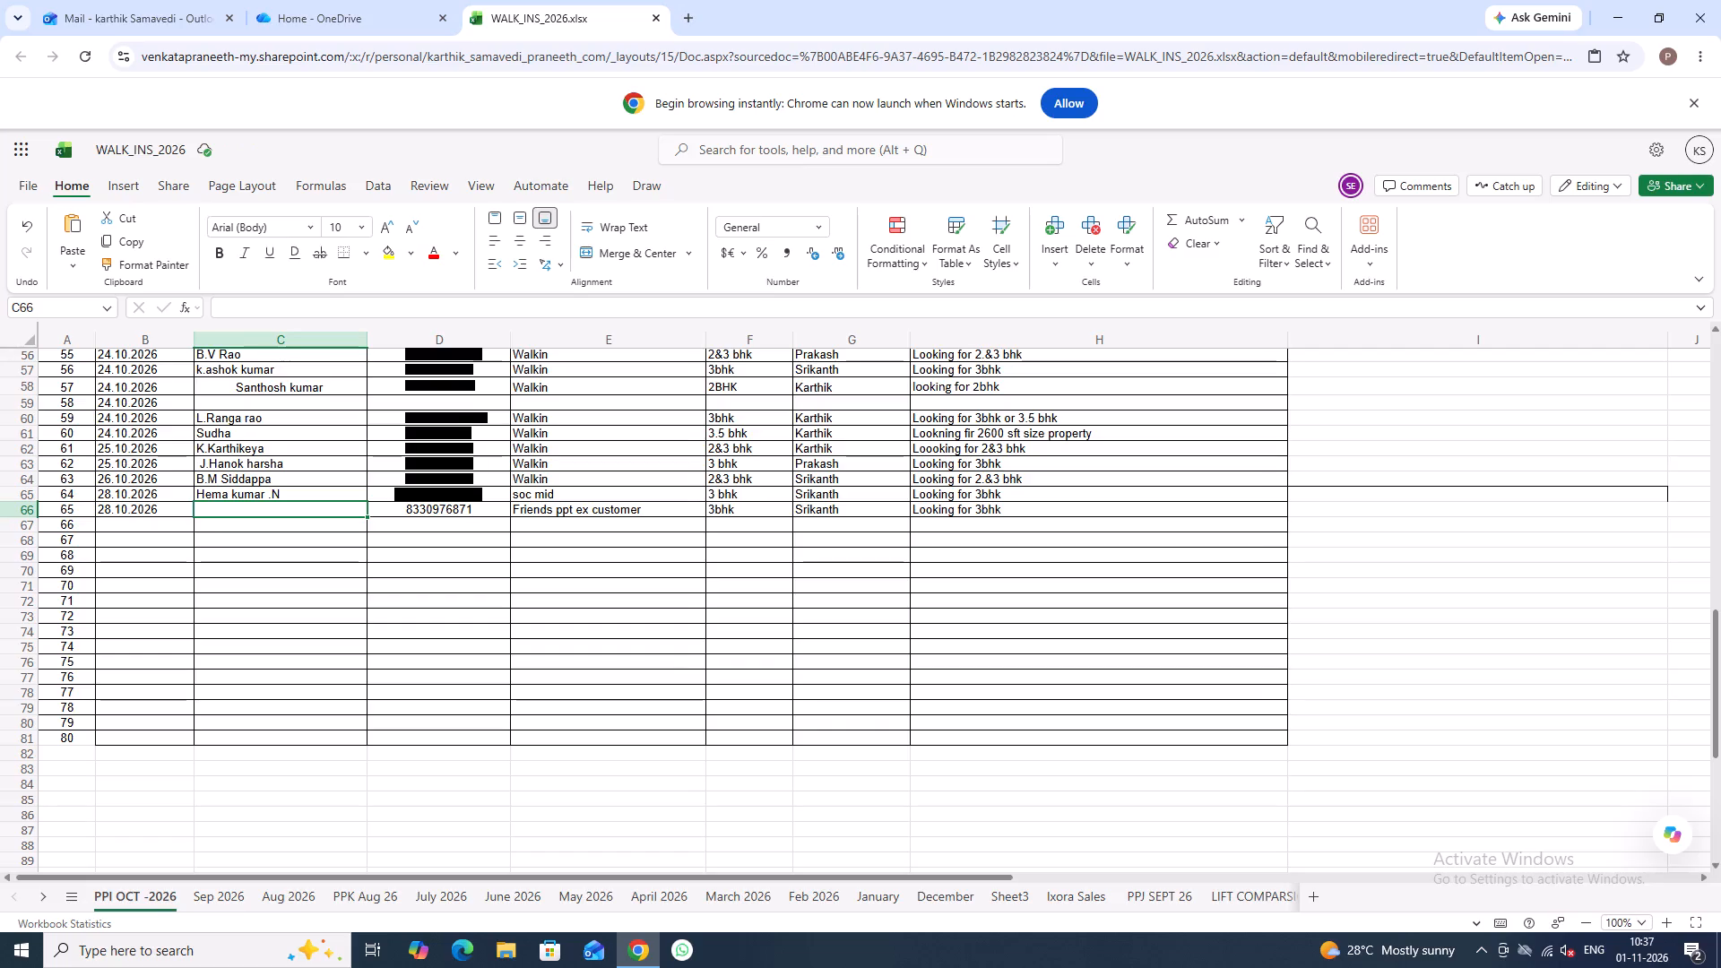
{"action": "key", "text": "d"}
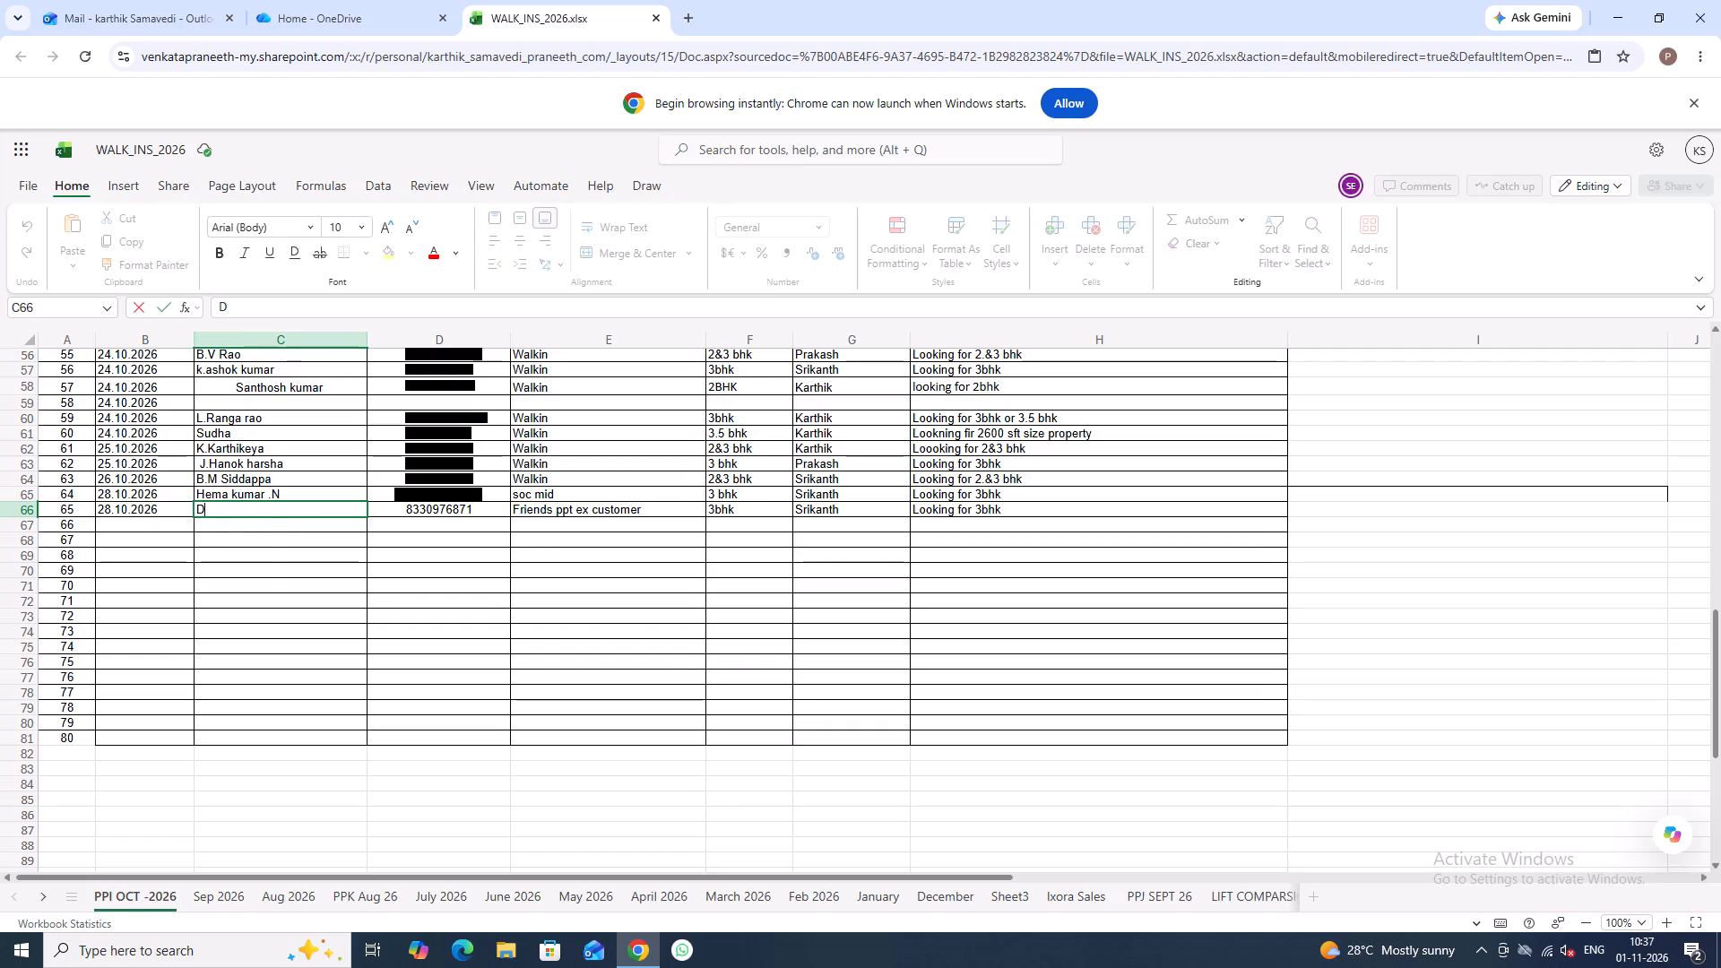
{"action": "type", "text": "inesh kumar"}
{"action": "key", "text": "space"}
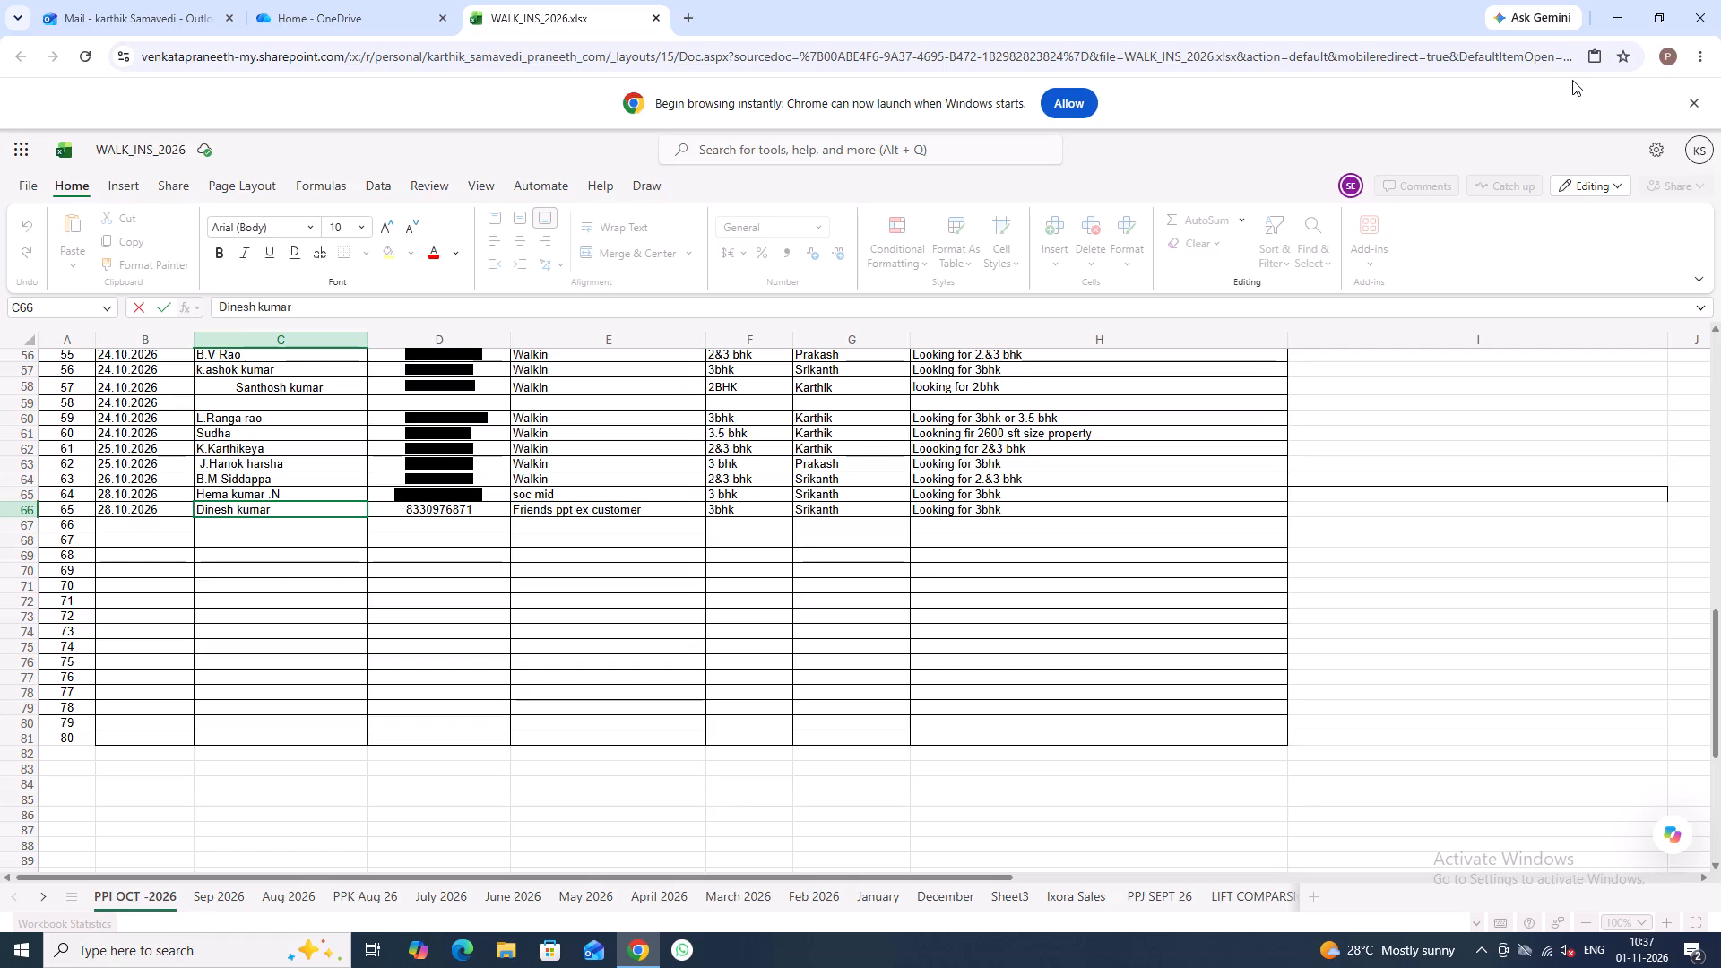
Enter the customer's phone number in D59 and the customer's name in C59 for the empty 24.10.2026 entry.
{"action": "scroll", "coordinate": [1518, 82], "scroll_direction": "up", "scroll_amount": 3}
{"action": "scroll", "coordinate": [605, 457], "scroll_direction": "up", "scroll_amount": 2}
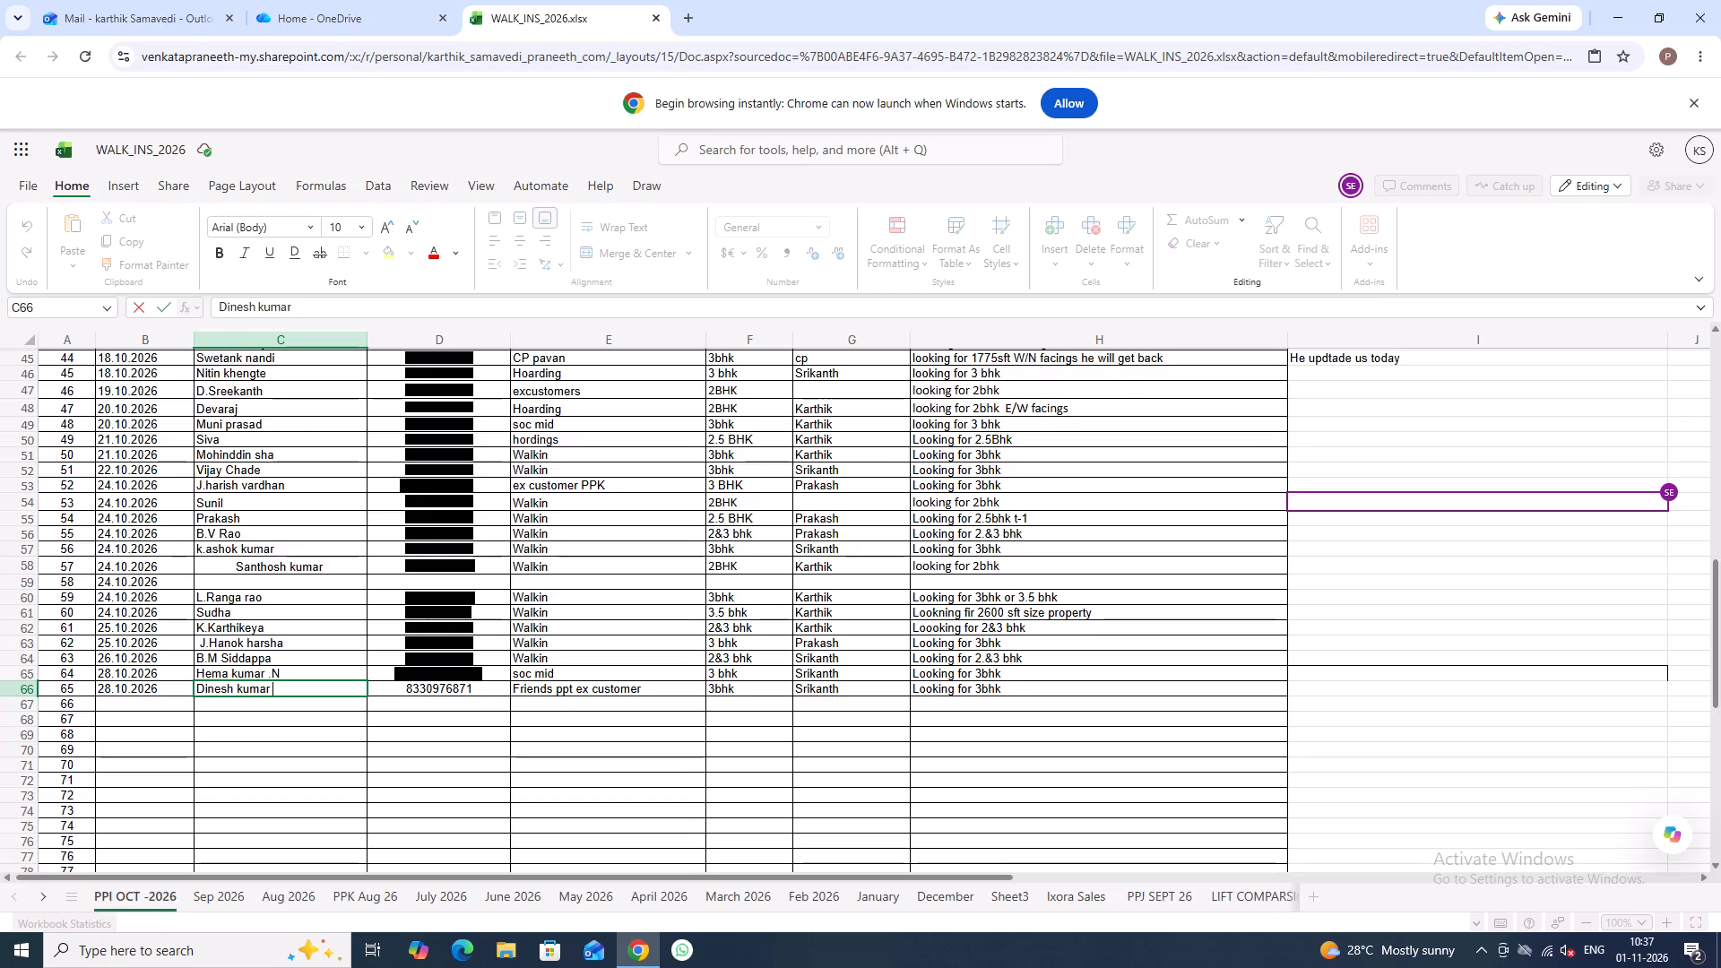
{"action": "scroll", "coordinate": [457, 628], "scroll_direction": "up", "scroll_amount": 1}
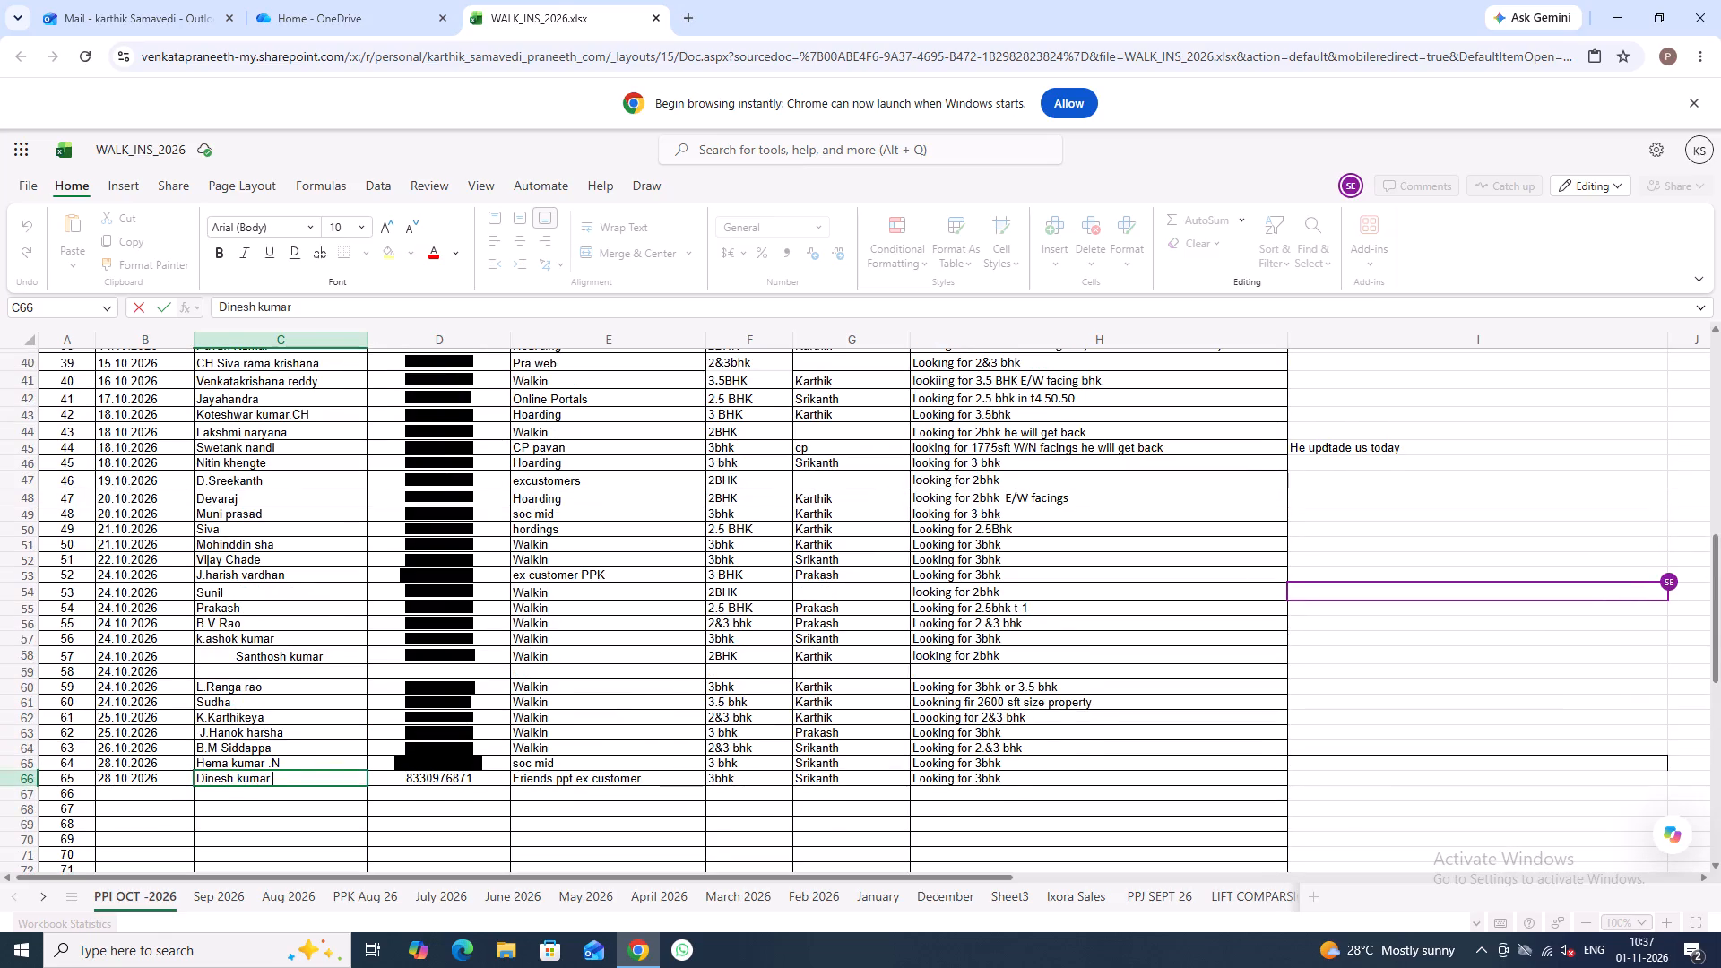
{"action": "left_click", "coordinate": [407, 668]}
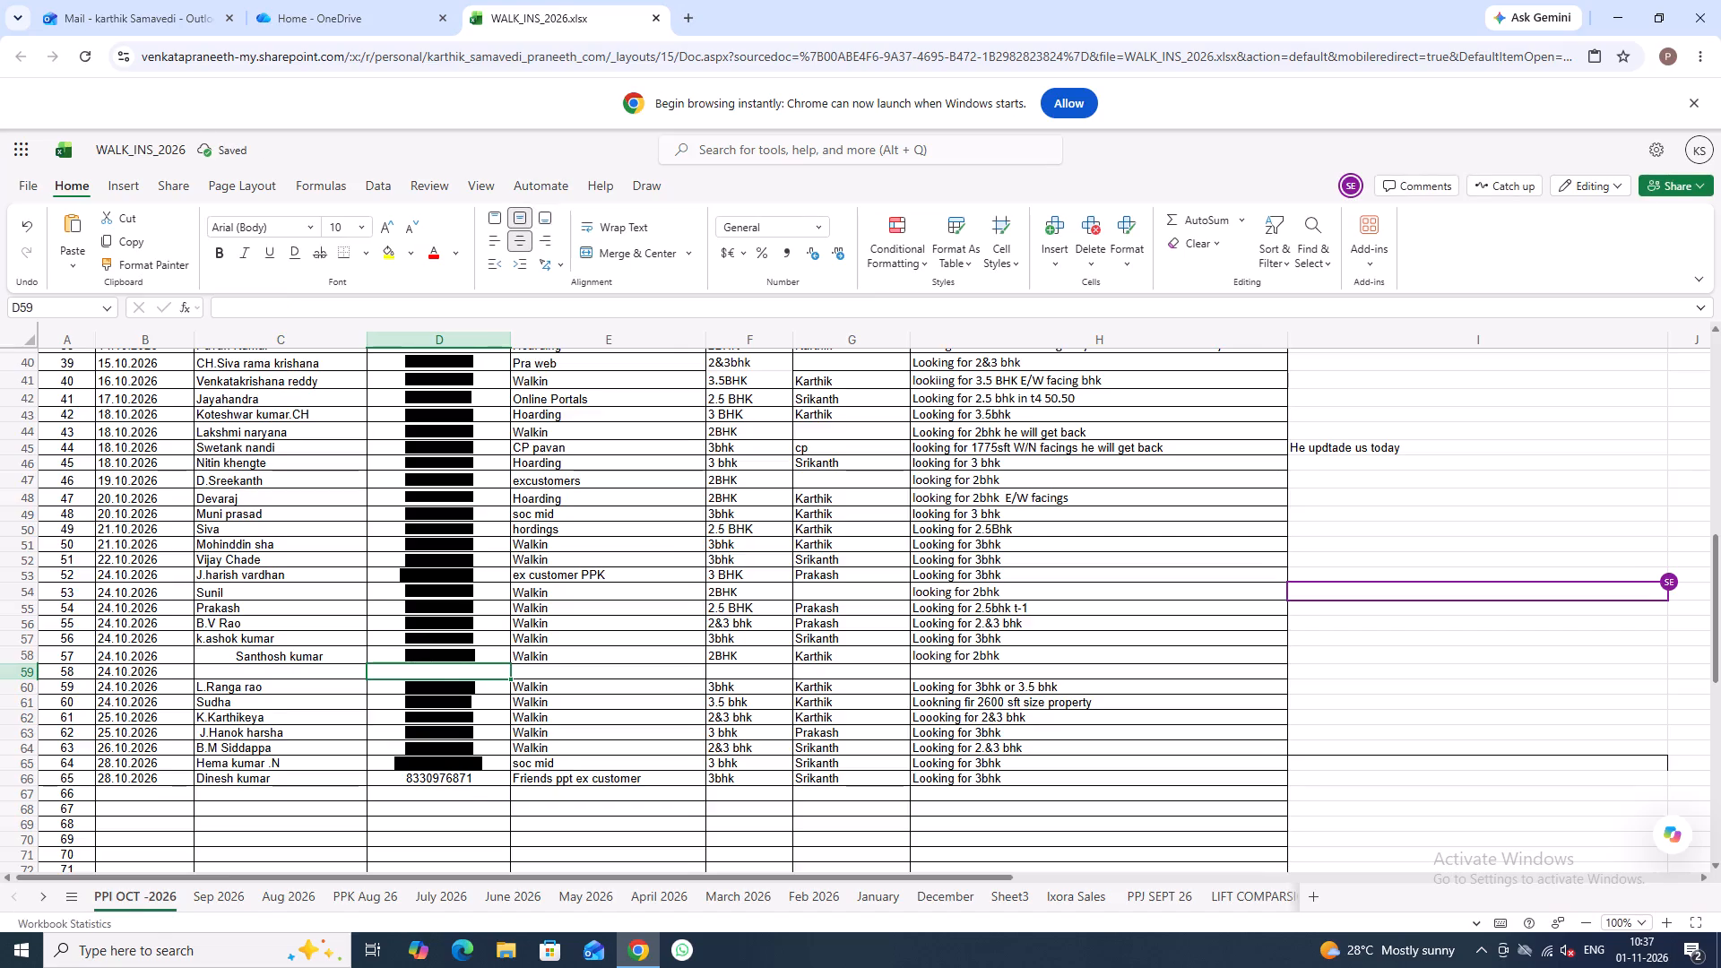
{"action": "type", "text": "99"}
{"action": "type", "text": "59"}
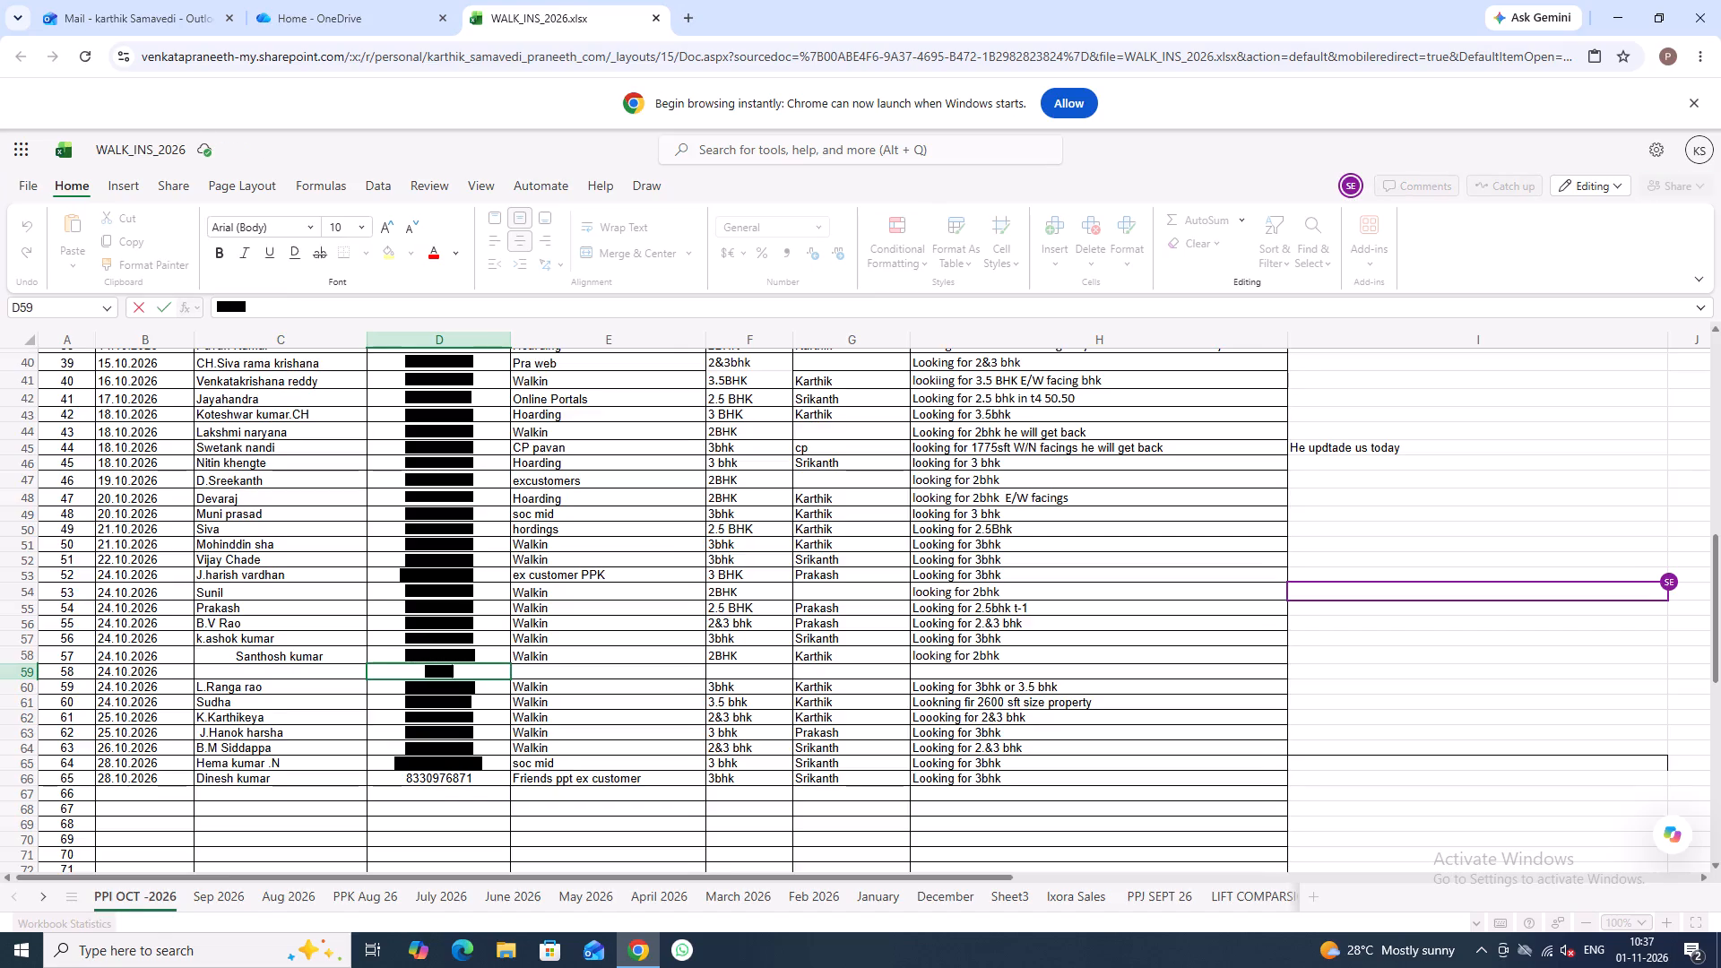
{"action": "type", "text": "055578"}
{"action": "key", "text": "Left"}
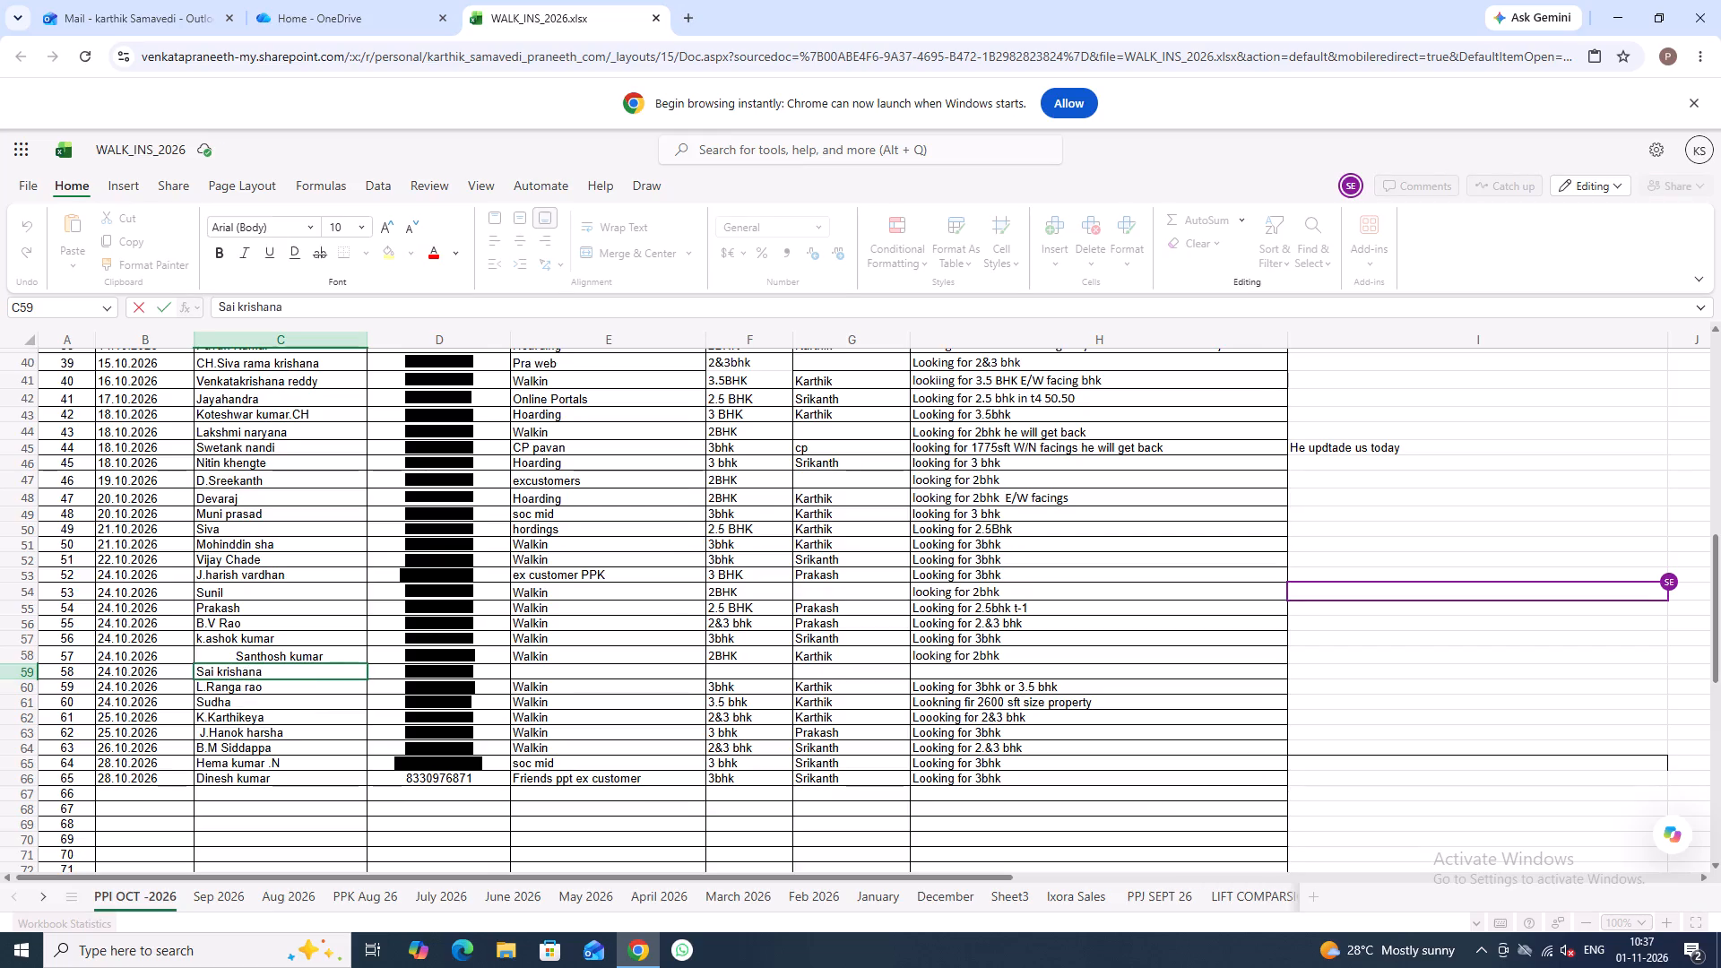
Set the source in E59 to Walkin for the 24.10.2026 entry.
{"action": "left_click", "coordinate": [669, 677]}
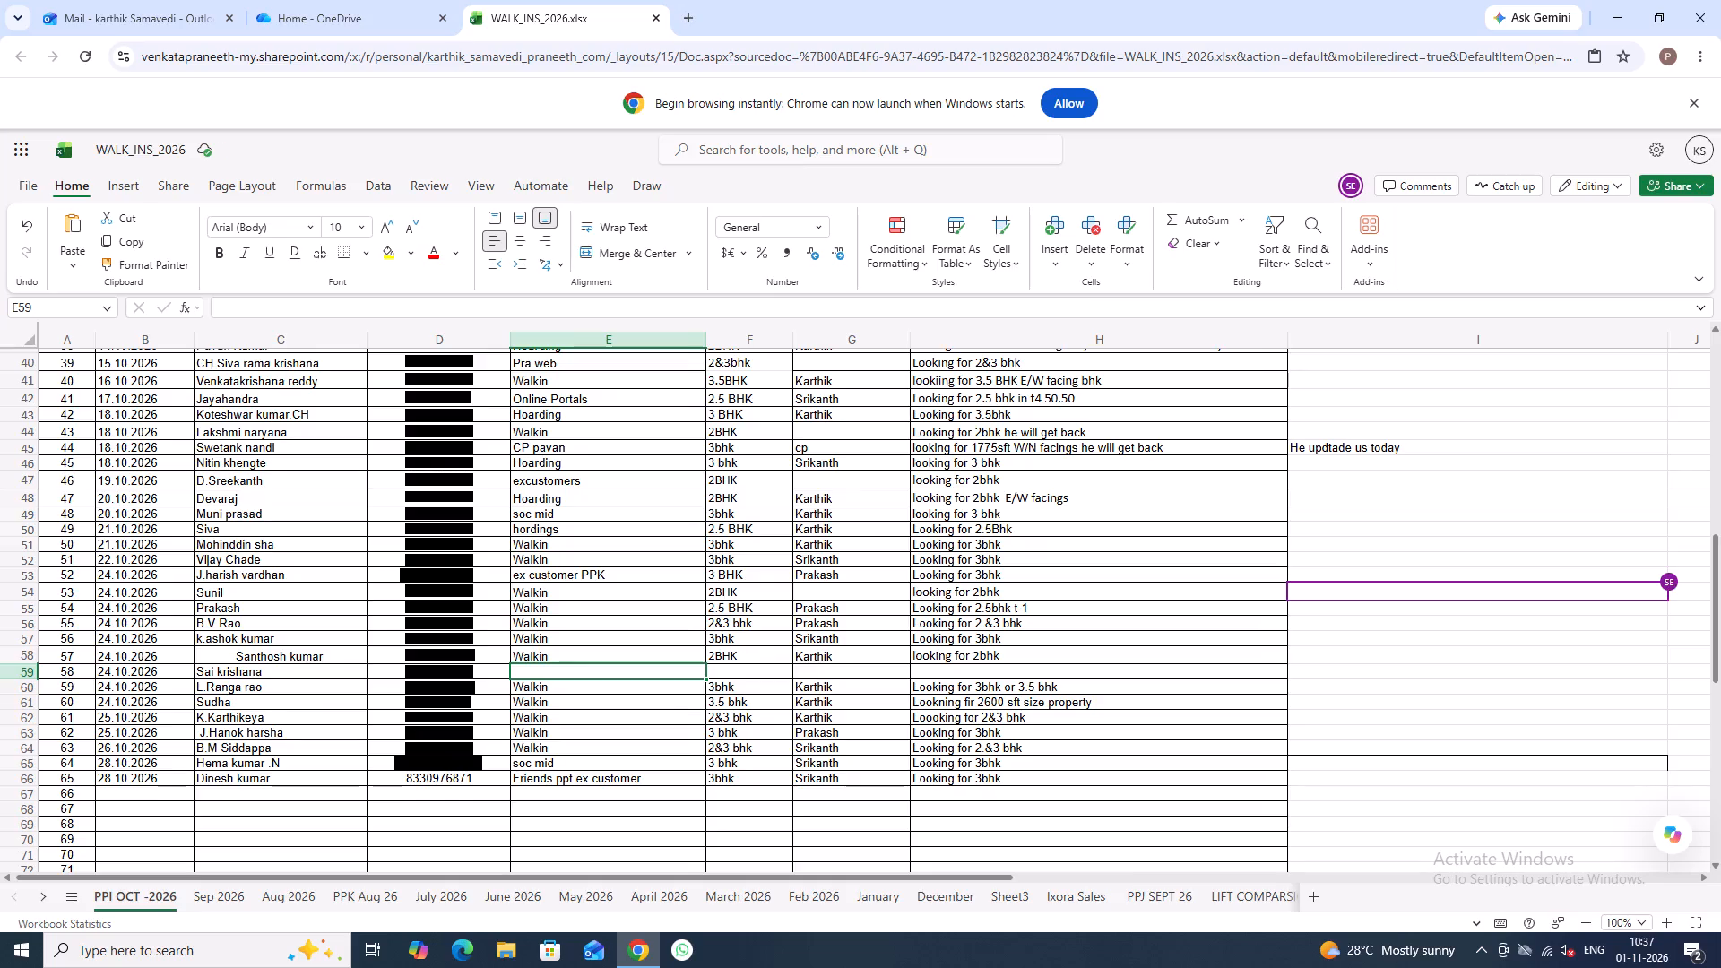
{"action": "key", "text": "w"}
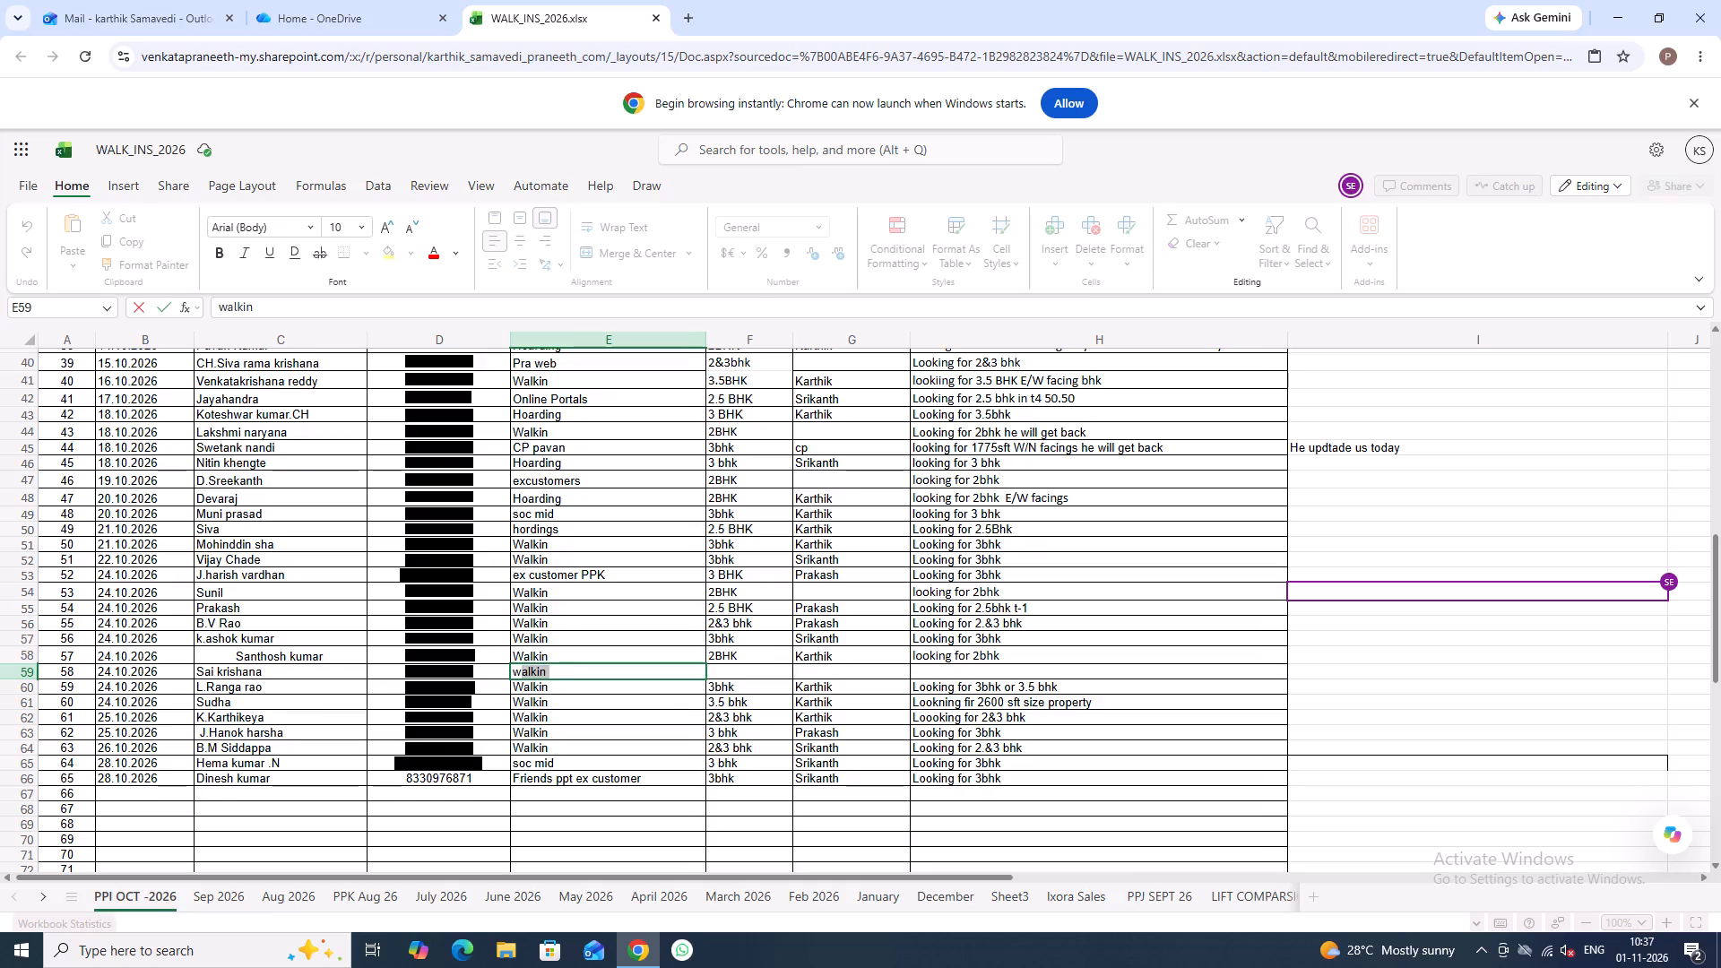
{"action": "key", "text": "Right"}
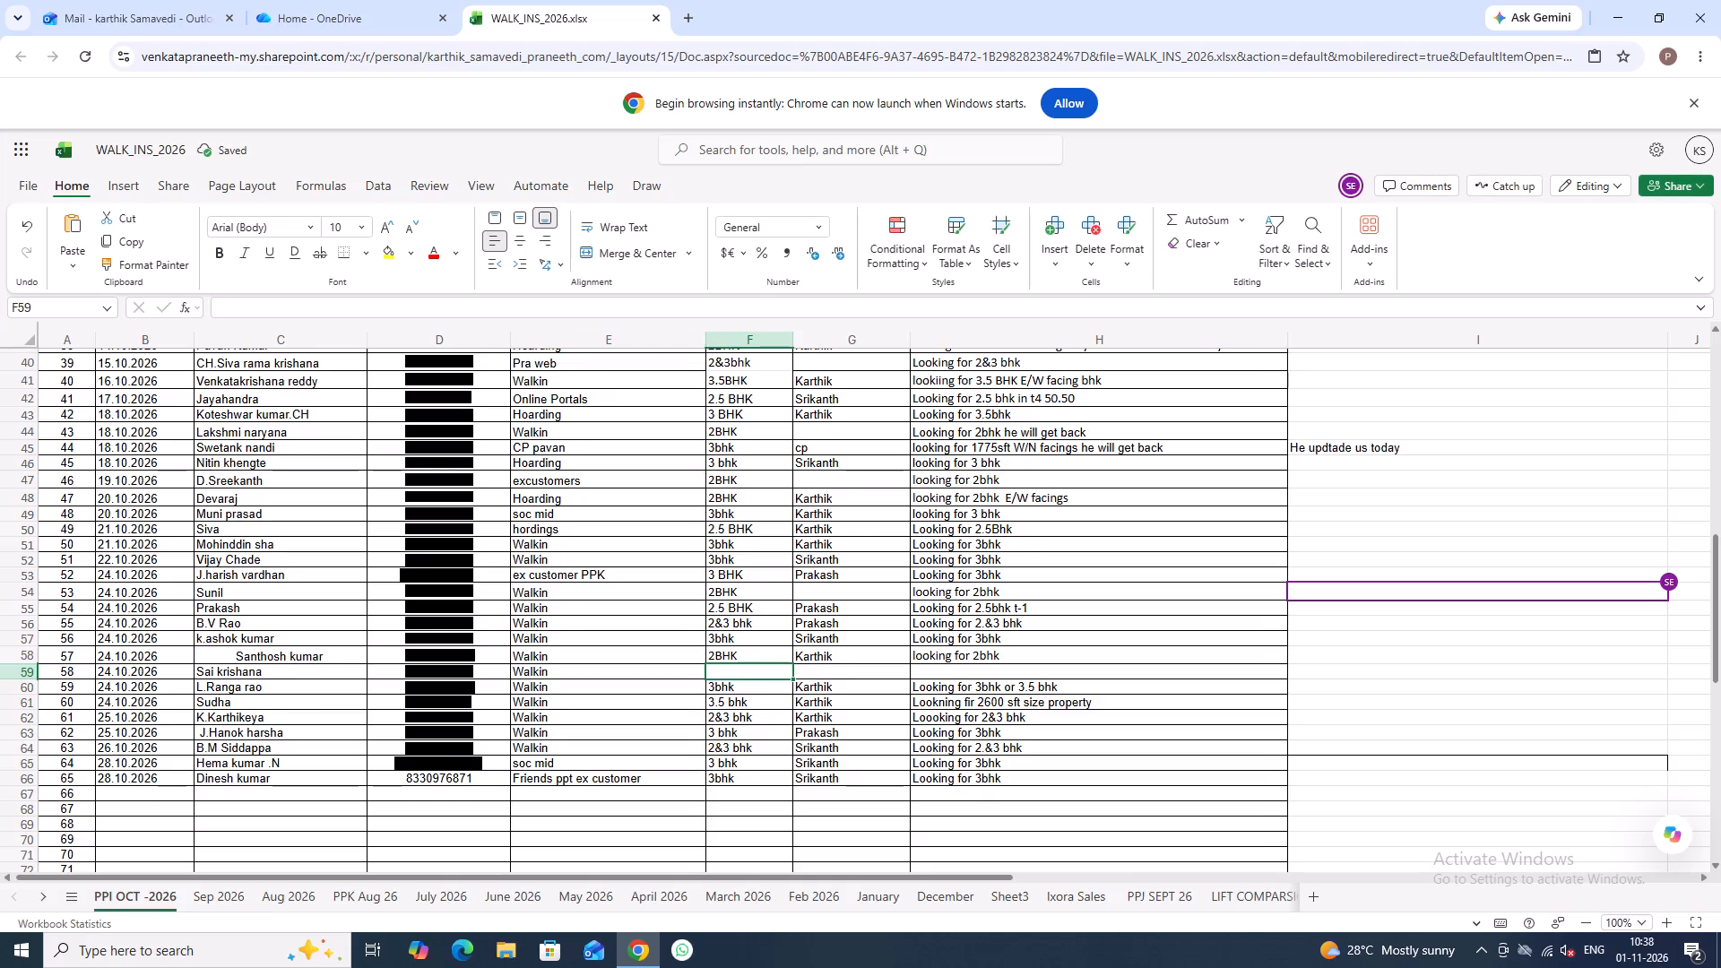
Set the requirement in F59 to 3 BHK by copying it from F53.
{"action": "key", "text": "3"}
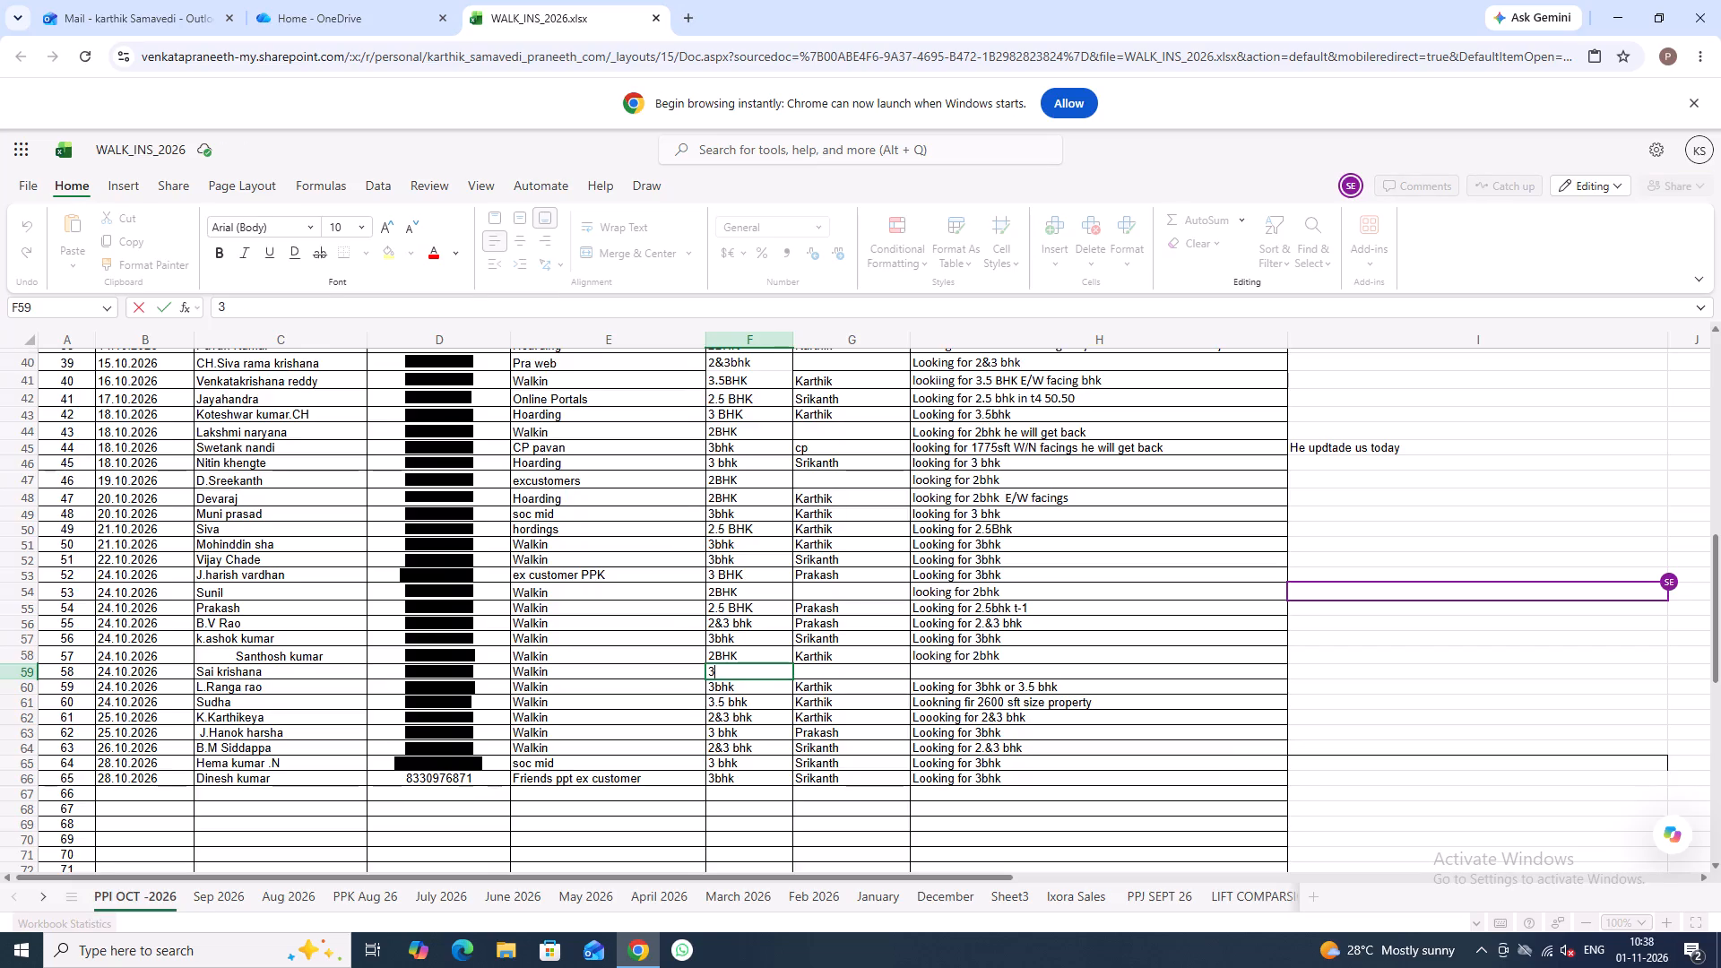
{"action": "left_click", "coordinate": [740, 574]}
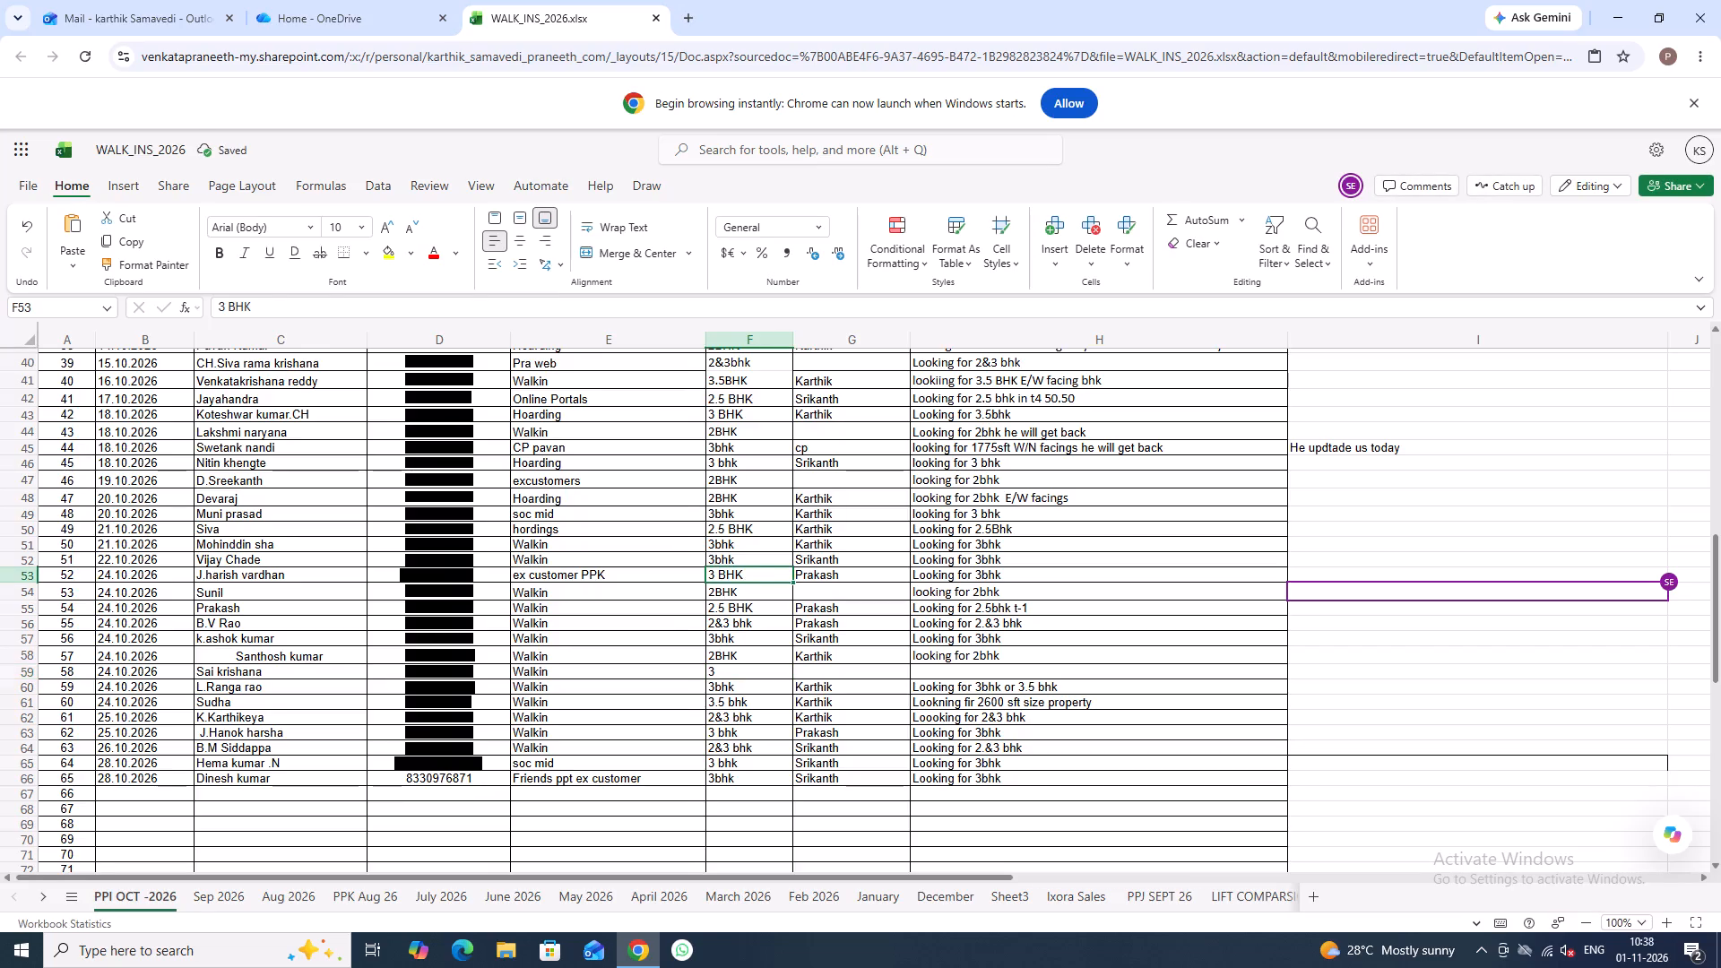
{"action": "key", "text": "ctrl+c"}
{"action": "left_click", "coordinate": [759, 666]}
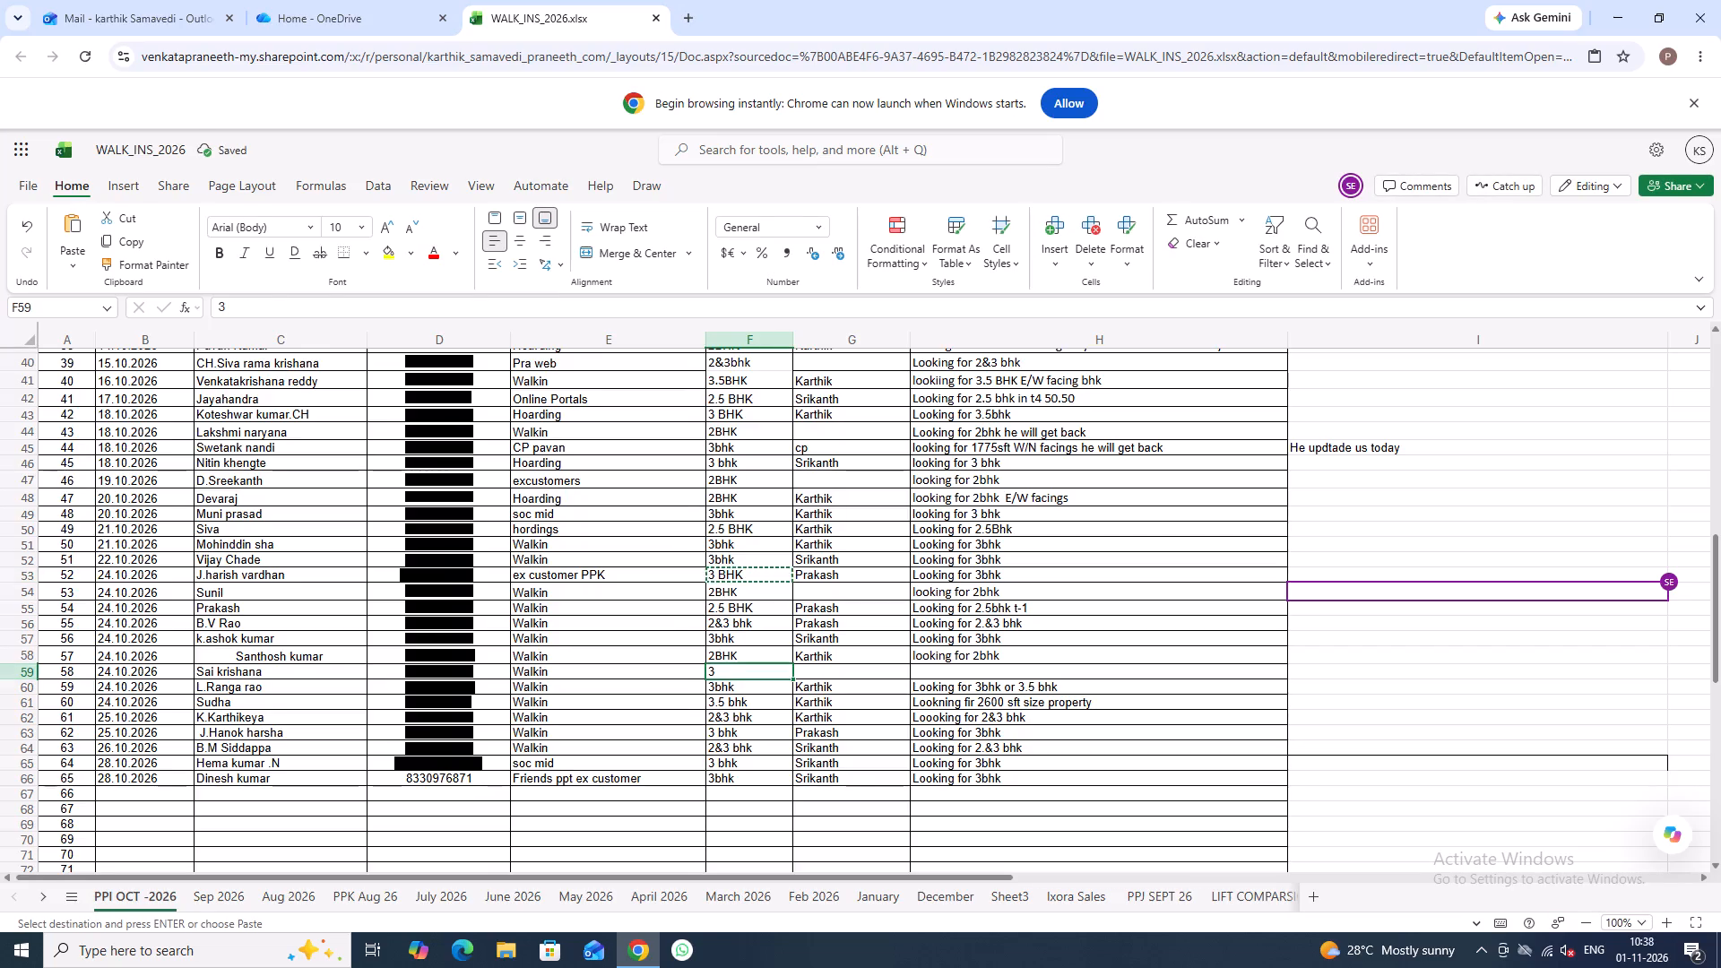
{"action": "key", "text": "ctrl+v"}
Set the attending staff member in G59 to Karthik for the 24.10.2026 entry.
{"action": "left_click", "coordinate": [853, 669]}
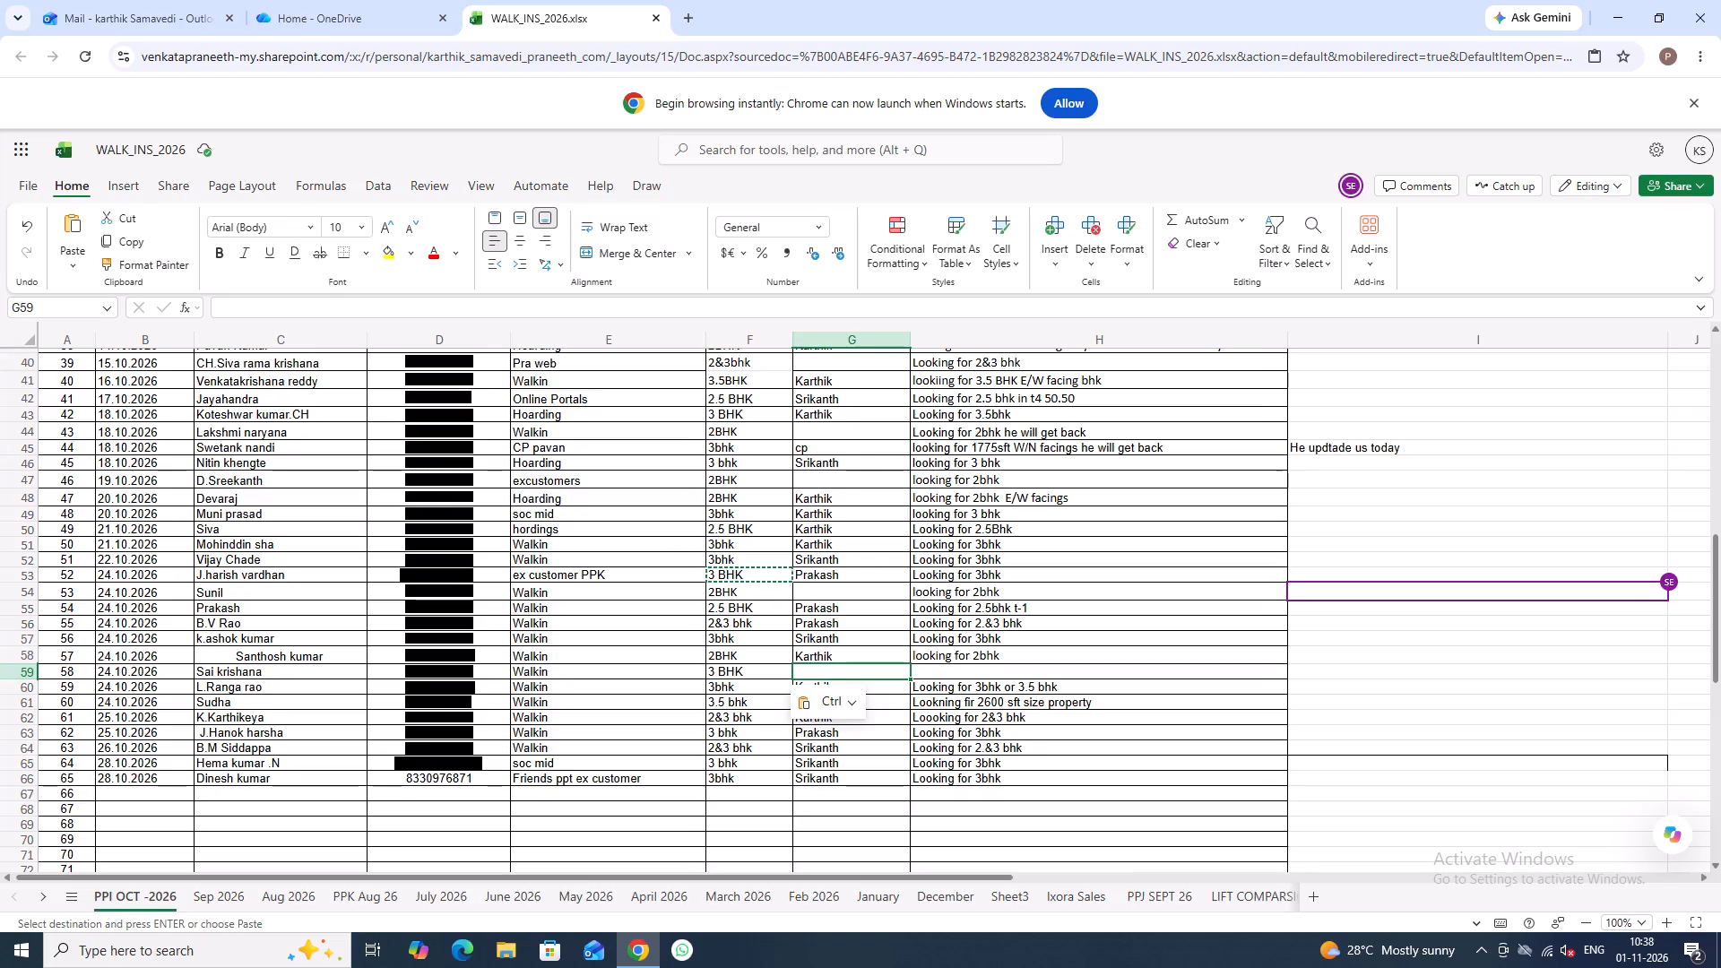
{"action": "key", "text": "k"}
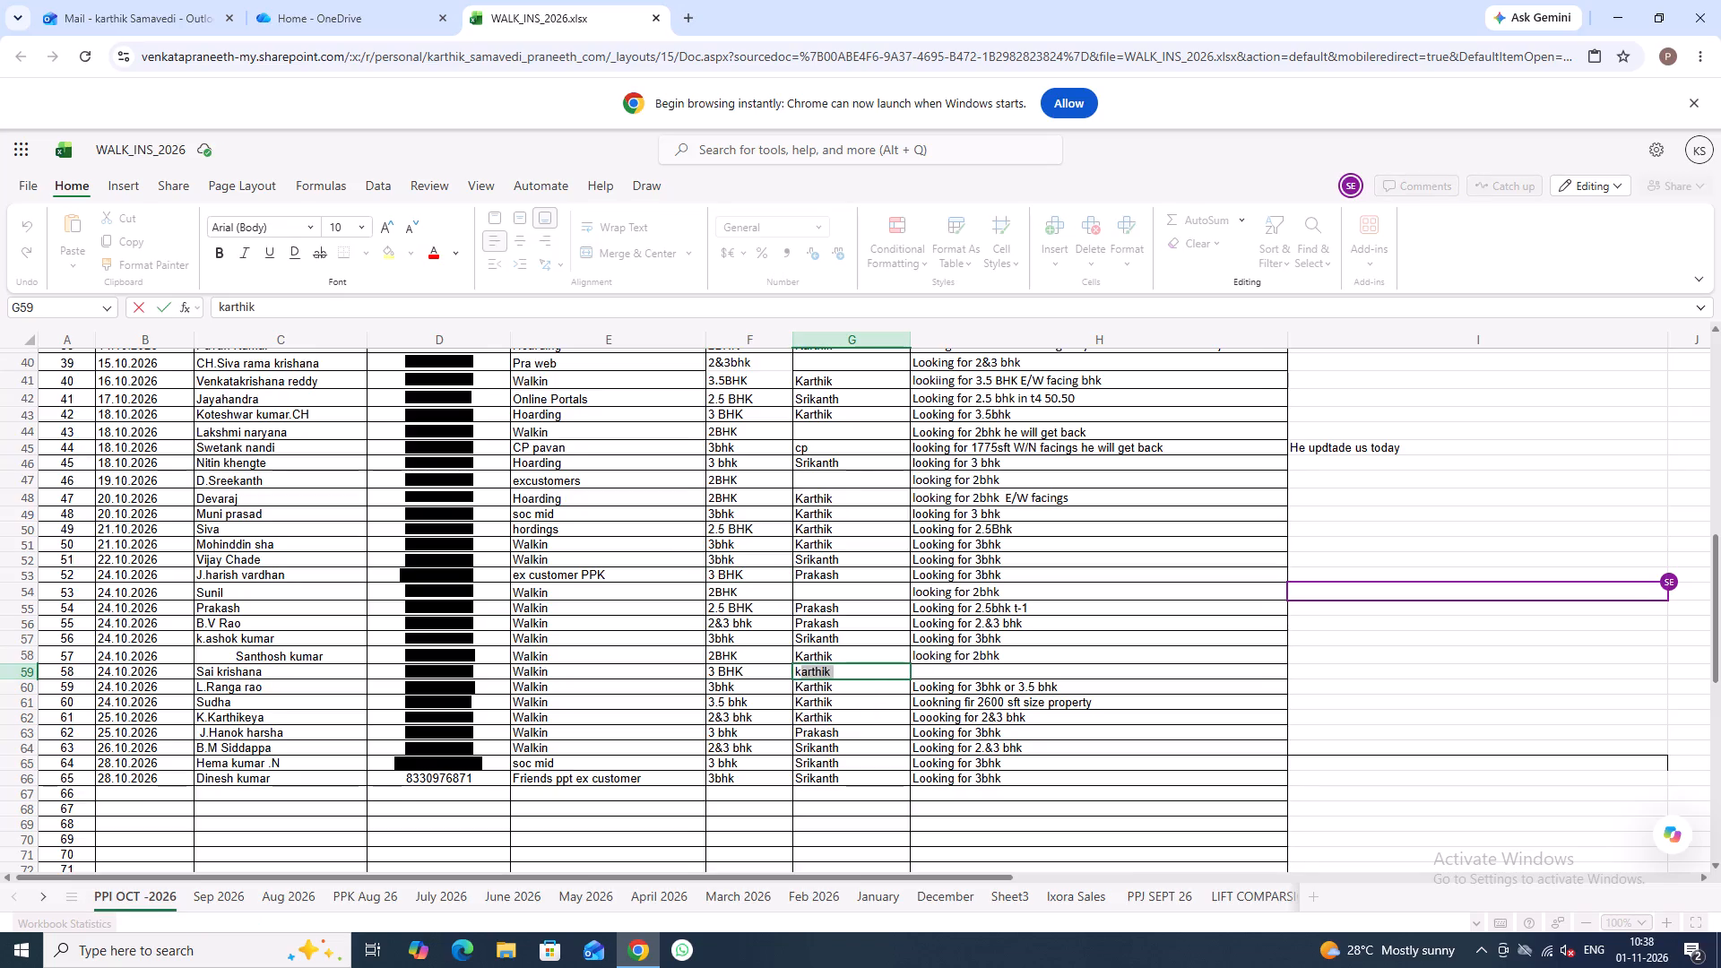
{"action": "left_click", "coordinate": [944, 665]}
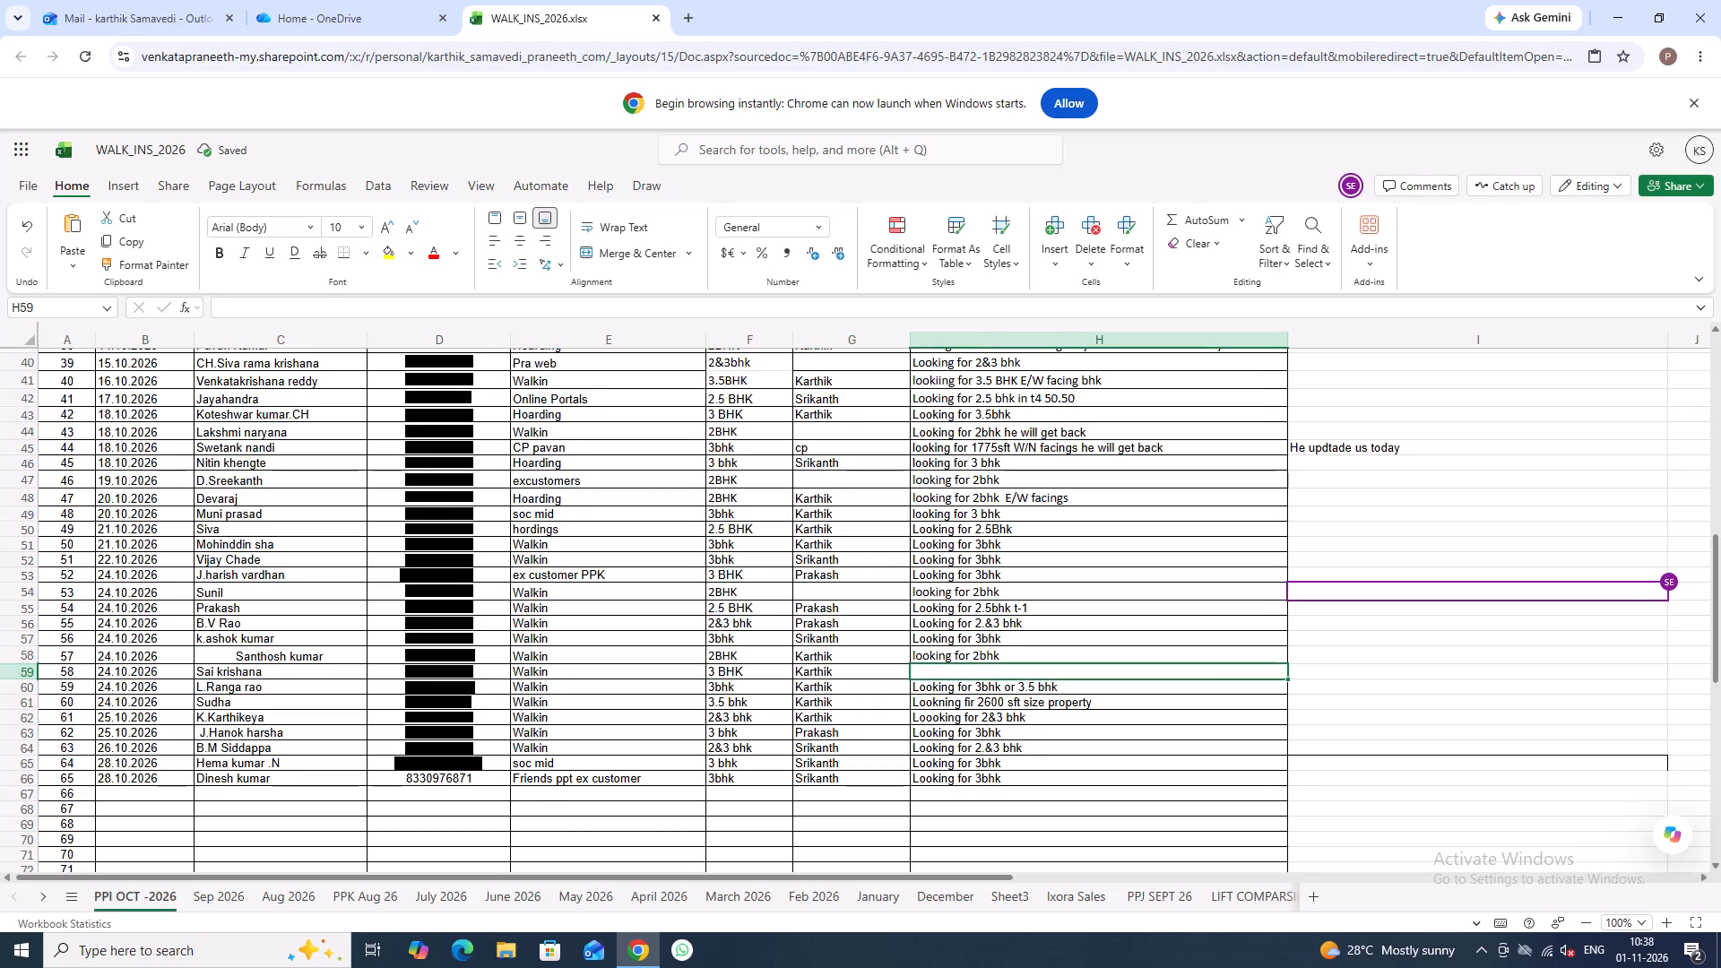
Copy the remark Looking for 3bhk from H66 into H59 and end the copy selection.
{"action": "left_click", "coordinate": [972, 772]}
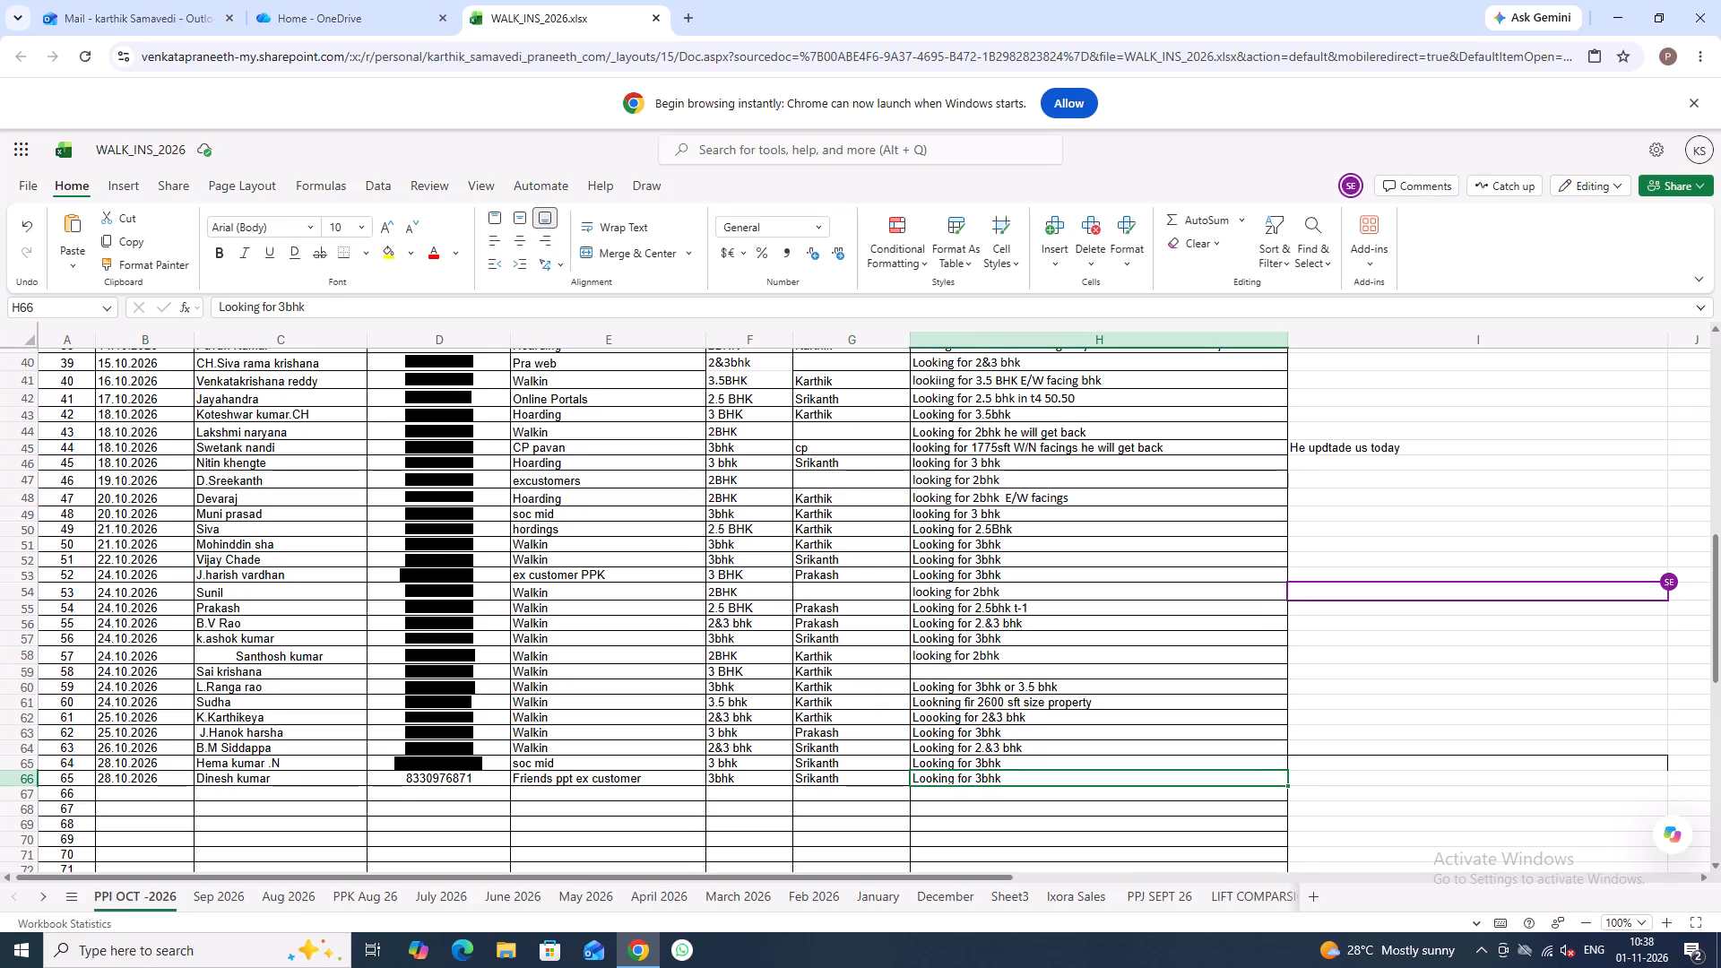
{"action": "key", "text": "ctrl+c"}
{"action": "left_click", "coordinate": [980, 678]}
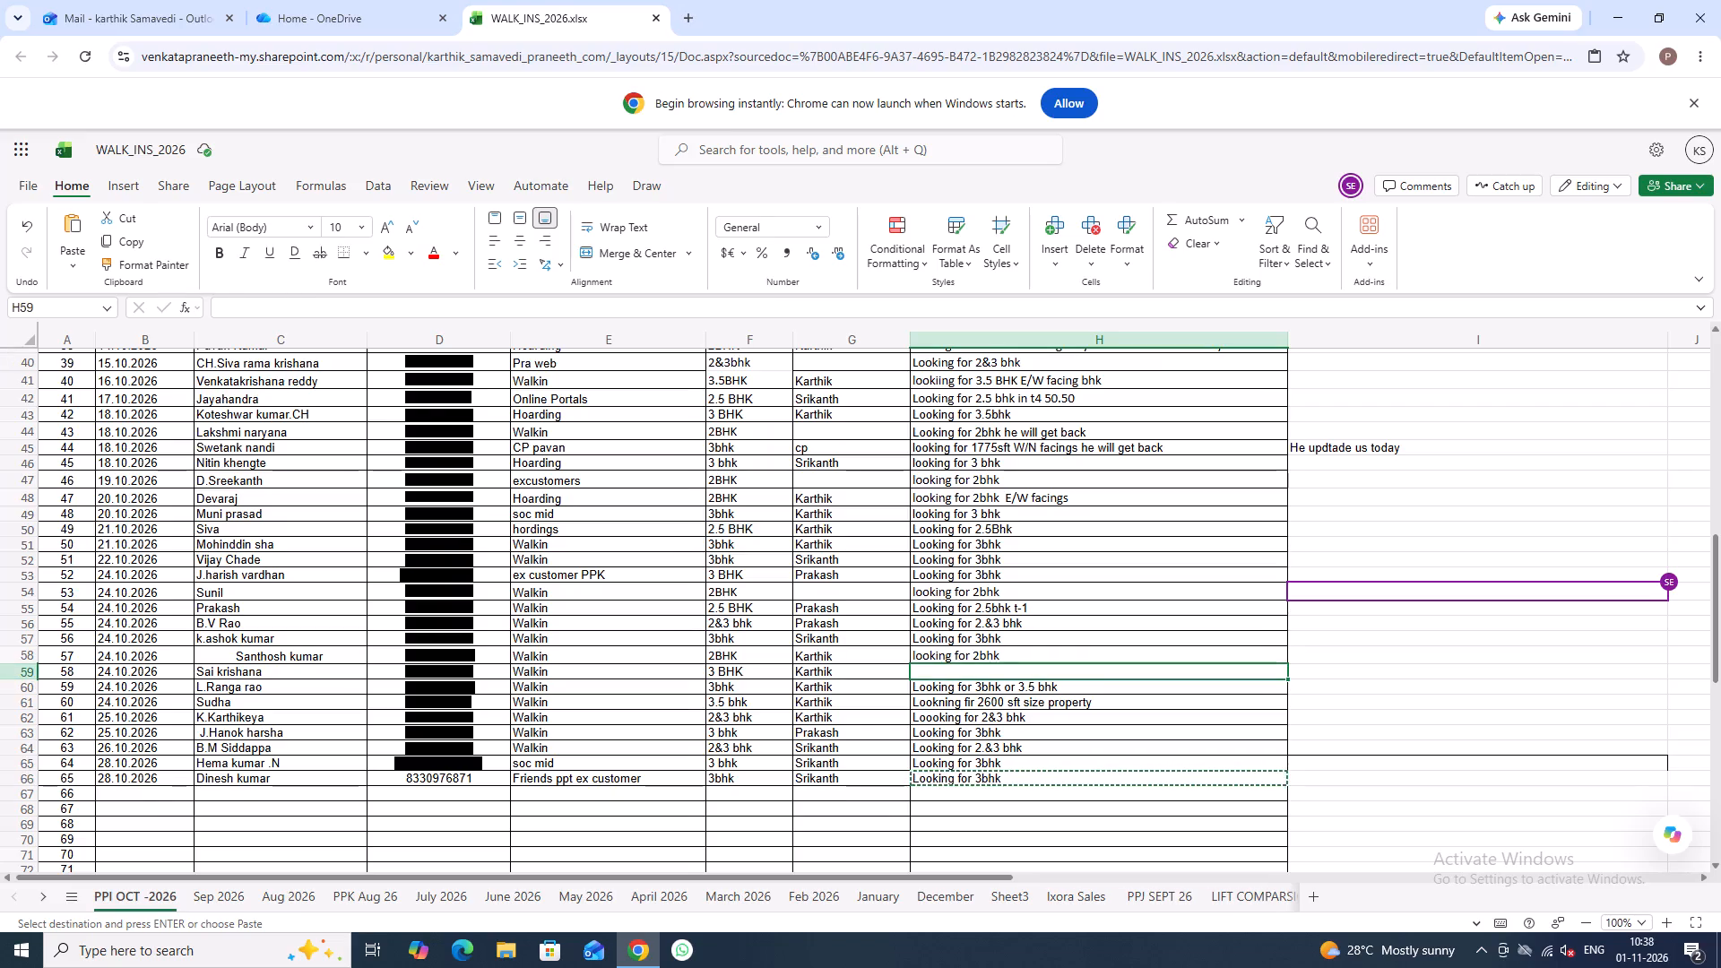
{"action": "key", "text": "ctrl+v"}
{"action": "left_click", "coordinate": [1010, 793]}
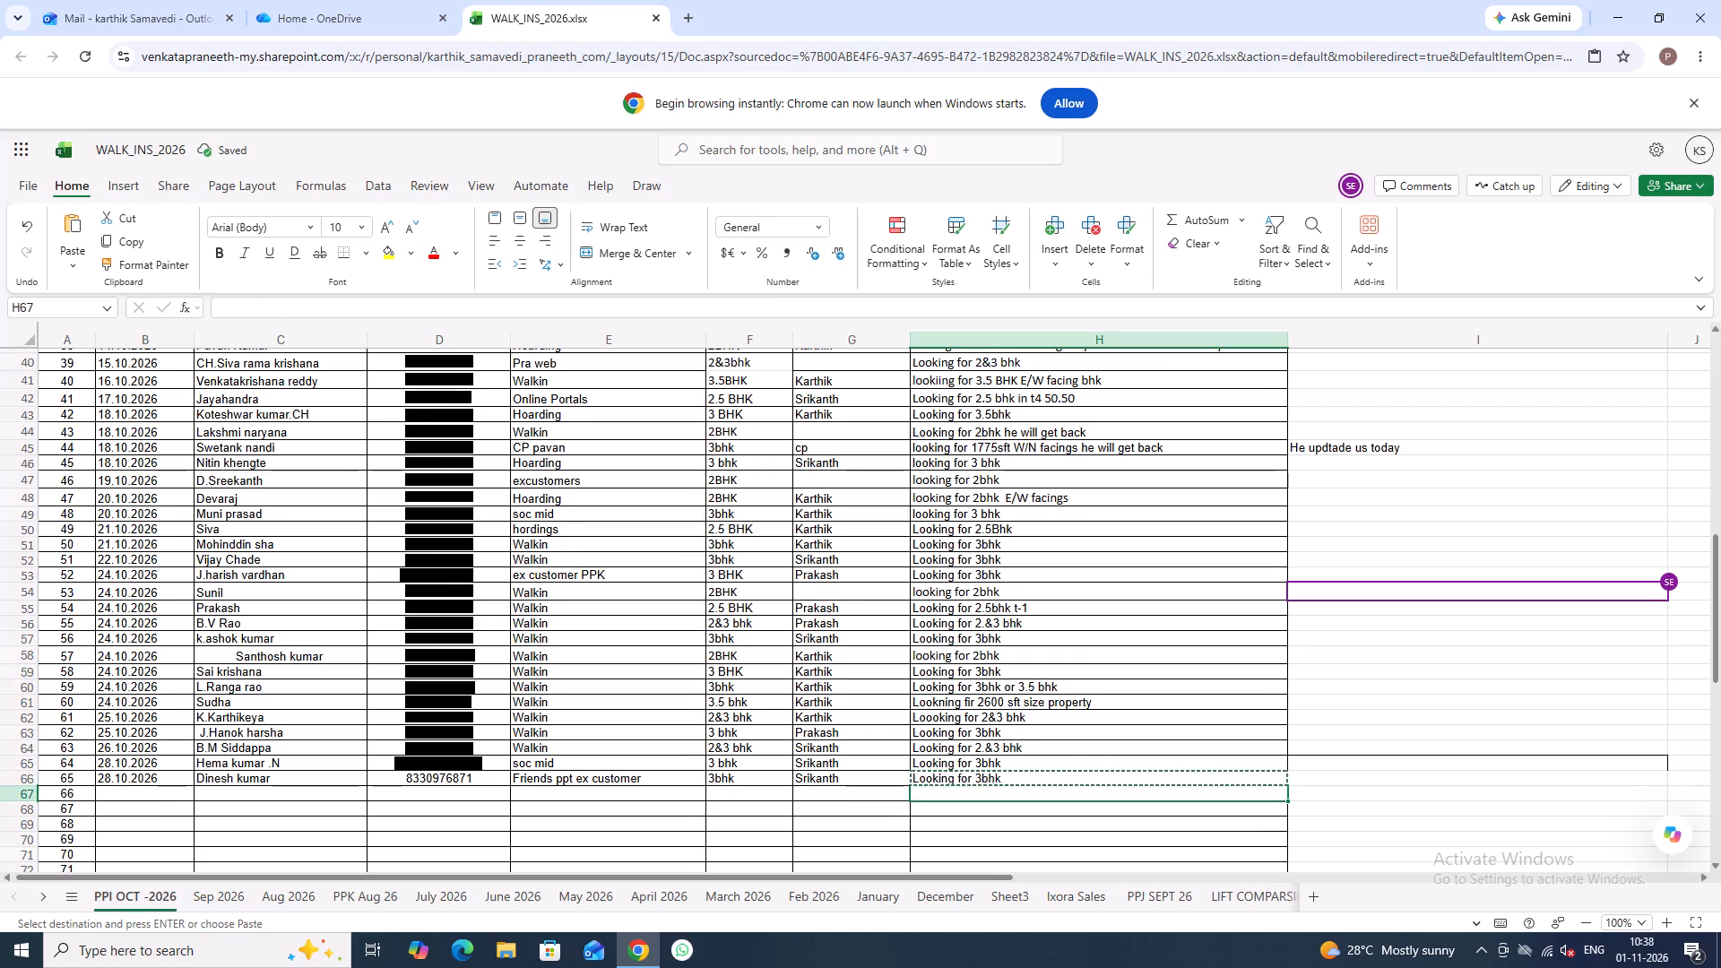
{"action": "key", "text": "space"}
{"action": "left_click", "coordinate": [1034, 781]}
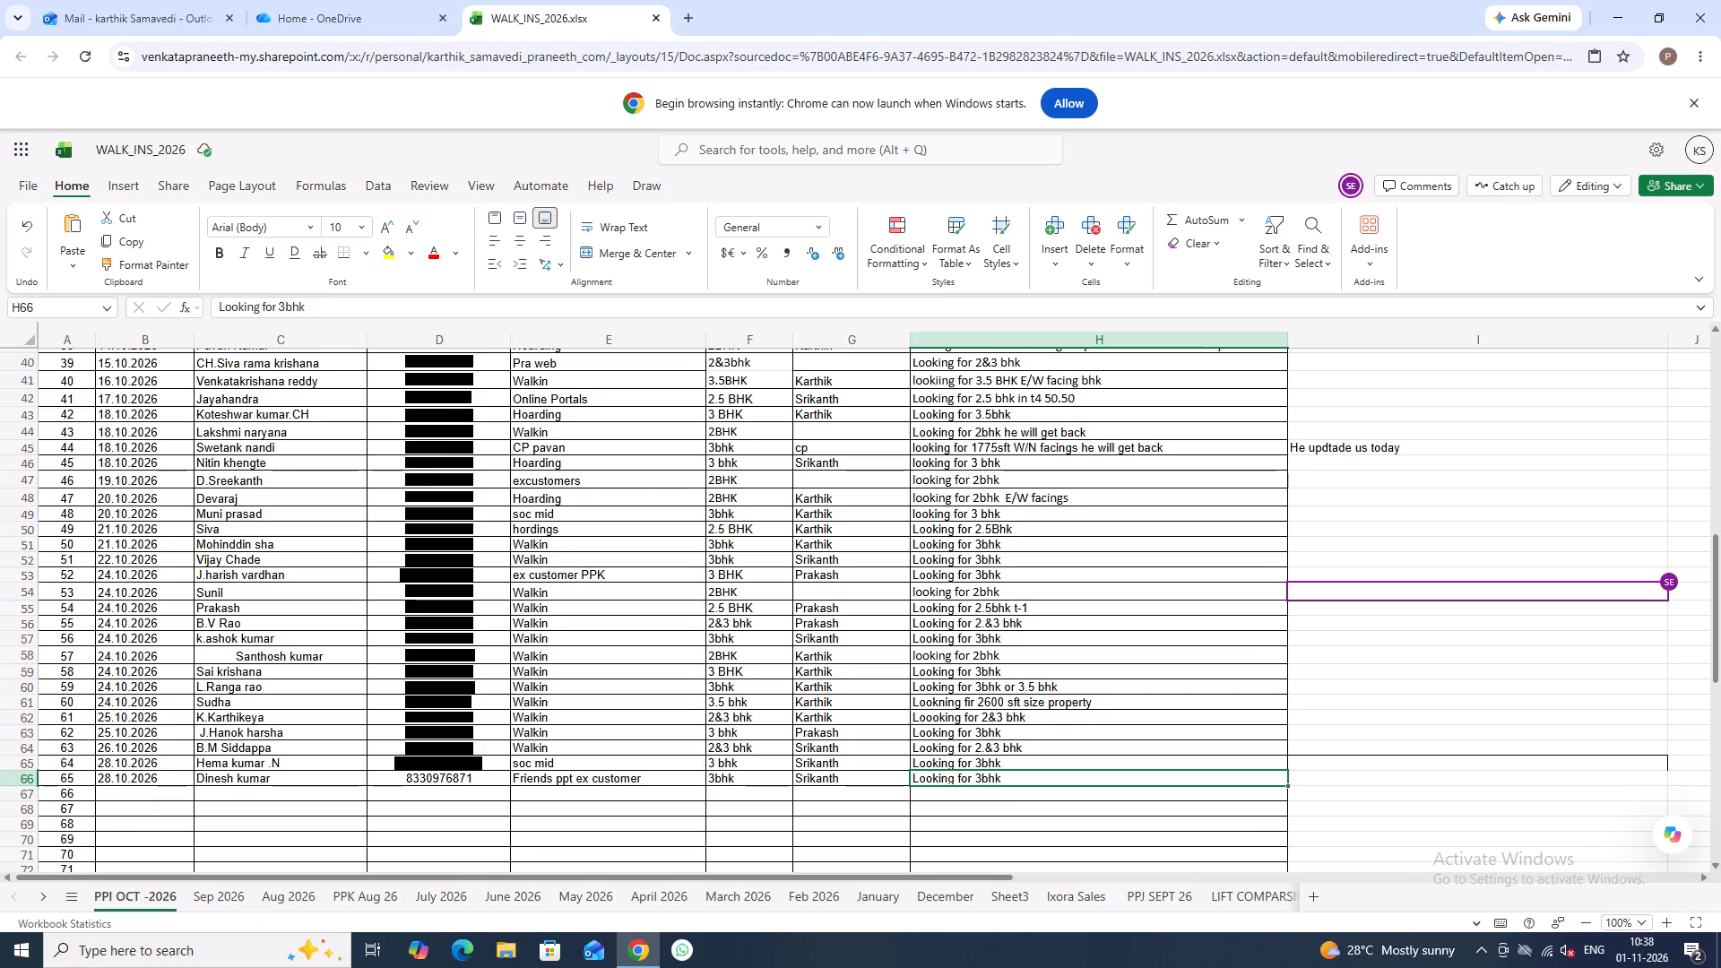
Append 1766 sft to the Looking for 3bhk remark in H66.
{"action": "left_click", "coordinate": [350, 308]}
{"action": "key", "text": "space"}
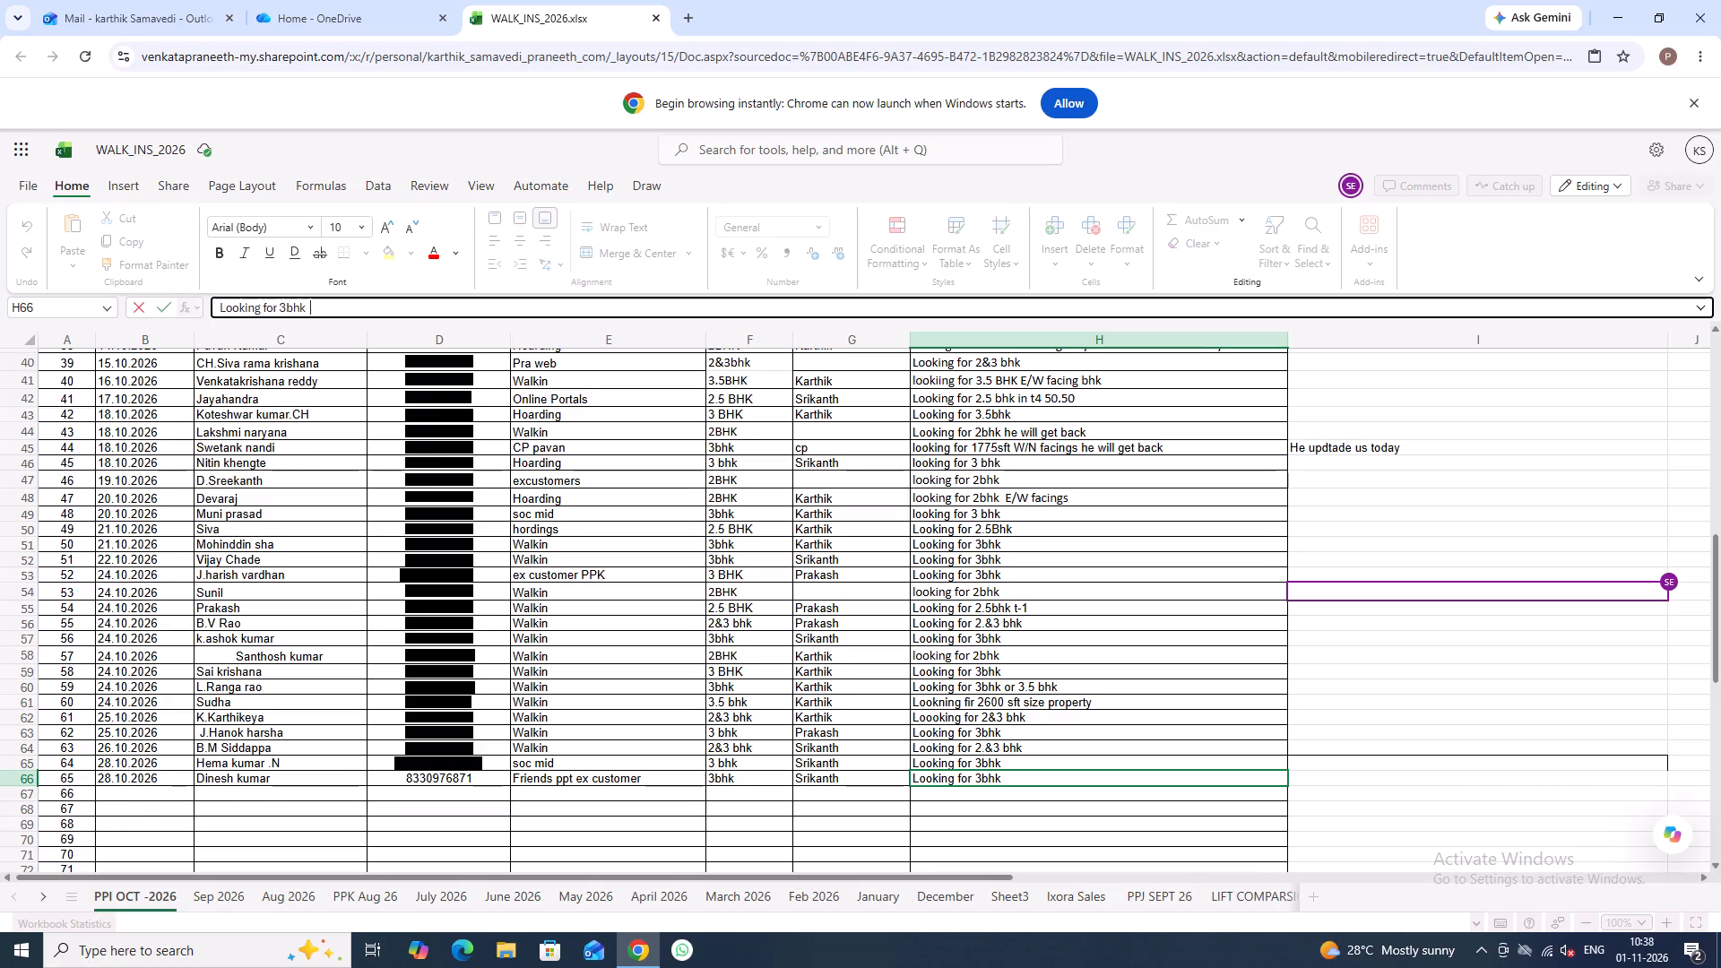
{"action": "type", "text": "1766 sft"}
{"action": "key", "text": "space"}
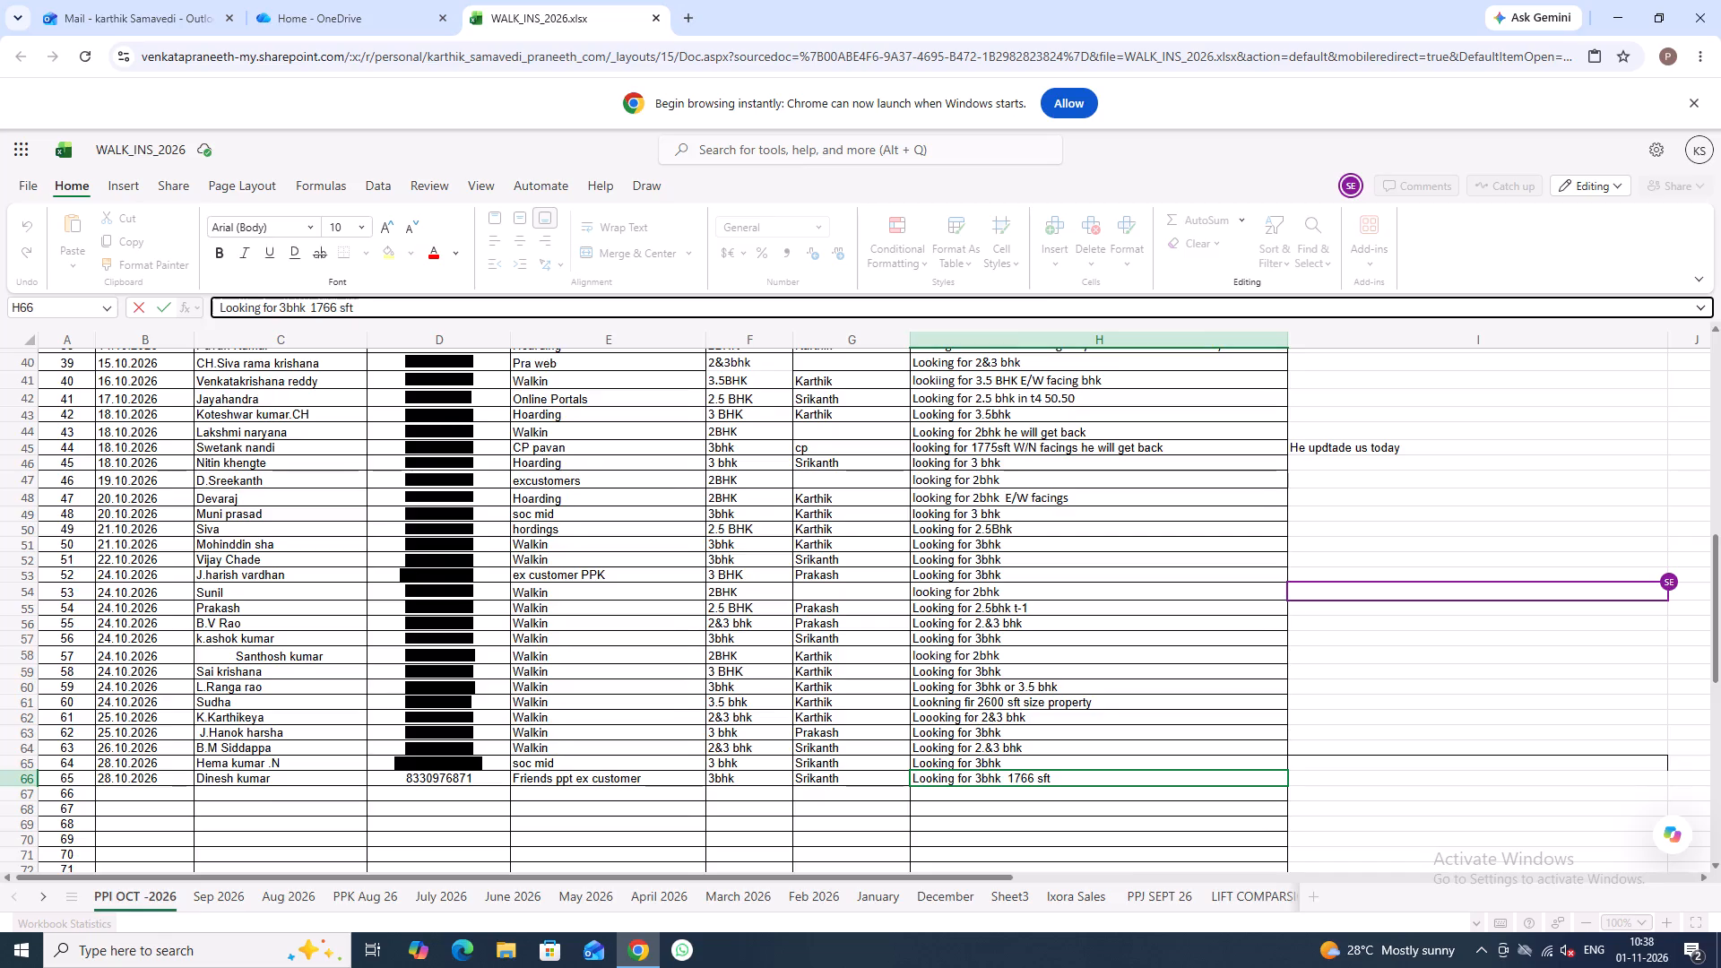
{"action": "left_click", "coordinate": [183, 797]}
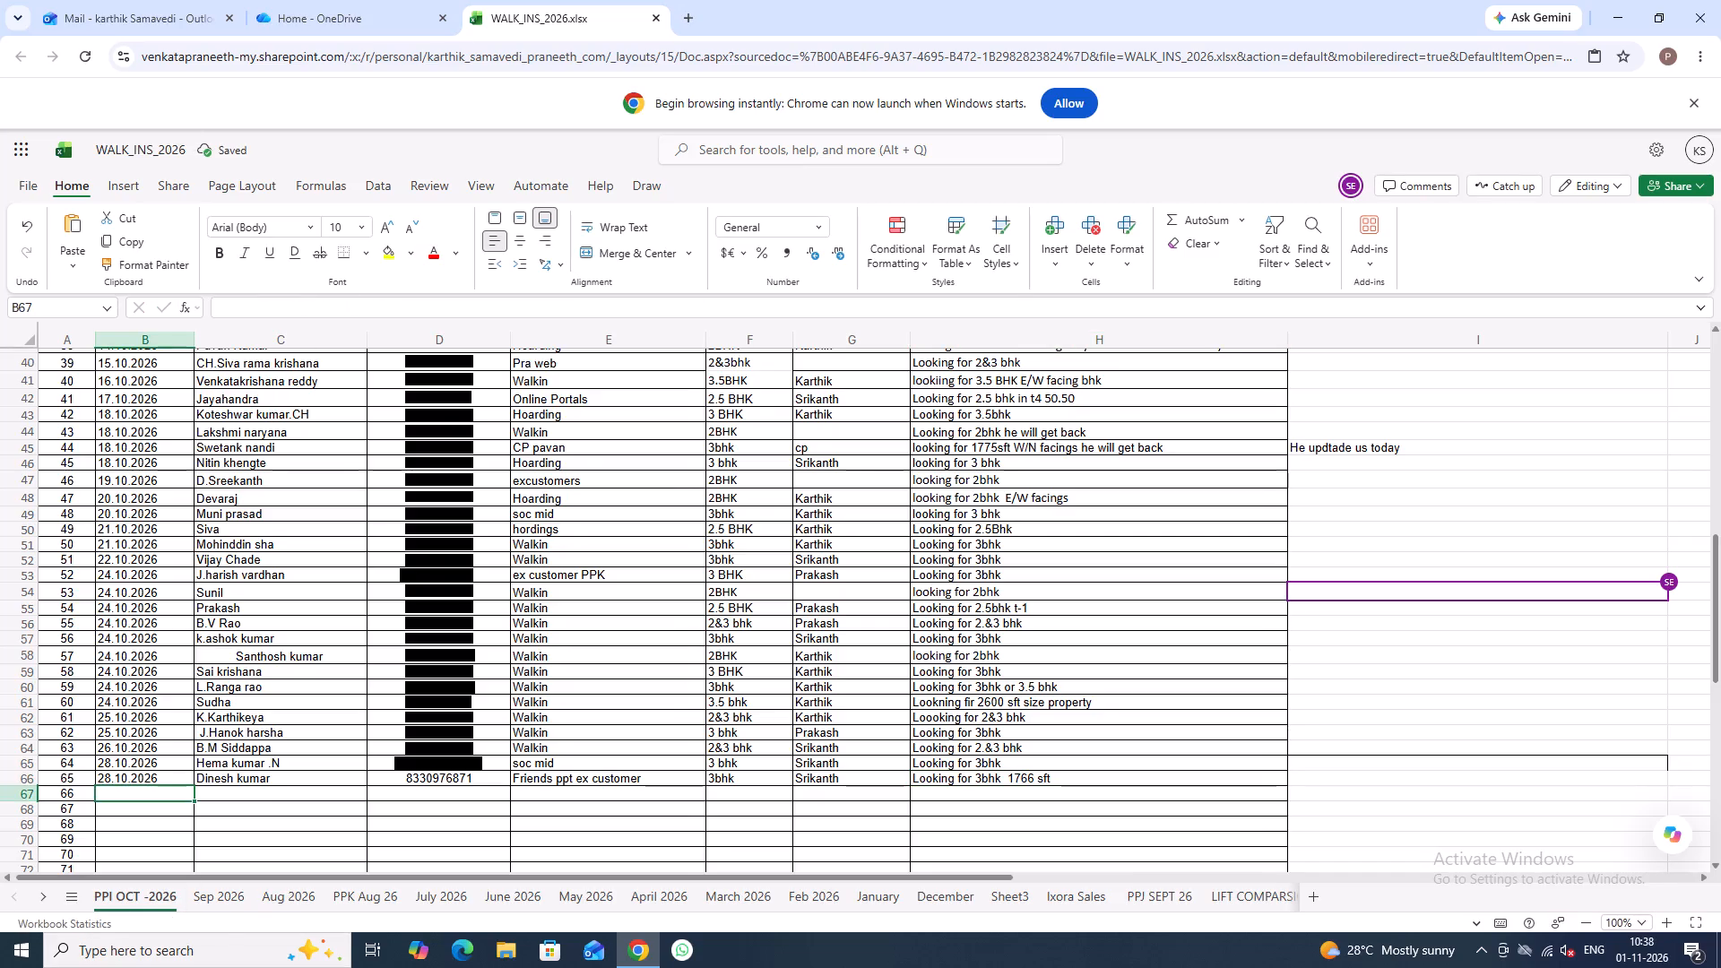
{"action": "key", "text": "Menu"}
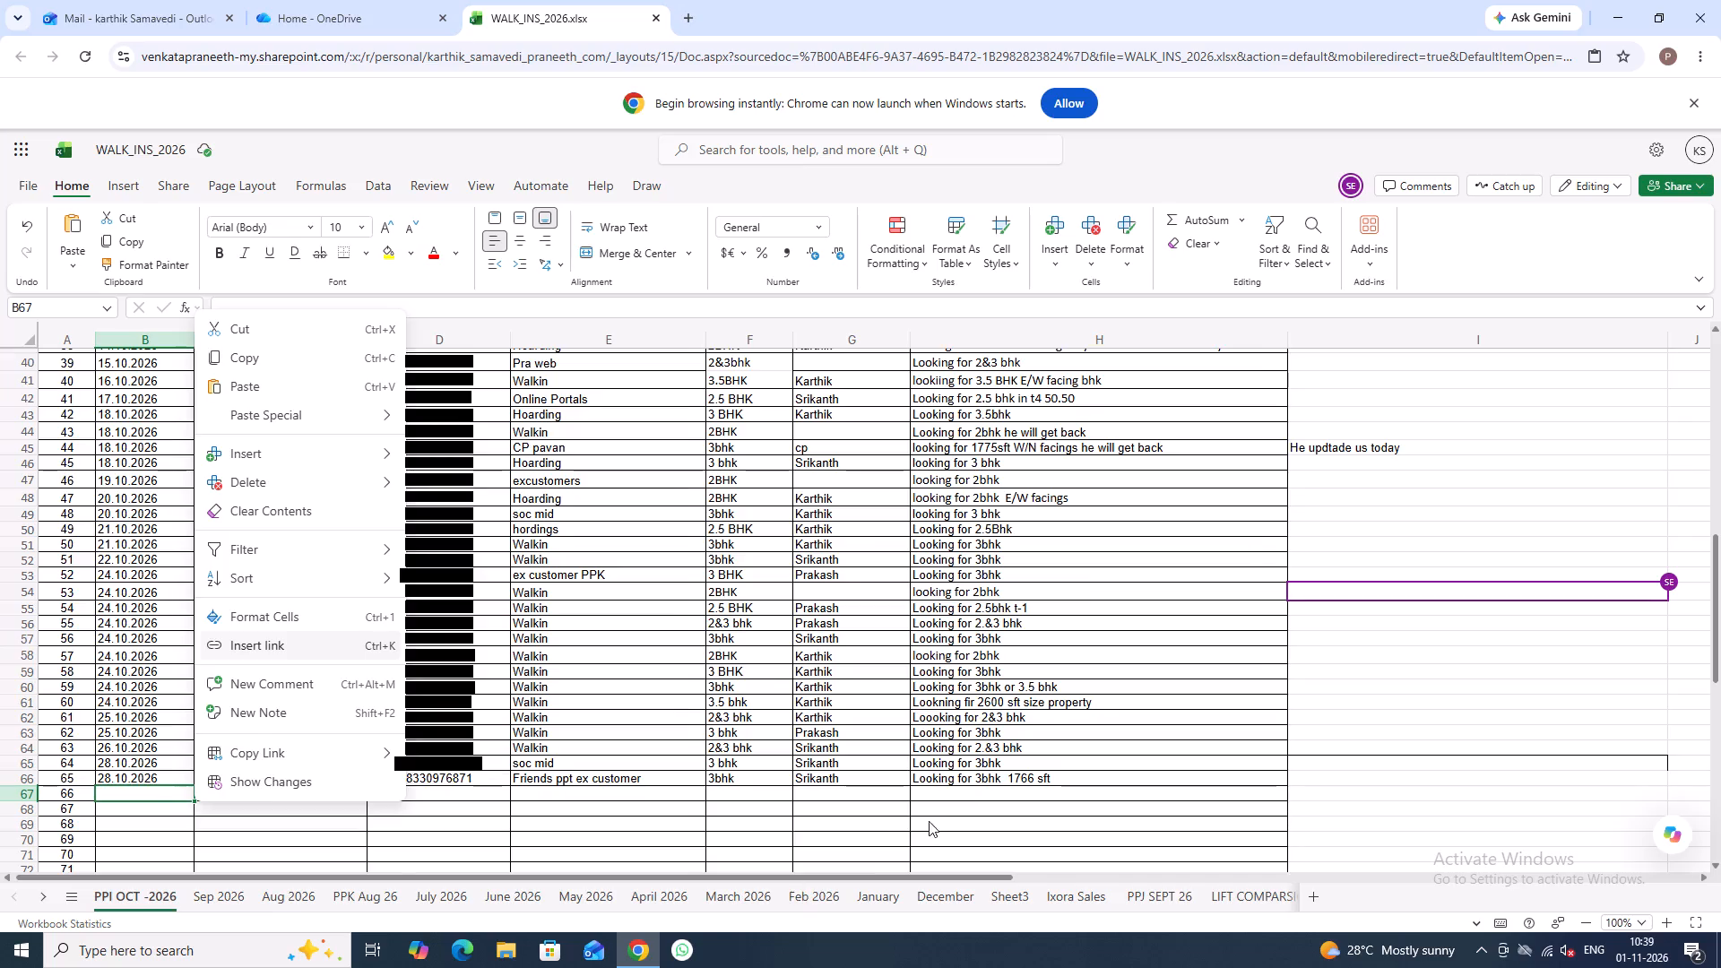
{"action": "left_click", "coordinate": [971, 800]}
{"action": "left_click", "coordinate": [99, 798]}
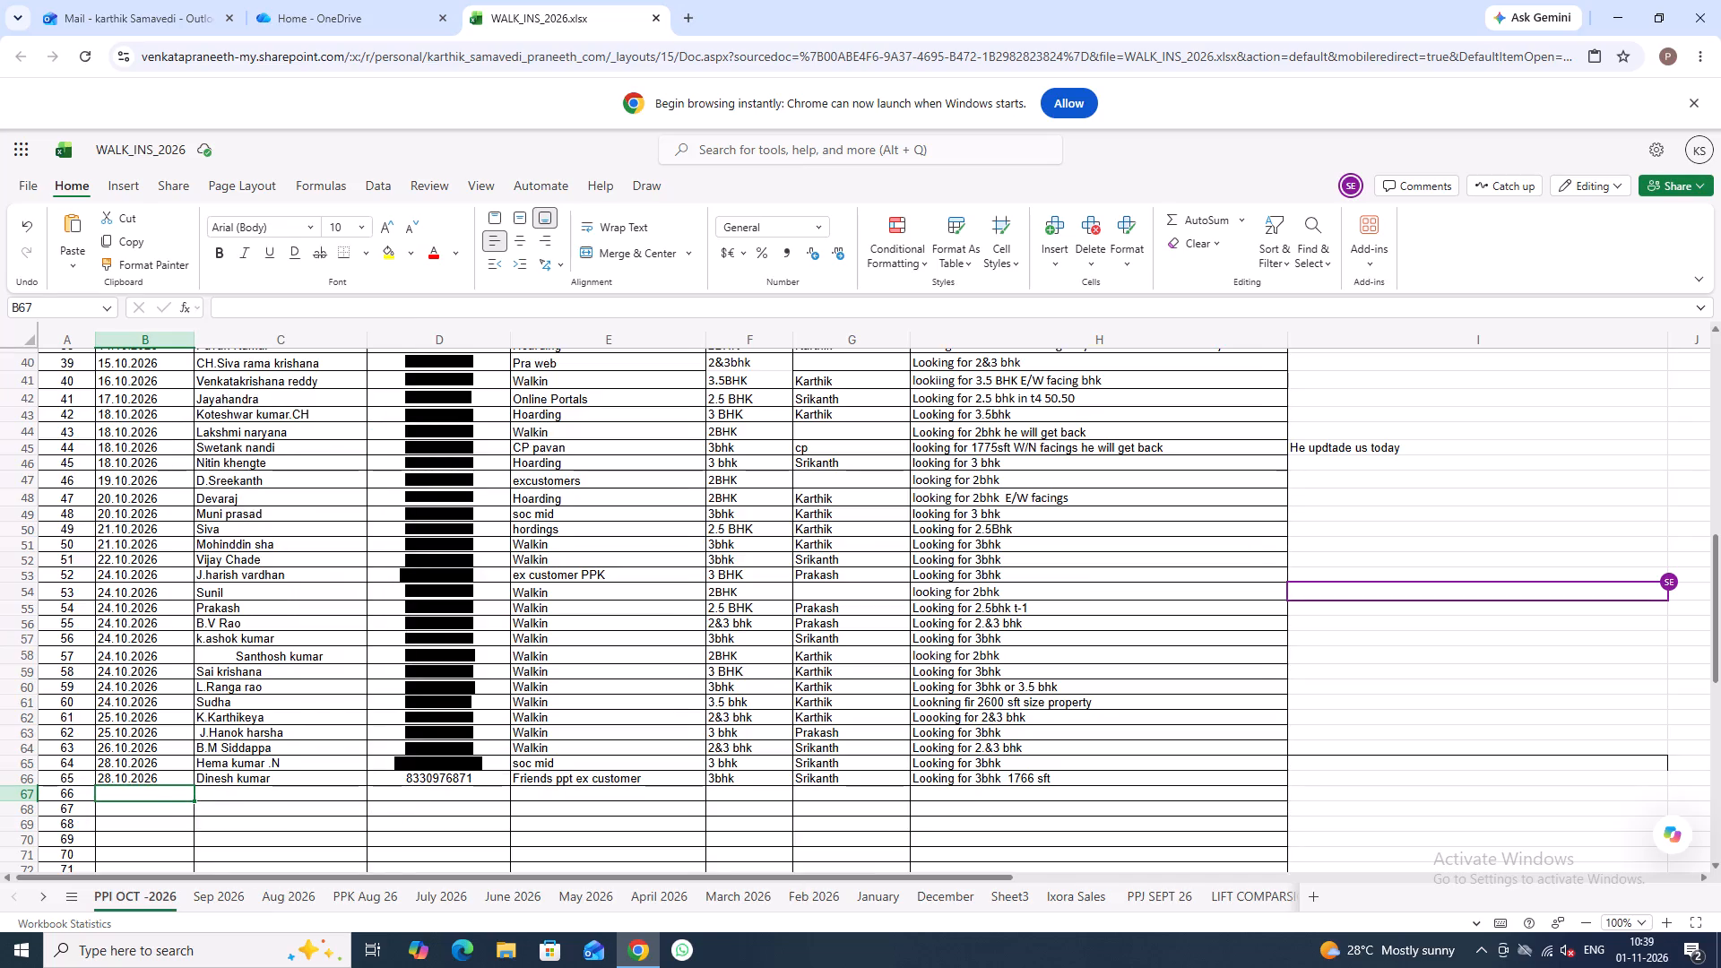
Set the date in B67 to 28.10.2026 by copying it from B66.
{"action": "left_click", "coordinate": [124, 798]}
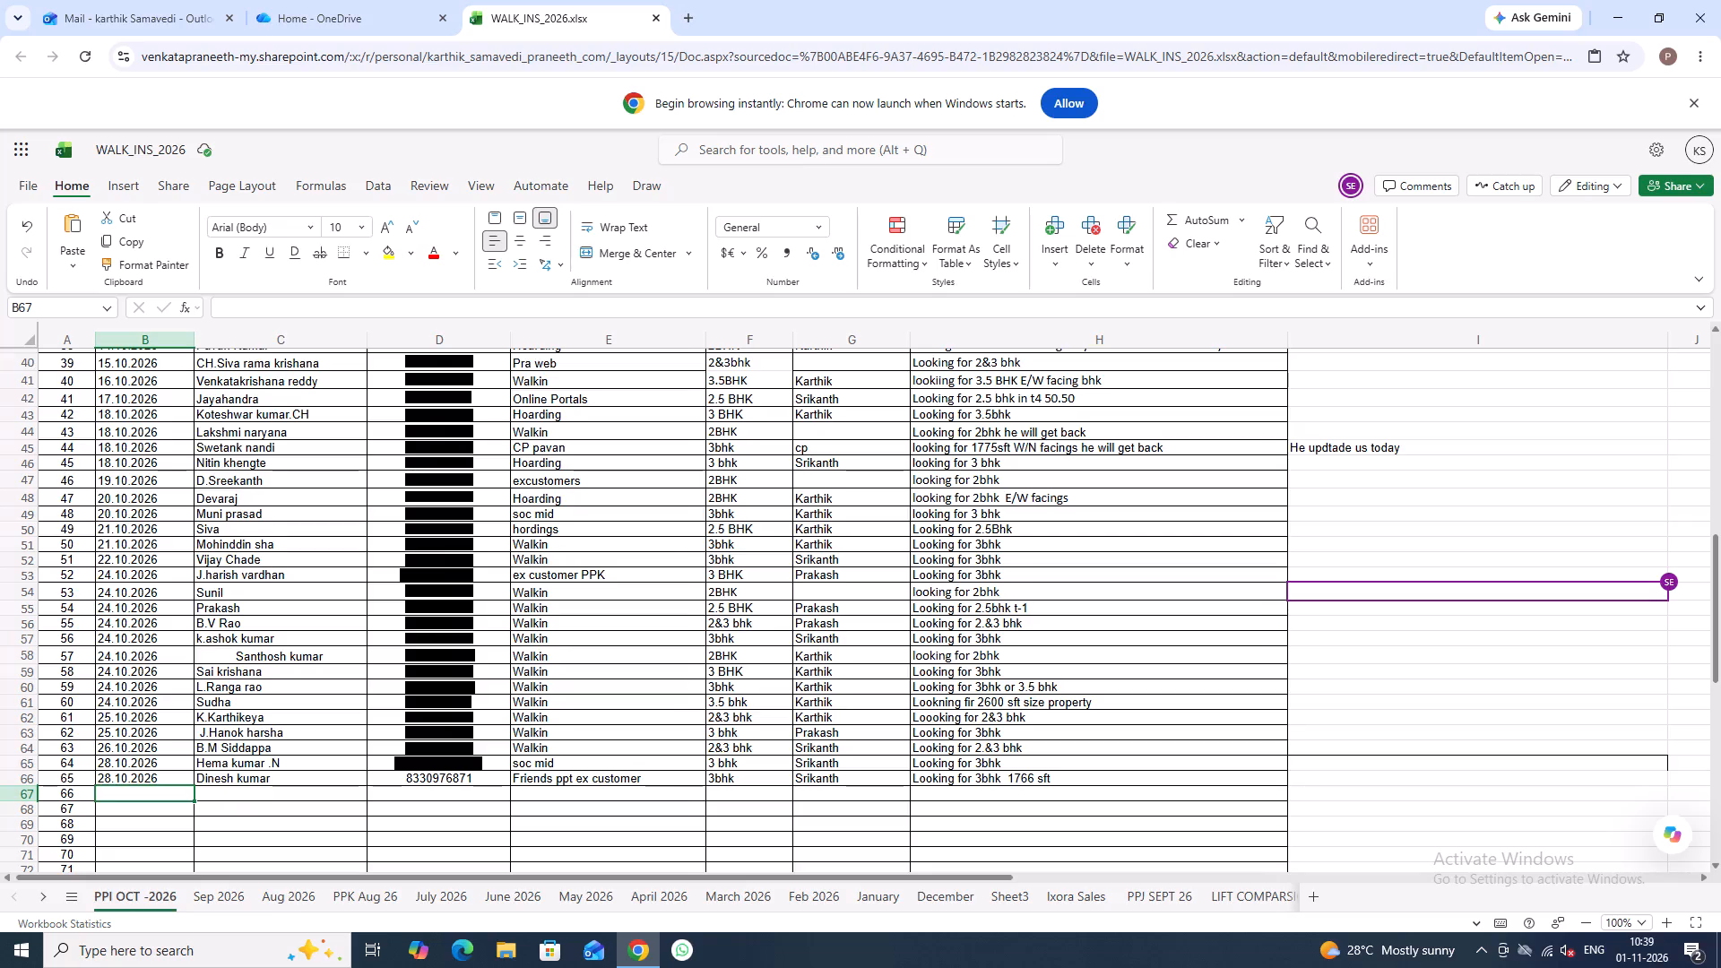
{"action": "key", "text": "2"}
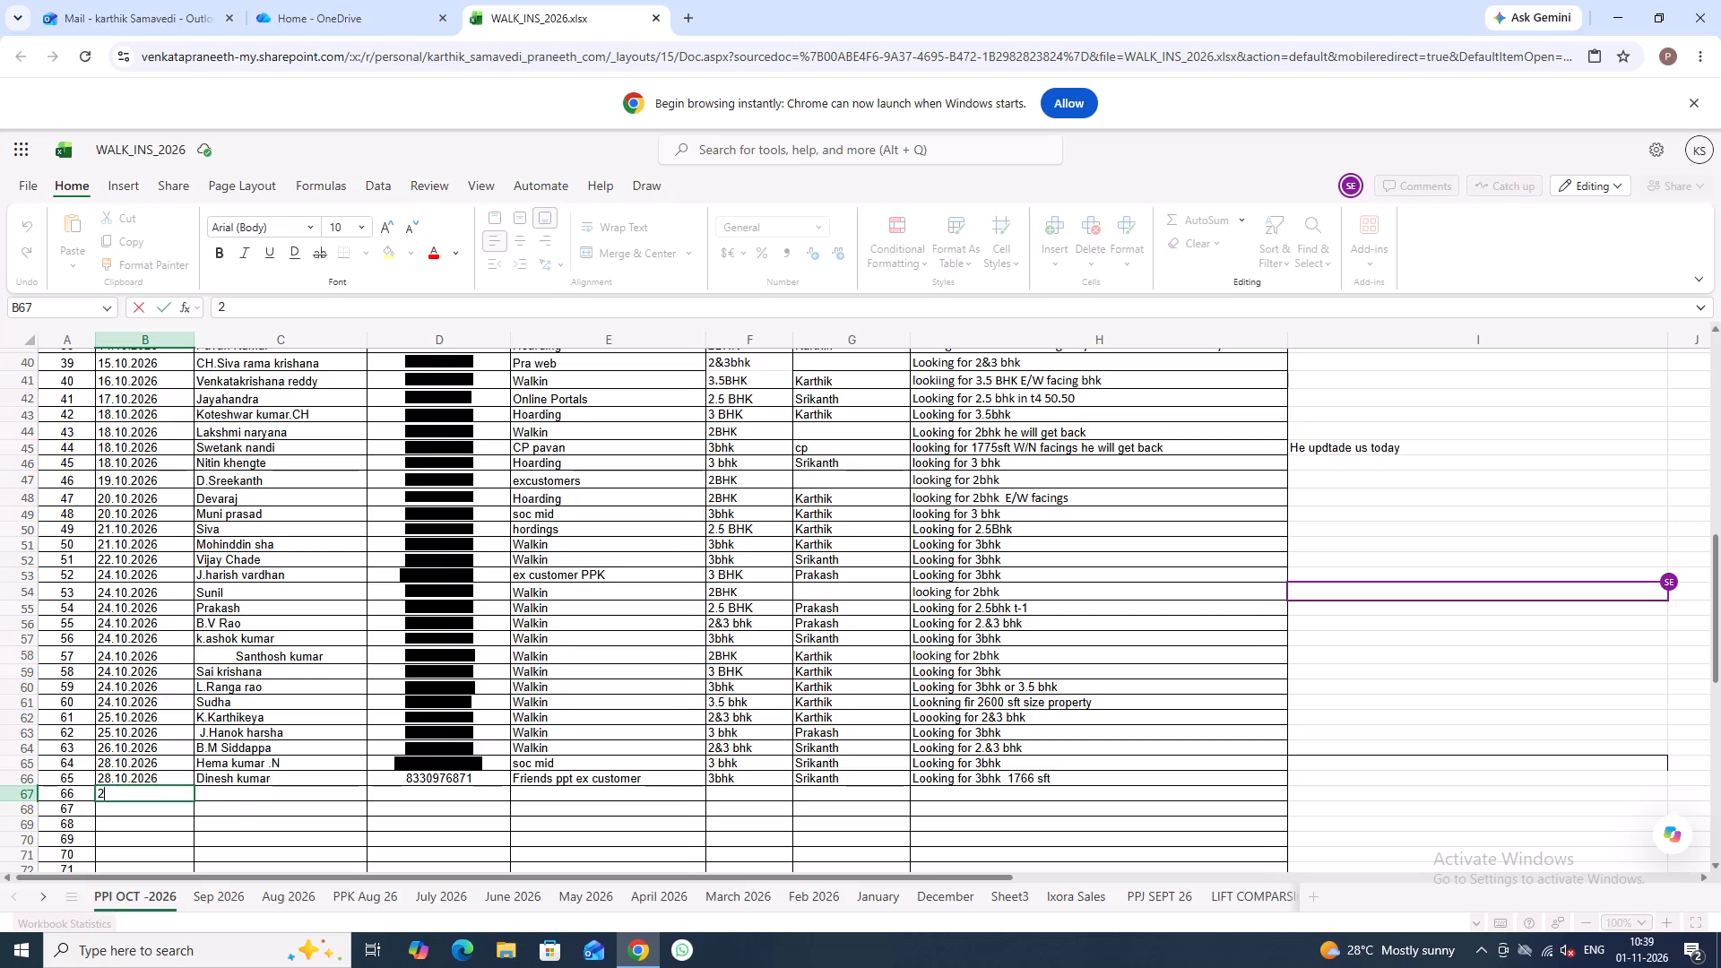
{"action": "left_click", "coordinate": [184, 776]}
{"action": "key", "text": "ctrl+c"}
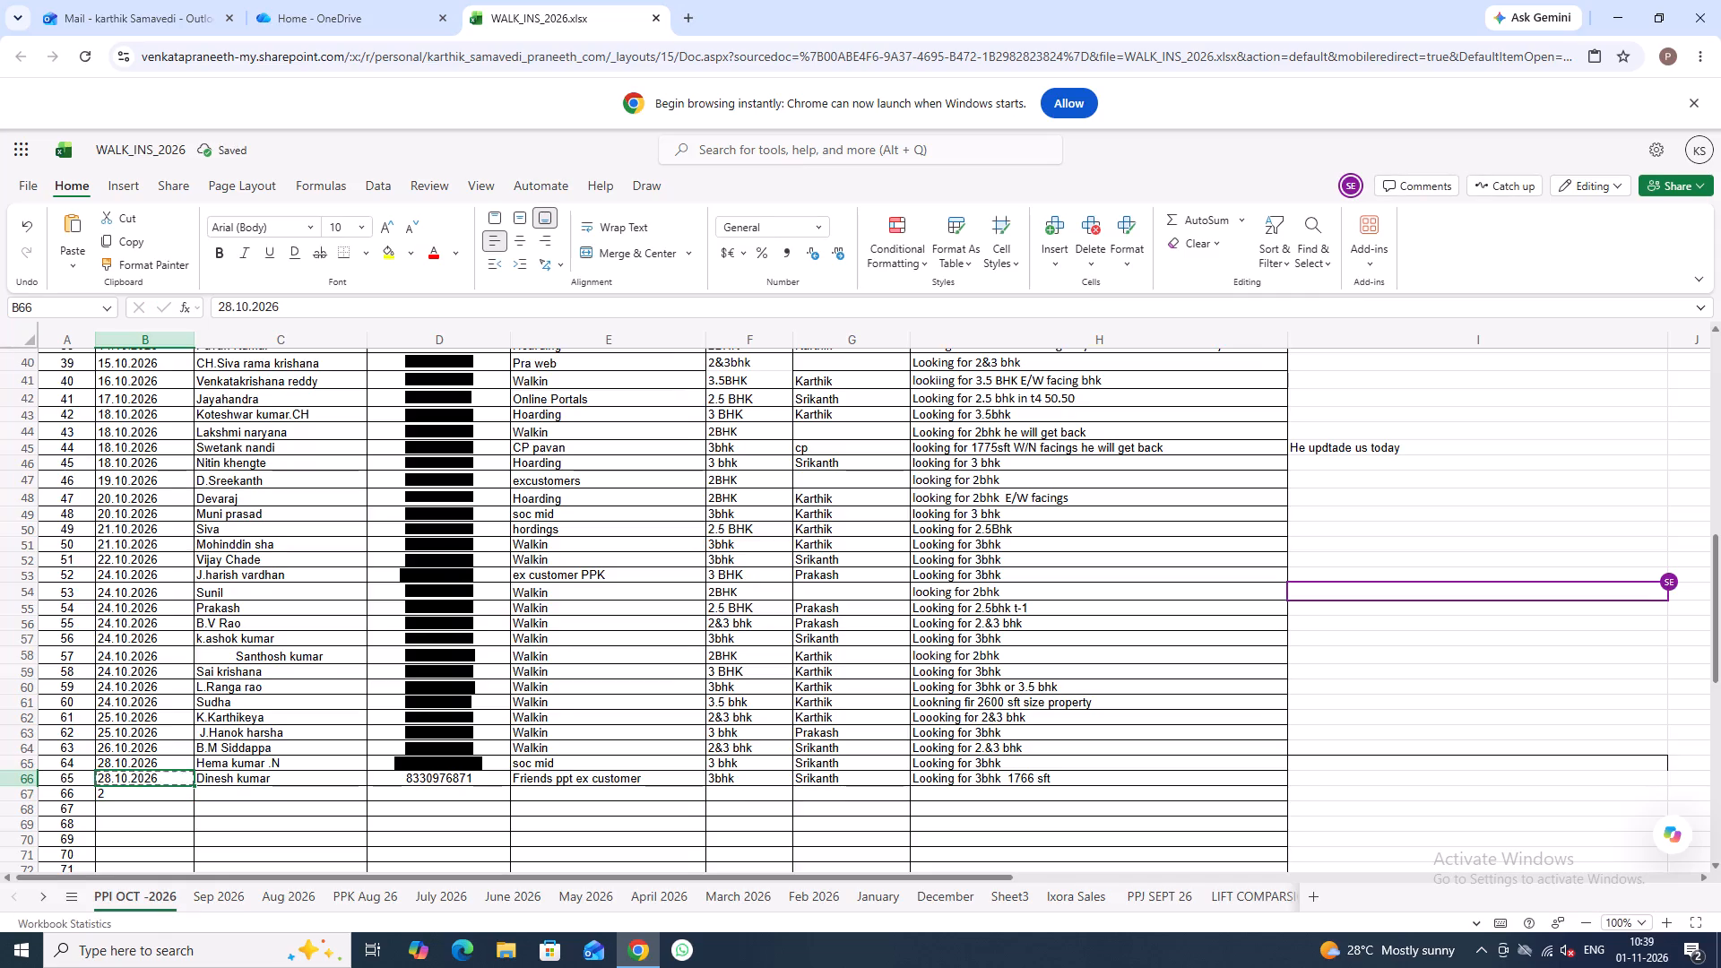
{"action": "key", "text": "Down"}
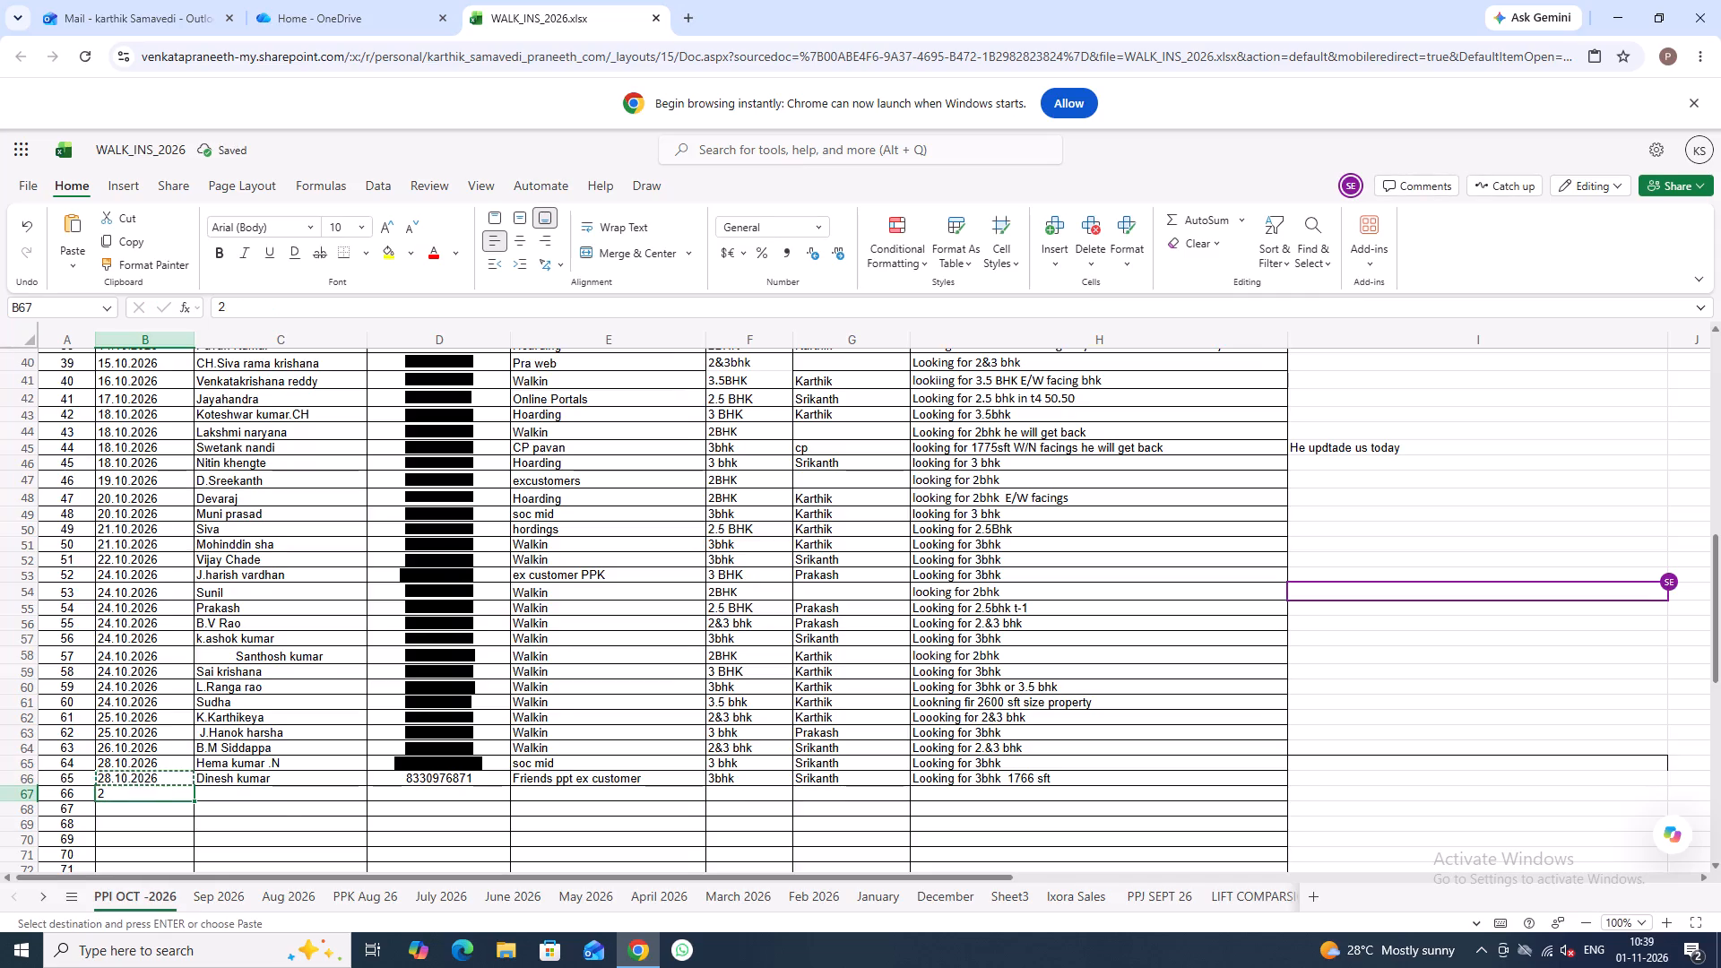
{"action": "key", "text": "ctrl+v"}
{"action": "left_click", "coordinate": [284, 799]}
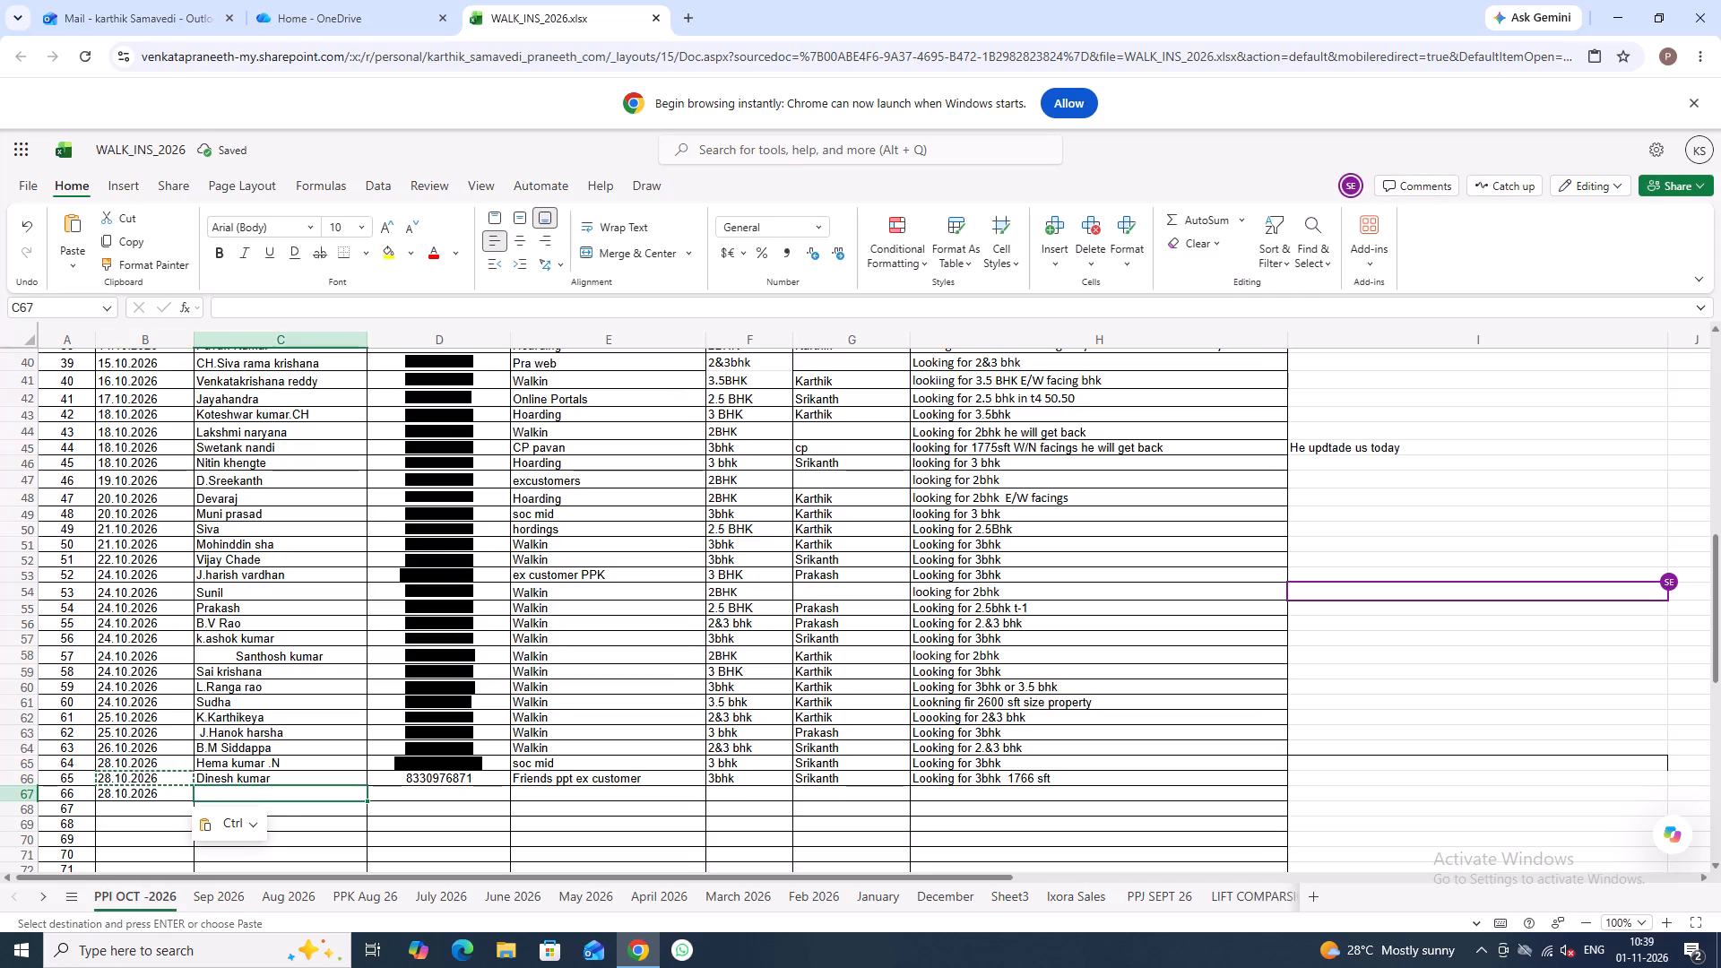
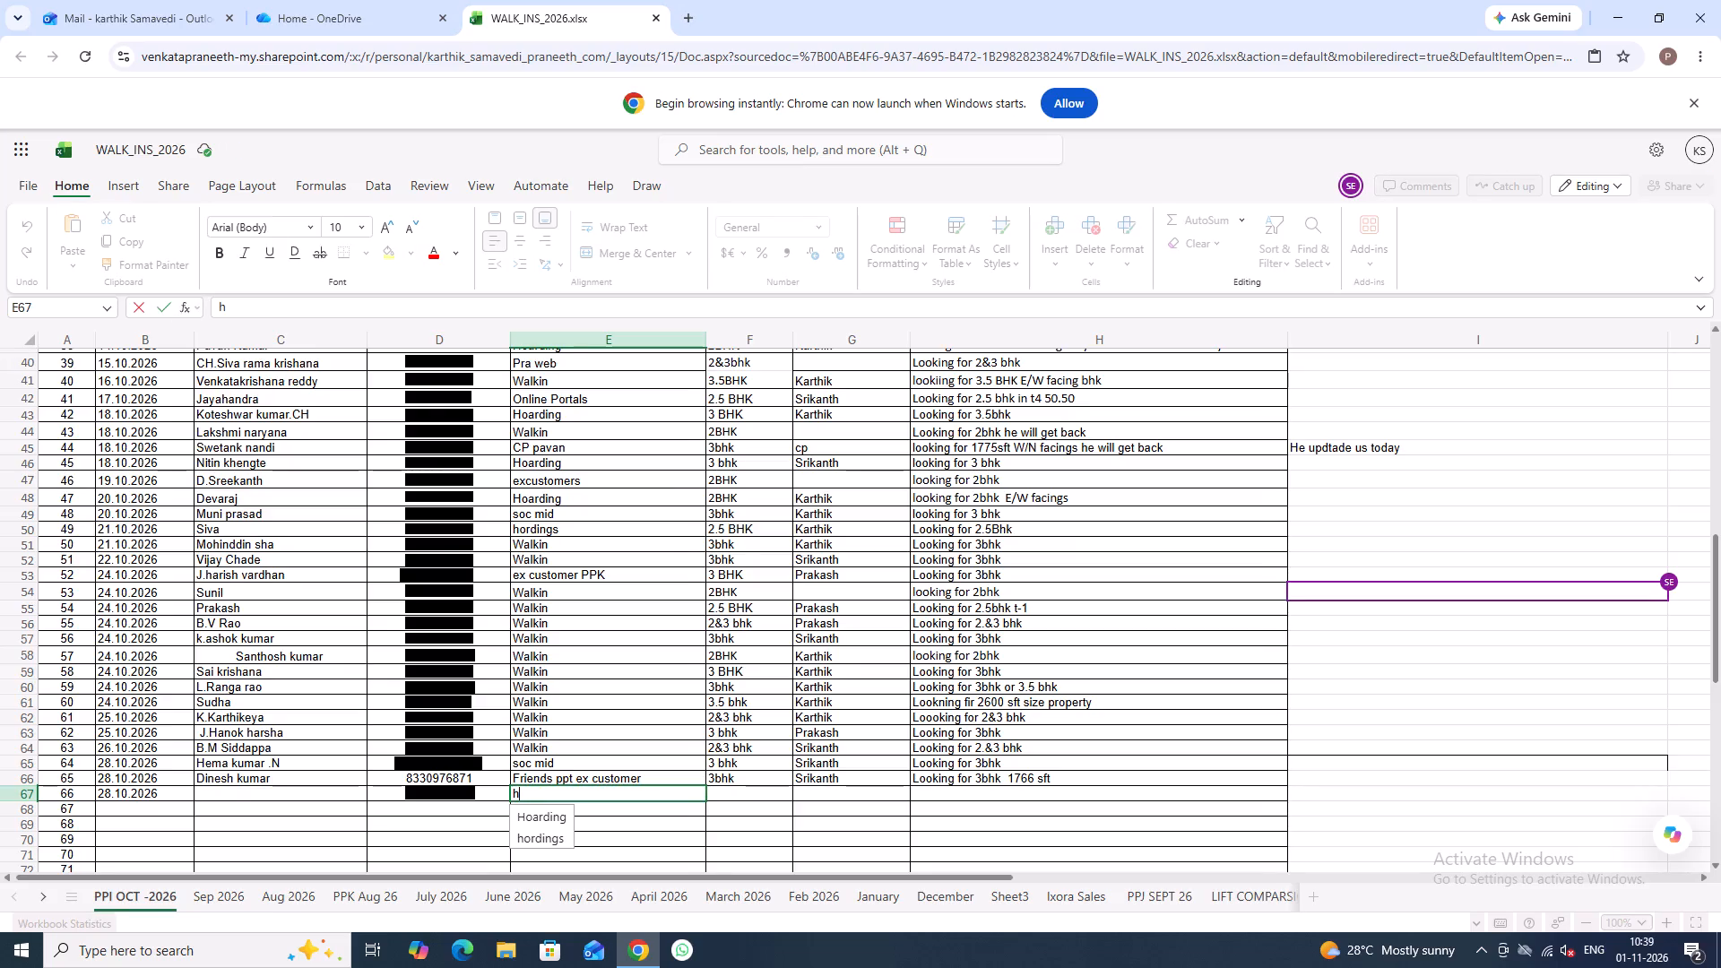
Set the source in E67 to Hoarding for the last 28.10.2026 entry.
{"action": "left_click", "coordinate": [523, 819]}
{"action": "left_click", "coordinate": [752, 796]}
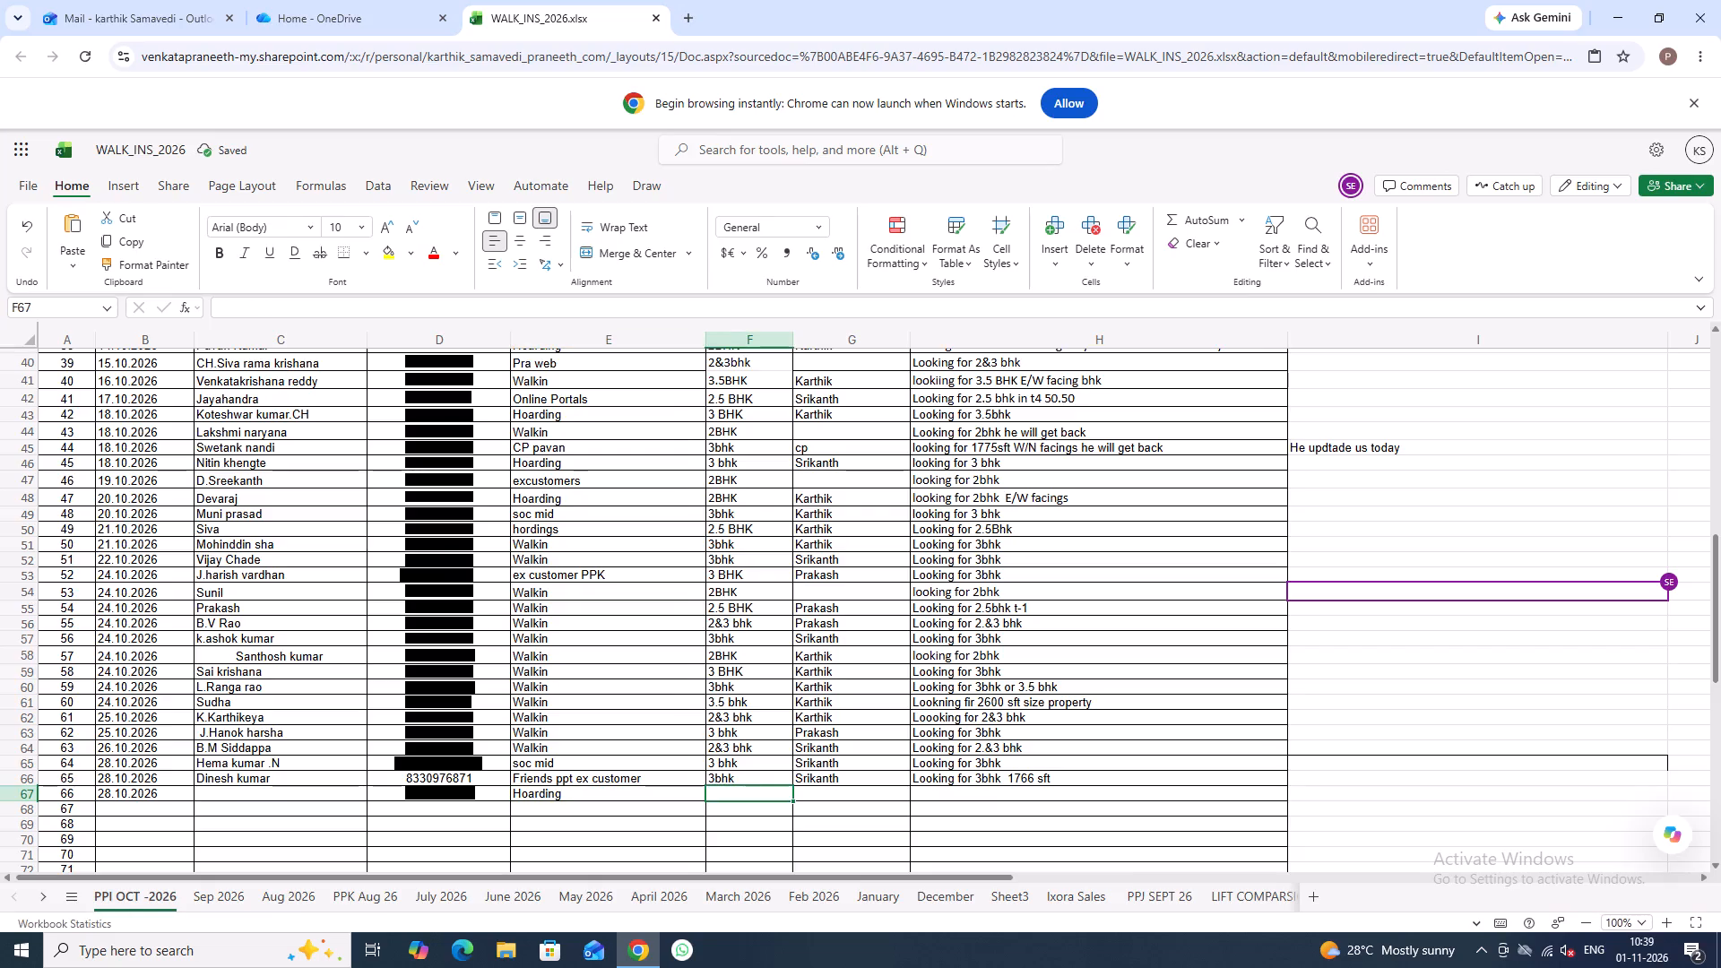
Copy the unit type 3bhk from F66 into F67.
{"action": "left_click", "coordinate": [756, 781]}
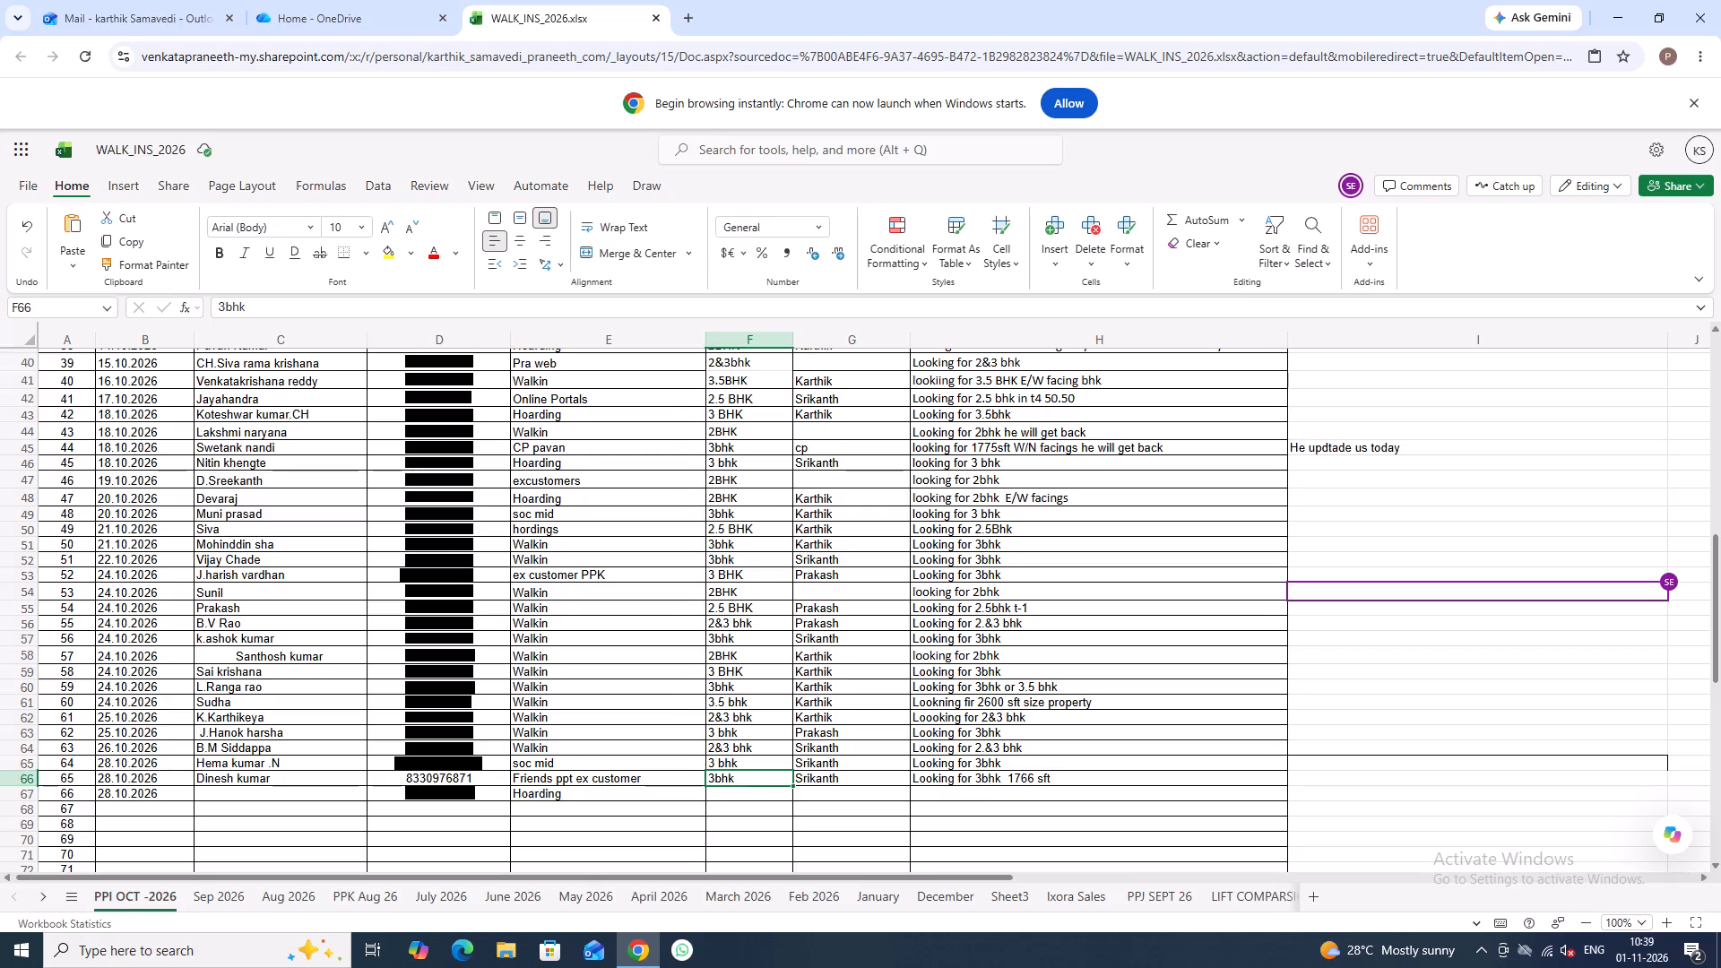
{"action": "key", "text": "ctrl+c"}
{"action": "key", "text": "Down"}
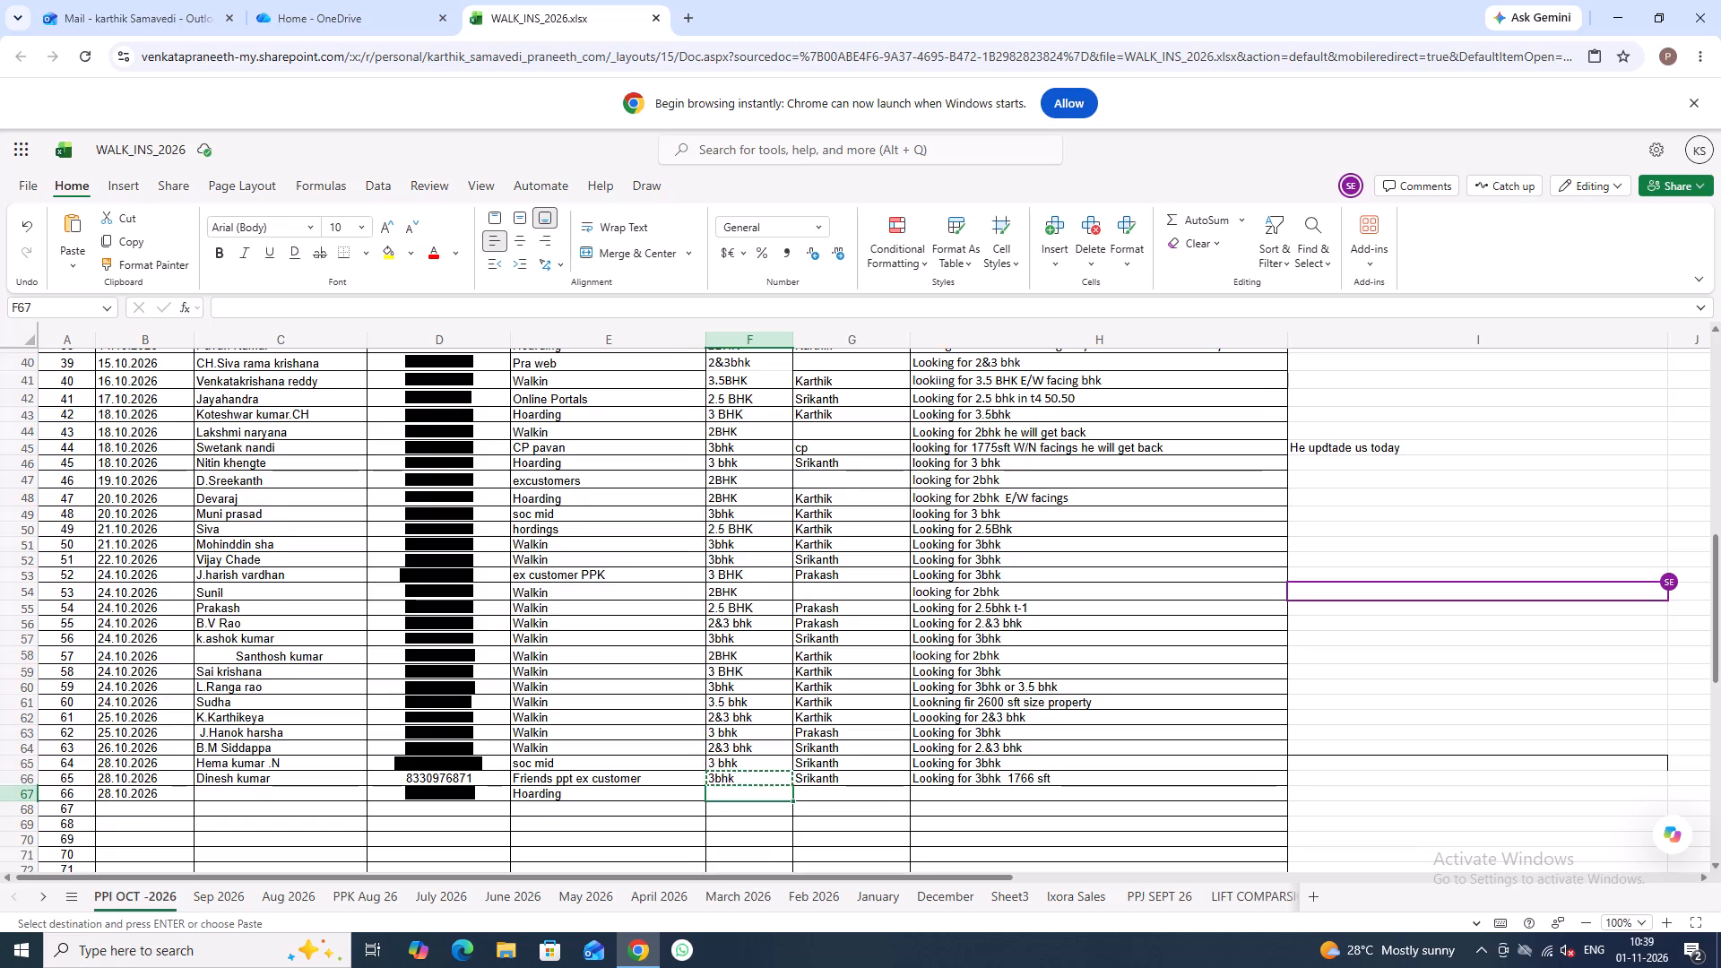
{"action": "key", "text": "ctrl+v"}
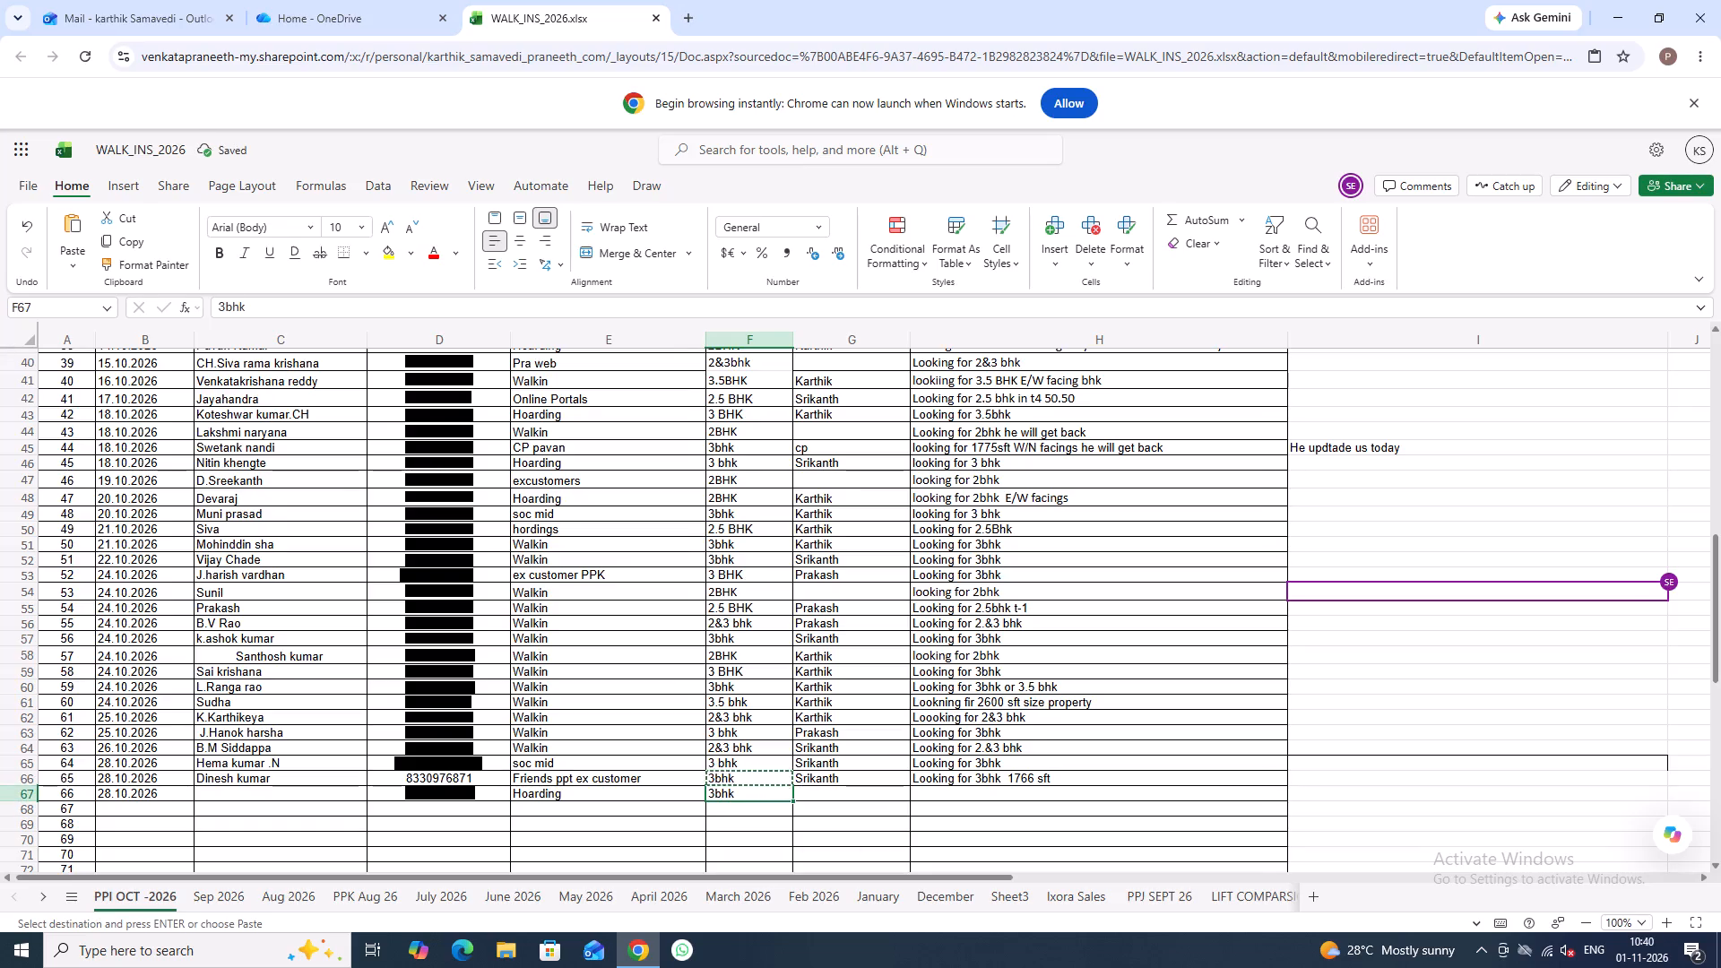
Set the executive in G67 to Karthik.
{"action": "left_click", "coordinate": [826, 797]}
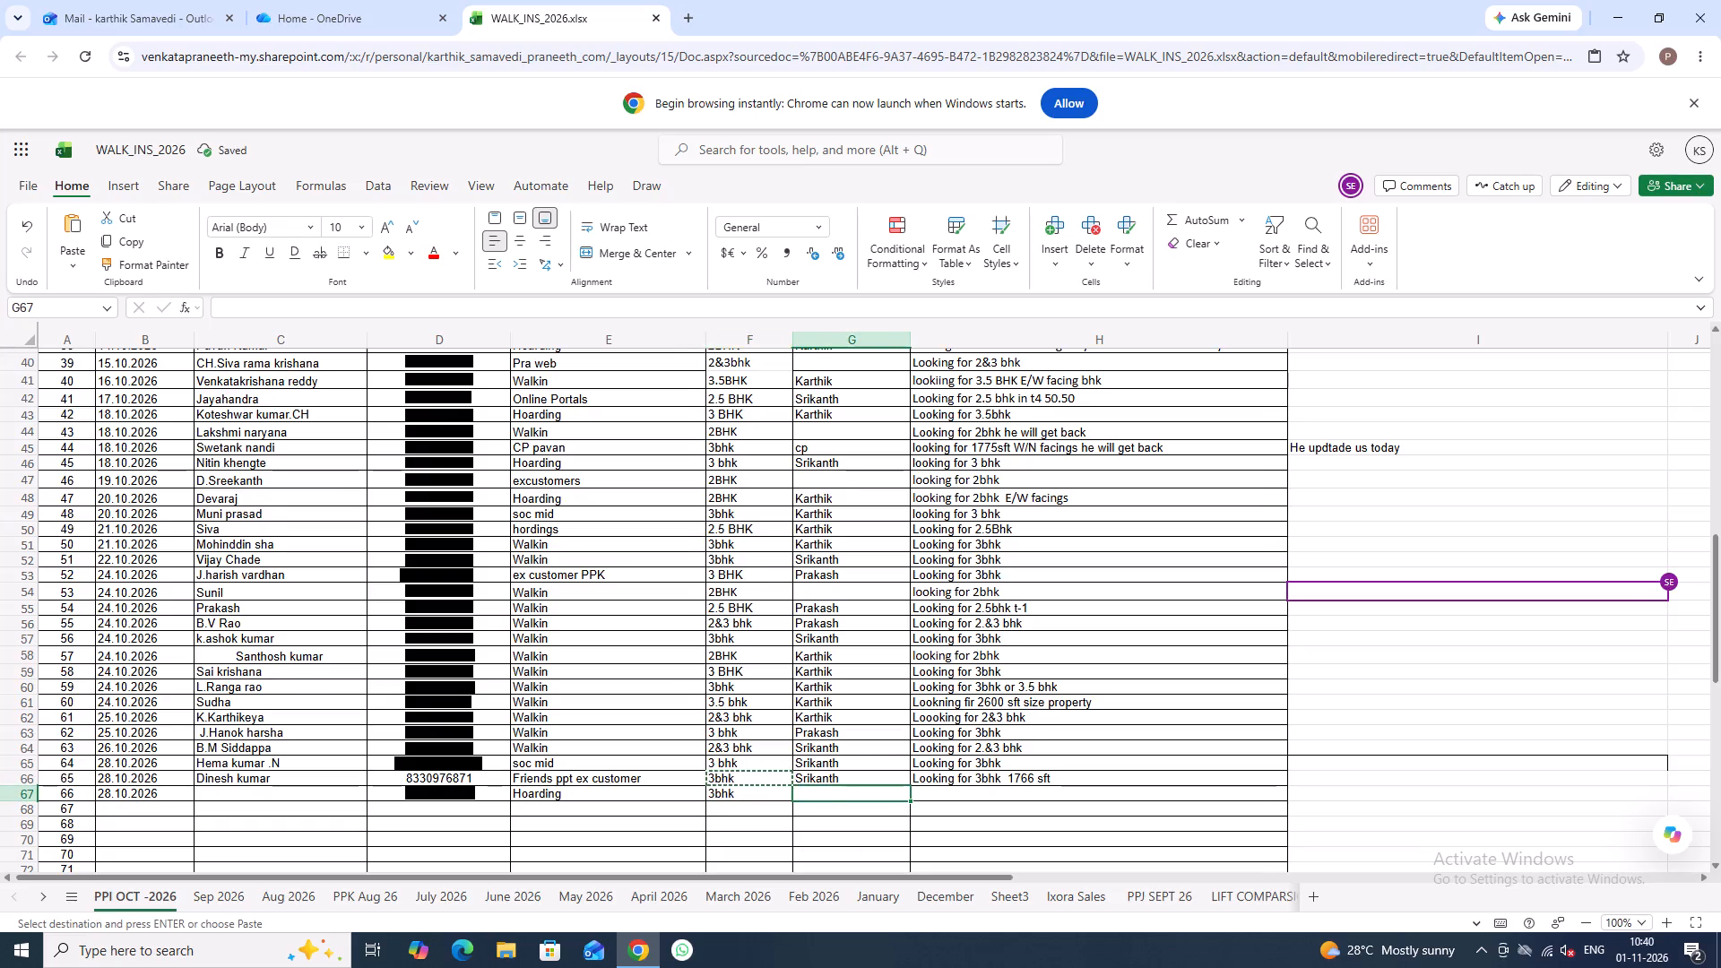
{"action": "key", "text": "k"}
{"action": "left_click", "coordinate": [988, 794]}
Copy the remark Looking for 3bhk from H65 into H67.
{"action": "left_click", "coordinate": [995, 774]}
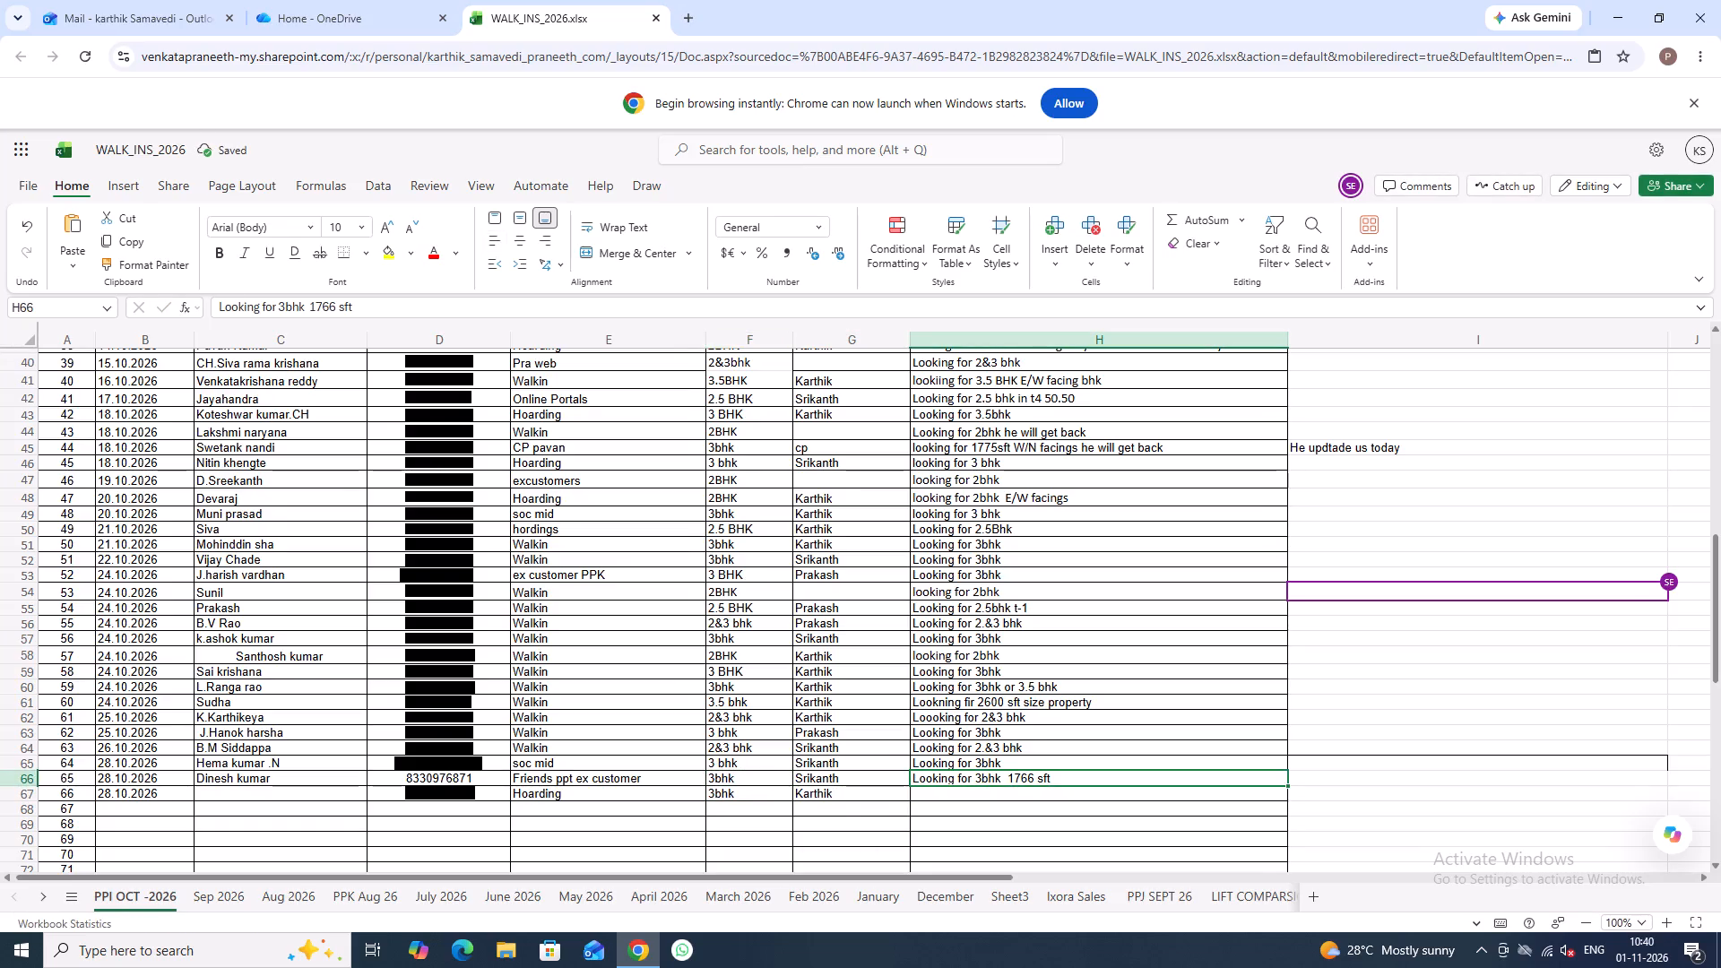
{"action": "left_click", "coordinate": [1008, 760]}
{"action": "key", "text": "ctrl+c"}
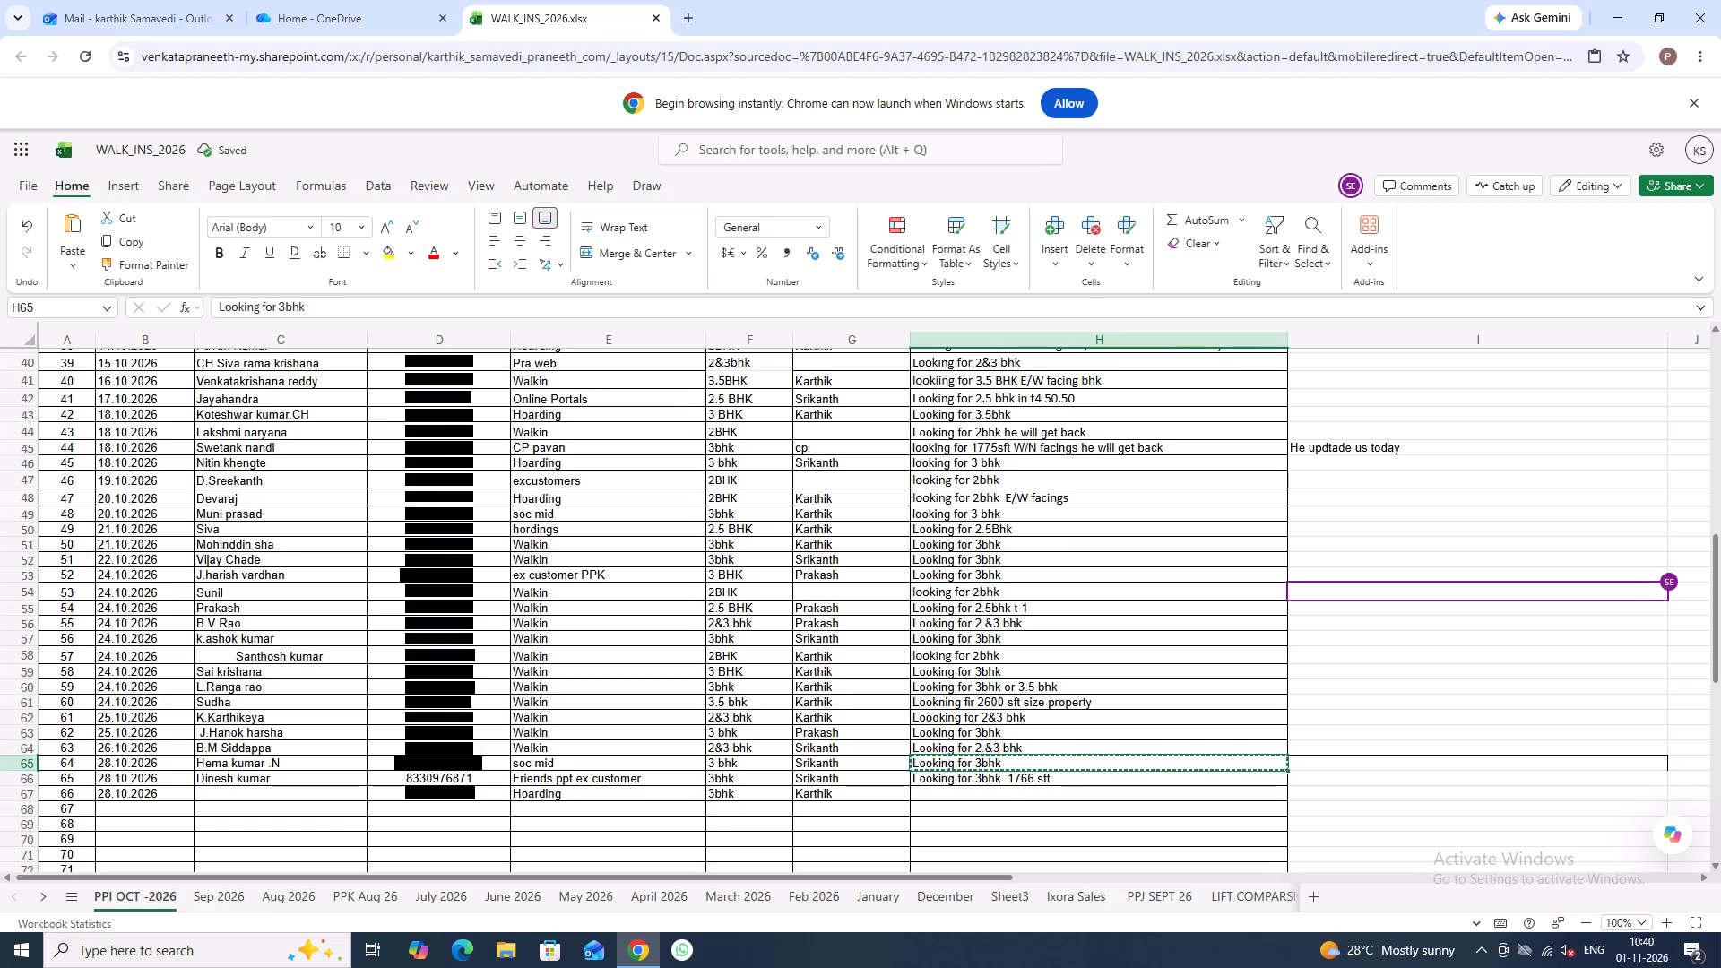
{"action": "key", "text": "Down"}
{"action": "key", "text": "Down"}
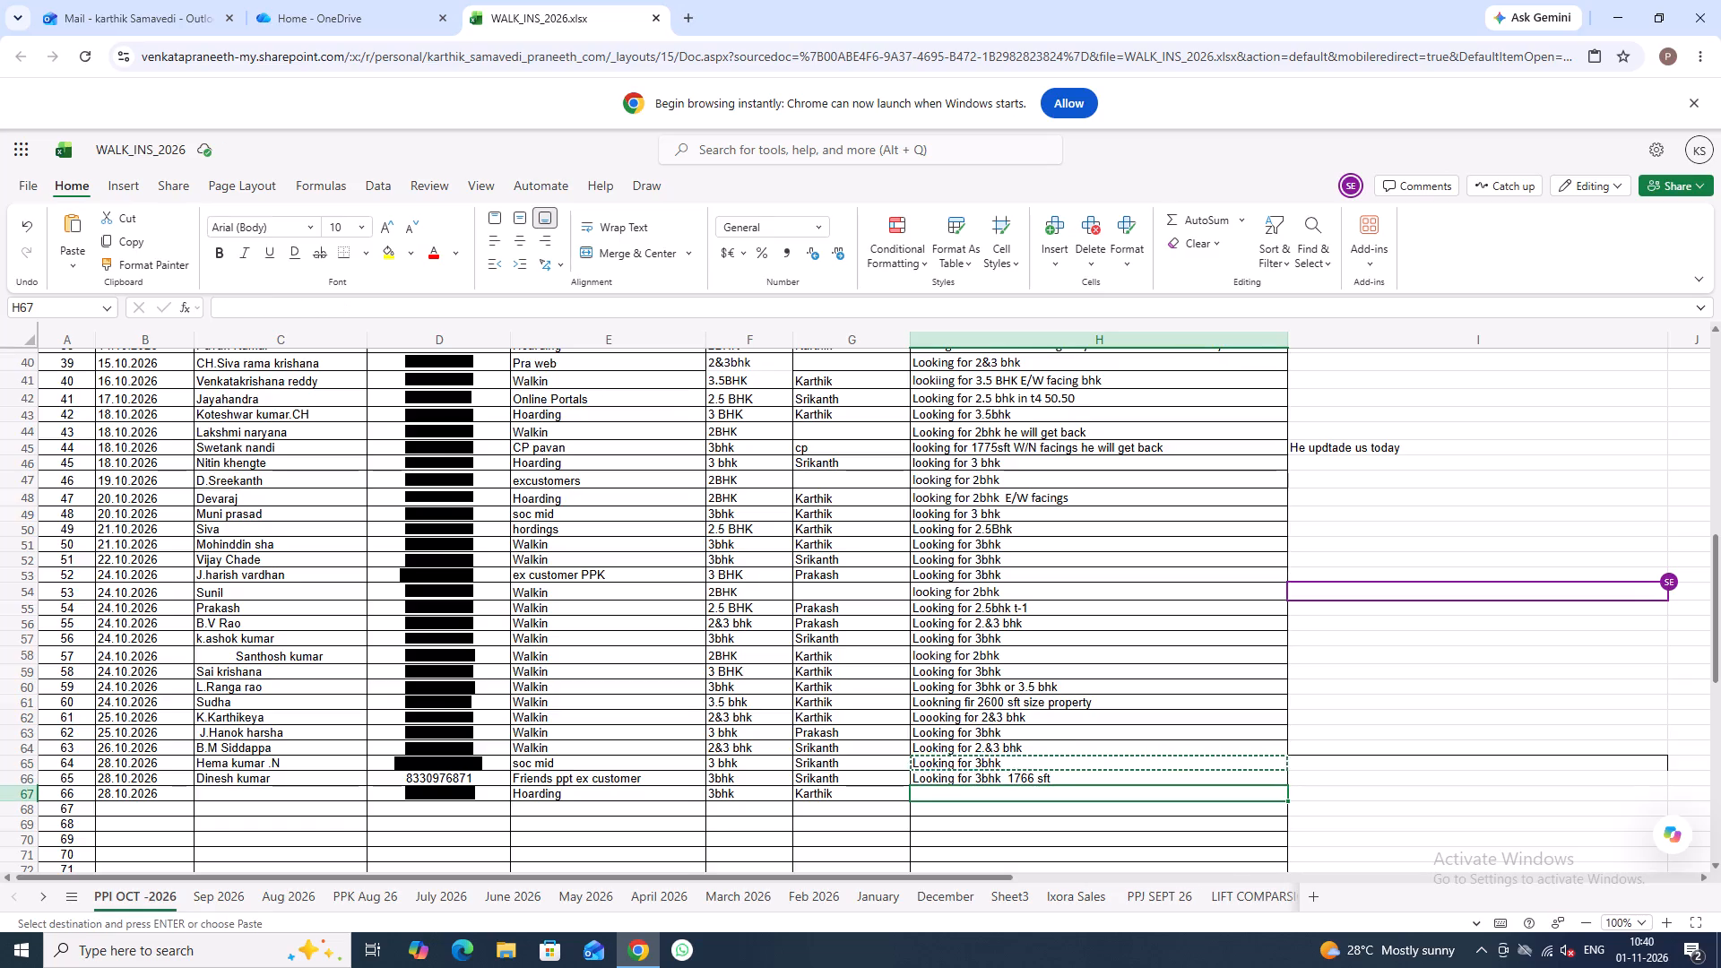
{"action": "key", "text": "ctrl+v"}
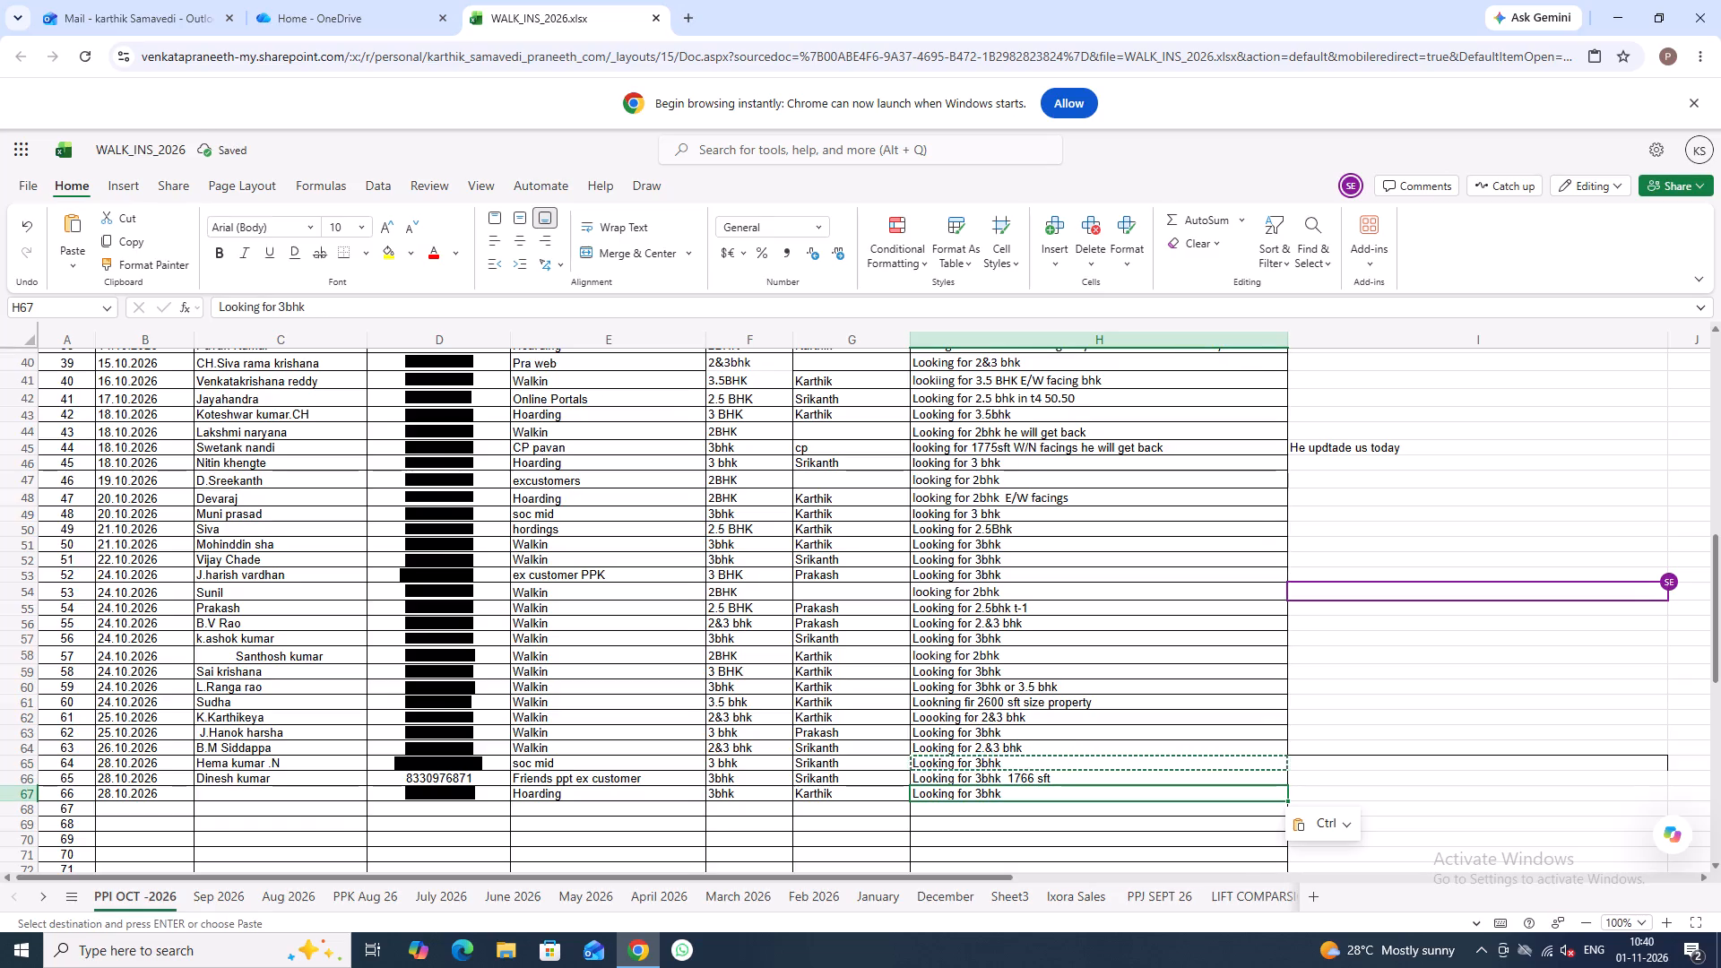
Enter the customer's name in C67 to complete the 28.10.2026 record.
{"action": "left_click", "coordinate": [348, 793]}
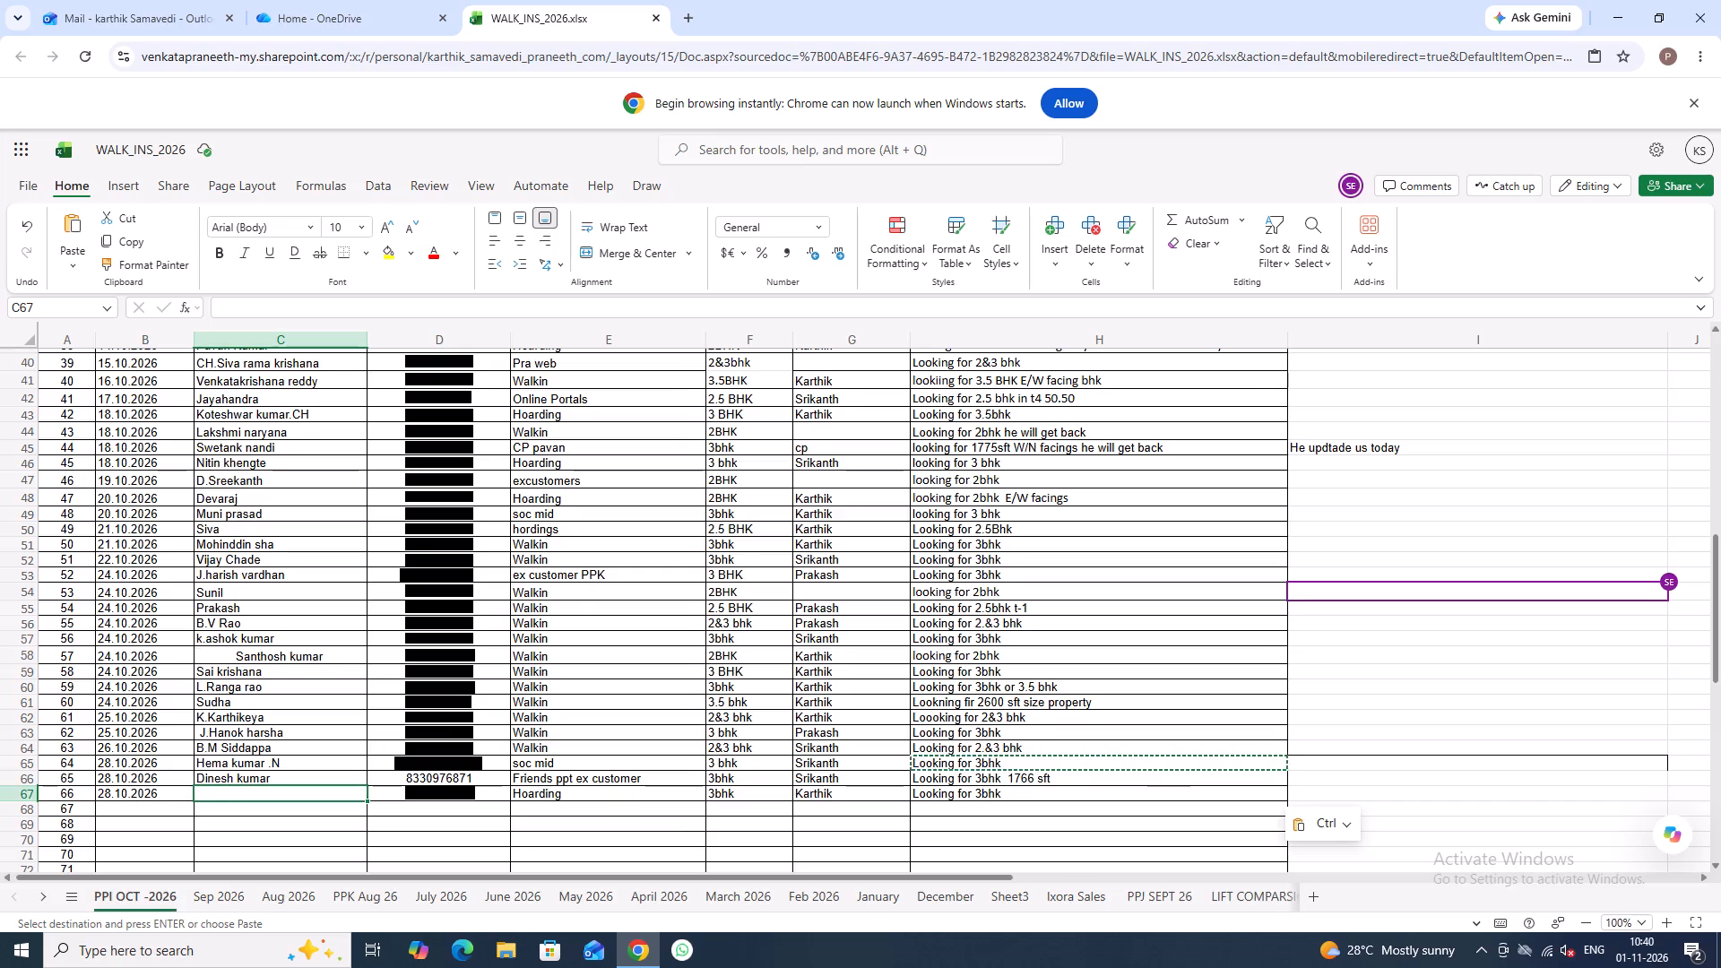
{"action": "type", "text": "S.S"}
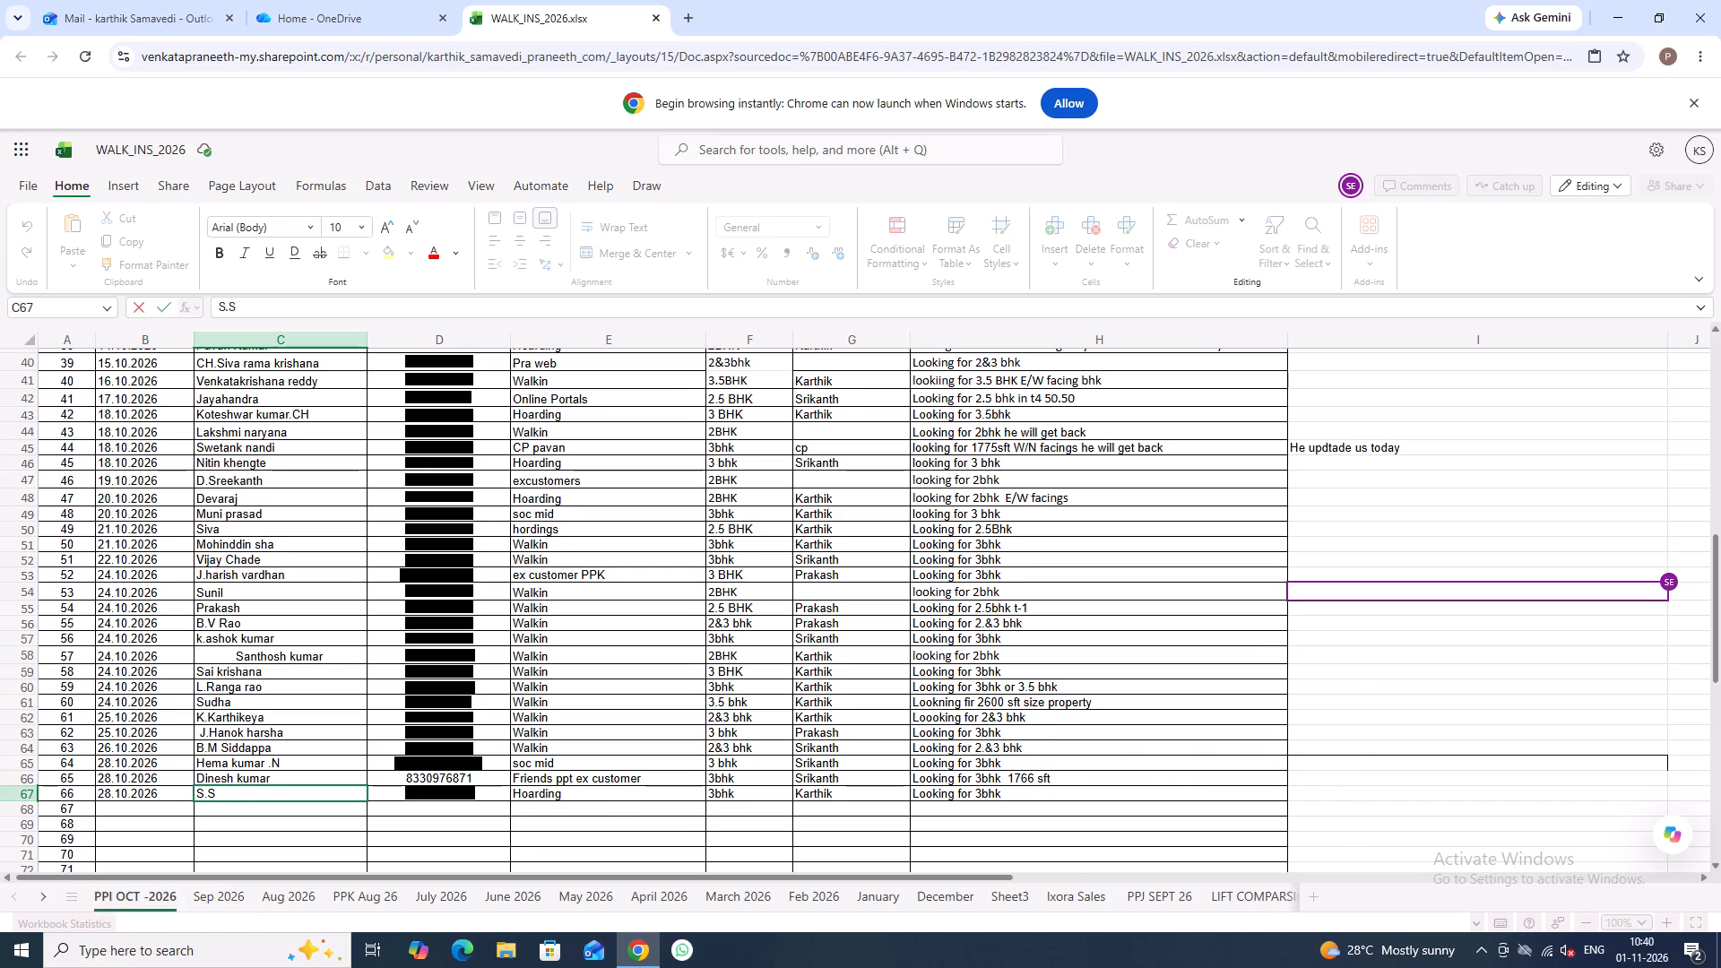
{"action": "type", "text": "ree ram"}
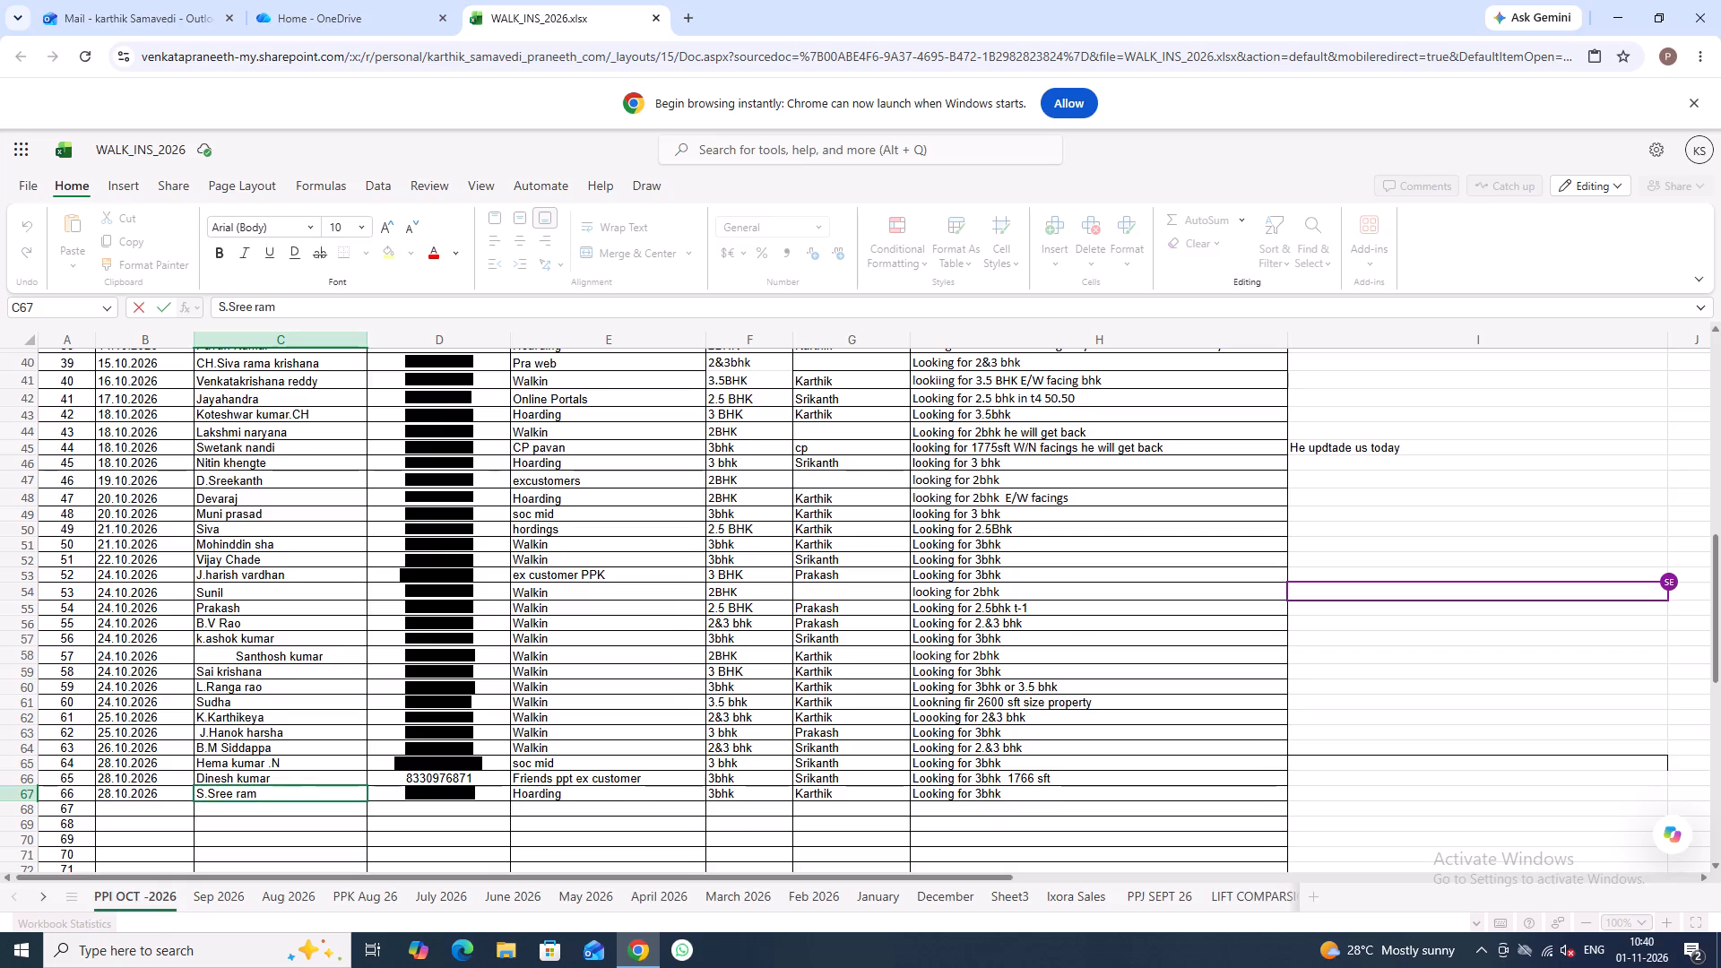
{"action": "left_click", "coordinate": [752, 829]}
Turn on filtering for the header row of the PPI OCT -2026 sheet, starting from the UNIT header in F1.
{"action": "scroll", "coordinate": [799, 730], "scroll_direction": "up", "scroll_amount": 10}
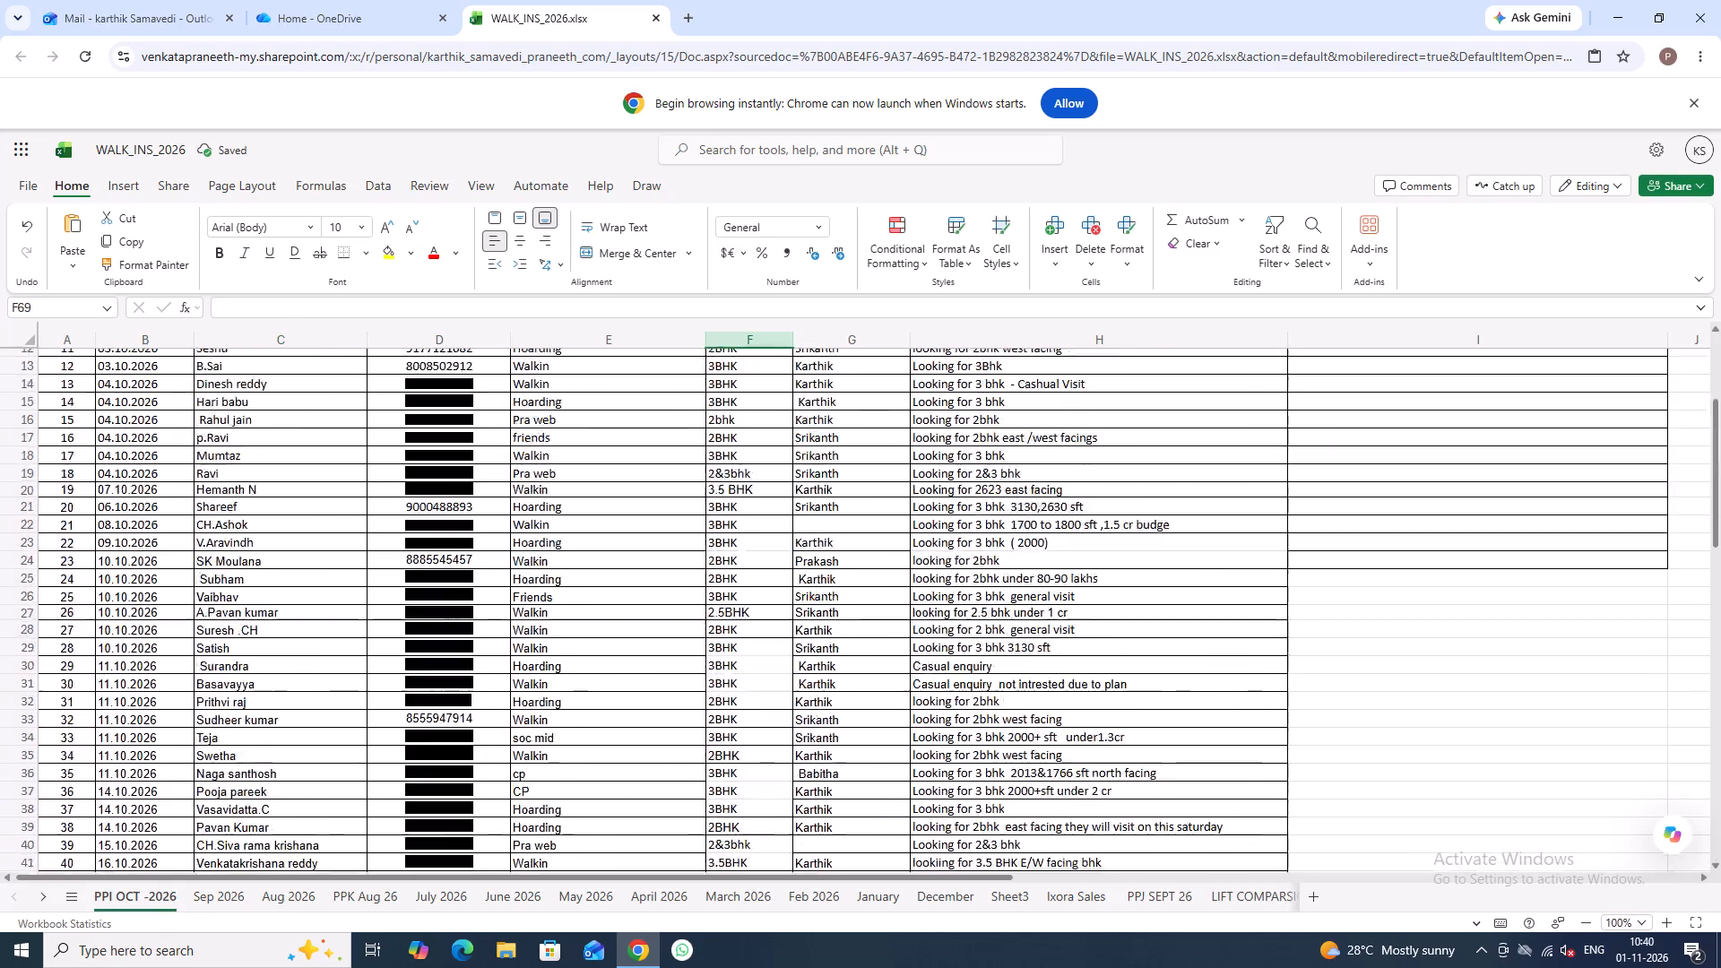
{"action": "left_click", "coordinate": [772, 368]}
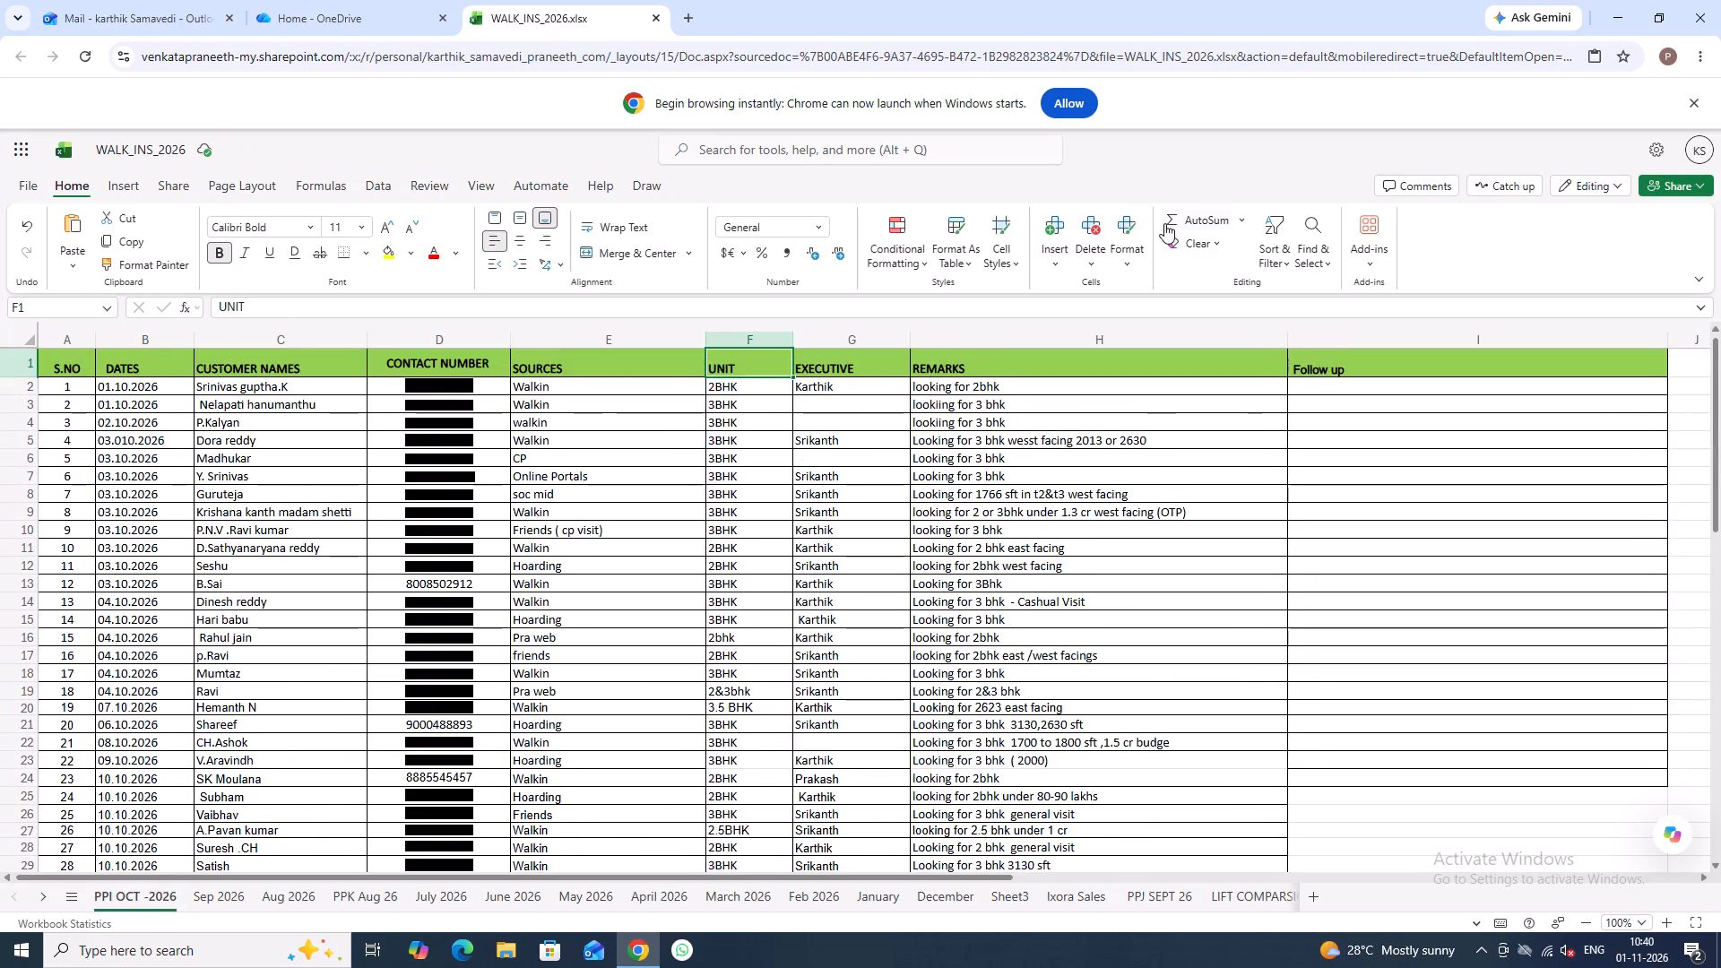
{"action": "left_click", "coordinate": [1285, 232]}
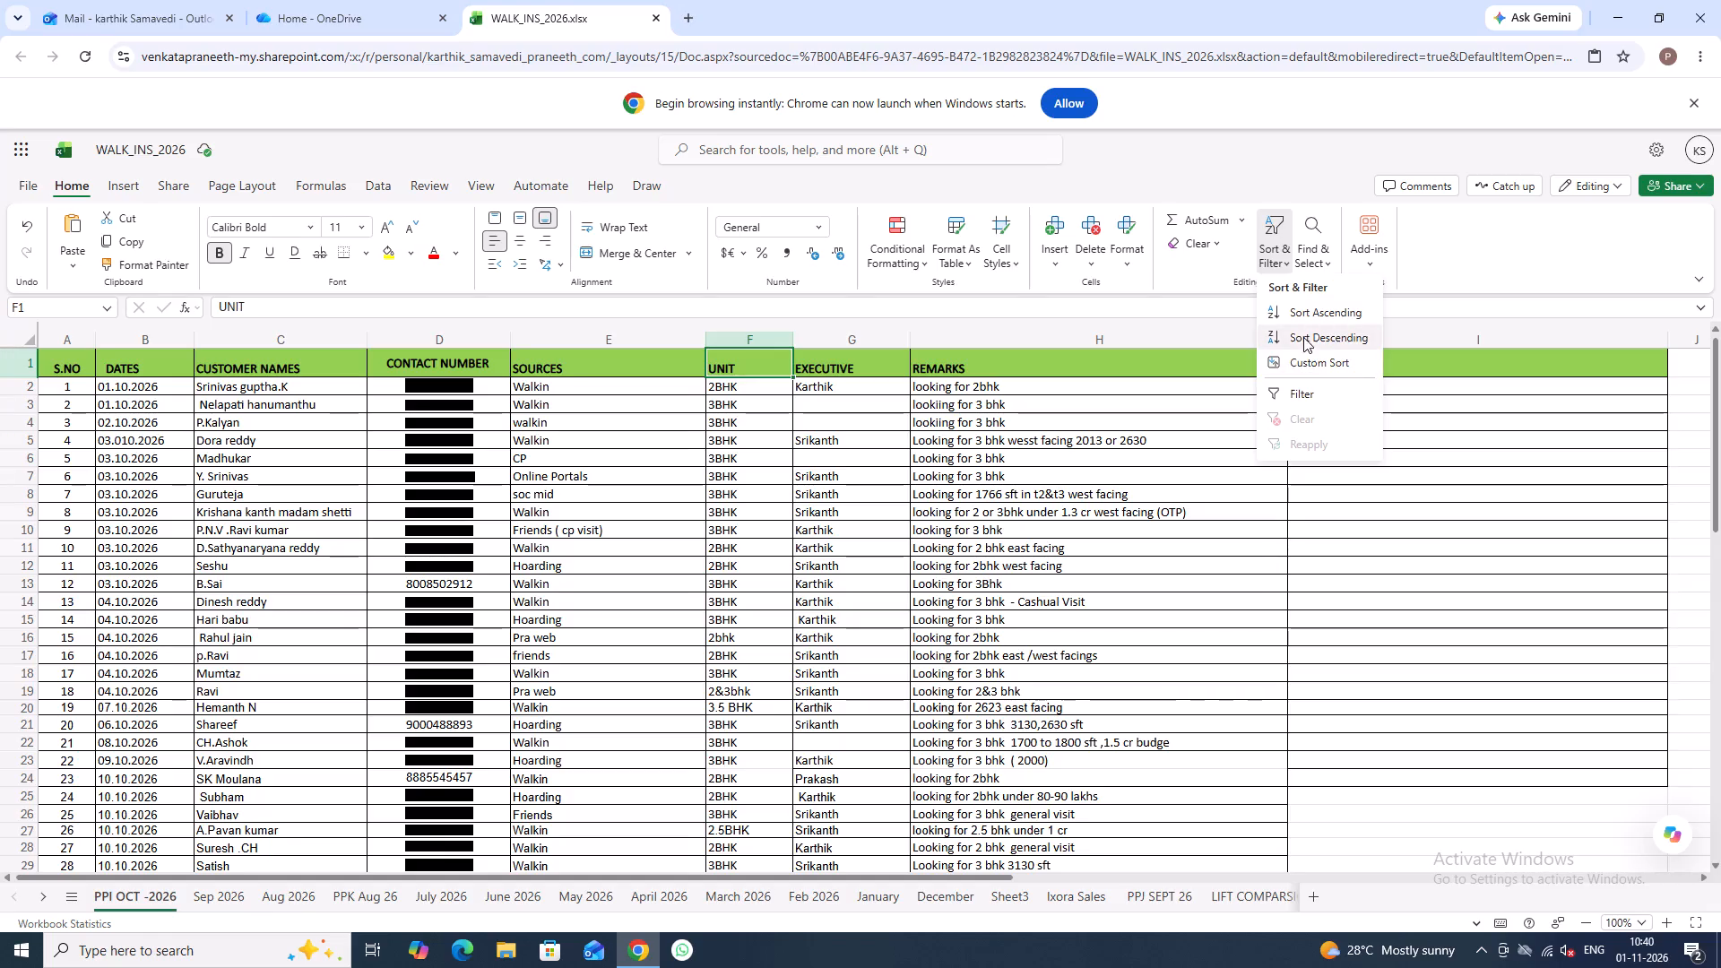
{"action": "left_click", "coordinate": [1306, 385]}
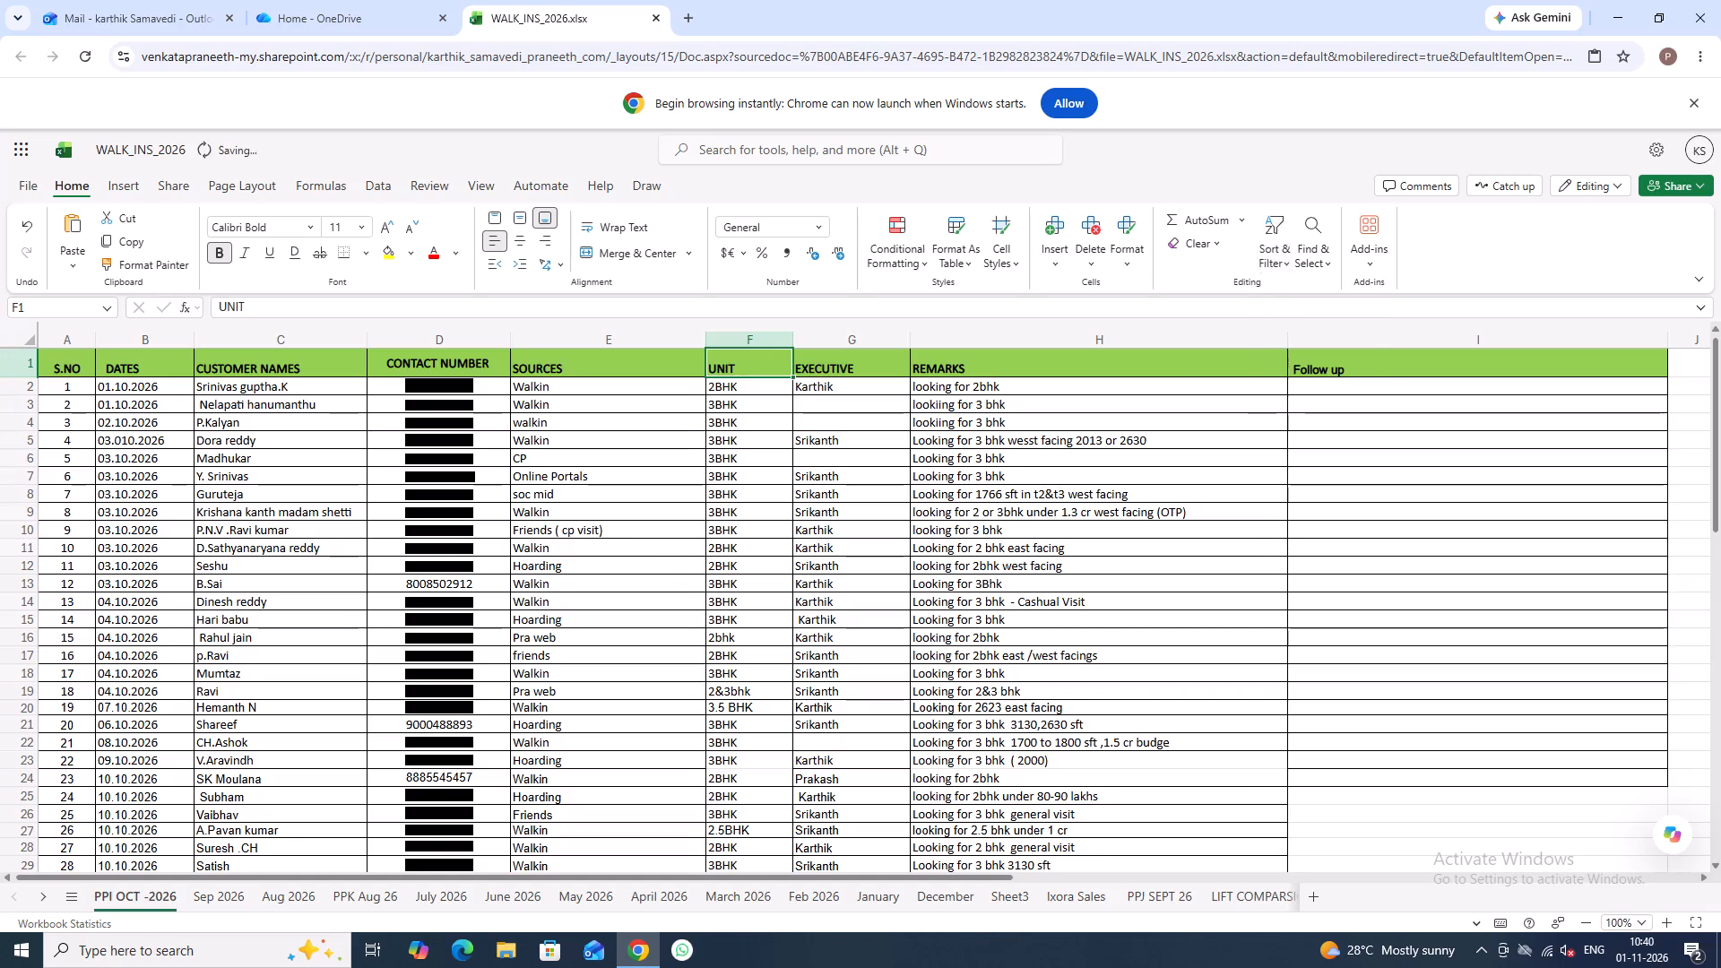
{"action": "left_click", "coordinate": [789, 376]}
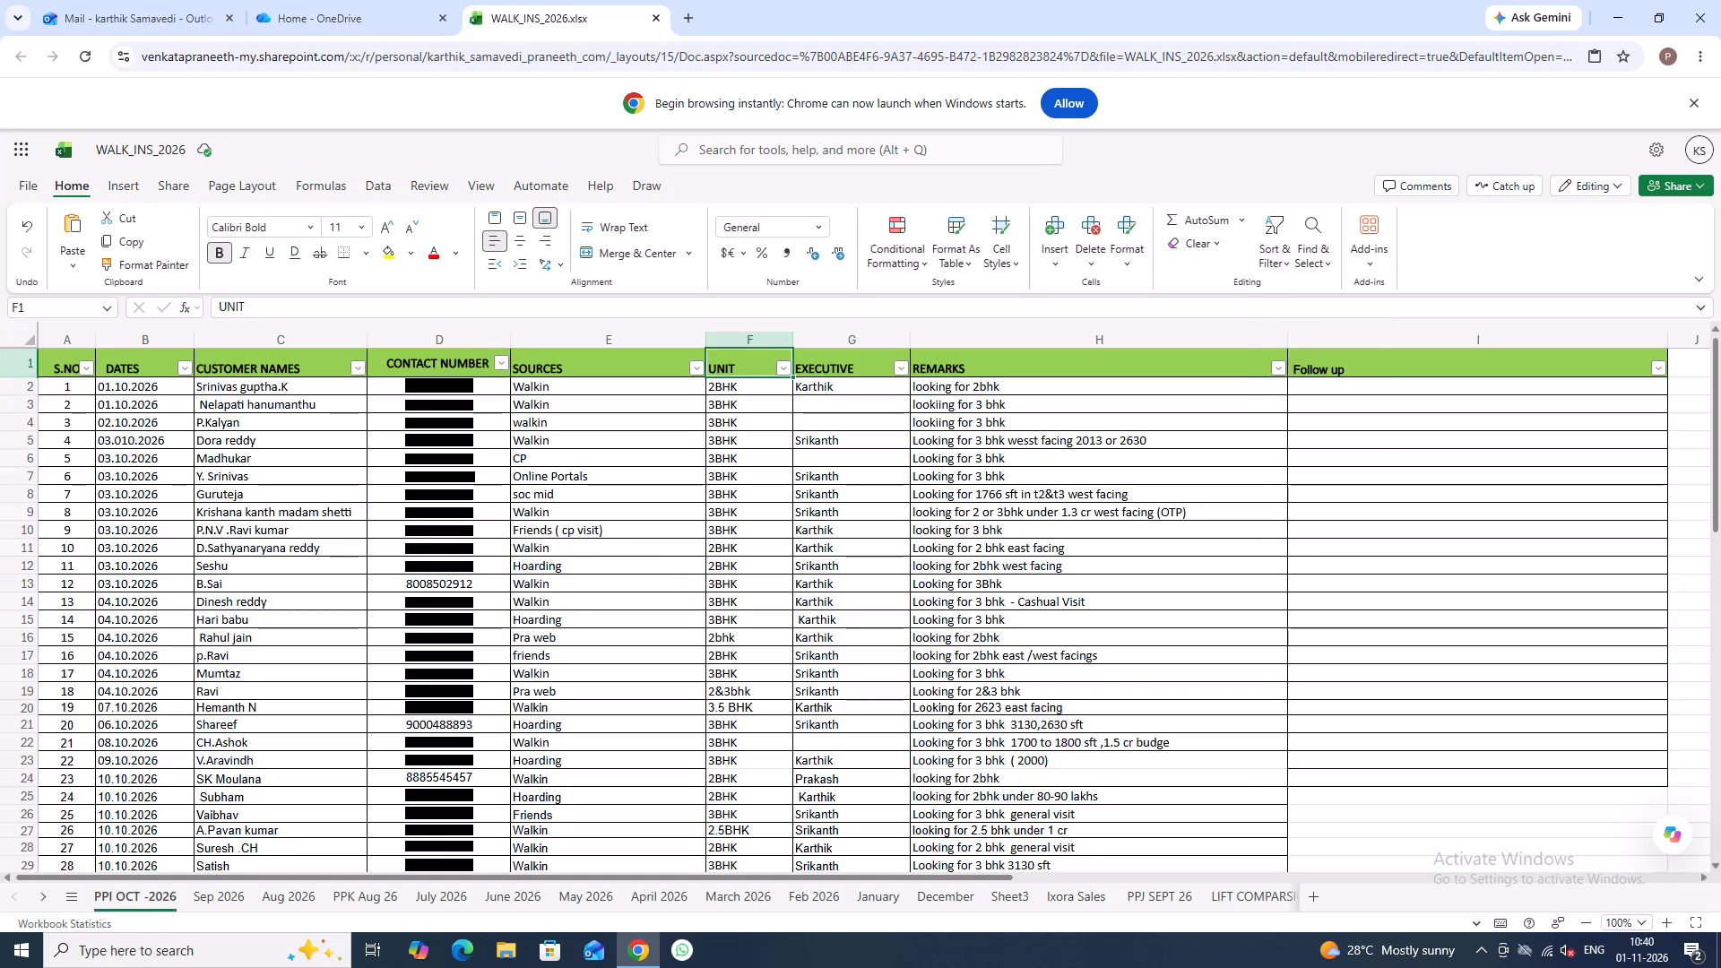
Filter the UNIT column to show only the 3BHK records.
{"action": "left_click", "coordinate": [783, 370]}
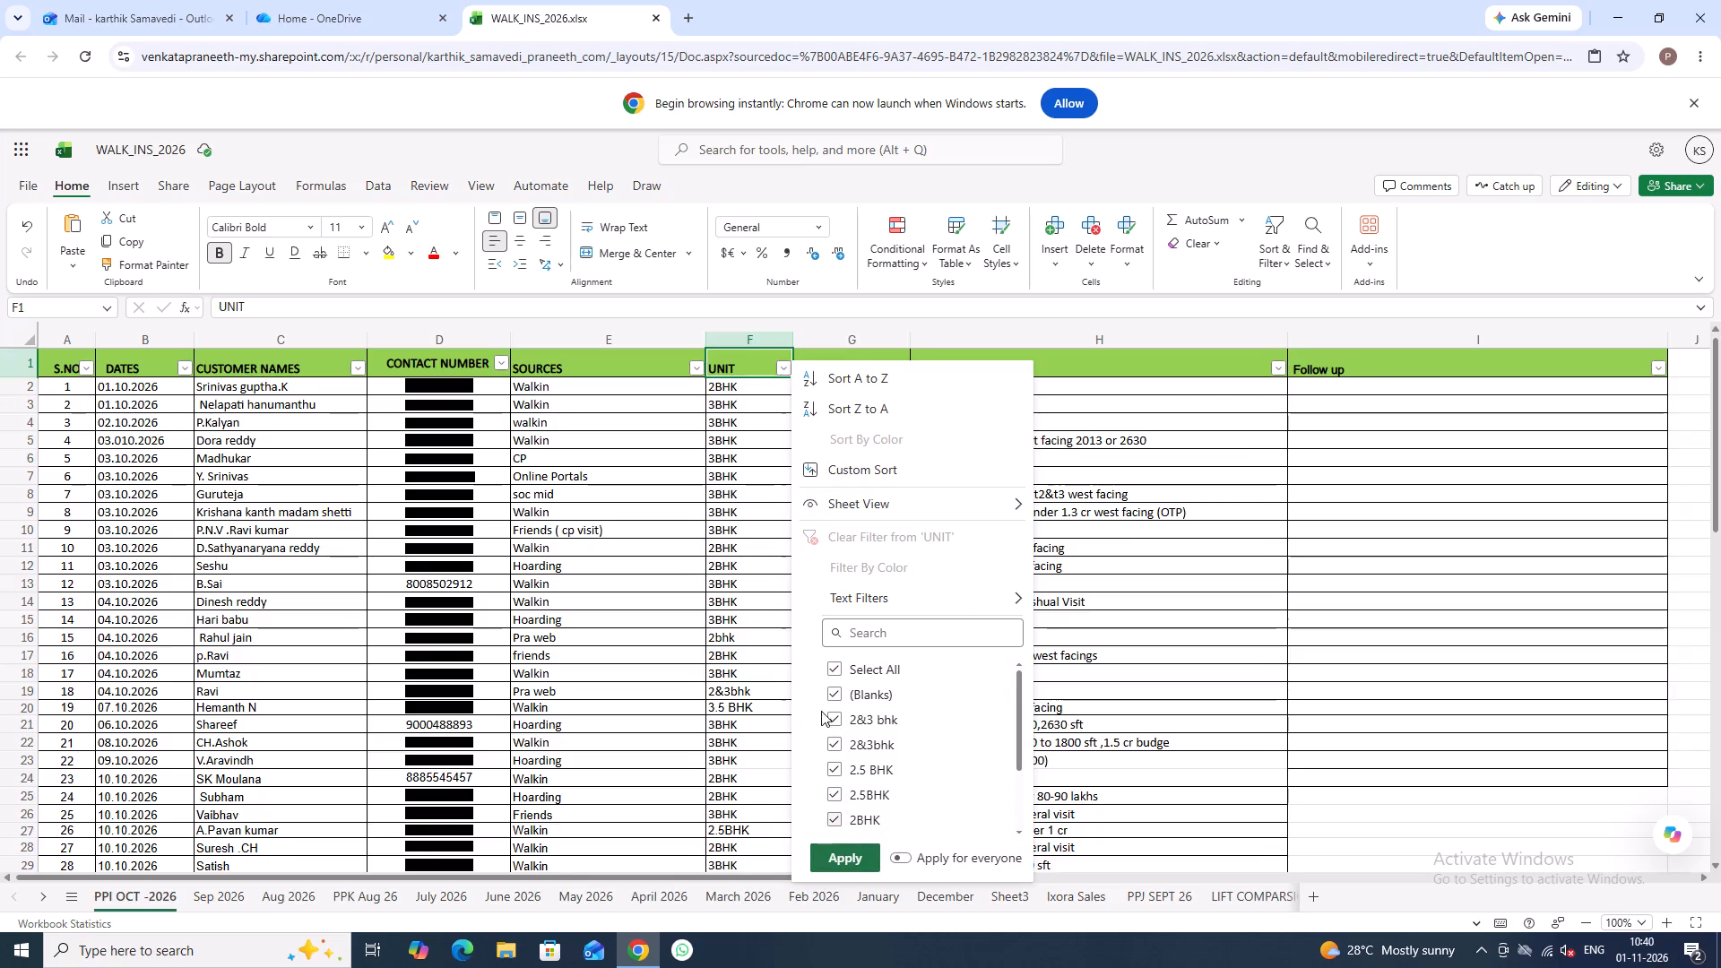
{"action": "left_click", "coordinate": [832, 669]}
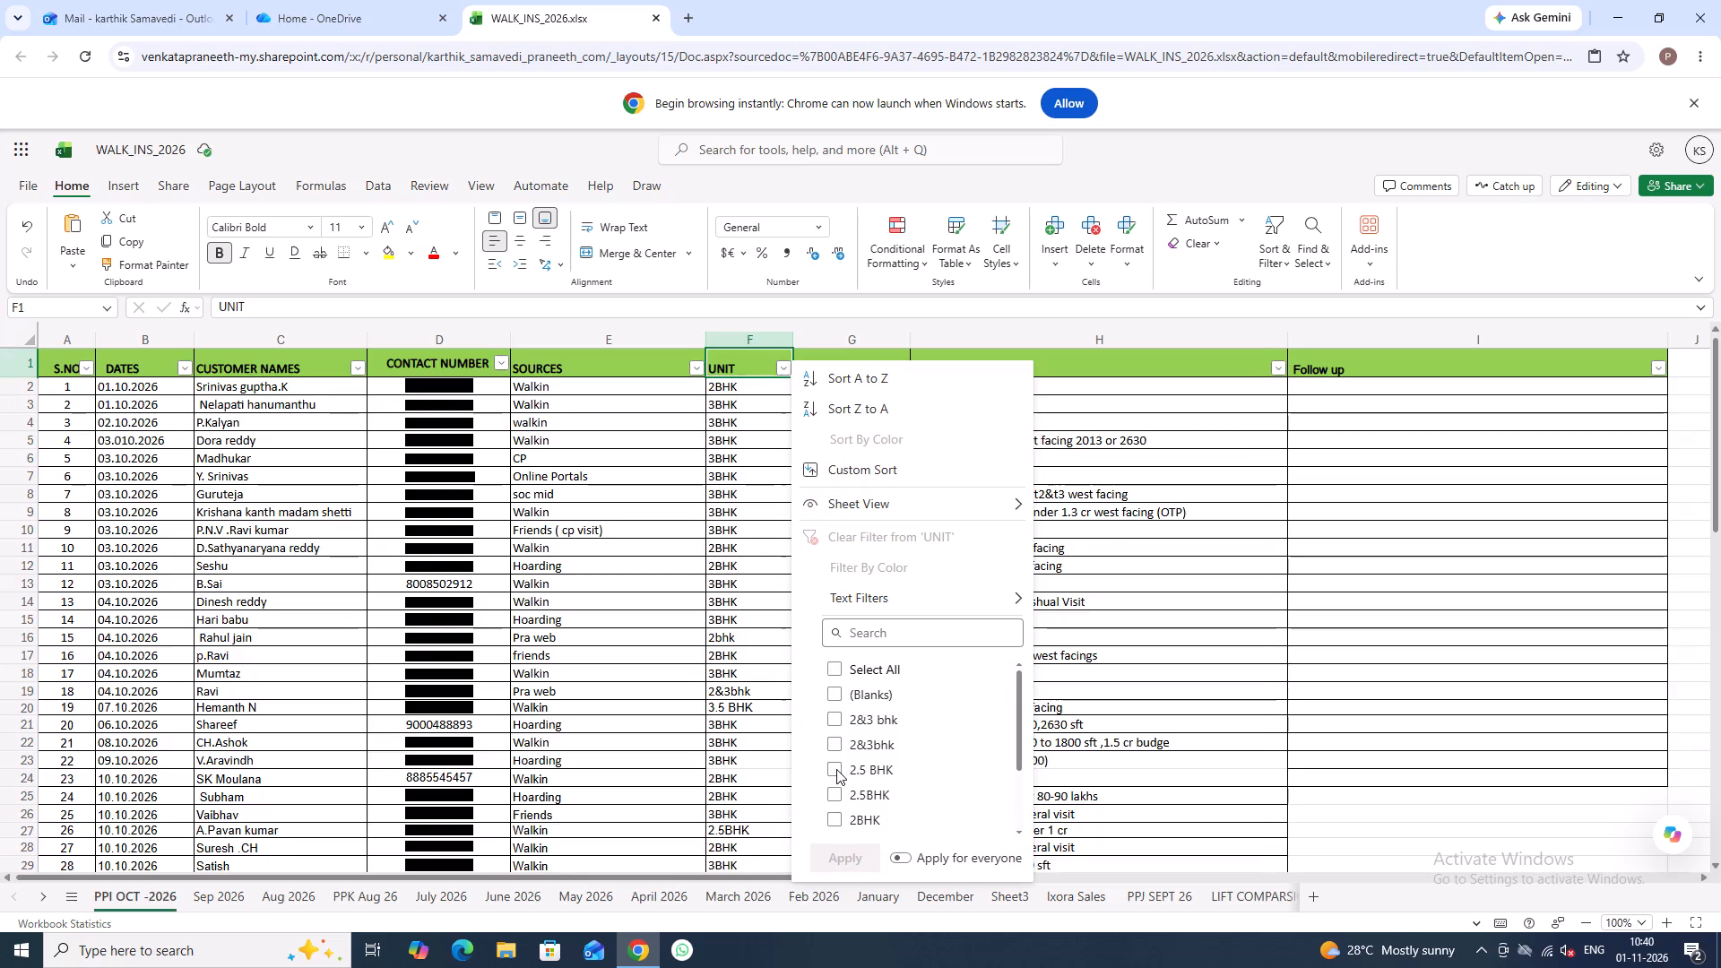
{"action": "scroll", "coordinate": [836, 769], "scroll_direction": "down", "scroll_amount": 3}
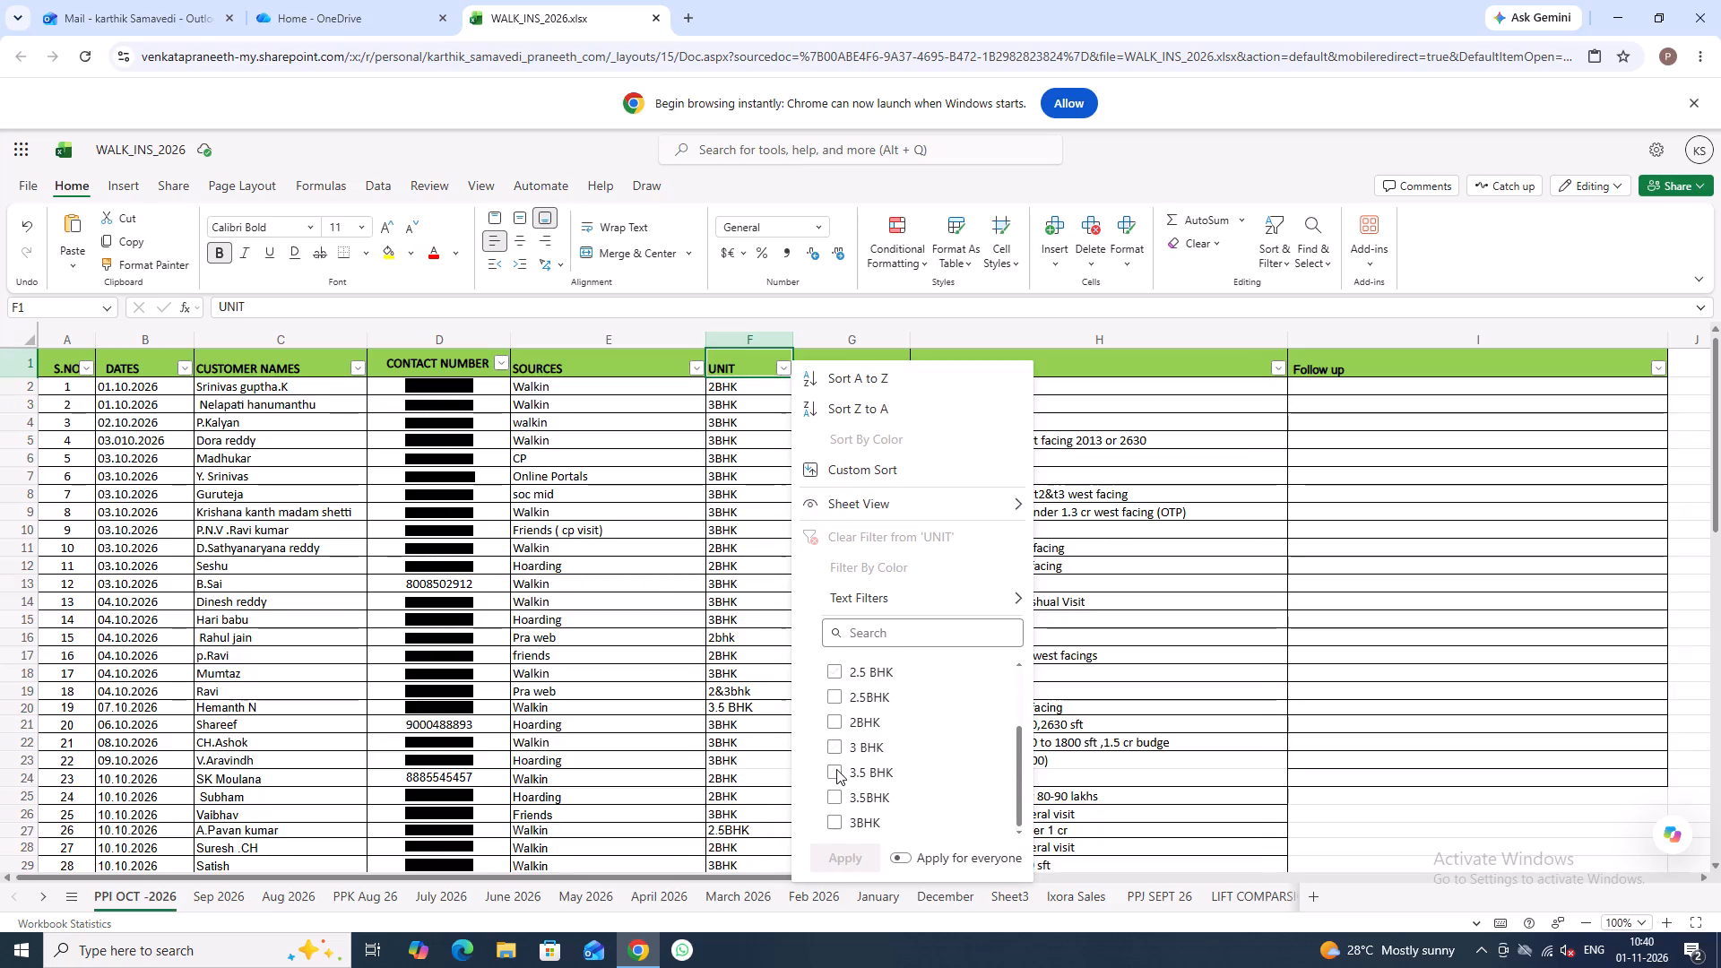
{"action": "scroll", "coordinate": [836, 769], "scroll_direction": "down", "scroll_amount": 4}
{"action": "left_click", "coordinate": [830, 820]}
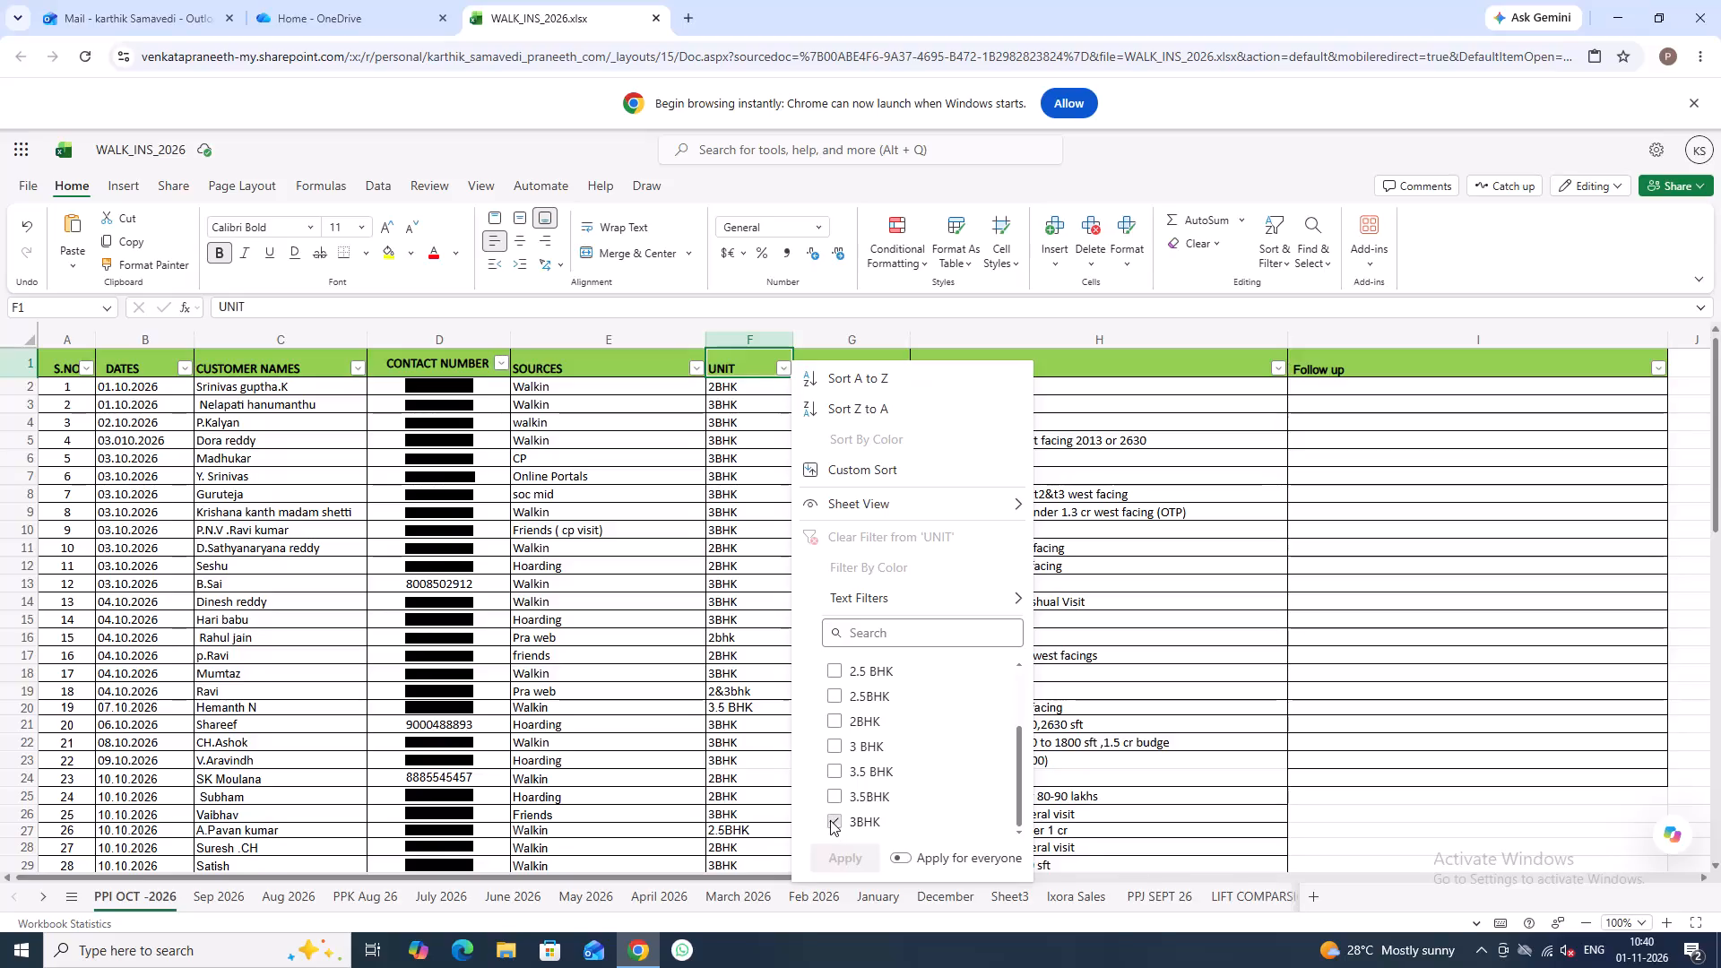
{"action": "left_click", "coordinate": [845, 849]}
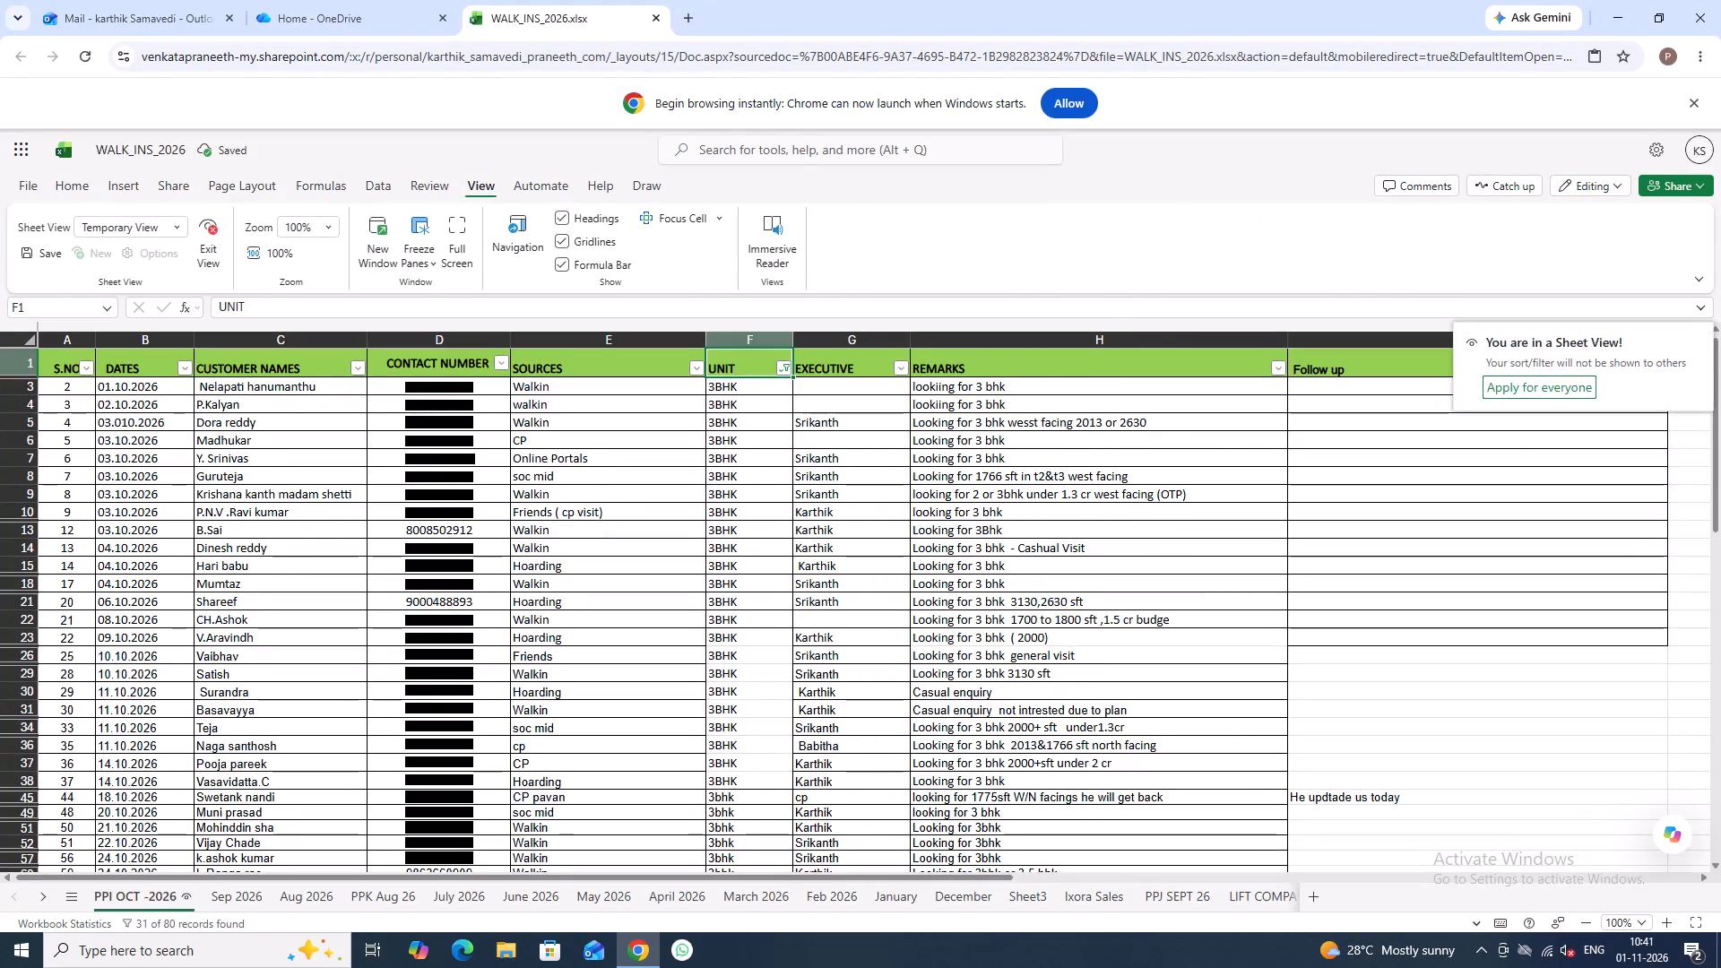
Copy the uppercase 3BHK from F3 over the lowercase unit entries in F45, F49 and F51 of the filtered list.
{"action": "left_click", "coordinate": [749, 392]}
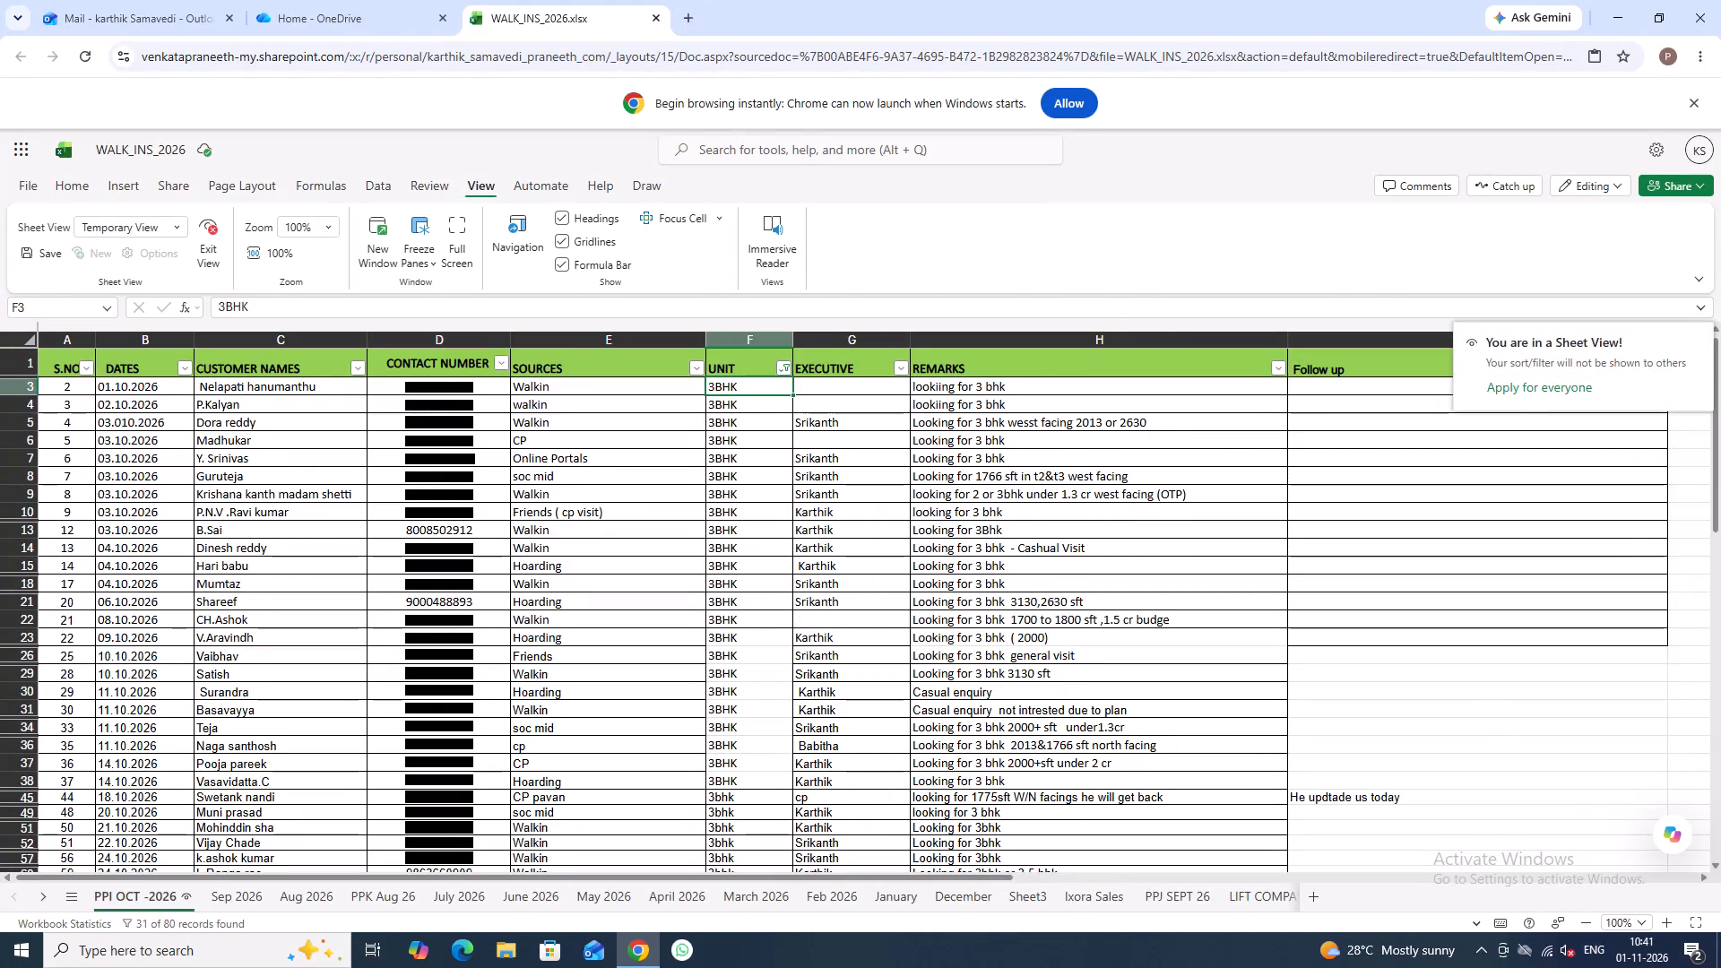
{"action": "key", "text": "ctrl+c"}
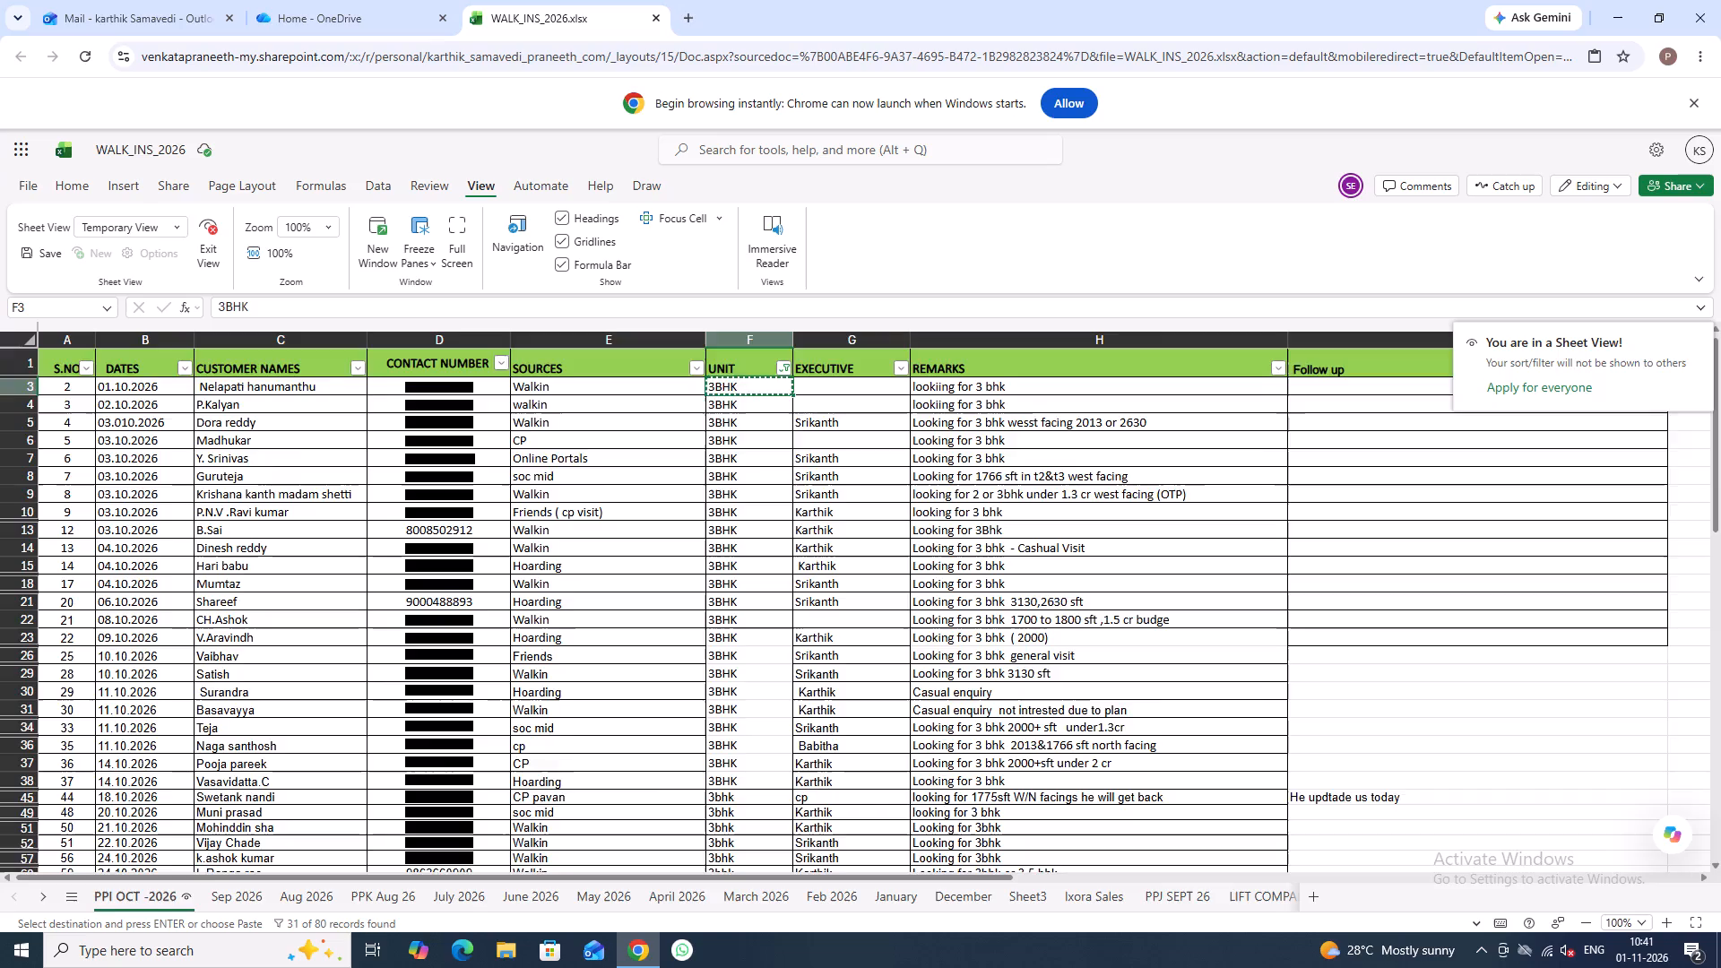
{"action": "scroll", "coordinate": [756, 674], "scroll_direction": "down", "scroll_amount": 3}
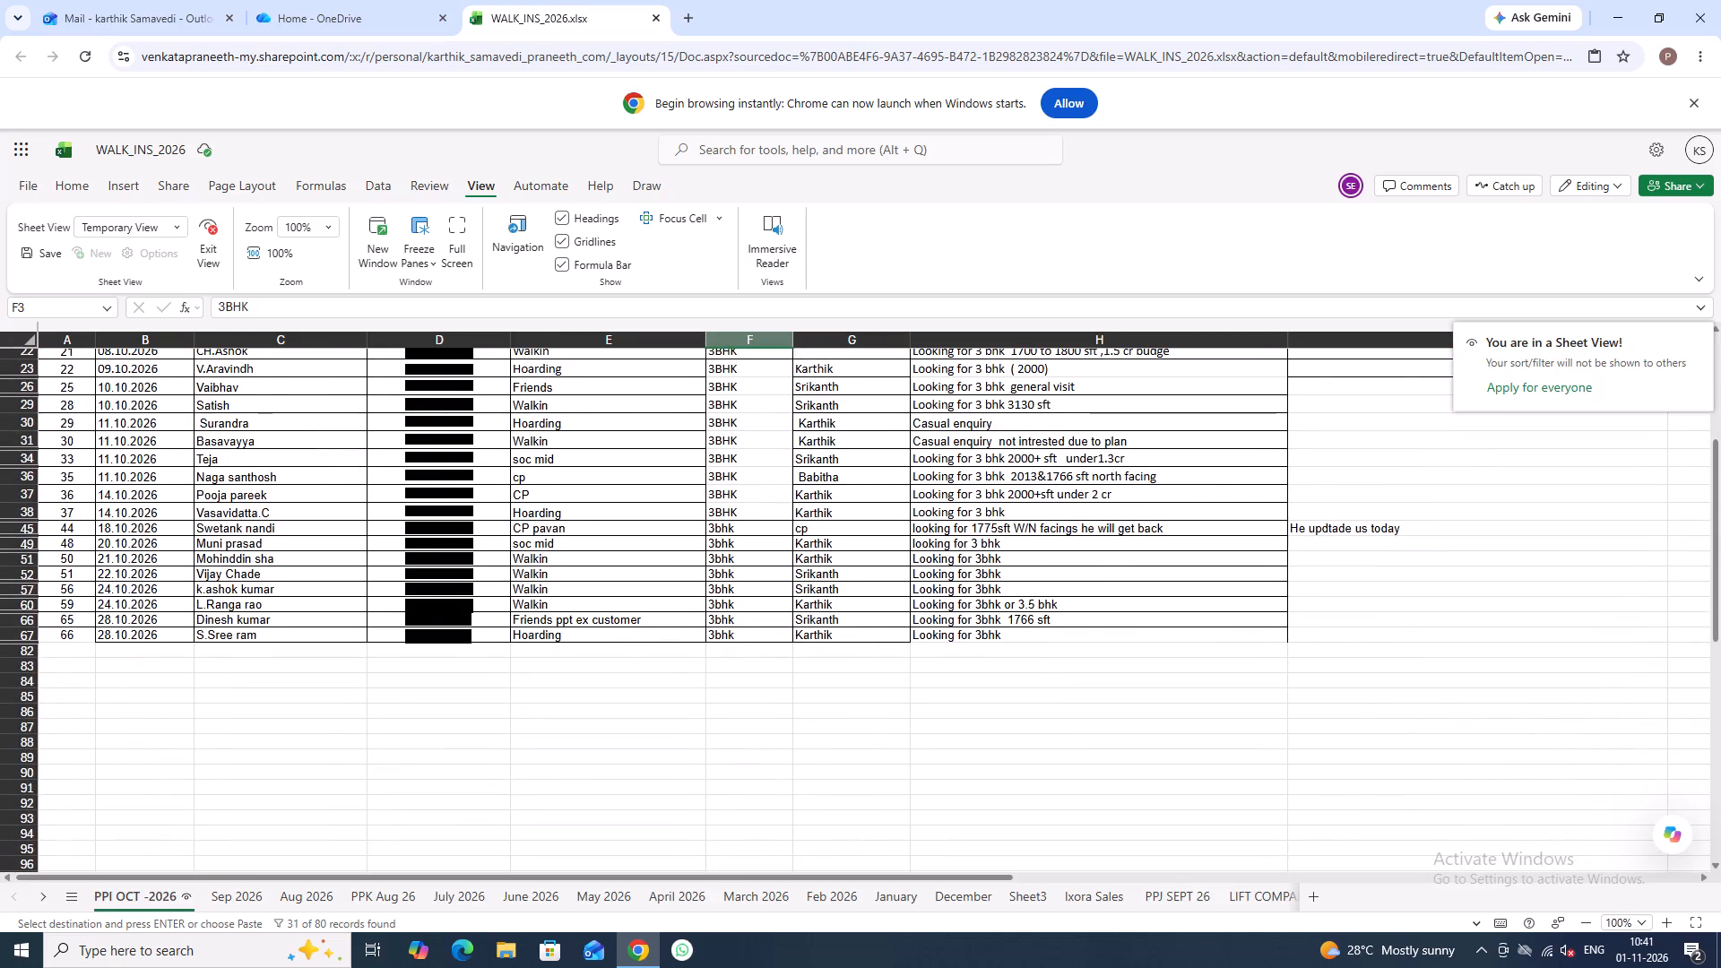
{"action": "left_click", "coordinate": [758, 530]}
{"action": "key", "text": "ctrl+v"}
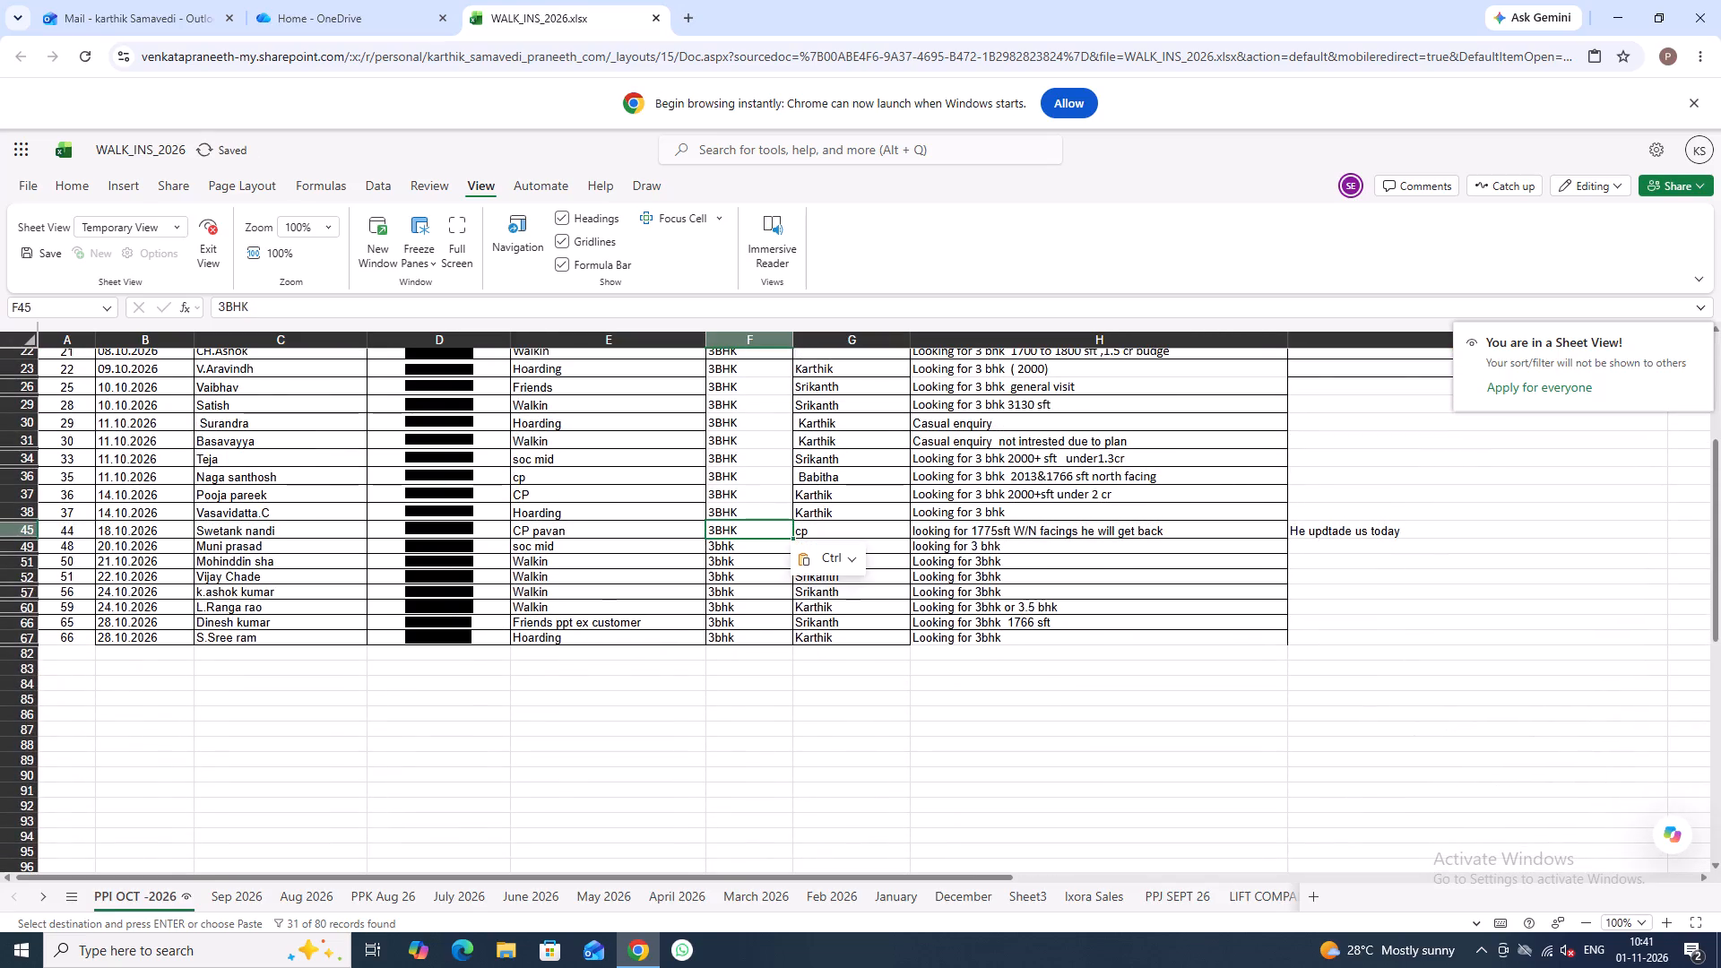
{"action": "key", "text": "Down"}
{"action": "key", "text": "ctrl+v"}
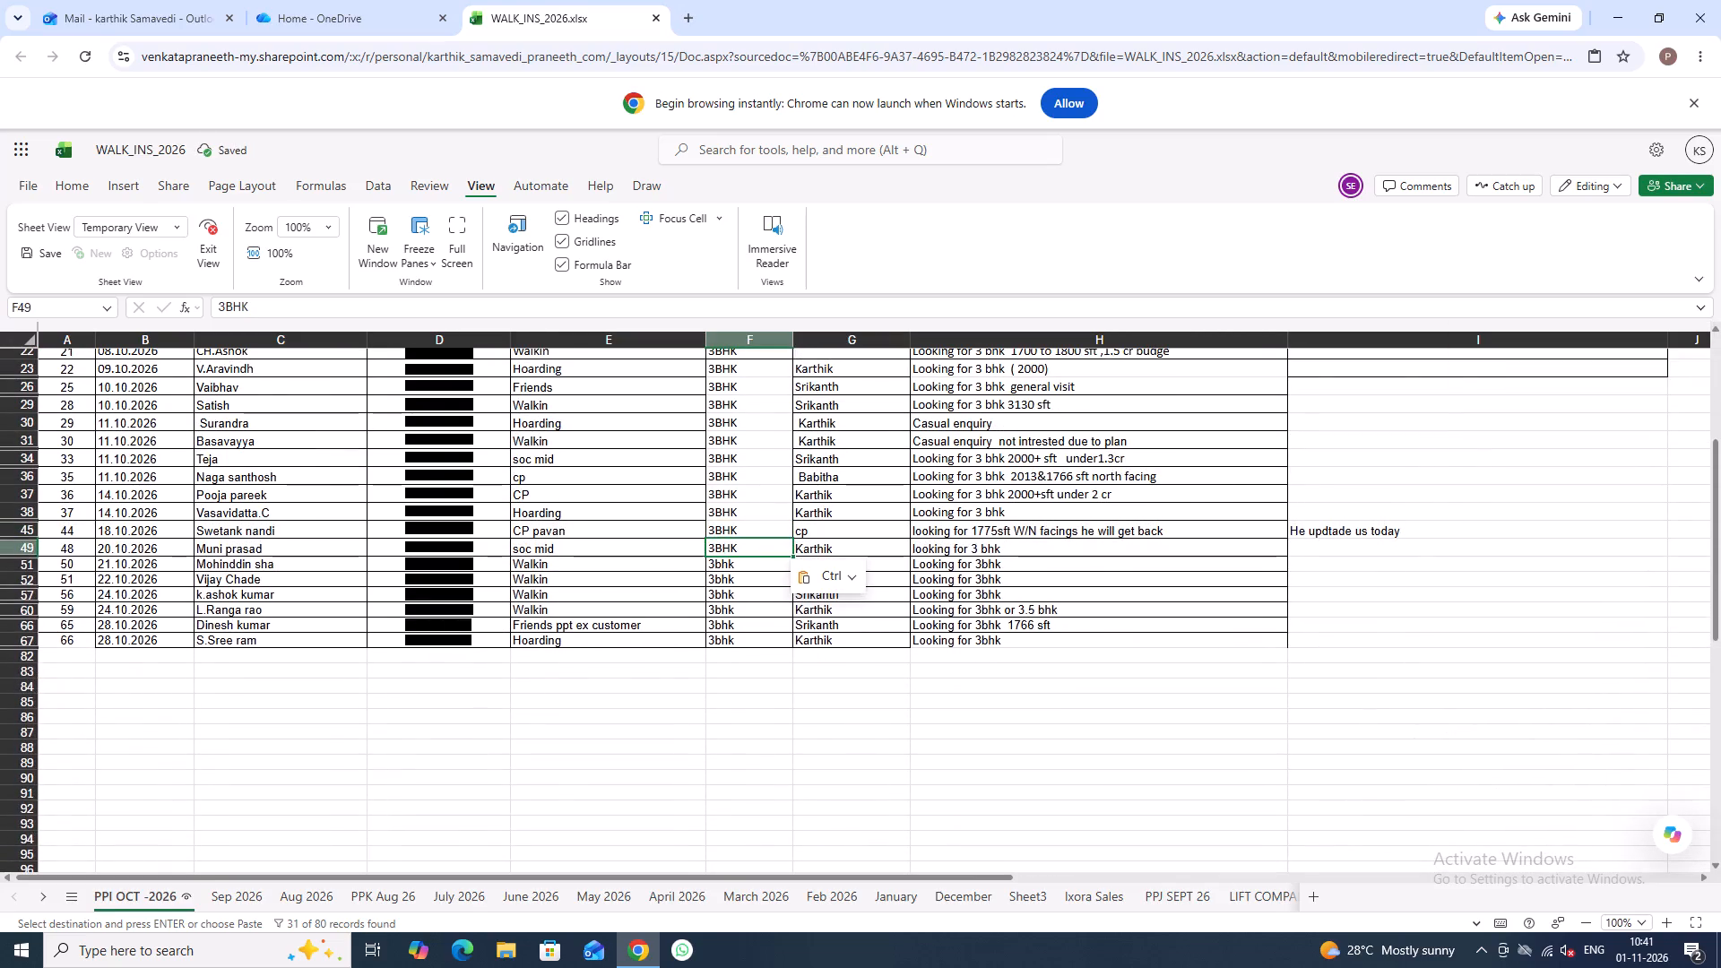
{"action": "key", "text": "Down"}
{"action": "key", "text": "ctrl+v"}
Paste the copied 3BHK over the remaining lowercase unit entries in F52, F57, F60, F66 and F67.
{"action": "key", "text": "Down"}
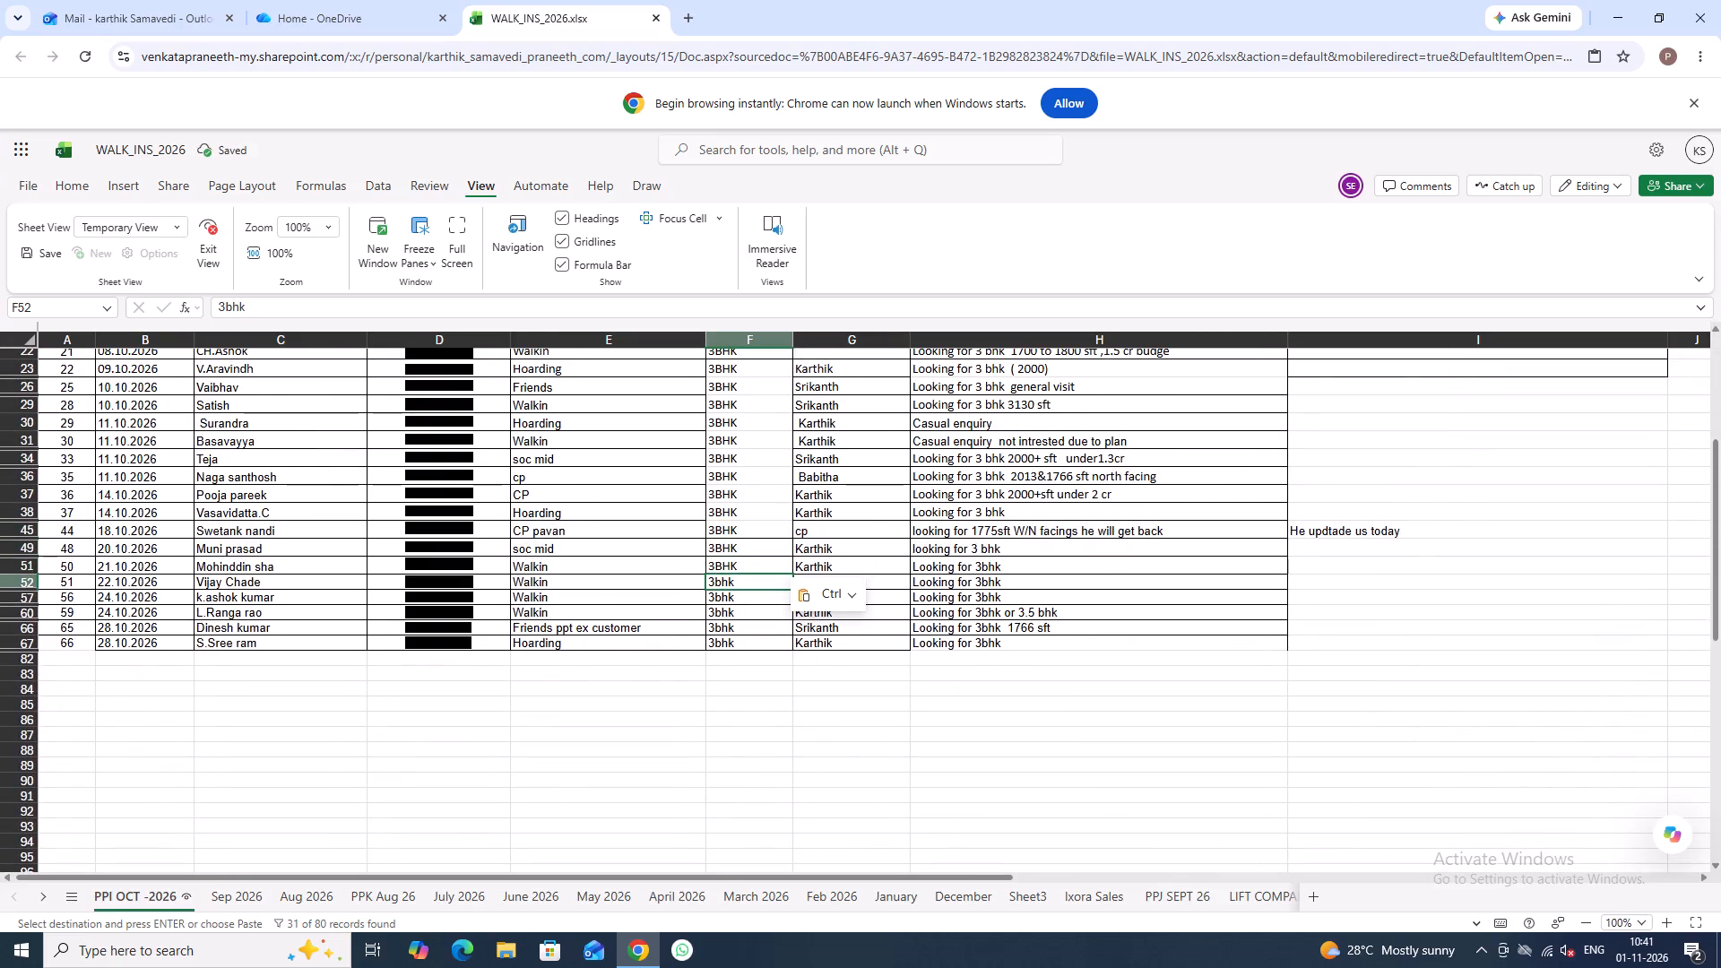
{"action": "key", "text": "ctrl+v"}
{"action": "key", "text": "Down"}
{"action": "key", "text": "ctrl+v"}
{"action": "key", "text": "Down"}
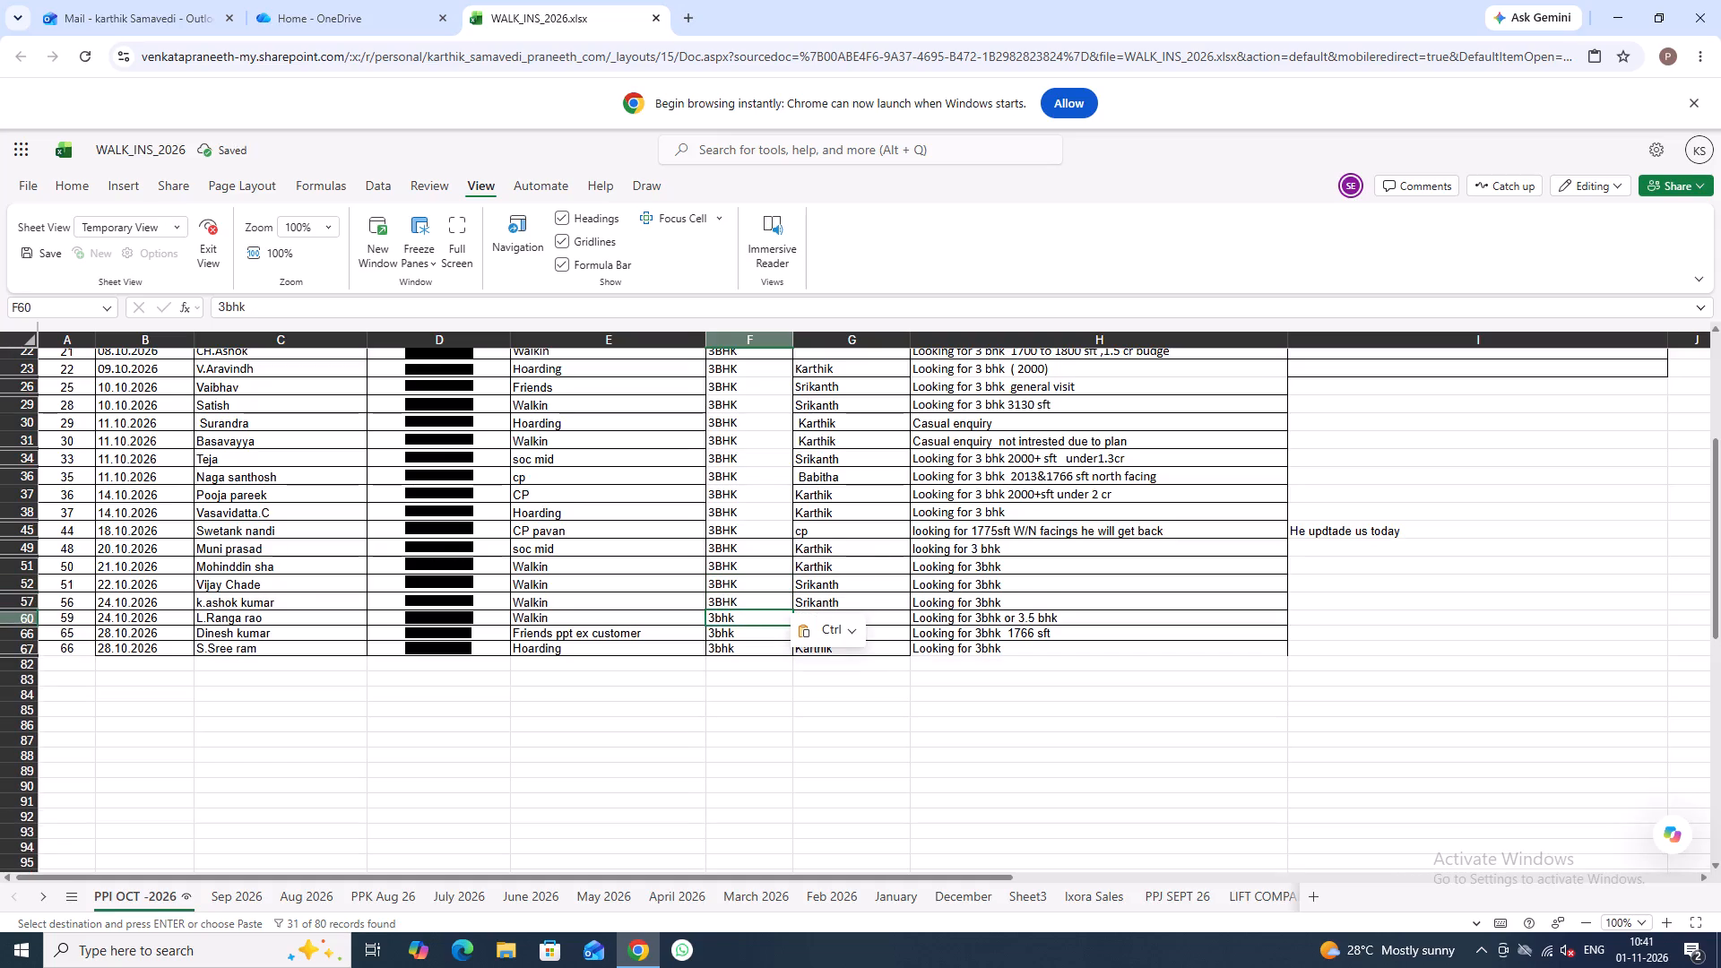
{"action": "key", "text": "ctrl+v"}
{"action": "key", "text": "Down"}
{"action": "key", "text": "ctrl+v"}
{"action": "key", "text": "Down"}
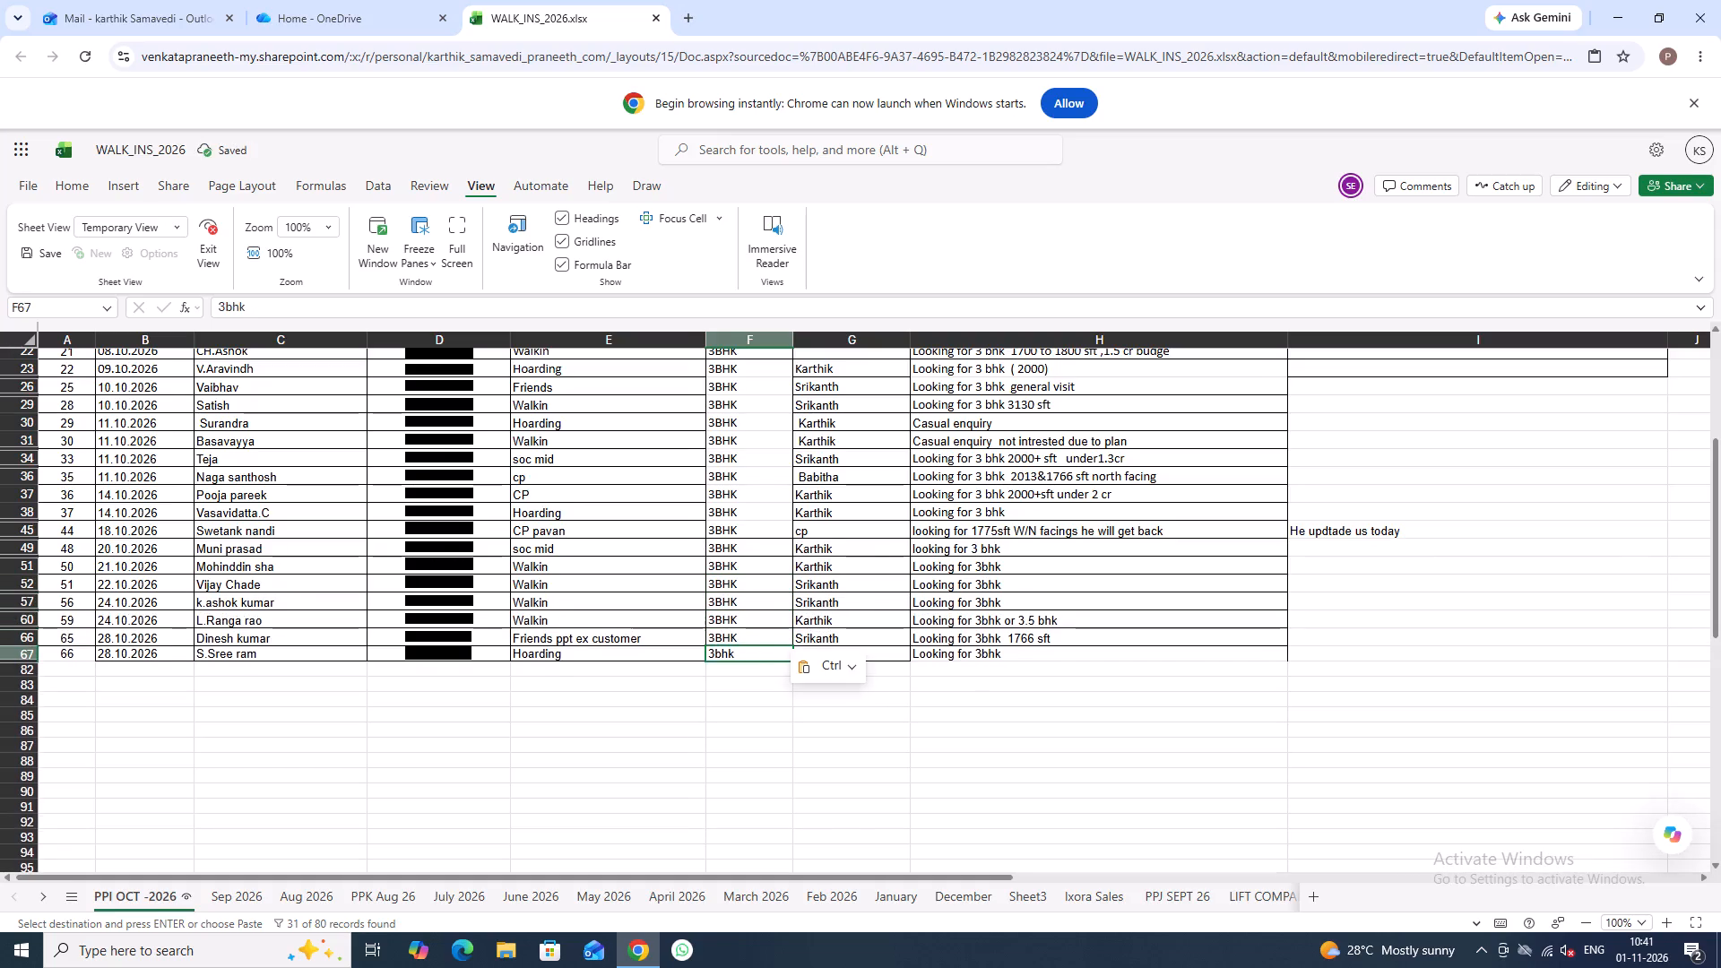
{"action": "key", "text": "ctrl+v"}
{"action": "left_click", "coordinate": [736, 704]}
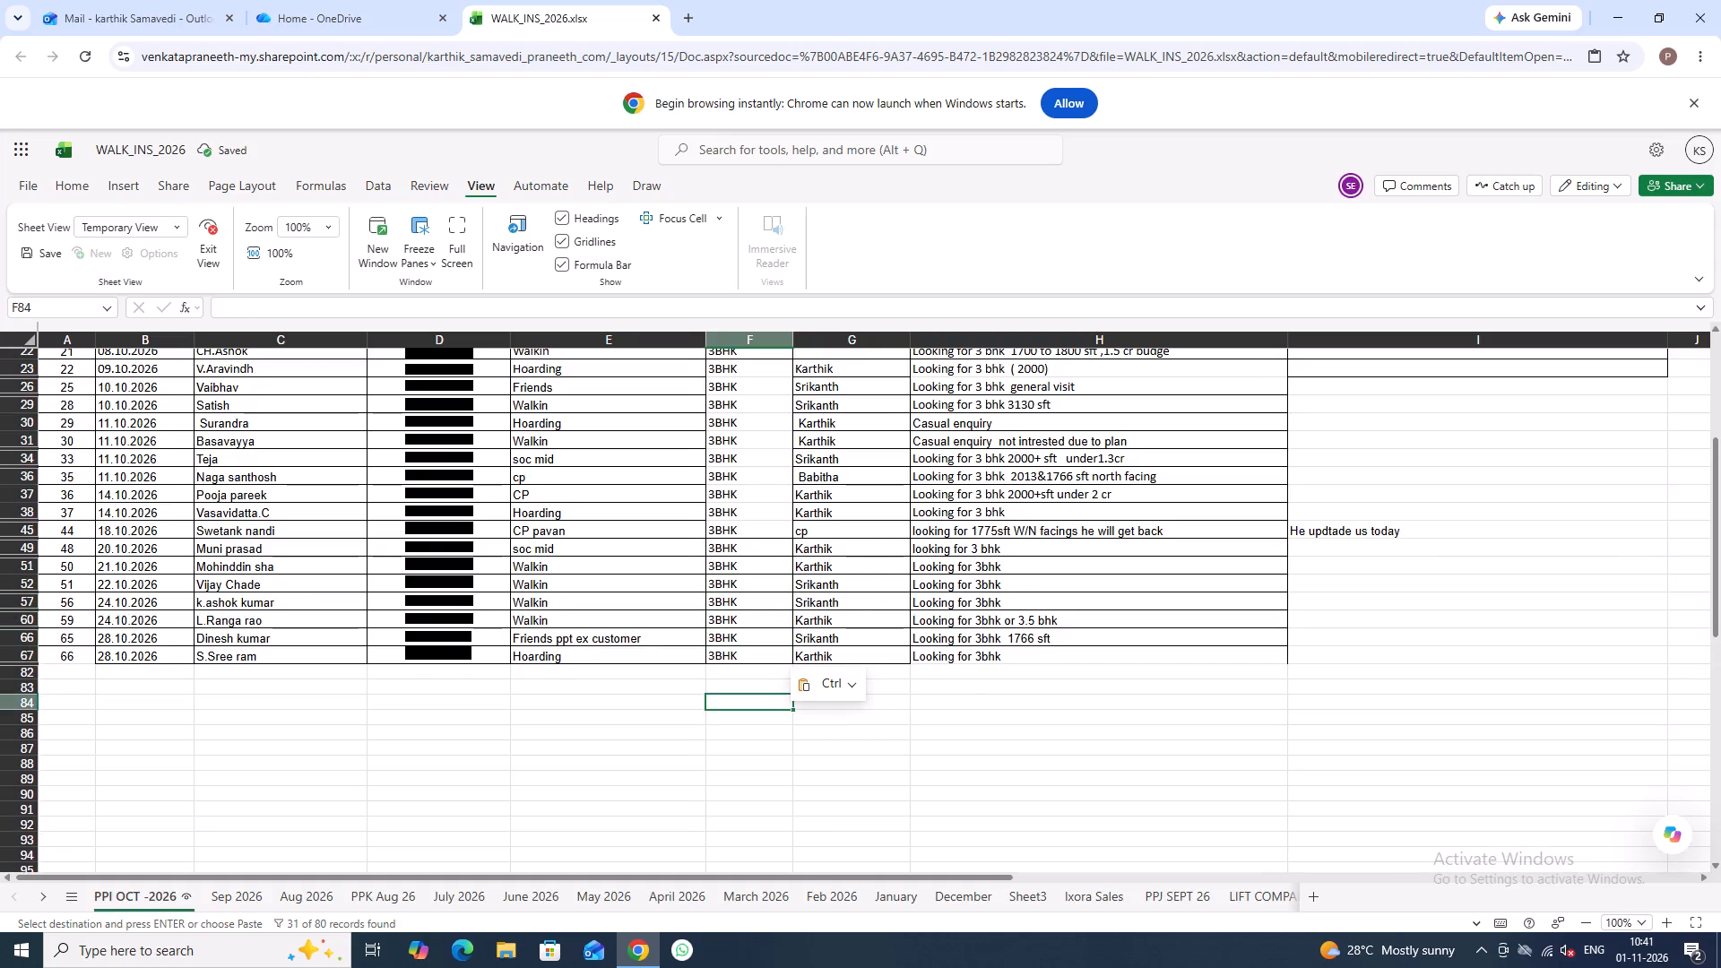
Enter a blank space in the EXECUTIVE cell G3 to end the copy selection.
{"action": "scroll", "coordinate": [790, 703], "scroll_direction": "up", "scroll_amount": 9}
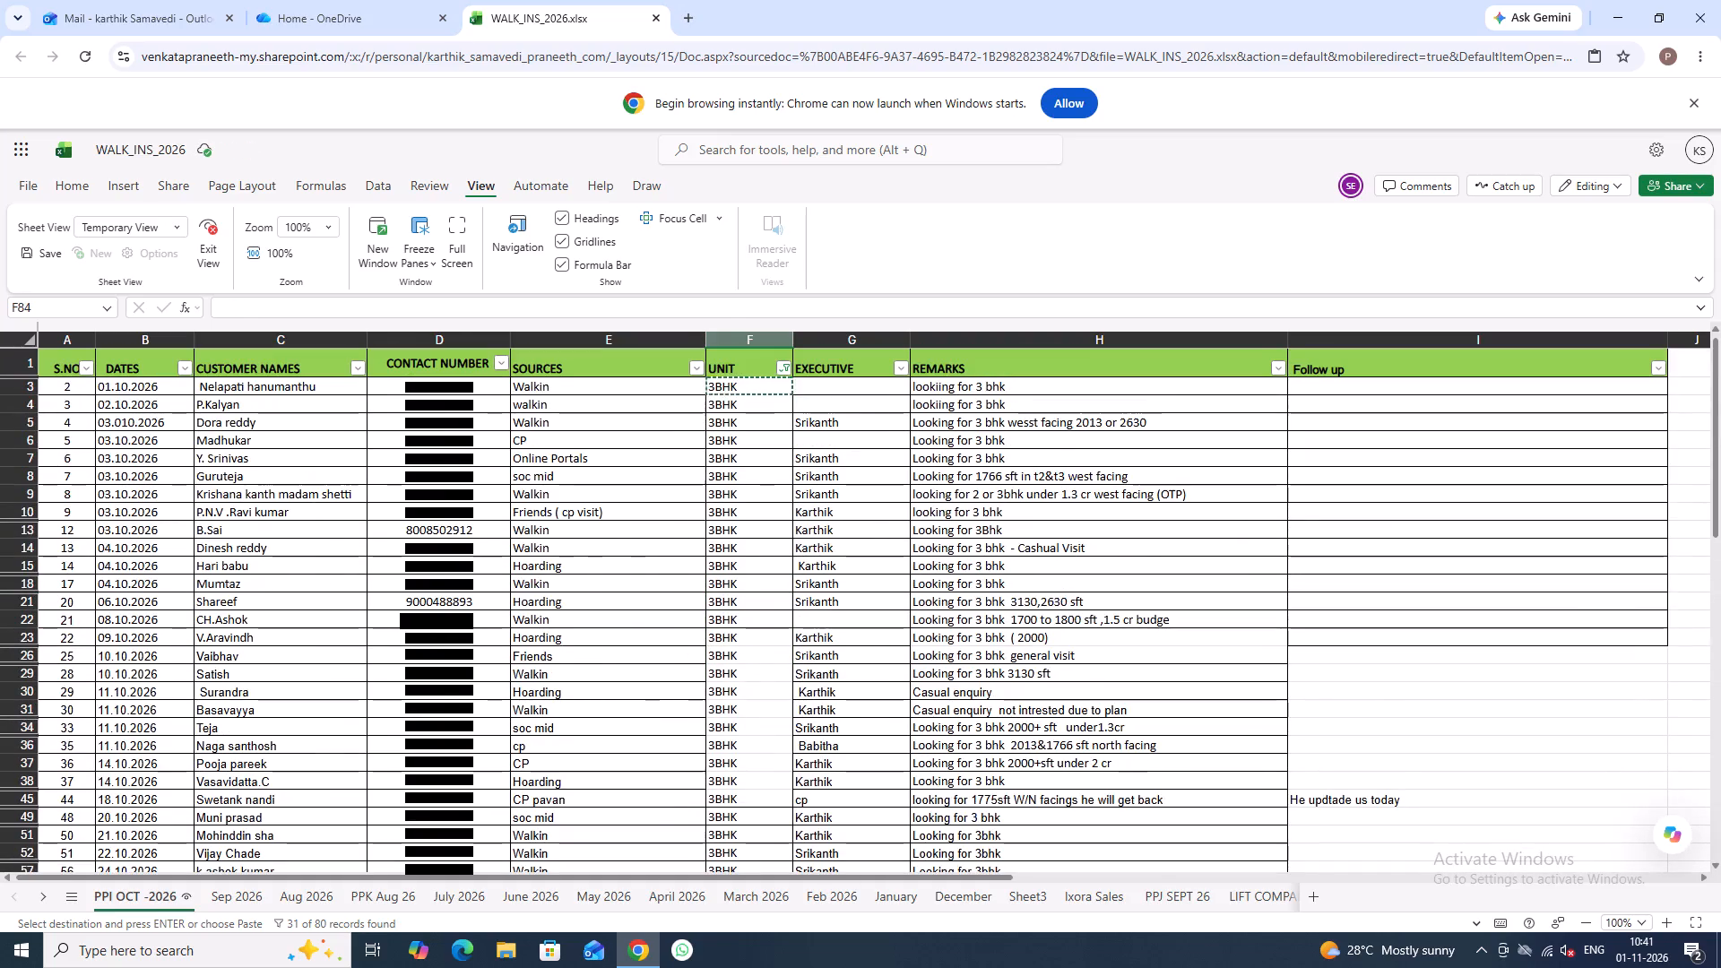
{"action": "left_click", "coordinate": [869, 391]}
{"action": "key", "text": "space"}
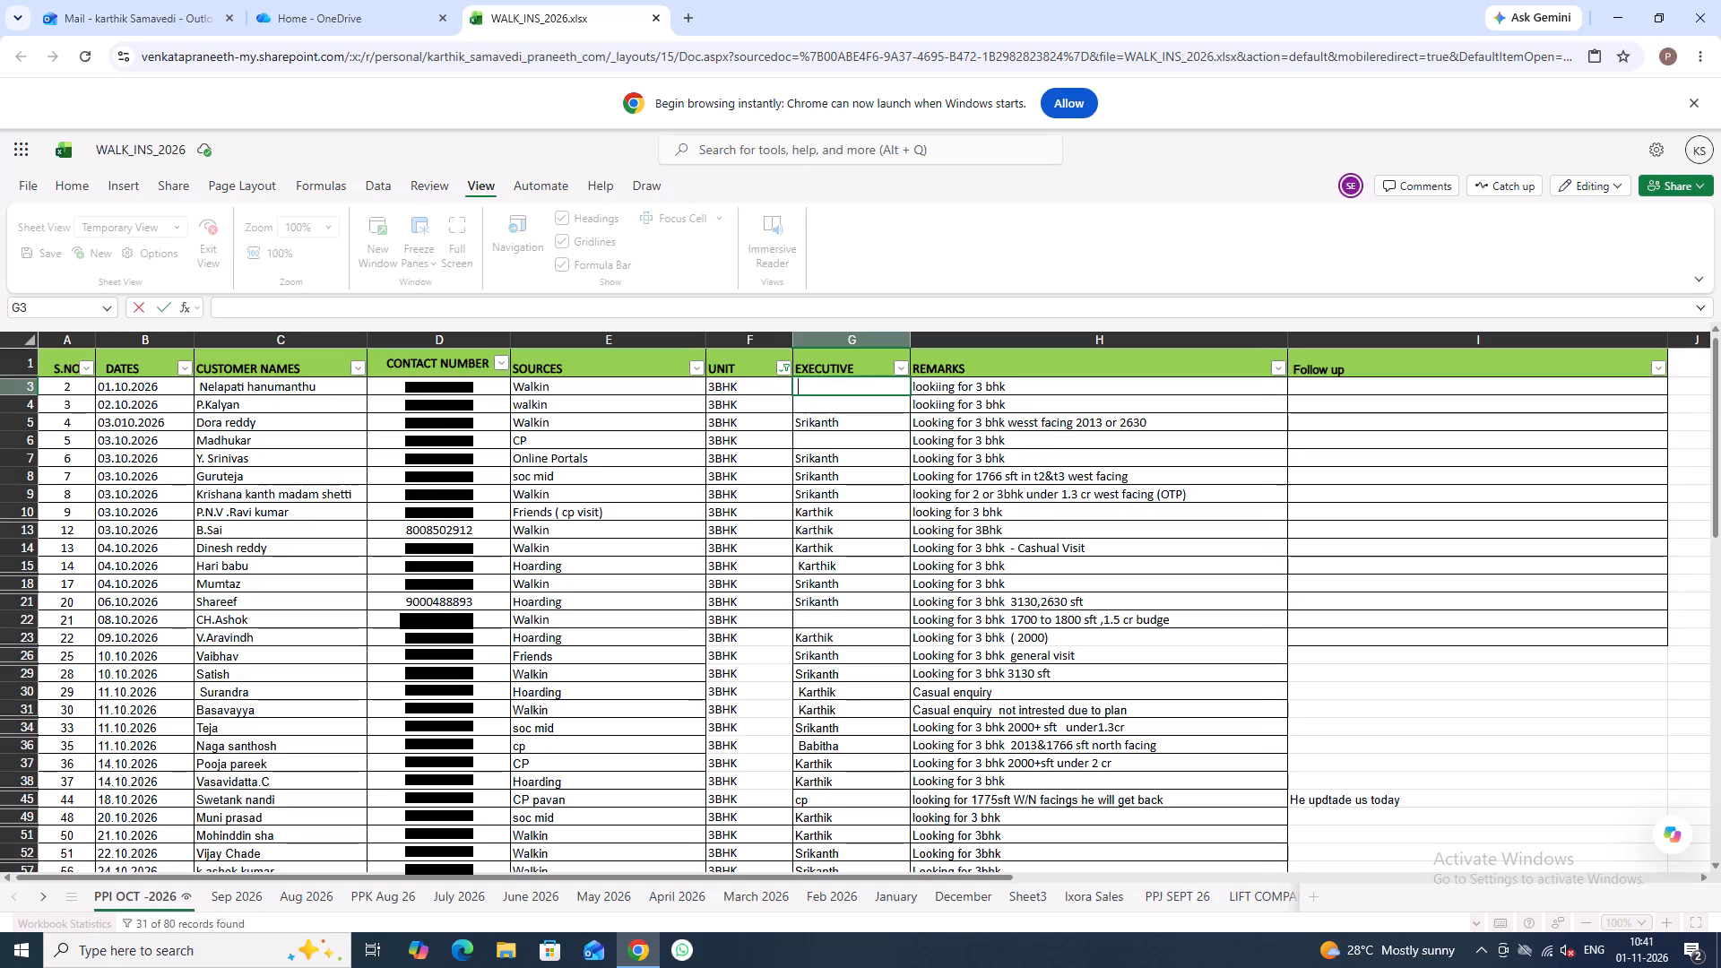
Add the 2&3 bhk records to the UNIT column filter alongside the 3BHK records.
{"action": "left_click", "coordinate": [783, 371]}
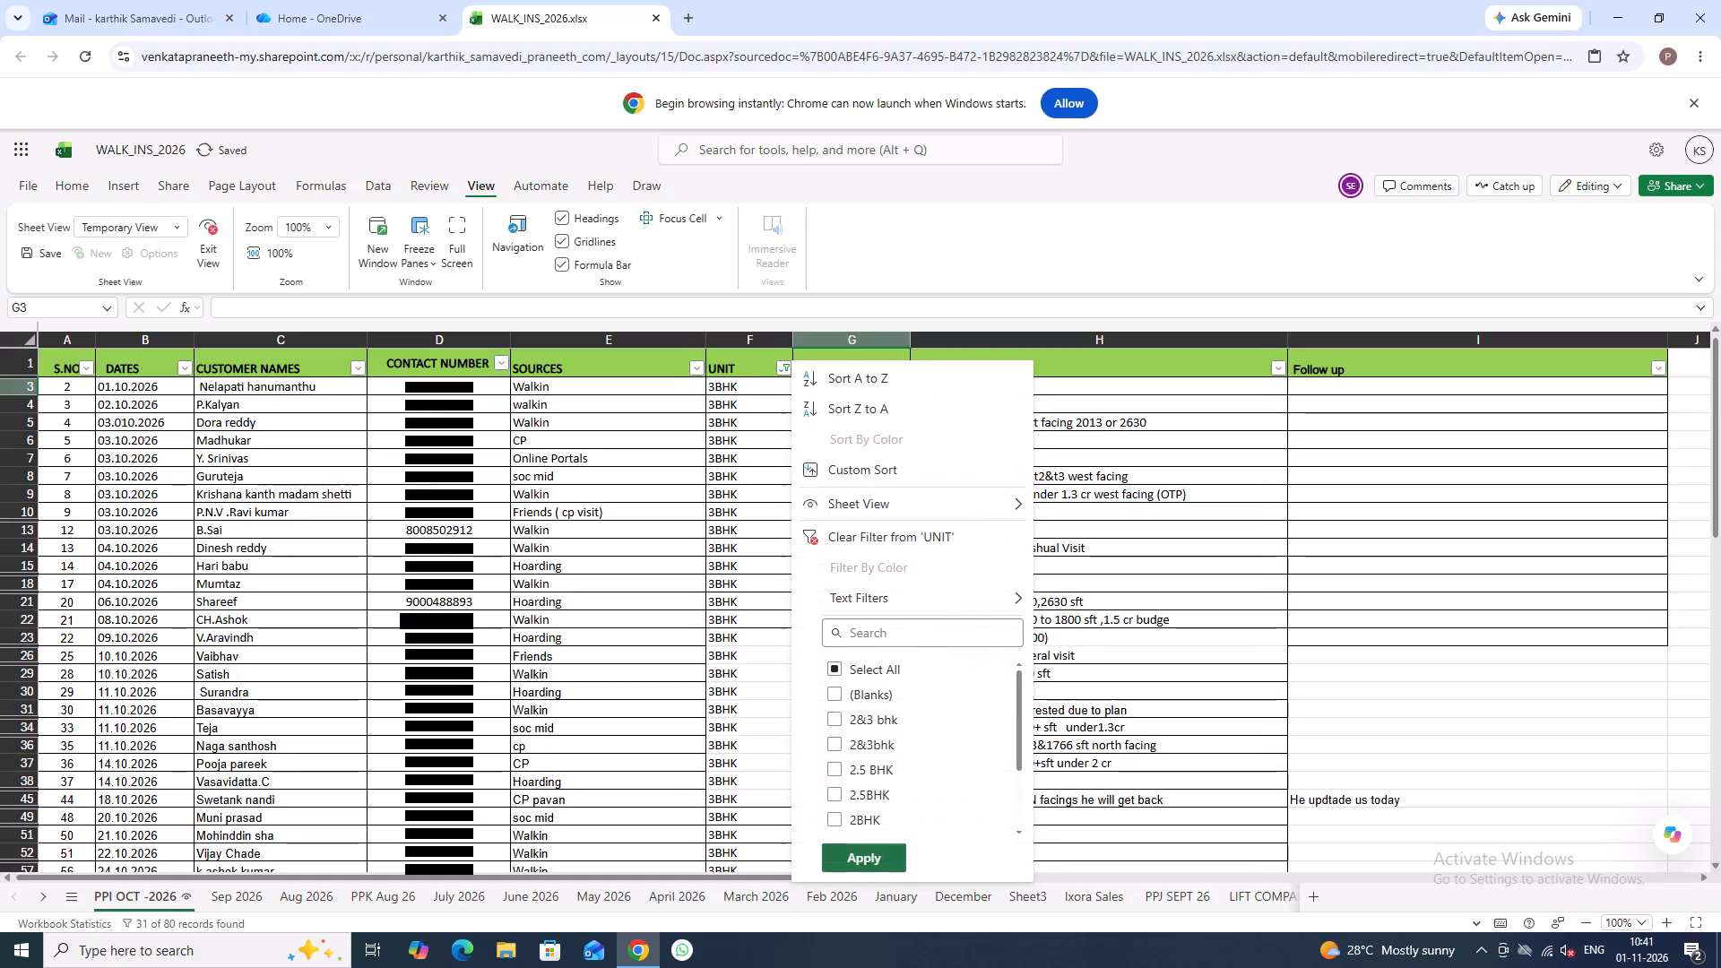
{"action": "left_click", "coordinate": [843, 723]}
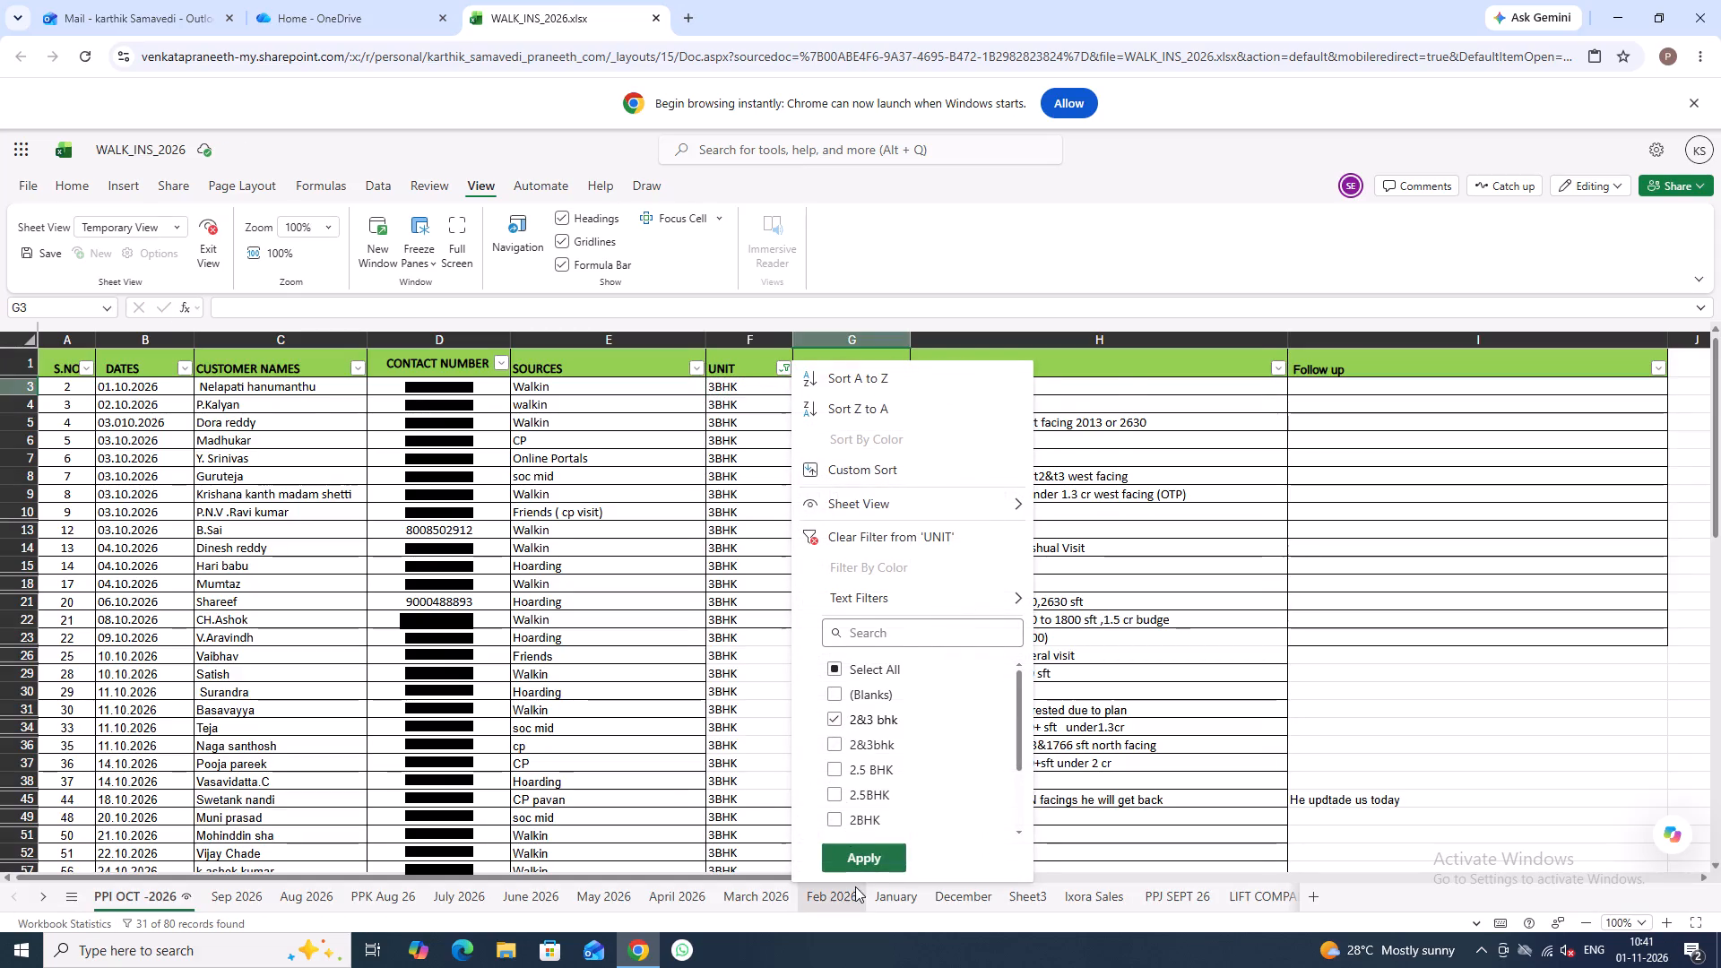
{"action": "left_click", "coordinate": [864, 869]}
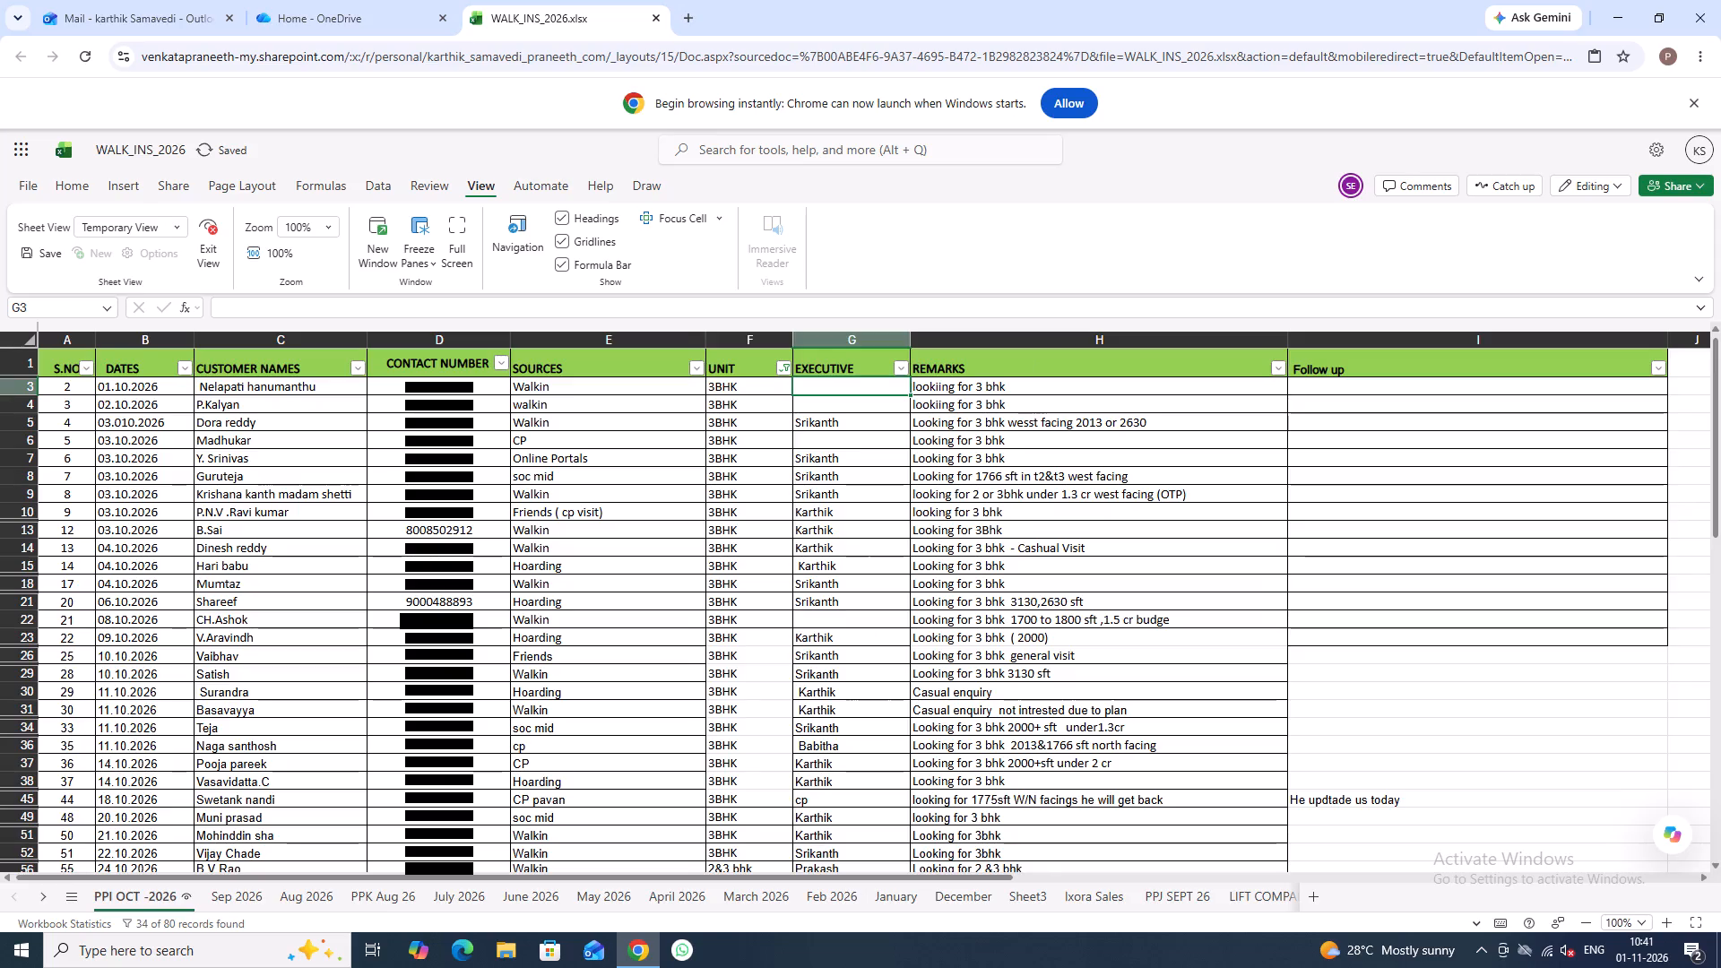
{"action": "left_click", "coordinate": [786, 371]}
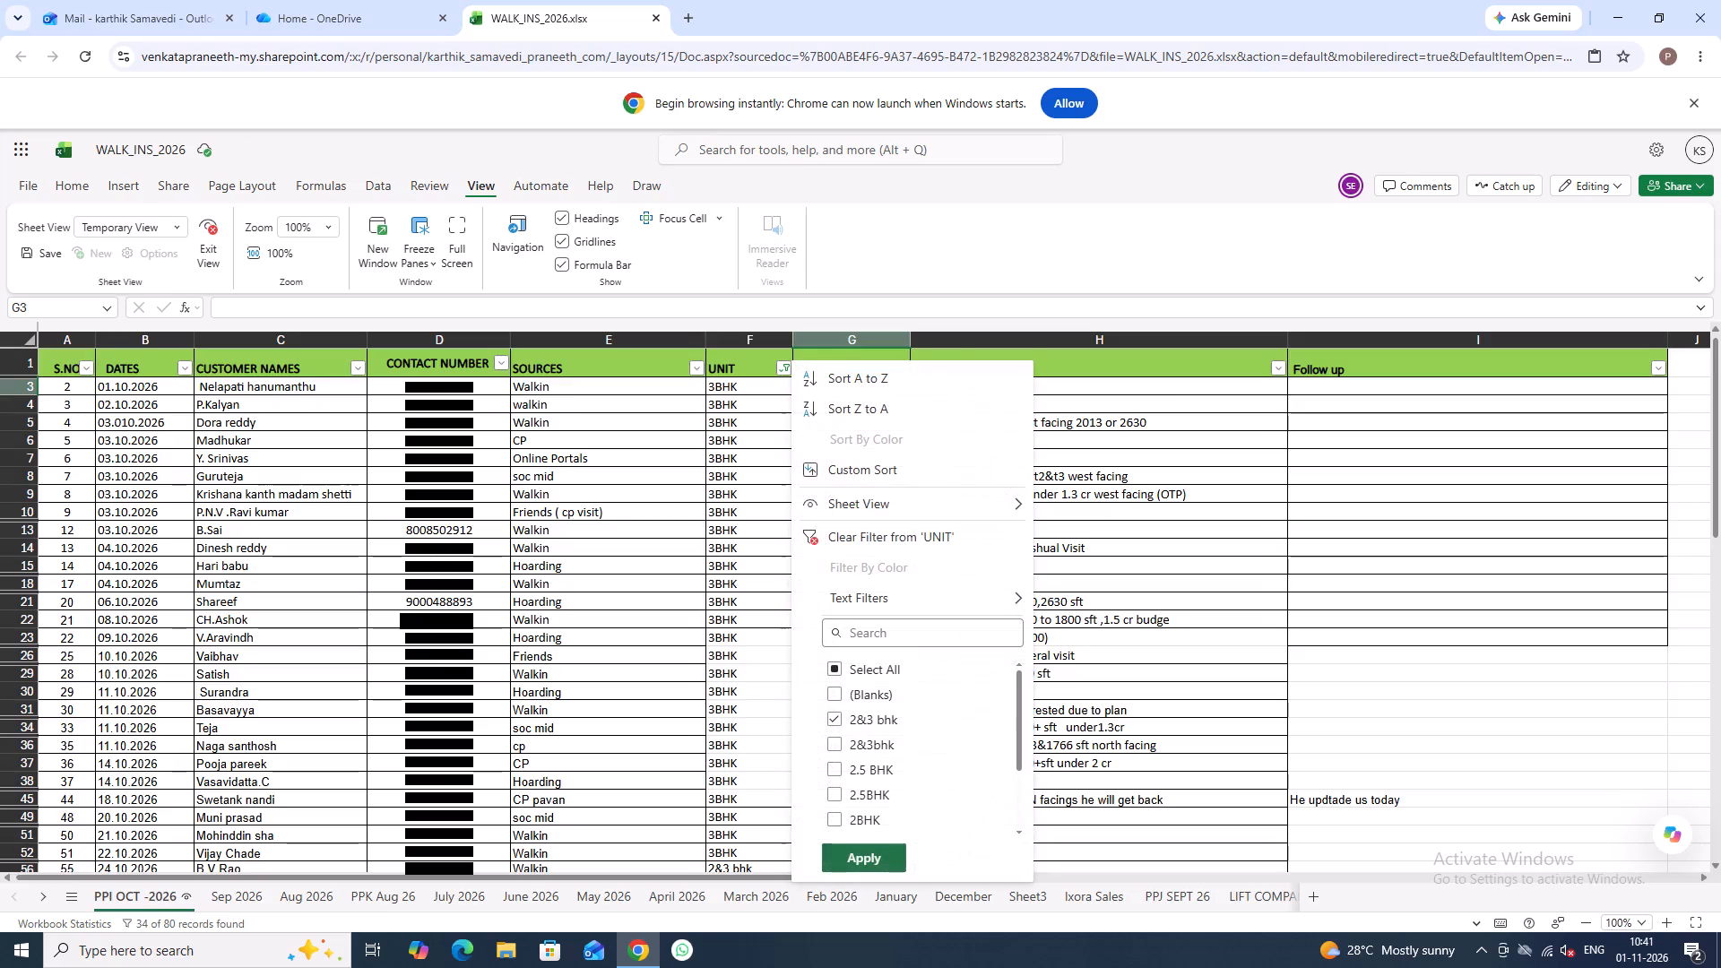
{"action": "left_click", "coordinate": [868, 856]}
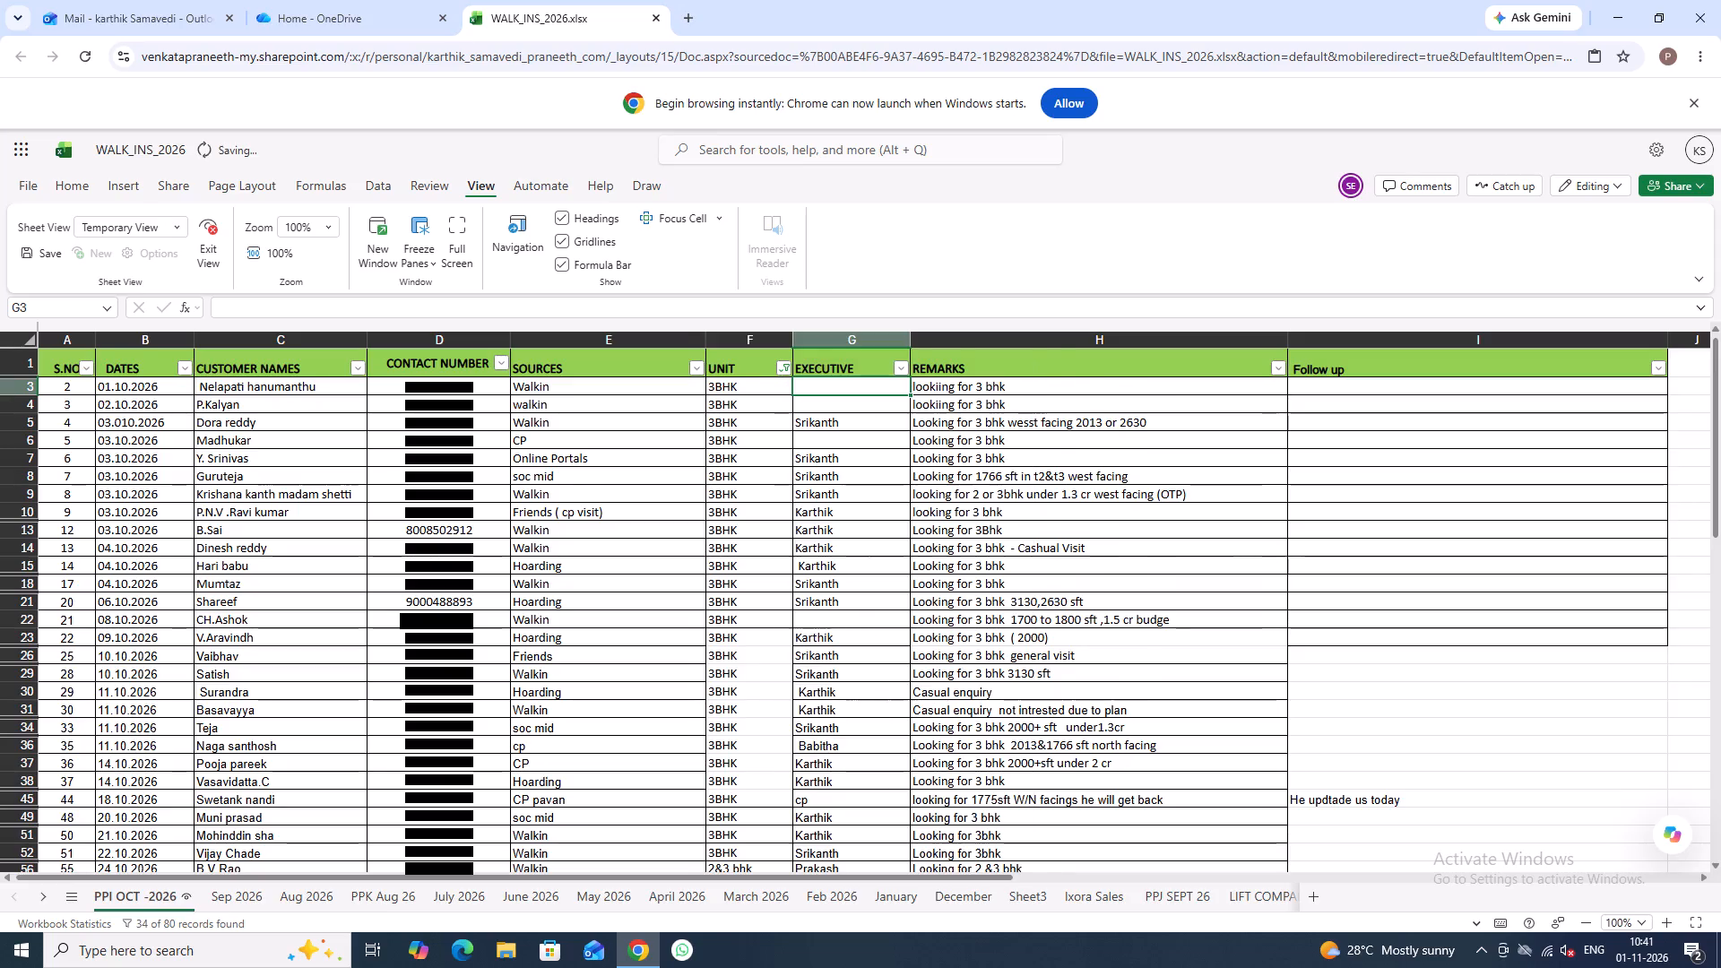
Change the unit entry in F62 to 2&3 BHK with BHK in uppercase.
{"action": "scroll", "coordinate": [769, 640], "scroll_direction": "down", "scroll_amount": 4}
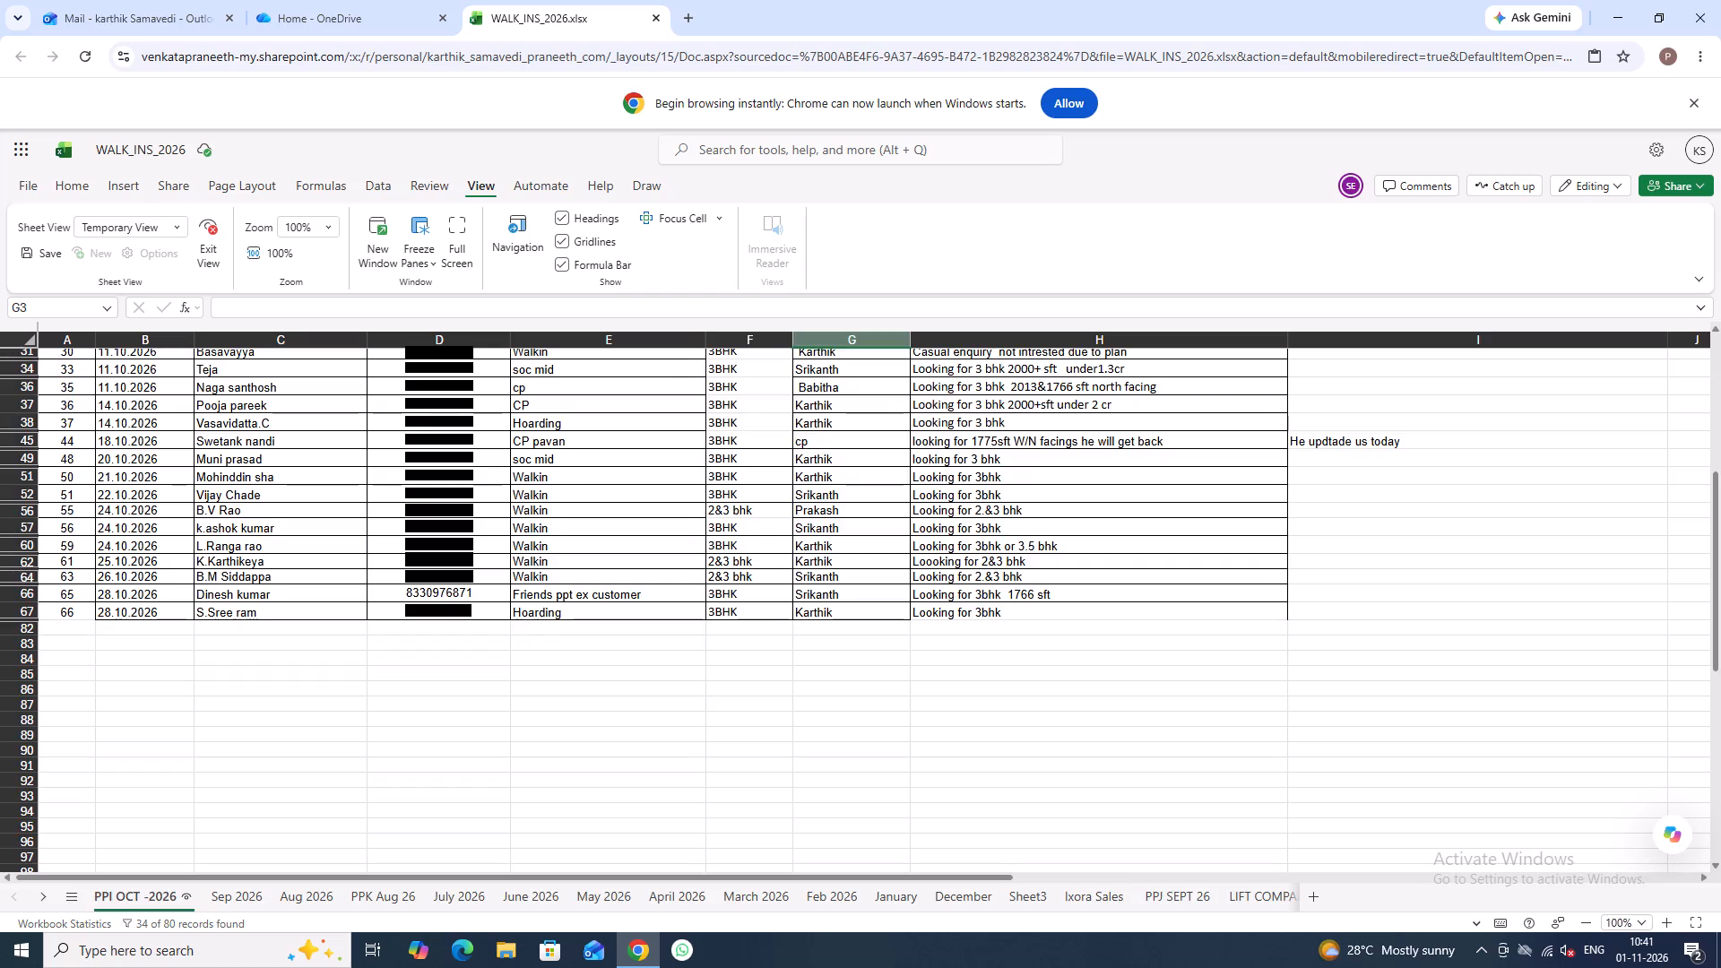
{"action": "left_click", "coordinate": [759, 565]}
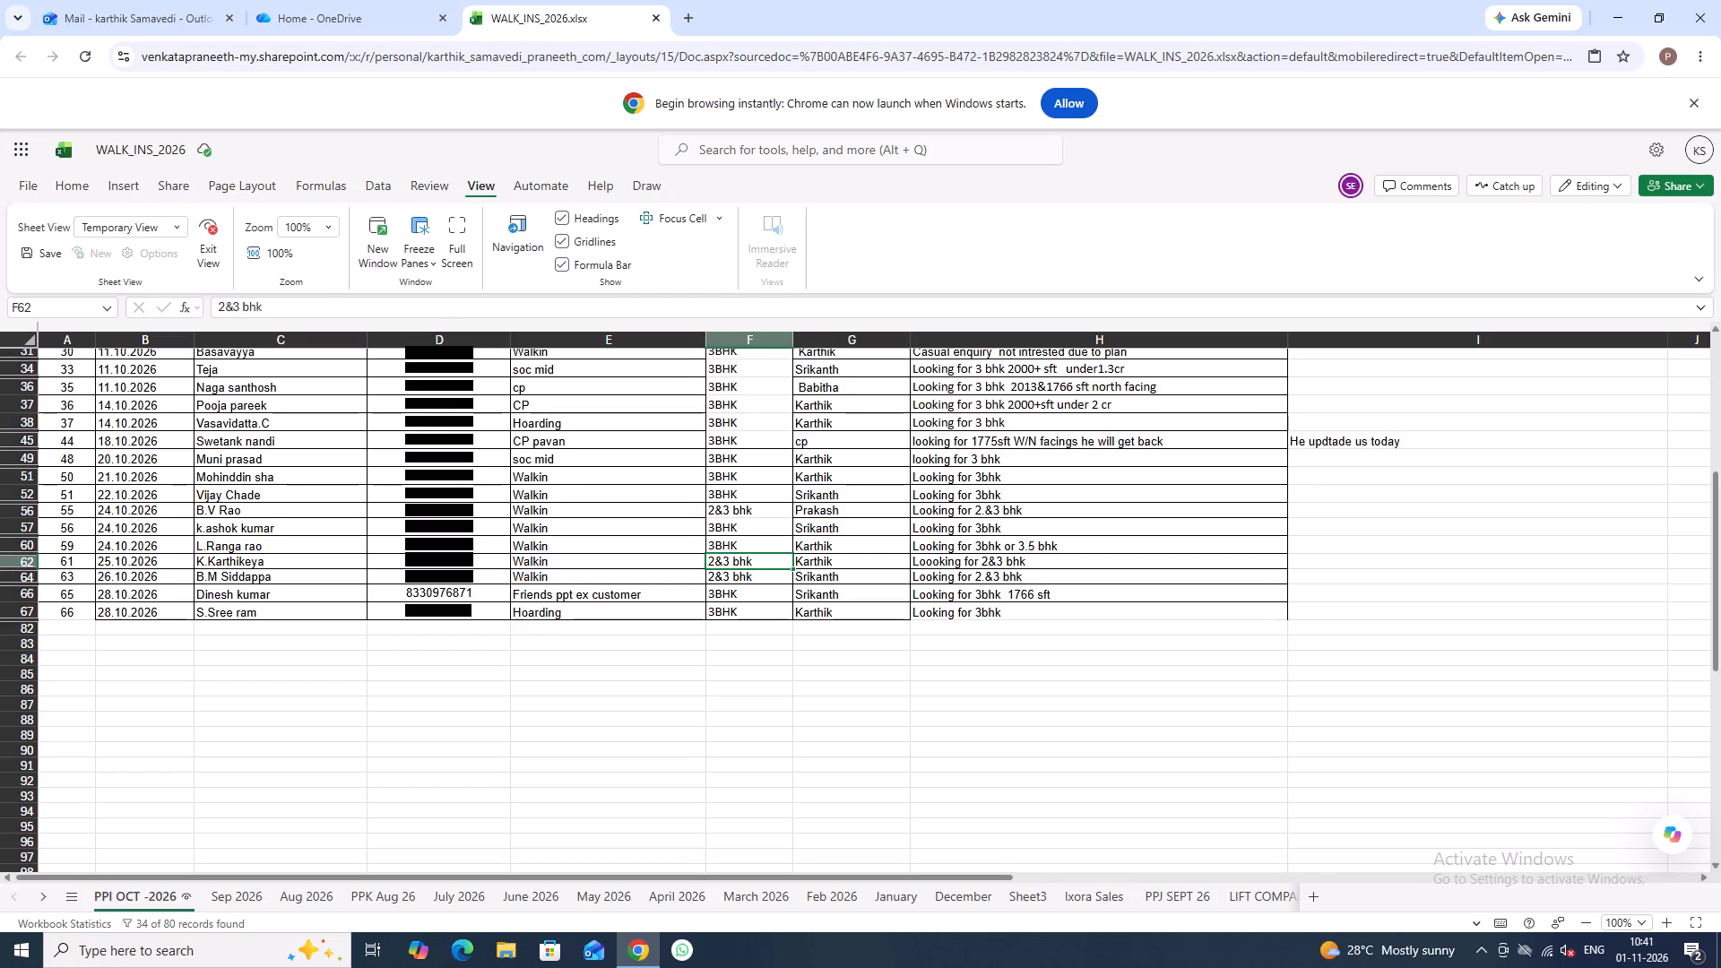
{"action": "left_click", "coordinate": [305, 299]}
{"action": "key", "text": "BackSpace"}
{"action": "key", "text": "BackSpace"}
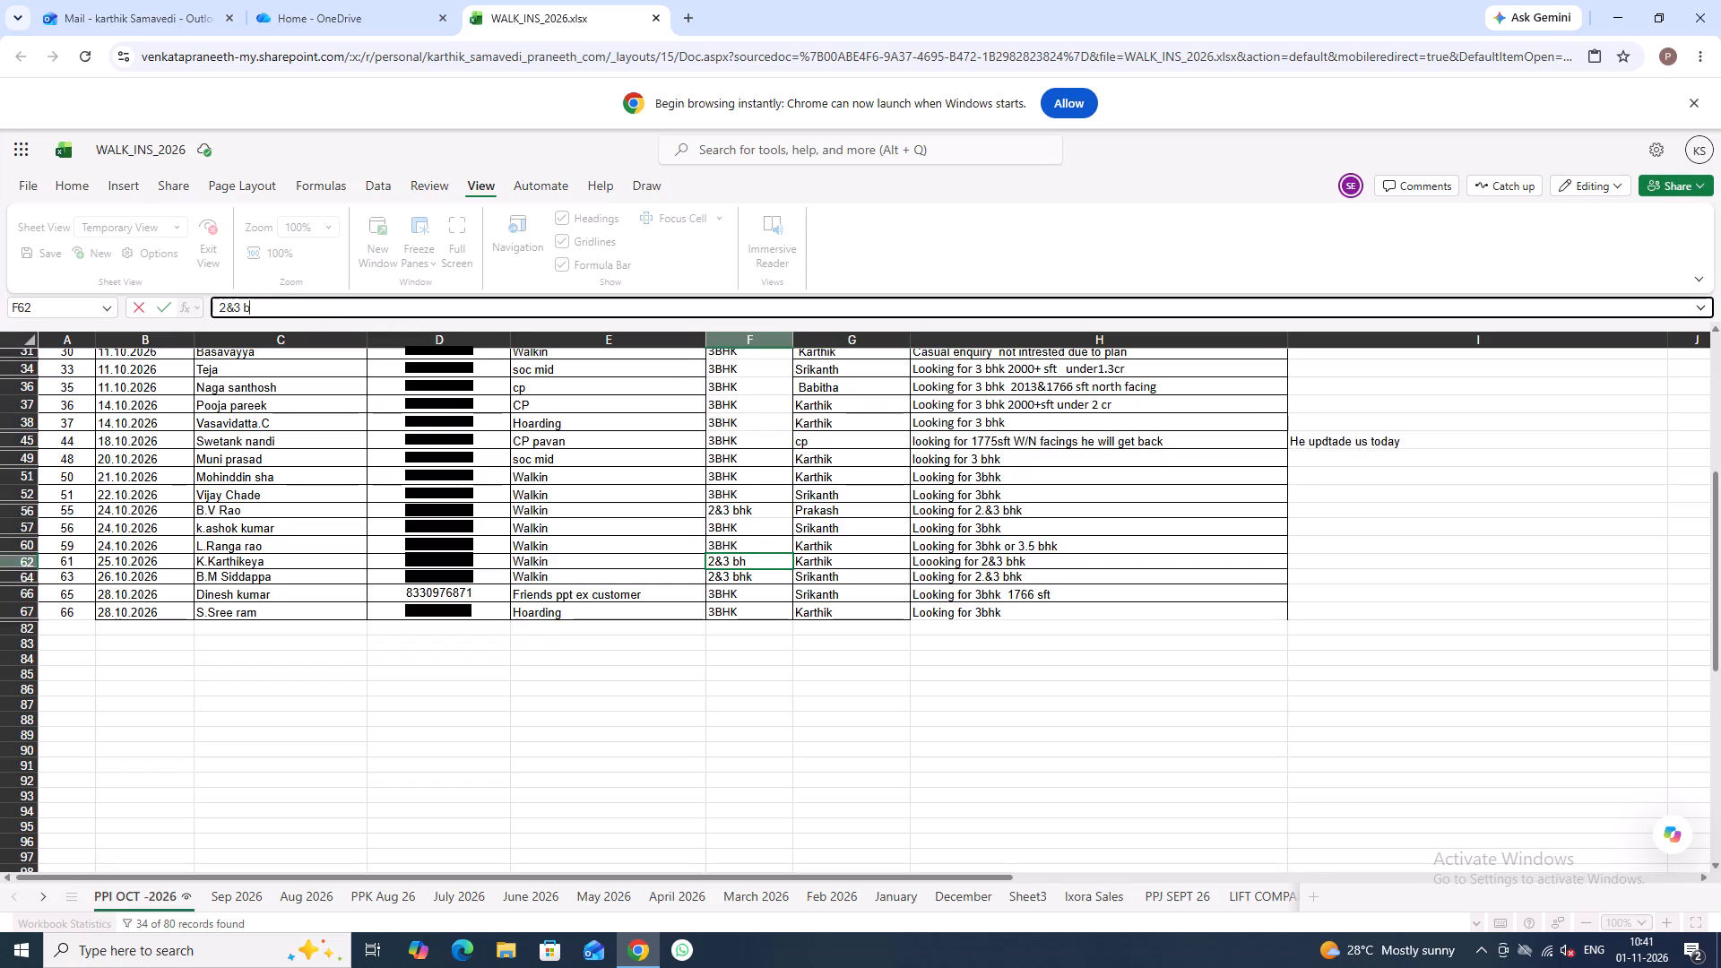
{"action": "key", "text": "BackSpace"}
{"action": "type", "text": "BHK"}
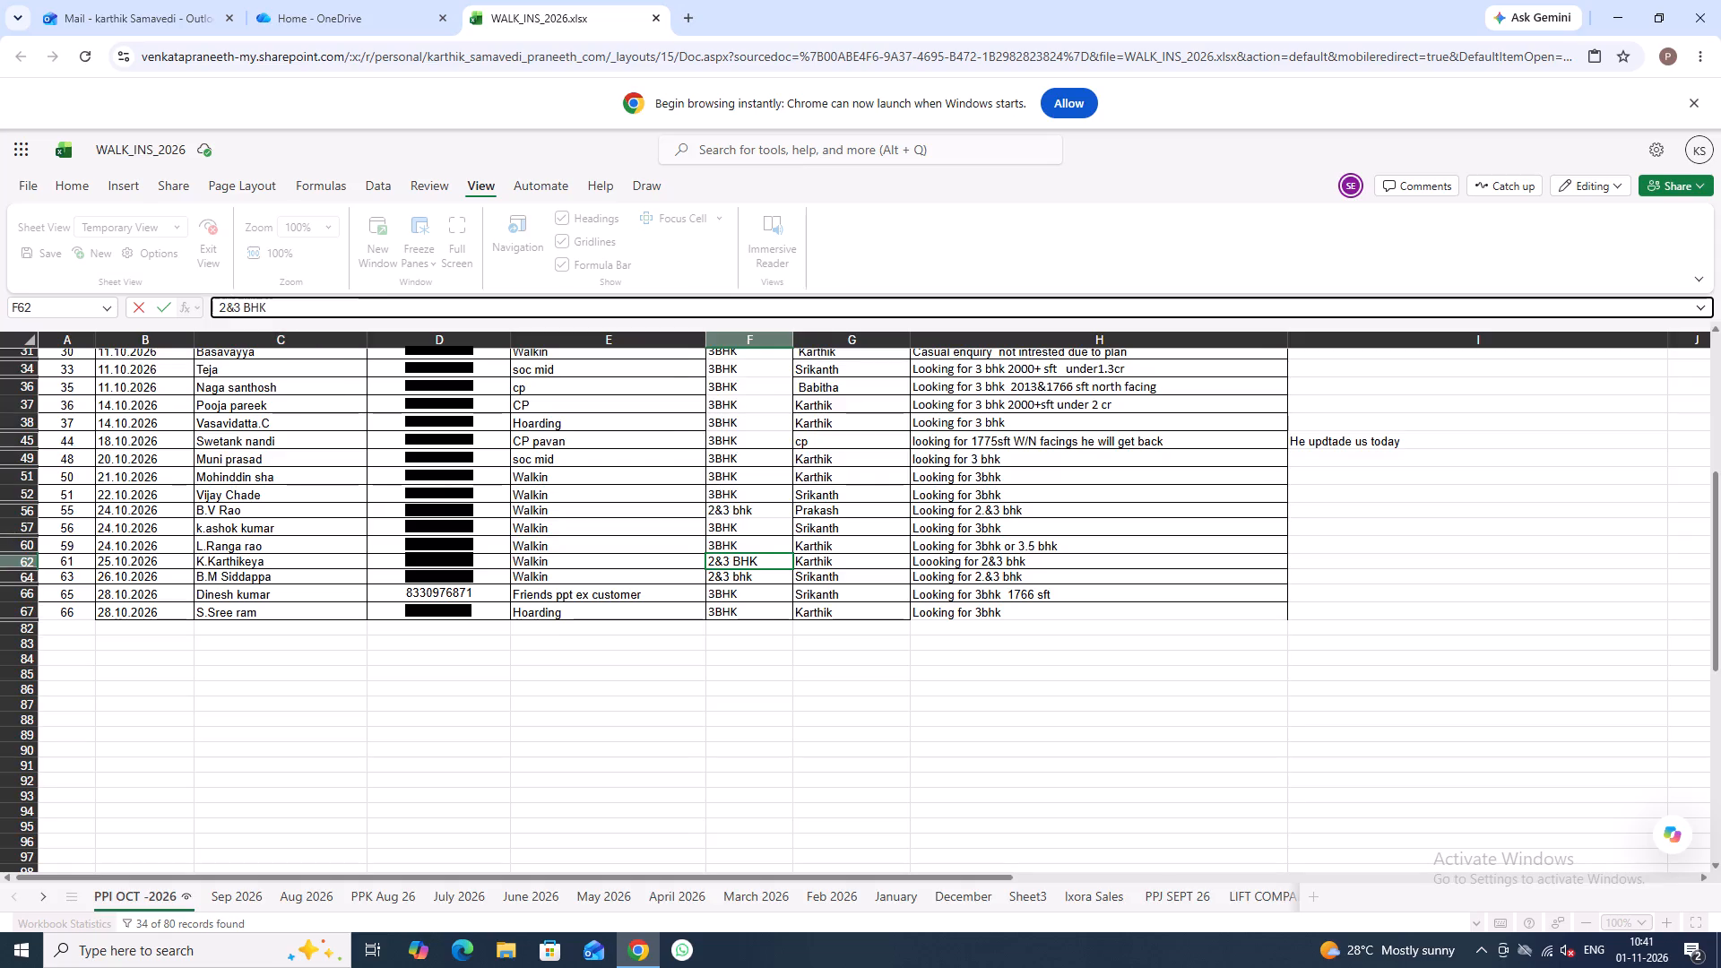
{"action": "left_click", "coordinate": [748, 574]}
Copy the 2&3 BHK entry from F62 over the lowercase unit entries in F64 and F56.
{"action": "left_click", "coordinate": [755, 566]}
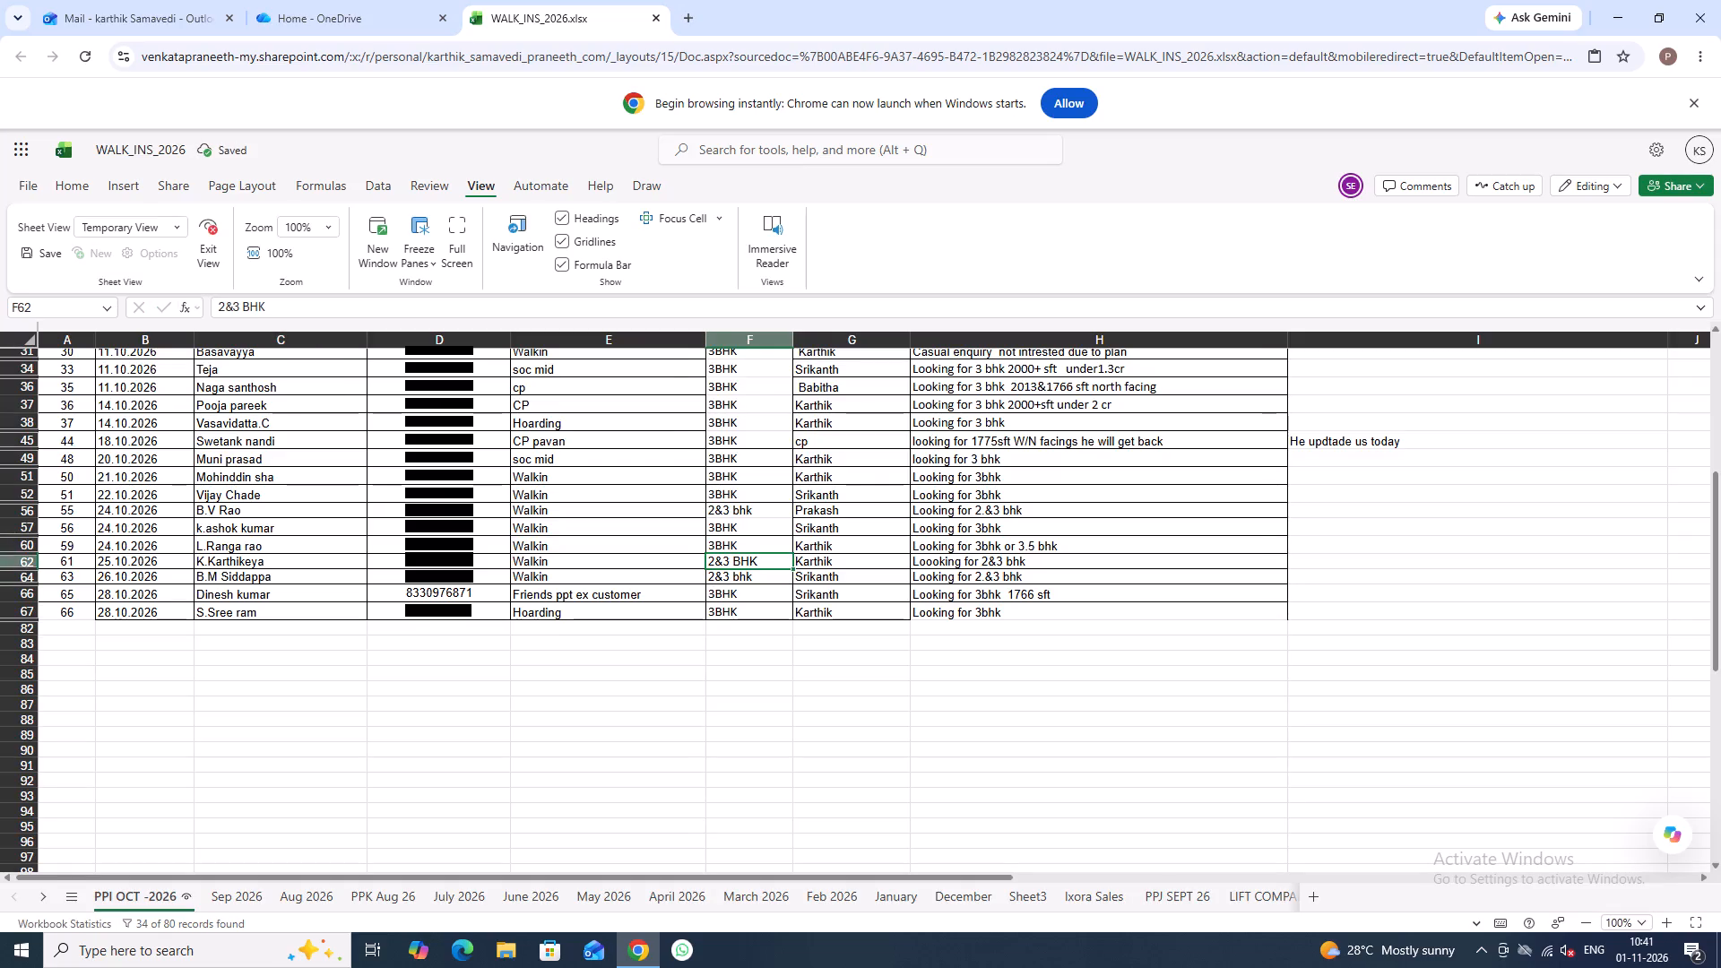
{"action": "key", "text": "ctrl+c"}
{"action": "key", "text": "Down"}
{"action": "key", "text": "ctrl+v"}
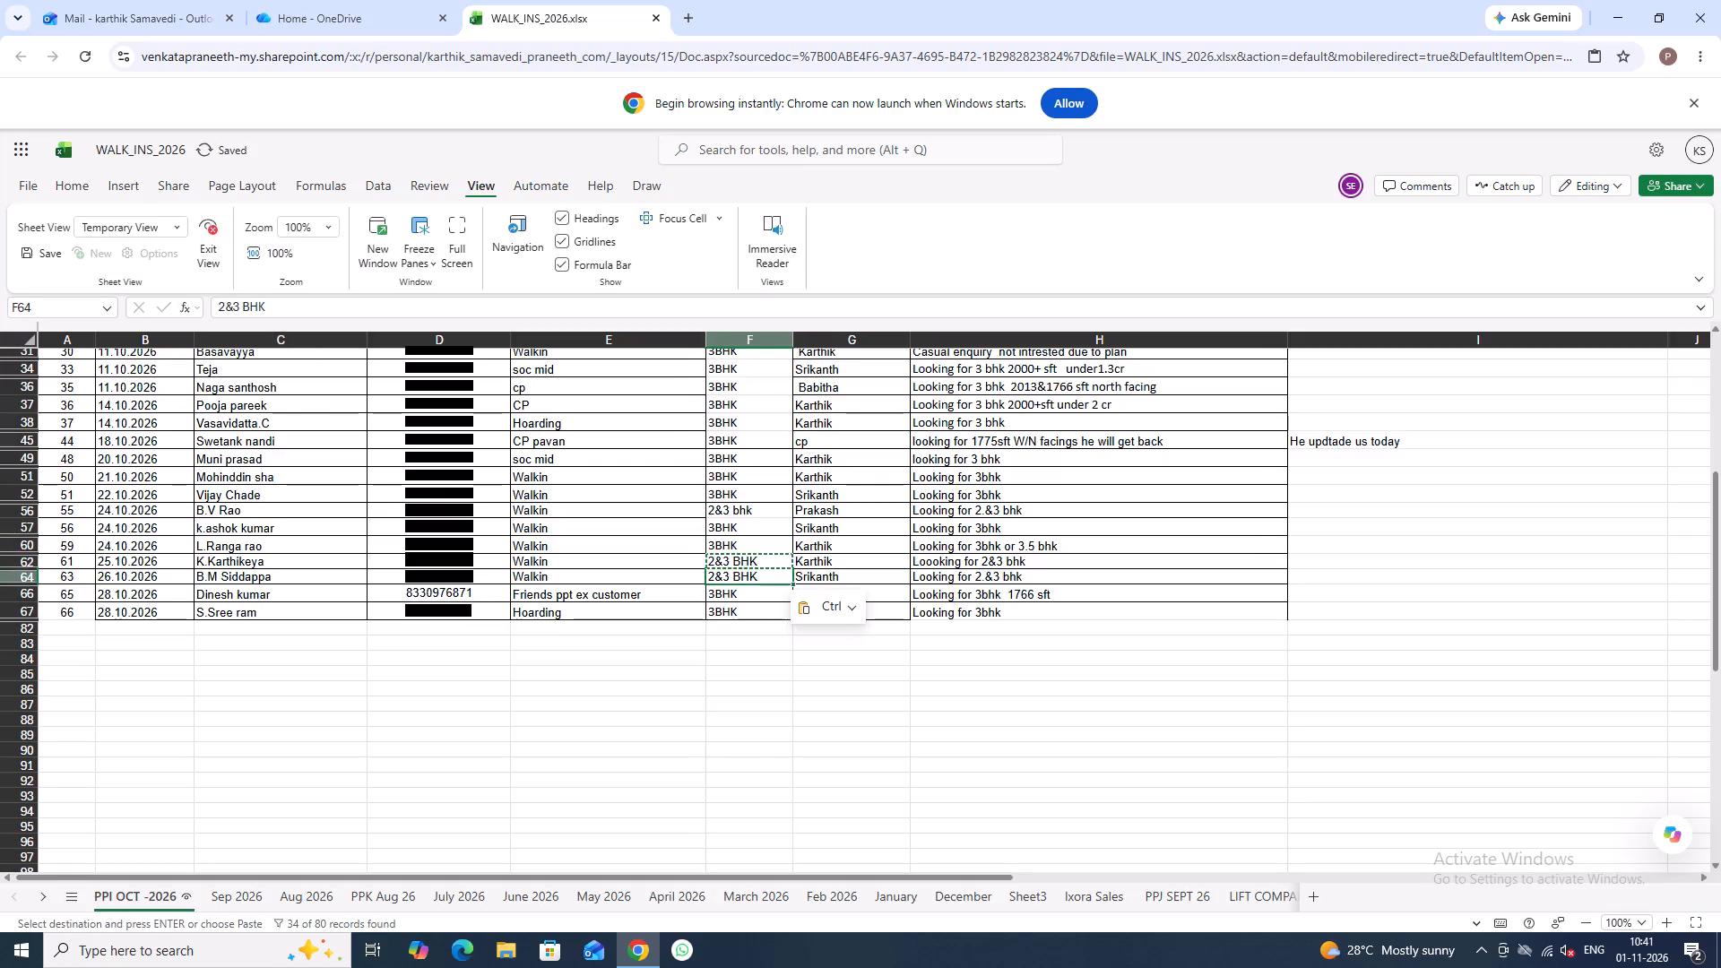
{"action": "key", "text": "Up"}
{"action": "key", "text": "Up"}
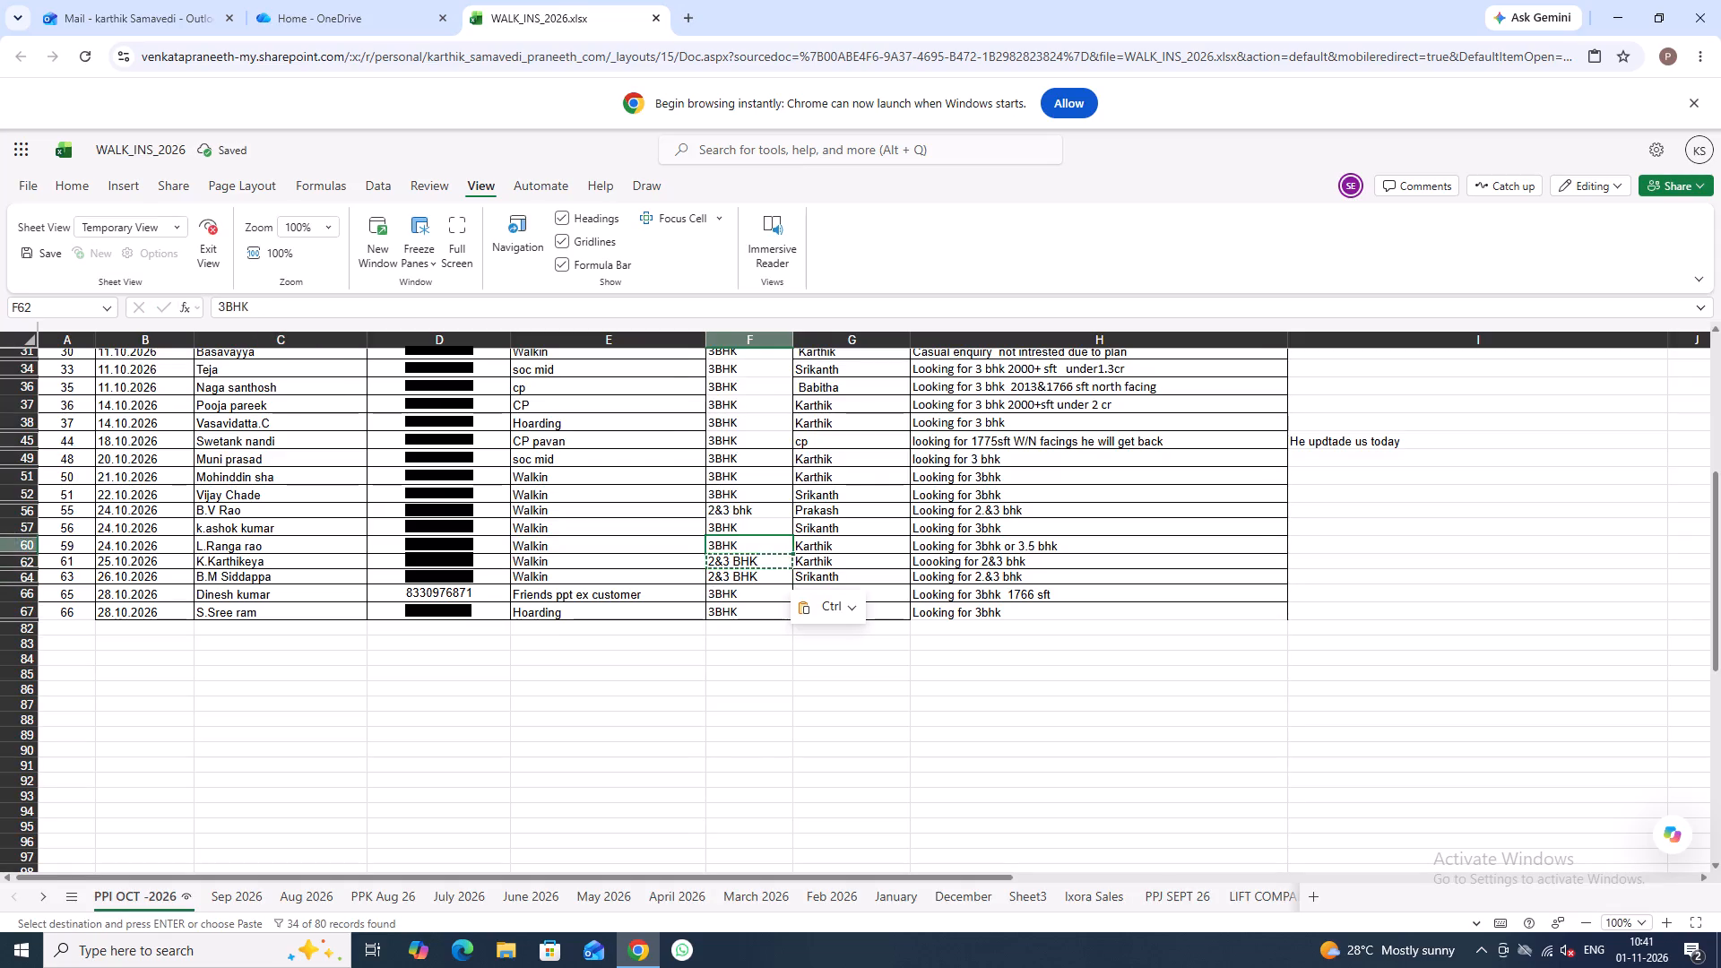
{"action": "key", "text": "Up"}
{"action": "key", "text": "Up"}
{"action": "key", "text": "ctrl+v"}
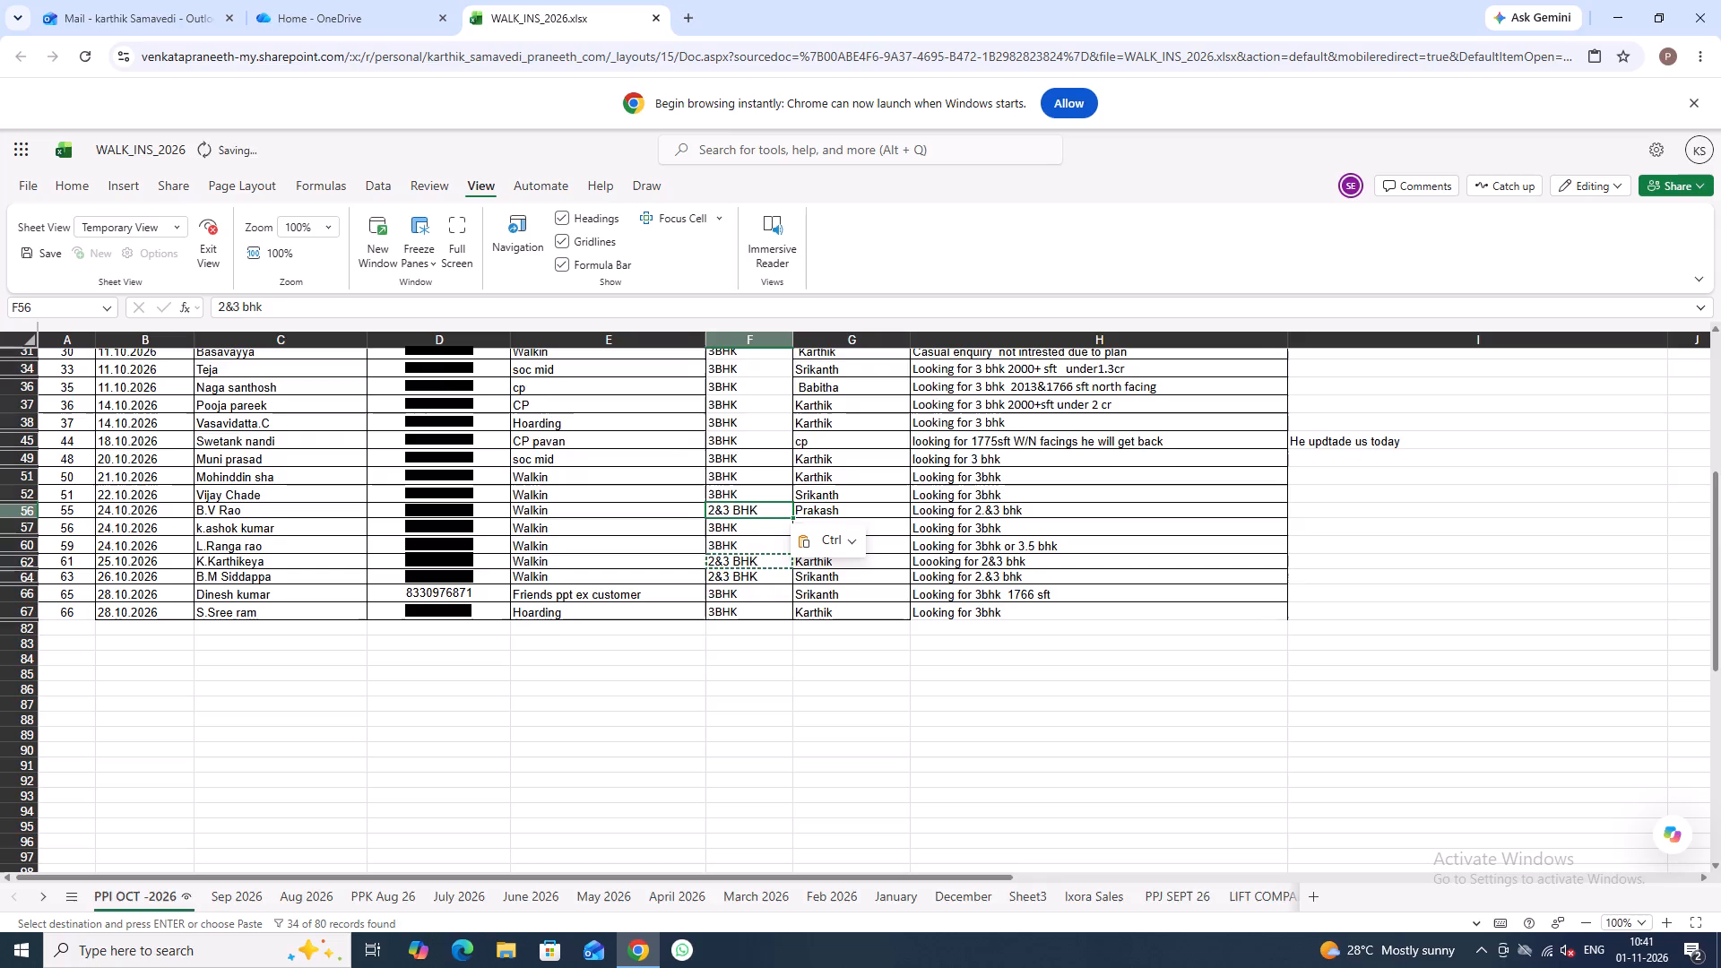
Add the unspaced 2&3bhk records to the UNIT column filter, keeping the 3BHK and 2&3 BHK records selected.
{"action": "key", "text": "Up"}
{"action": "key", "text": "Up"}
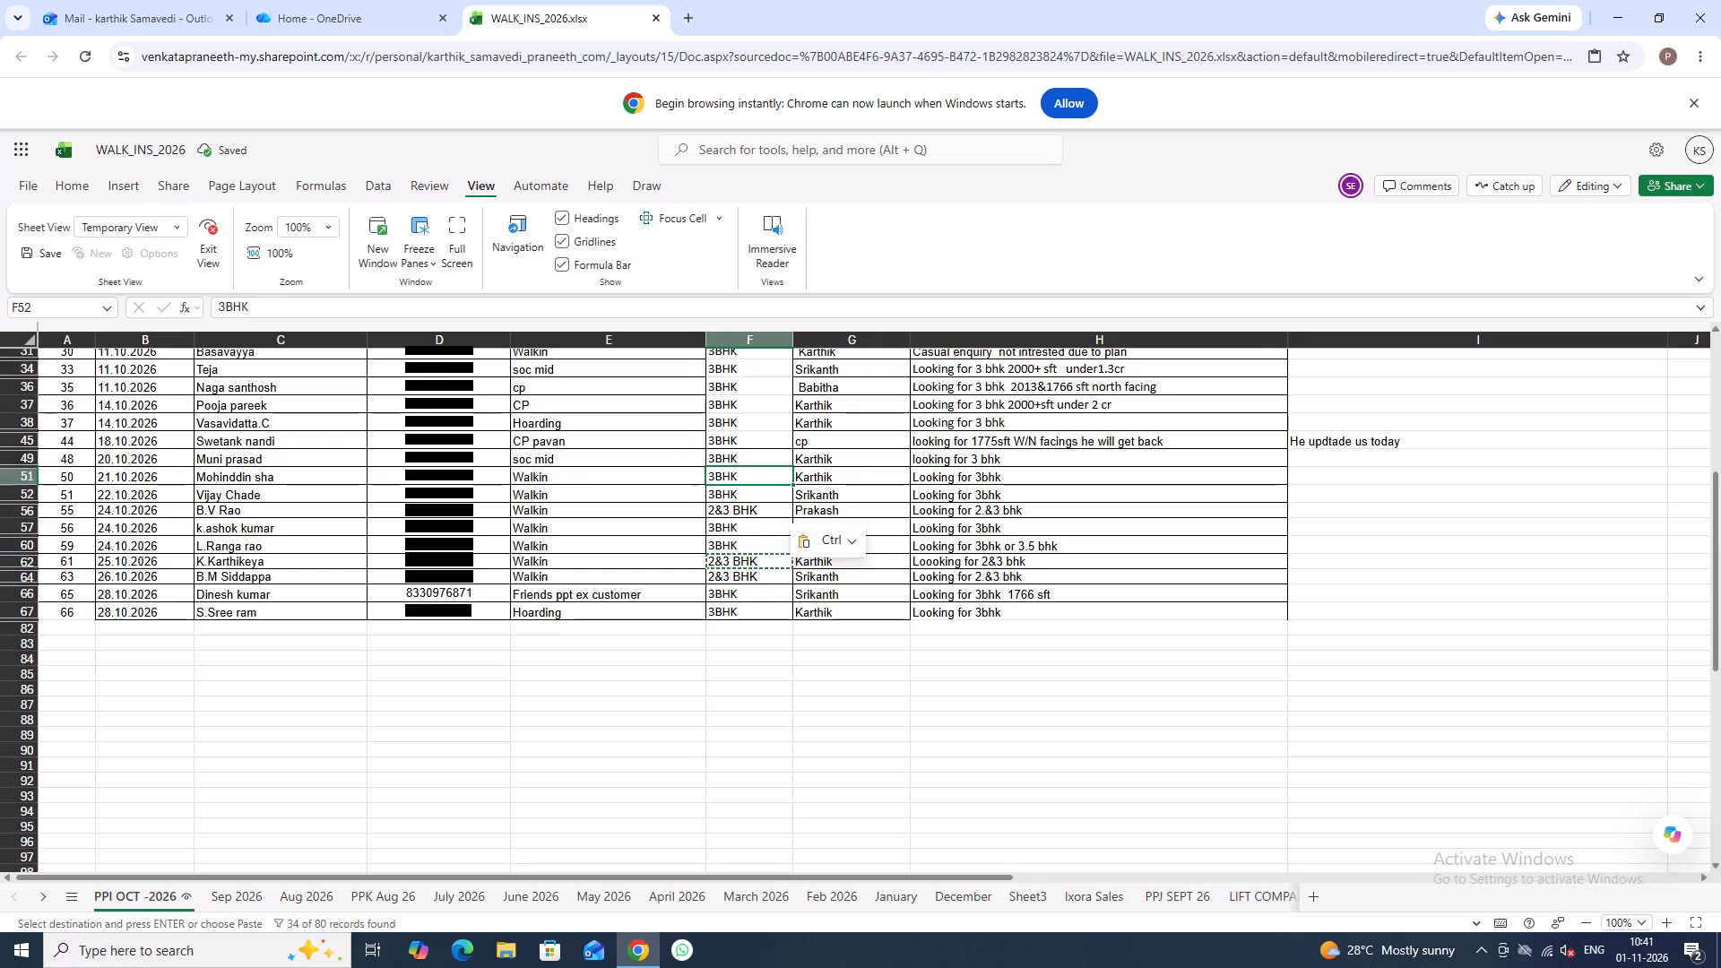
{"action": "key", "text": "Up"}
{"action": "key", "text": "Up"}
{"action": "key", "text": "Up"}
{"action": "key", "text": "Up"}
{"action": "key", "text": "Up"}
{"action": "key", "text": "Up"}
{"action": "key", "text": "Up"}
{"action": "key", "text": "Up"}
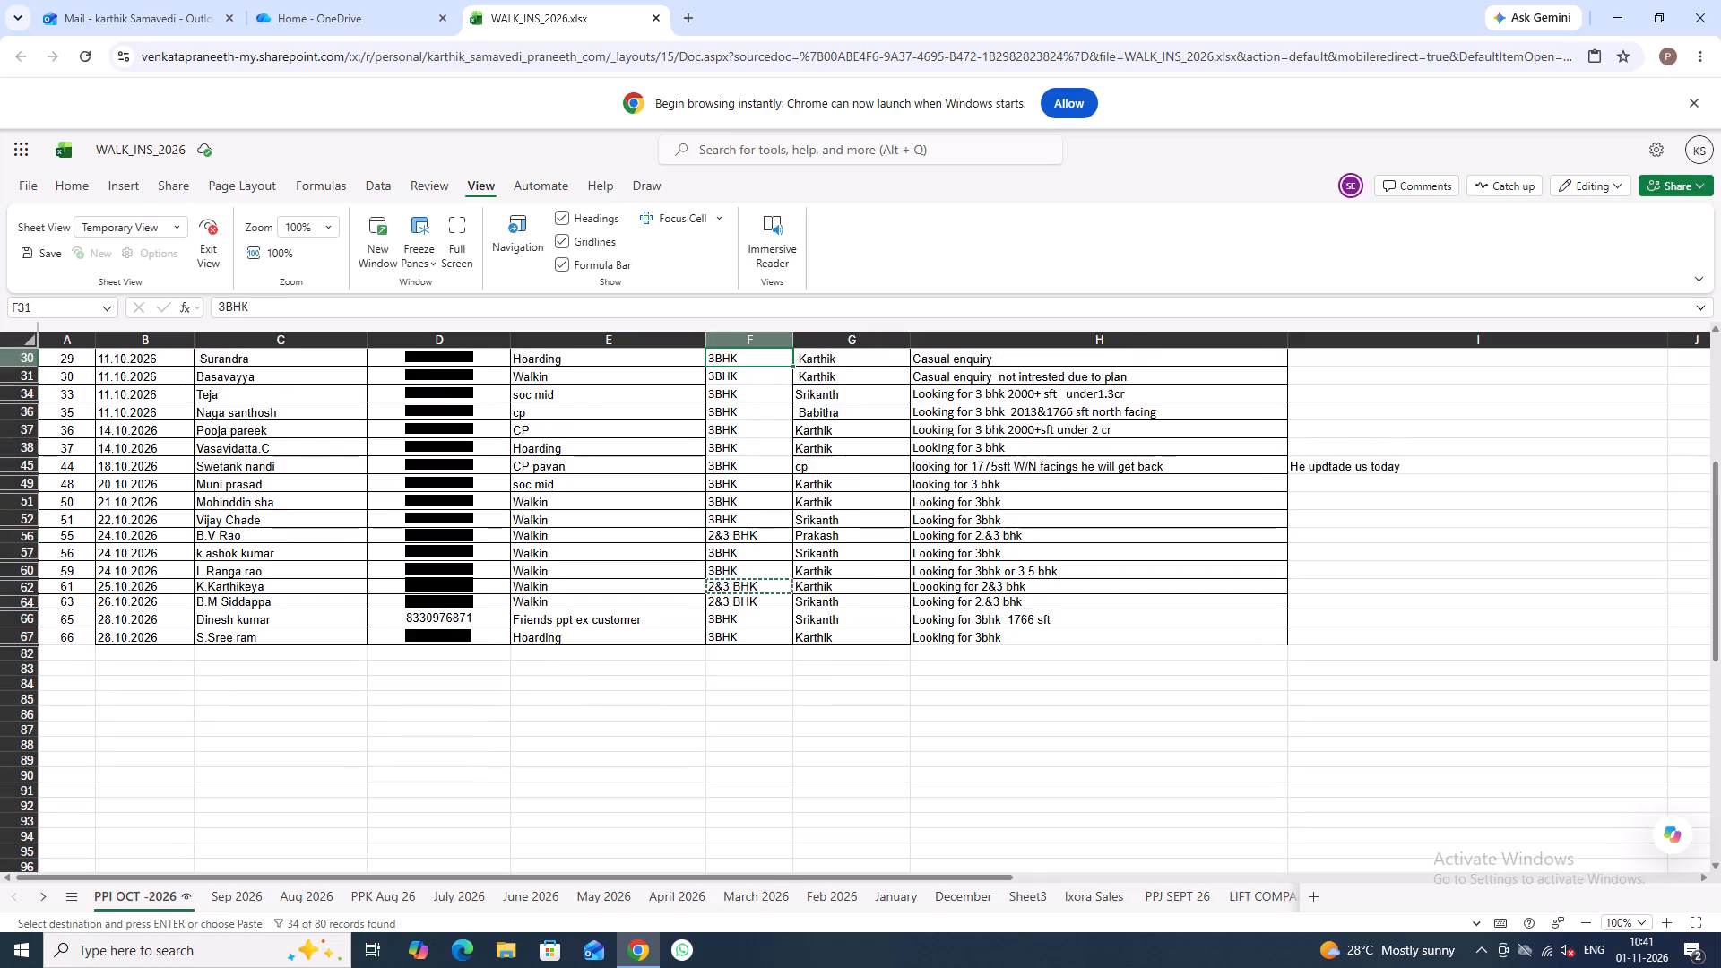
{"action": "key", "text": "Up"}
{"action": "key", "text": "Up"}
{"action": "key", "text": "Up"}
{"action": "key", "text": "Up"}
{"action": "key", "text": "Up"}
{"action": "key", "text": "Up"}
{"action": "key", "text": "Up"}
{"action": "key", "text": "Up"}
{"action": "key", "text": "Up"}
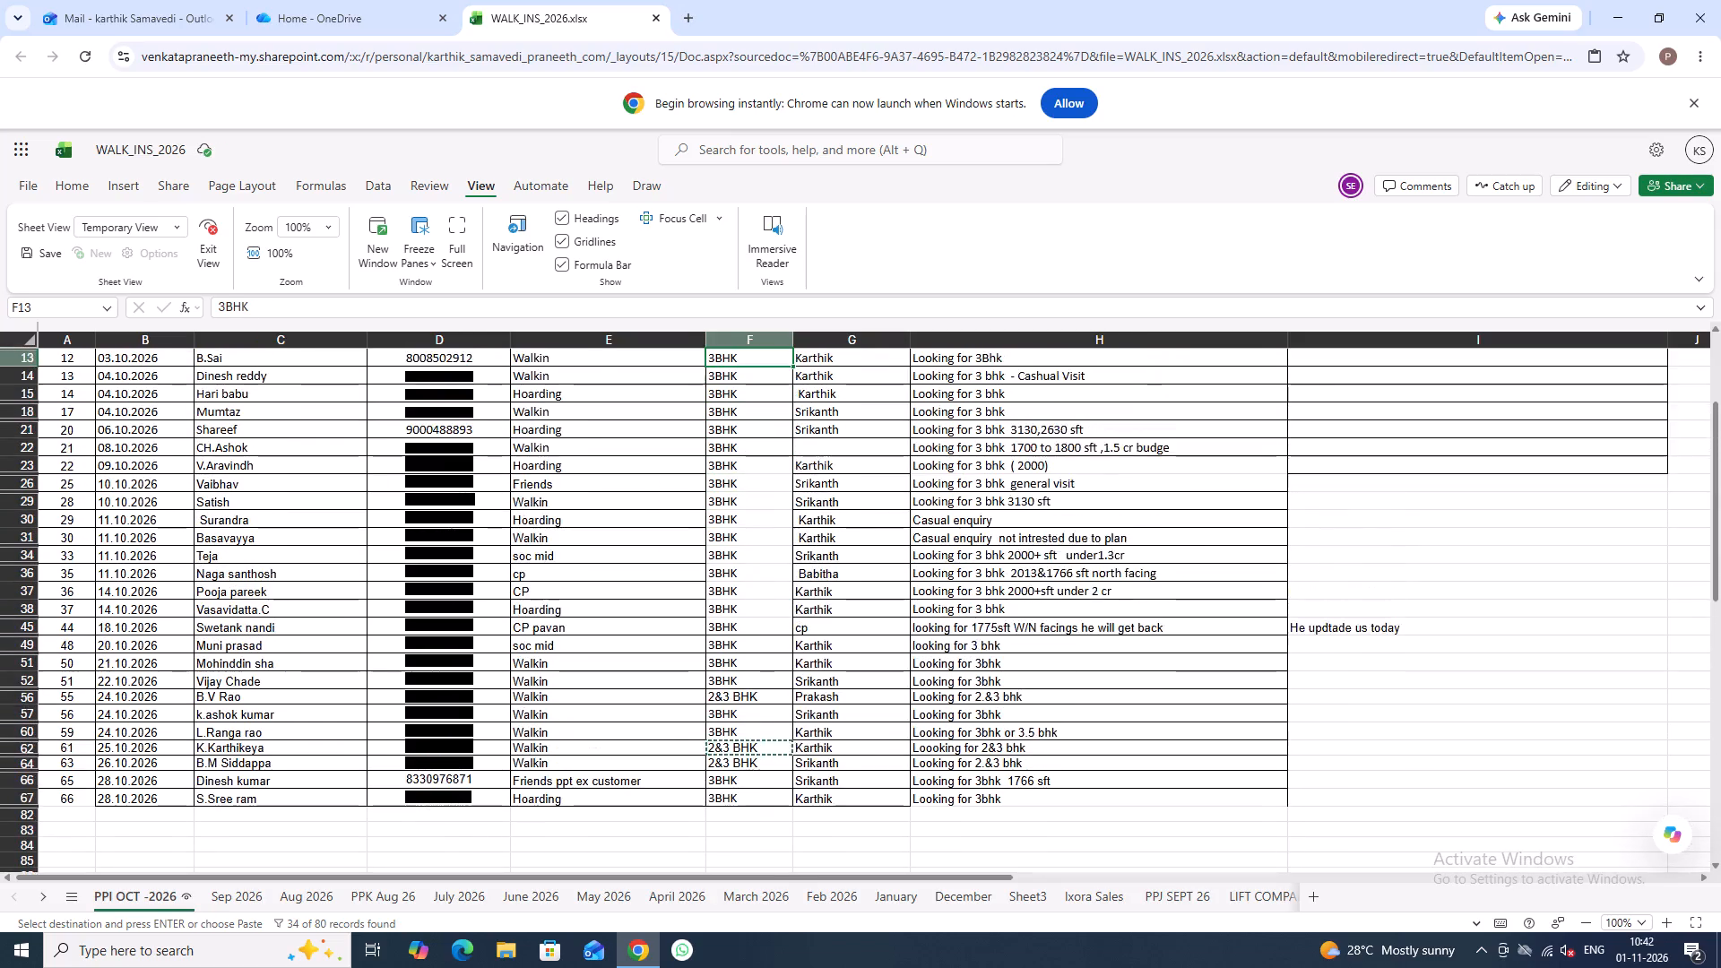
{"action": "key", "text": "Up"}
{"action": "key", "text": "Up"}
{"action": "key", "text": "Up"}
{"action": "key", "text": "Up"}
{"action": "key", "text": "Up"}
{"action": "key", "text": "Up"}
{"action": "key", "text": "Up"}
{"action": "key", "text": "Up"}
{"action": "key", "text": "Up"}
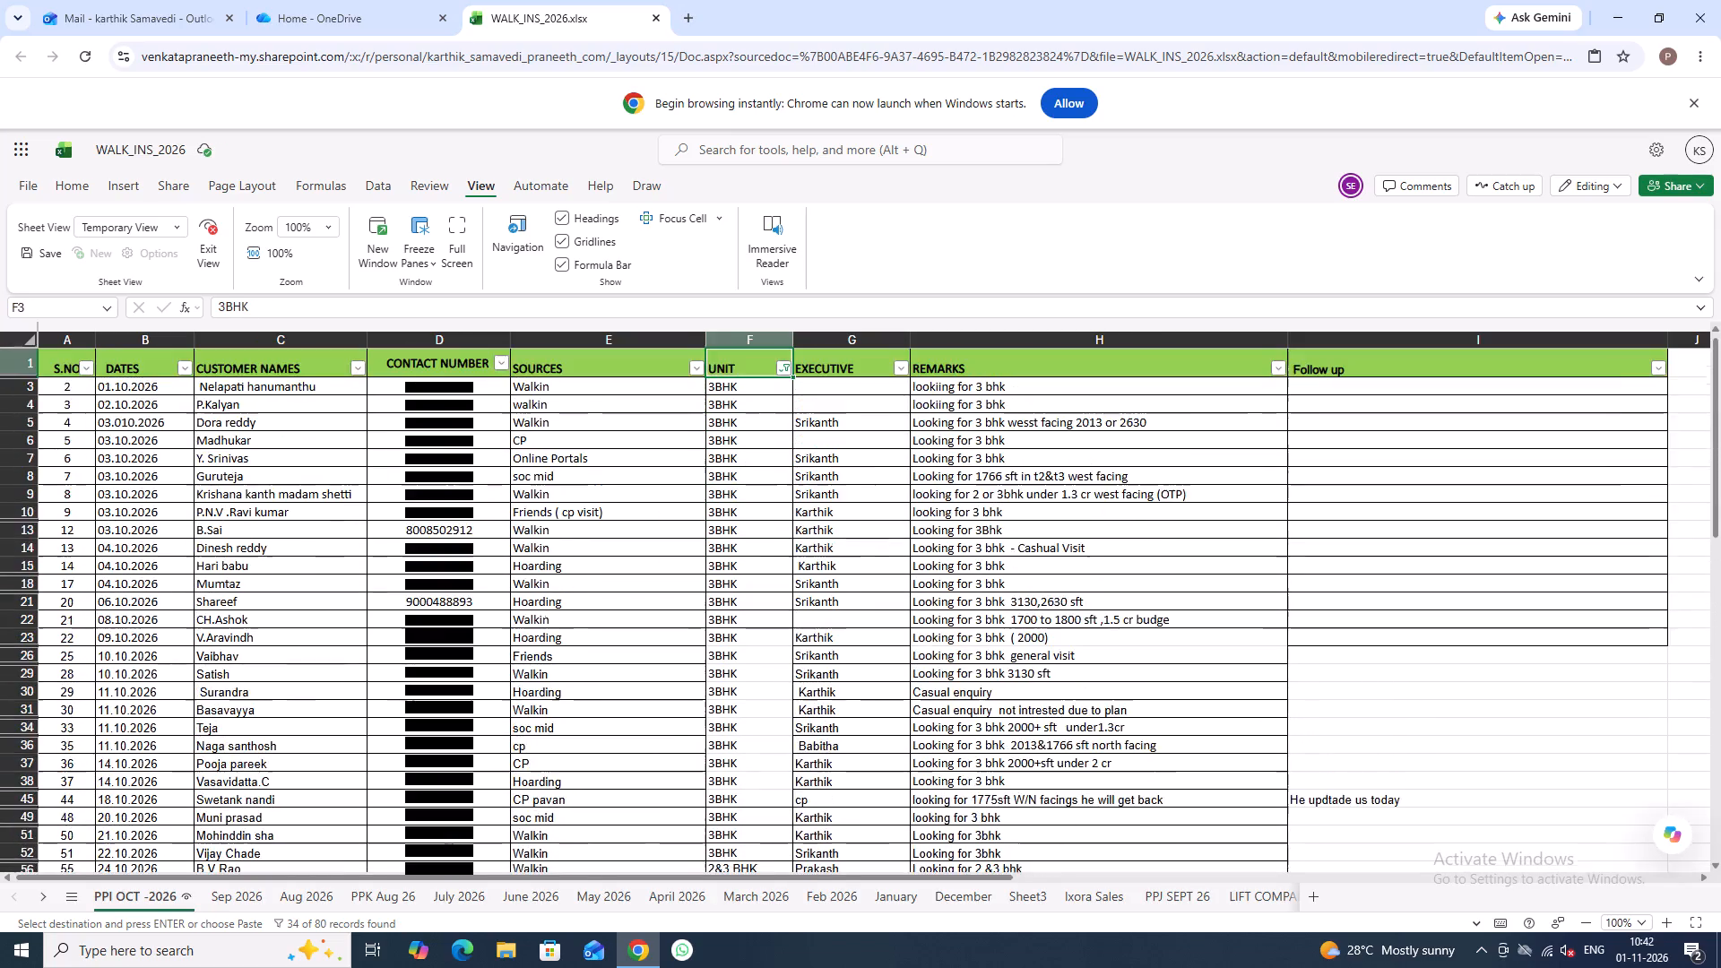
{"action": "left_click", "coordinate": [767, 437]}
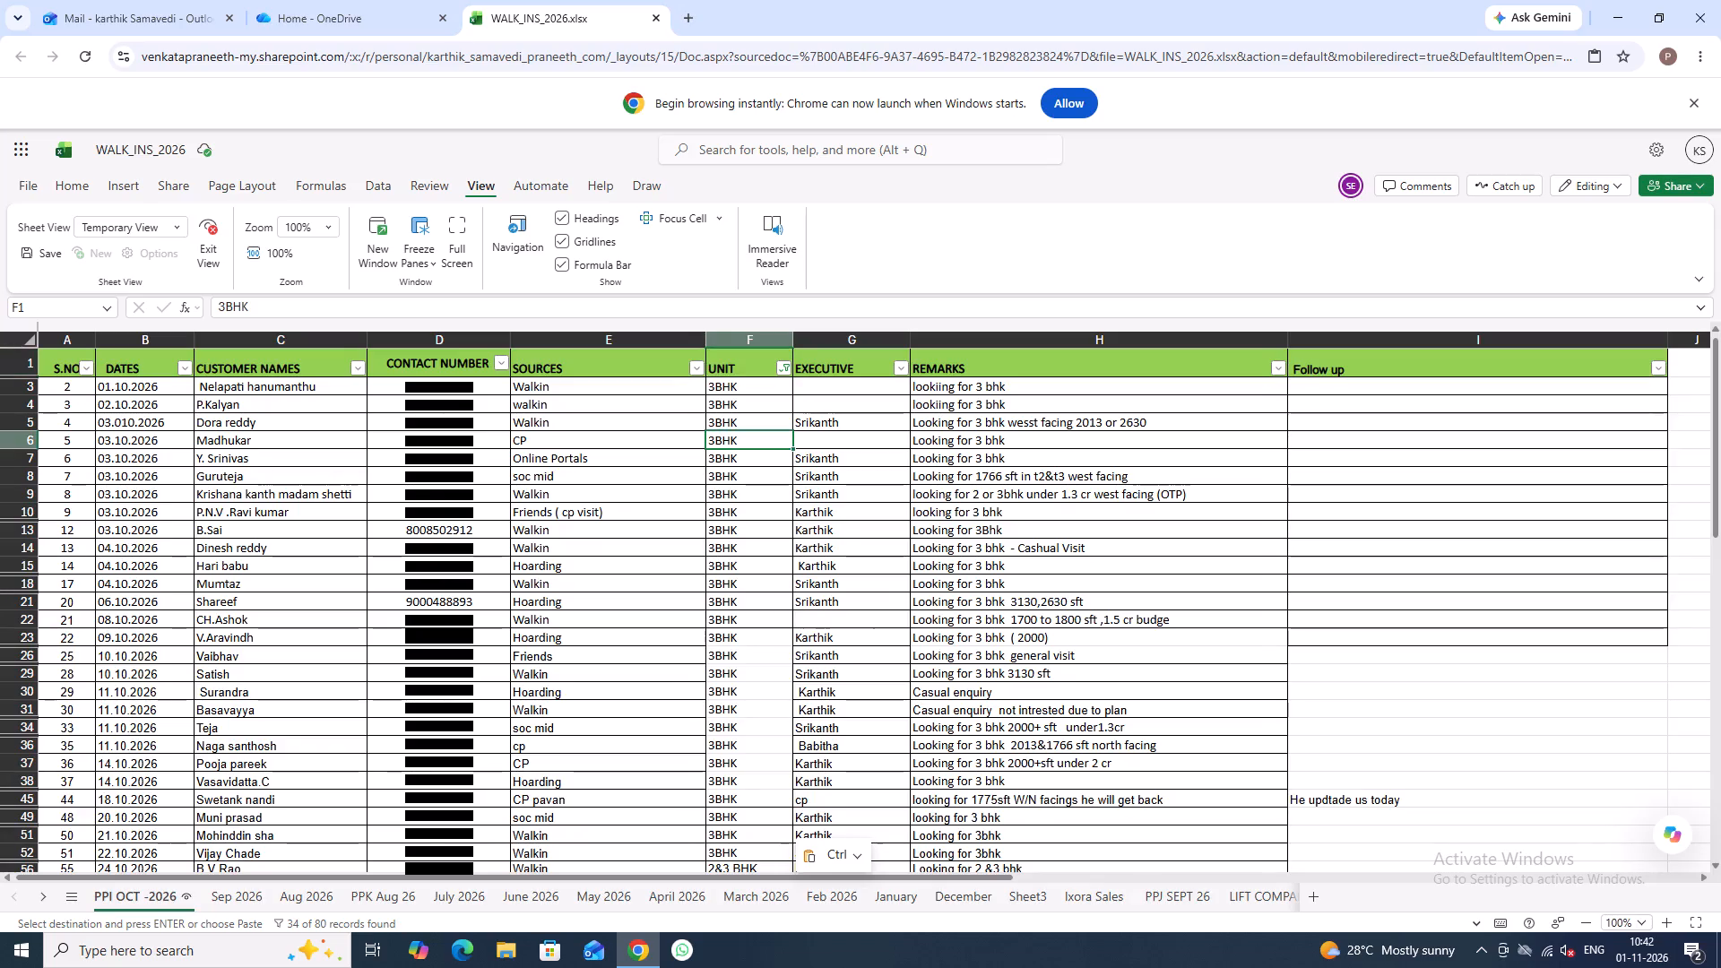
{"action": "left_click", "coordinate": [780, 371]}
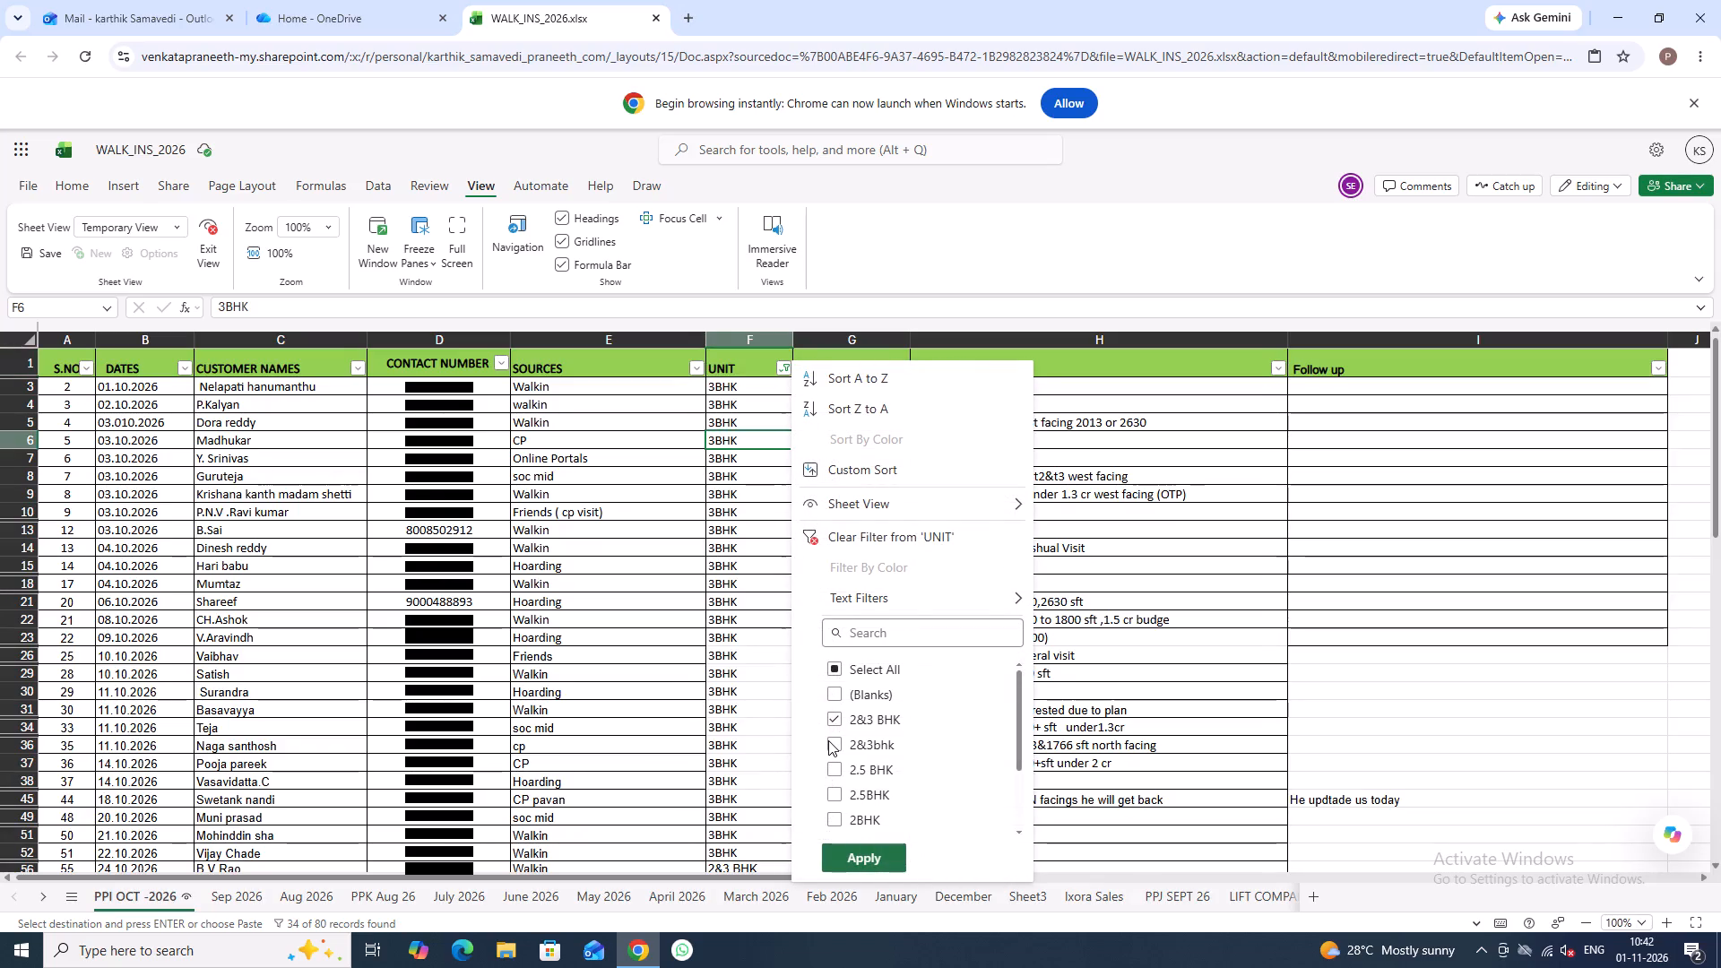
{"action": "left_click", "coordinate": [835, 740]}
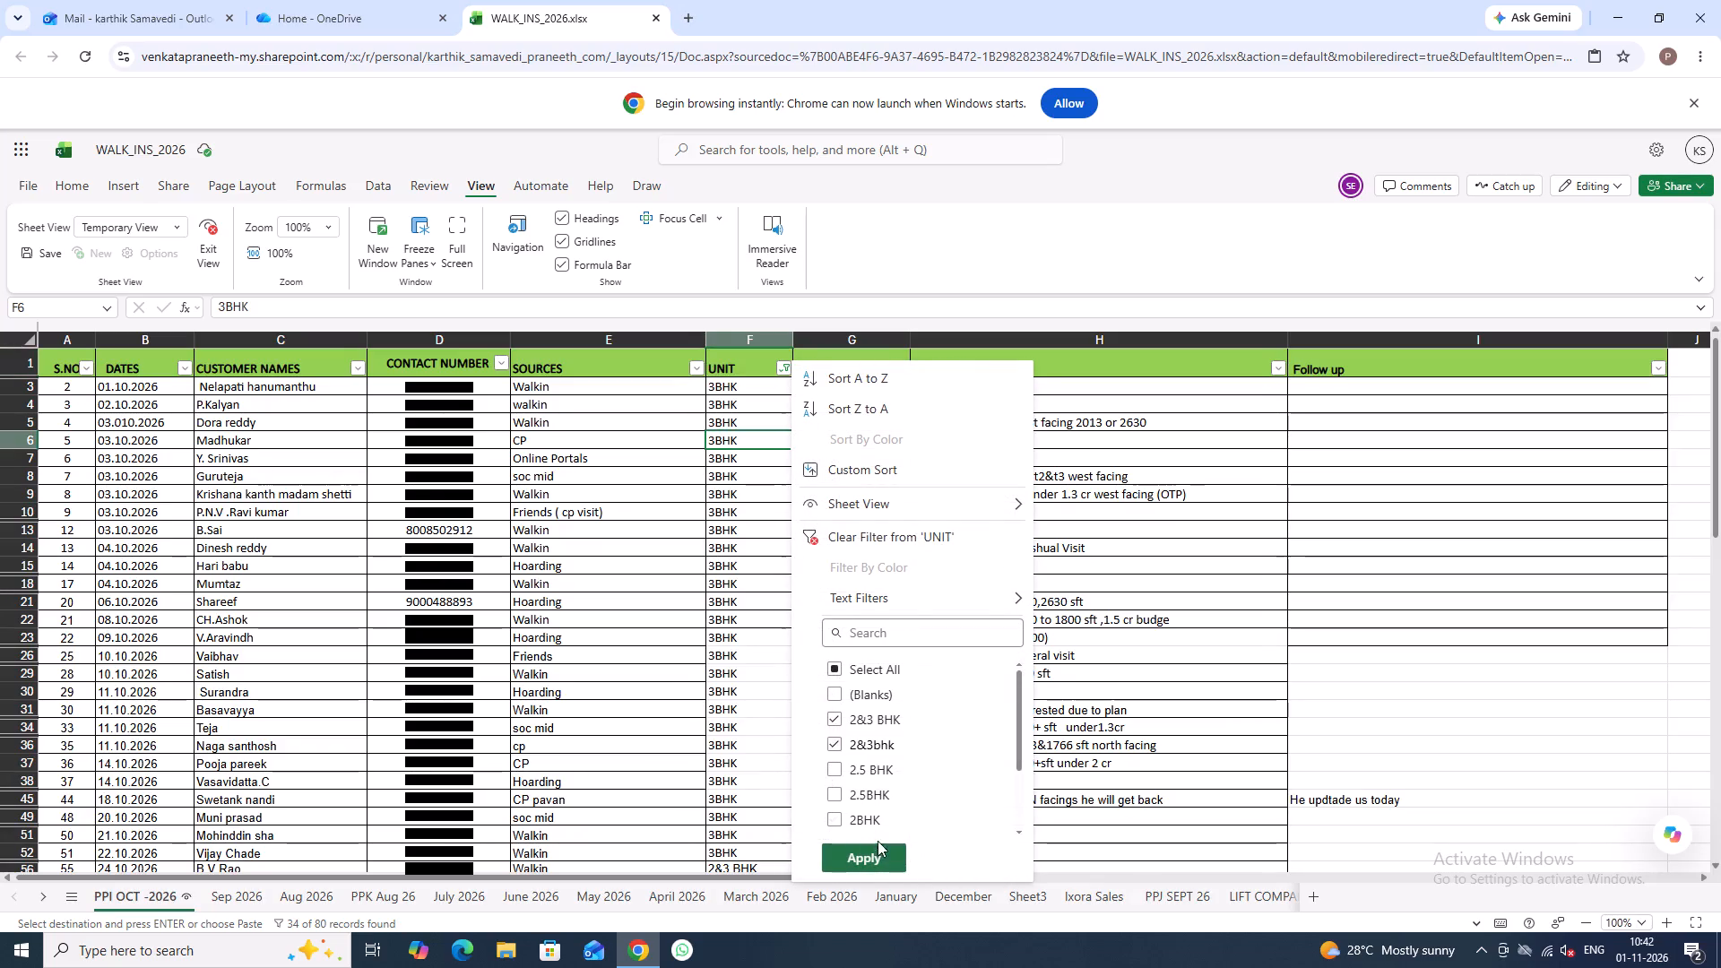
{"action": "left_click", "coordinate": [875, 860]}
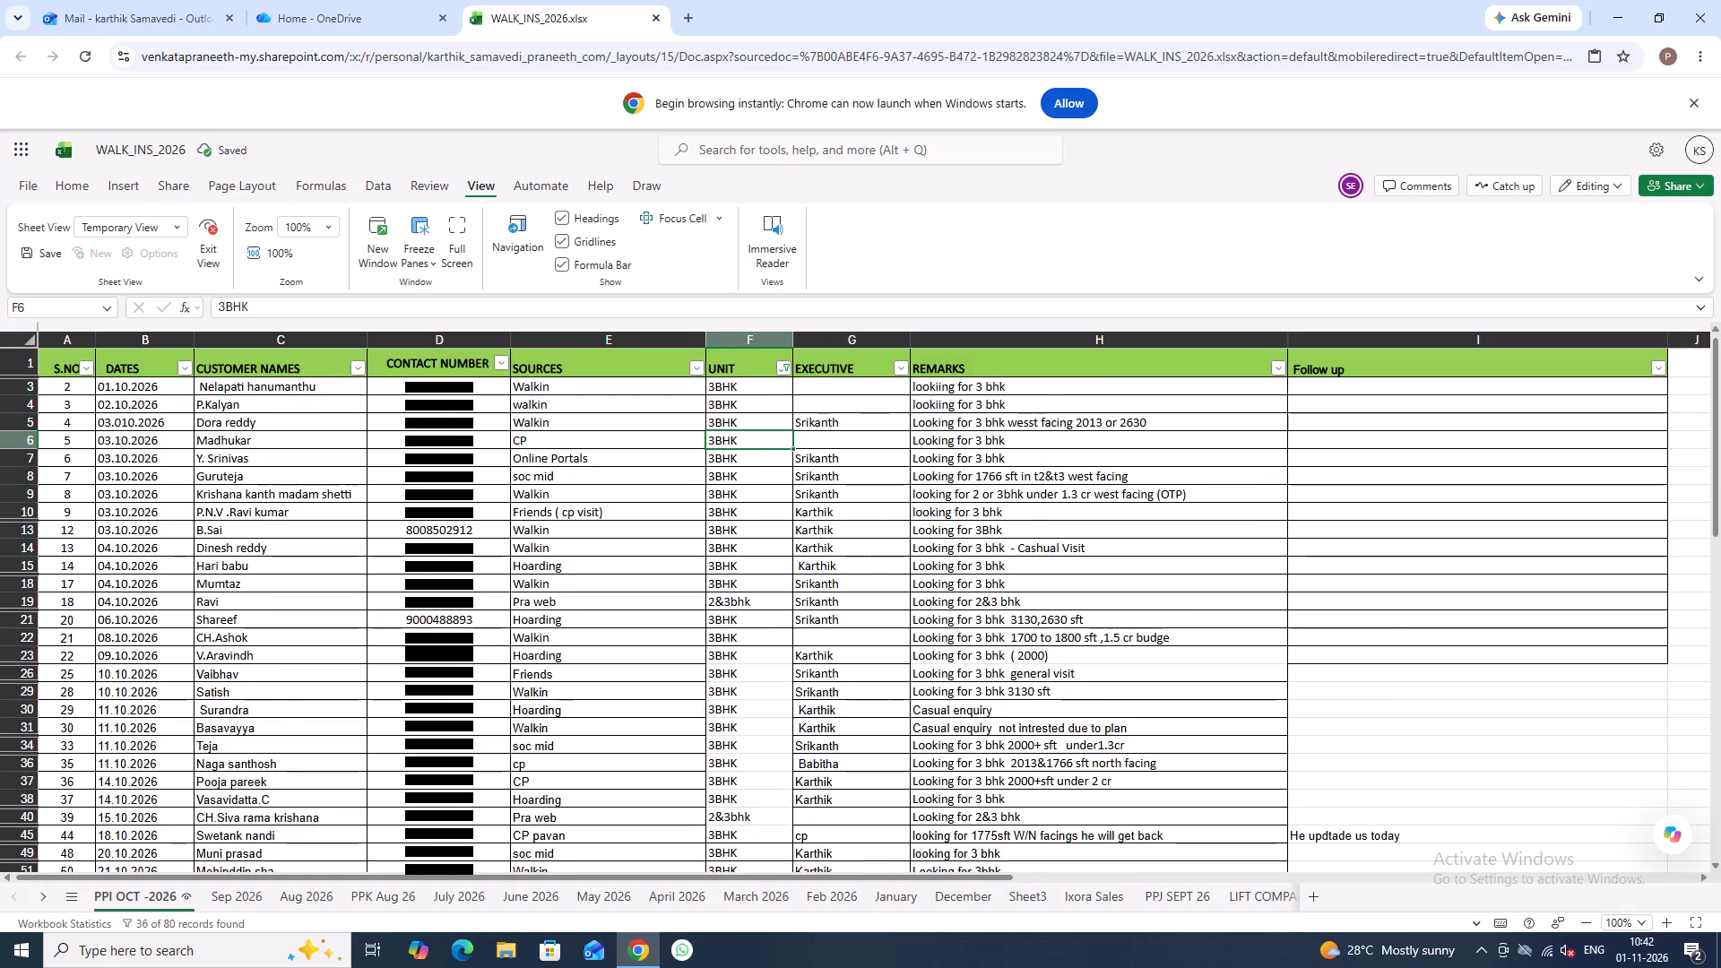
Copy the 2&3 BHK entry from F62 over the 2&3bhk unit entries in F40 and F19.
{"action": "left_click", "coordinate": [774, 605]}
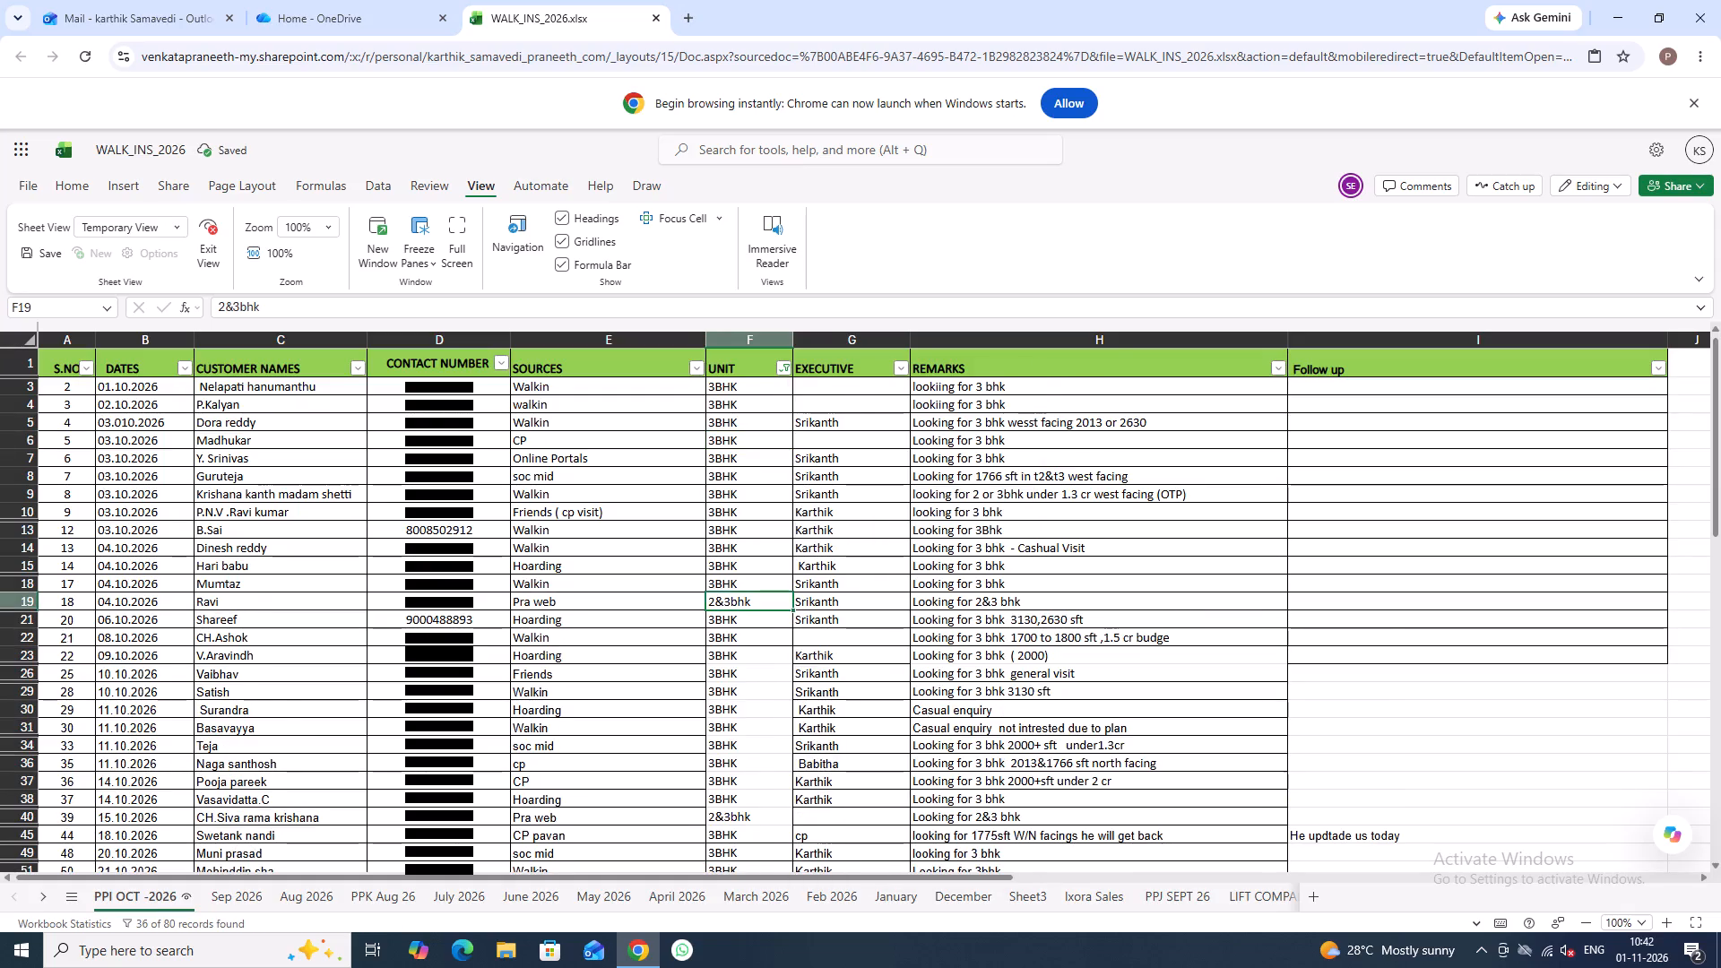
{"action": "scroll", "coordinate": [732, 599], "scroll_direction": "down", "scroll_amount": 3}
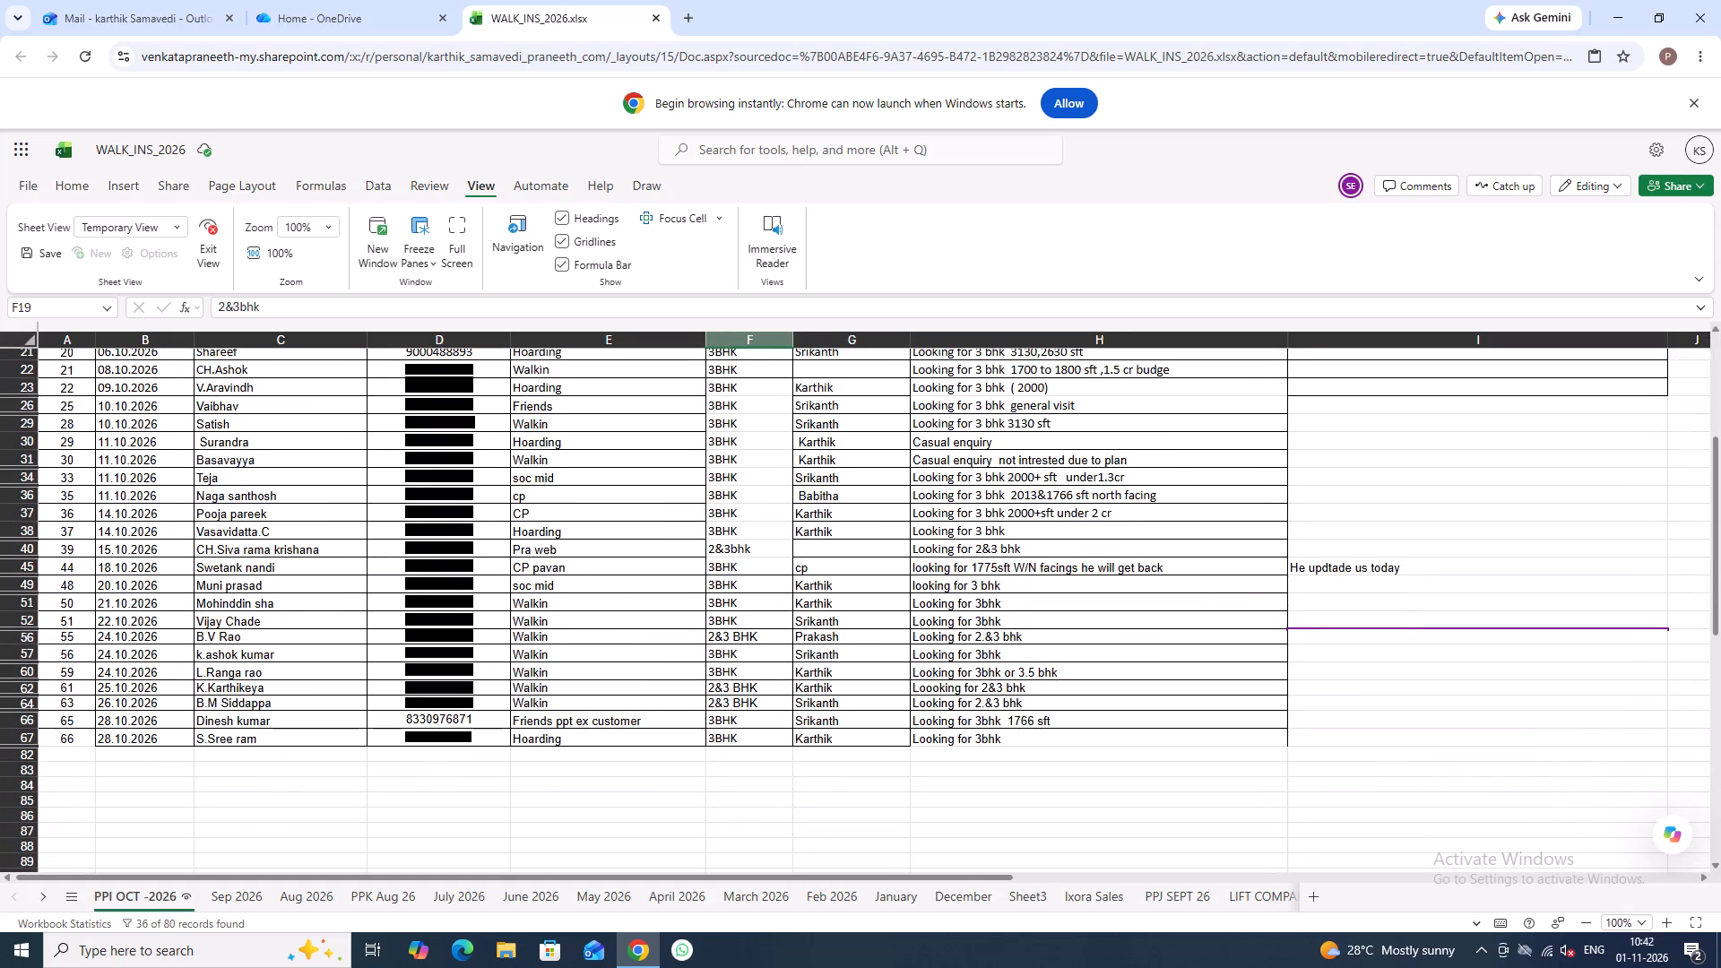
{"action": "left_click", "coordinate": [742, 693]}
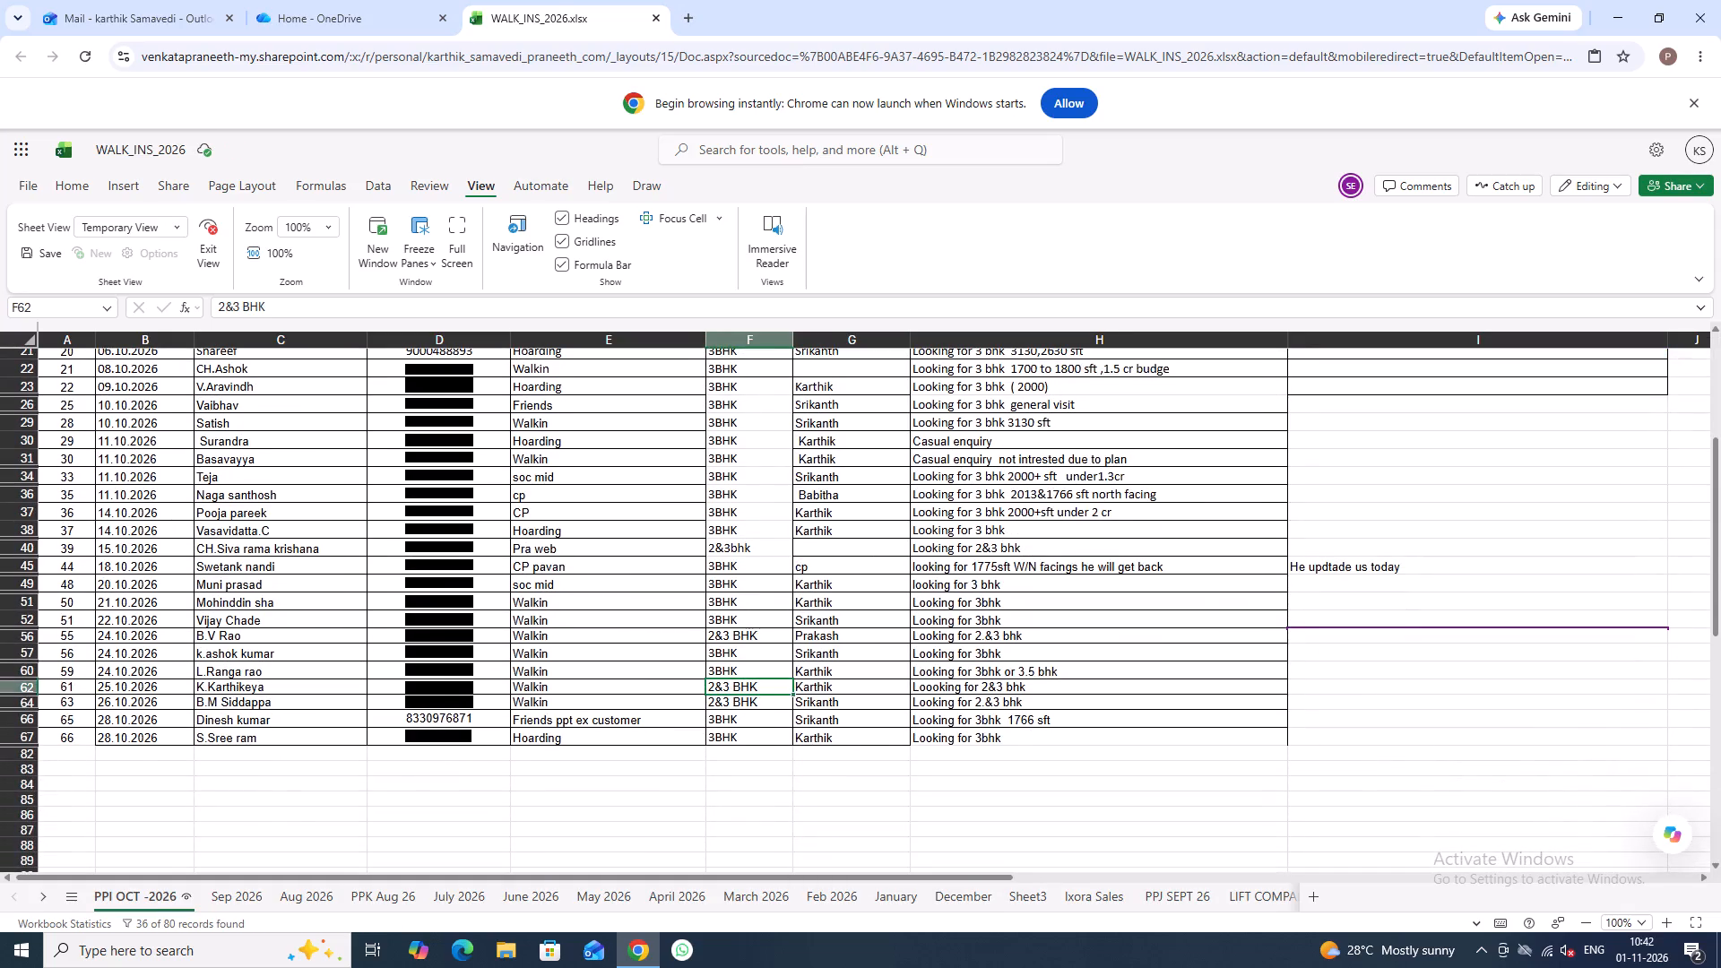
{"action": "key", "text": "ctrl+c"}
{"action": "scroll", "coordinate": [748, 689], "scroll_direction": "up", "scroll_amount": 2}
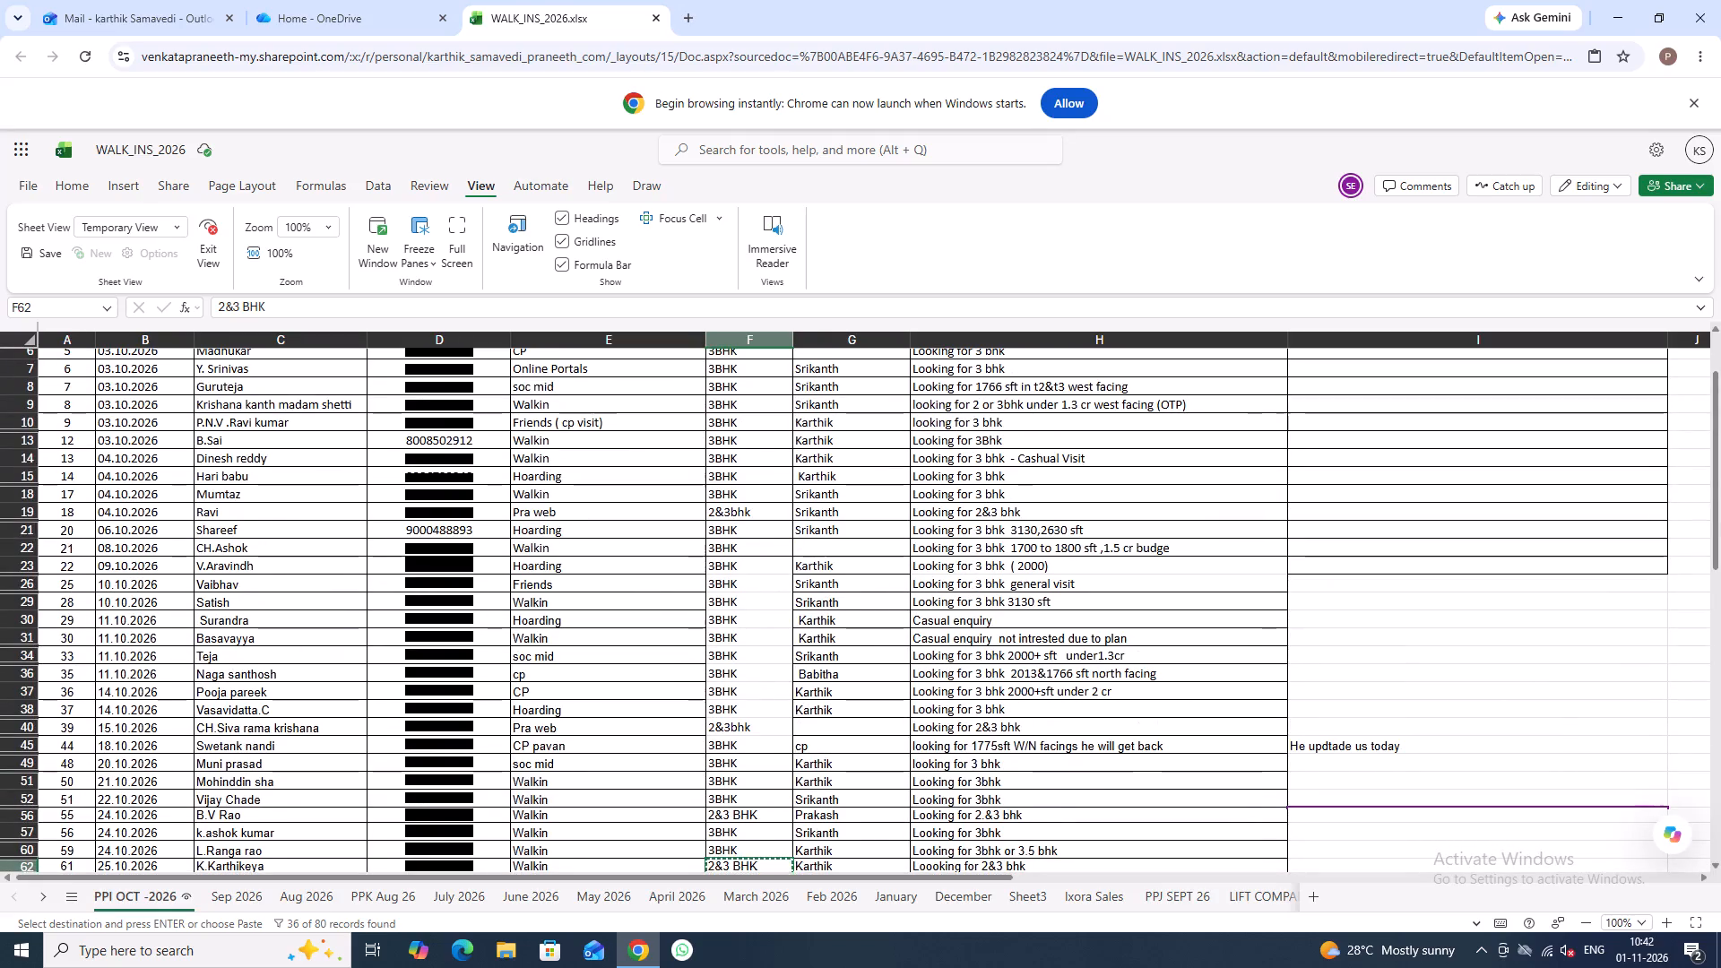
{"action": "left_click", "coordinate": [753, 727]}
{"action": "key", "text": "ctrl+v"}
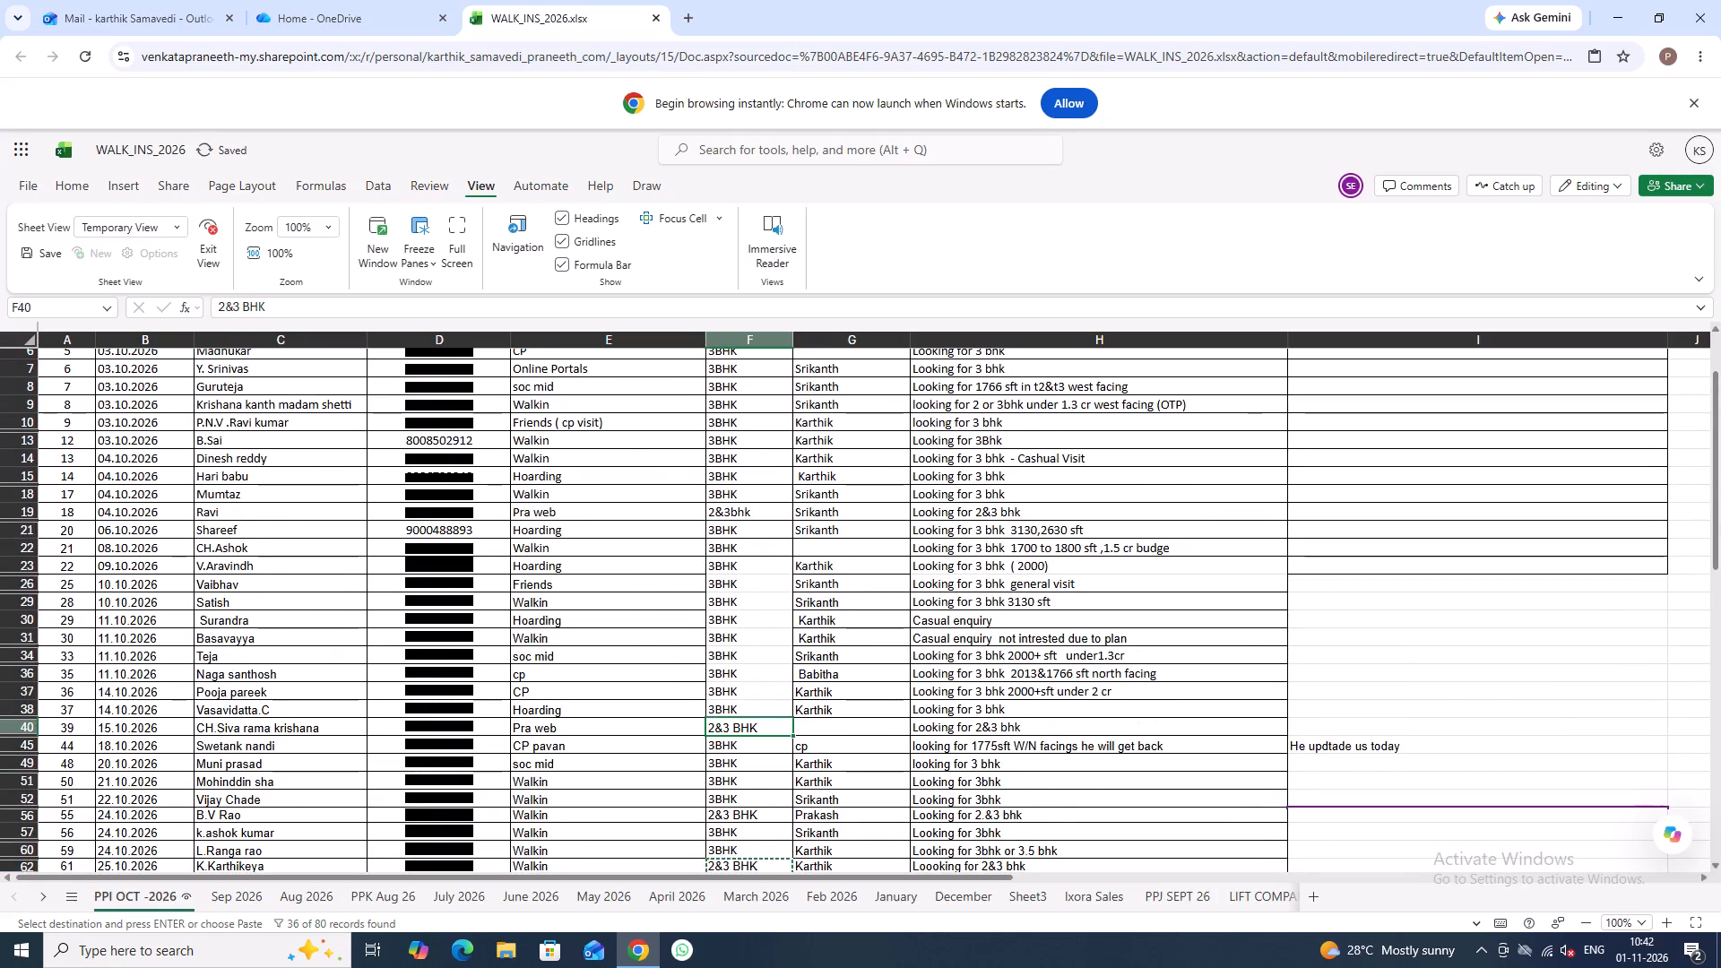
{"action": "left_click", "coordinate": [748, 510]}
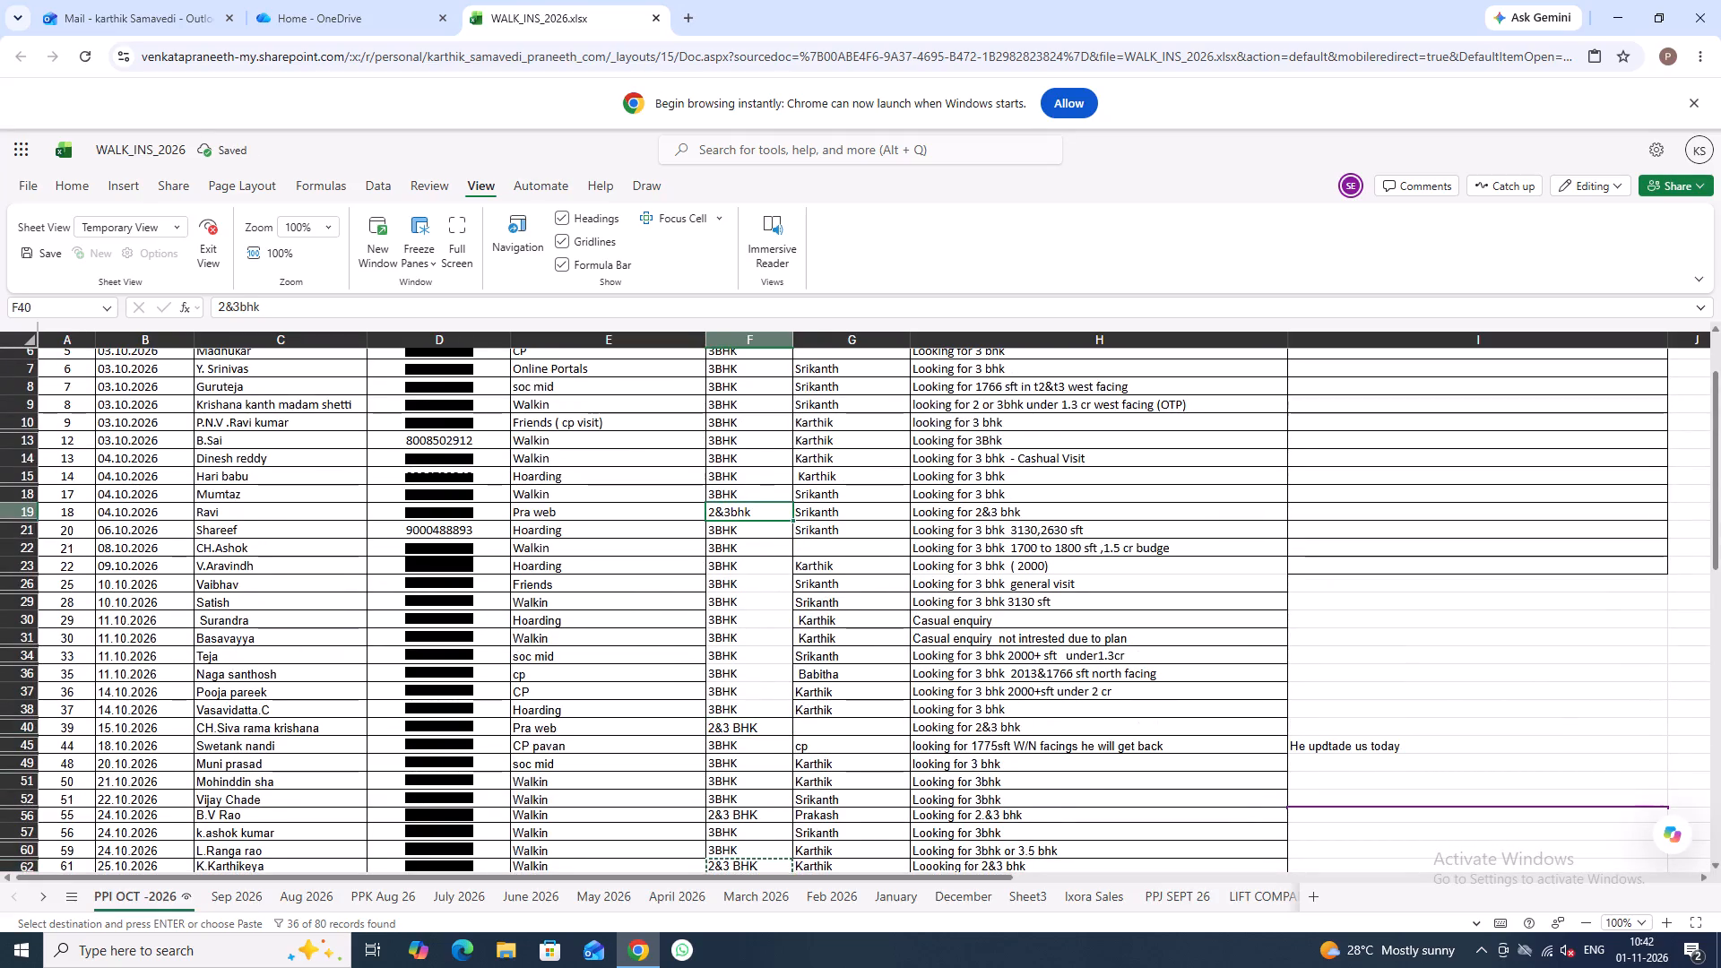
{"action": "key", "text": "ctrl+v"}
Change the UNIT filter to exclude 2&3 BHK and include both the 2.5 BHK and 2.5BHK records.
{"action": "scroll", "coordinate": [721, 540], "scroll_direction": "up", "scroll_amount": 2}
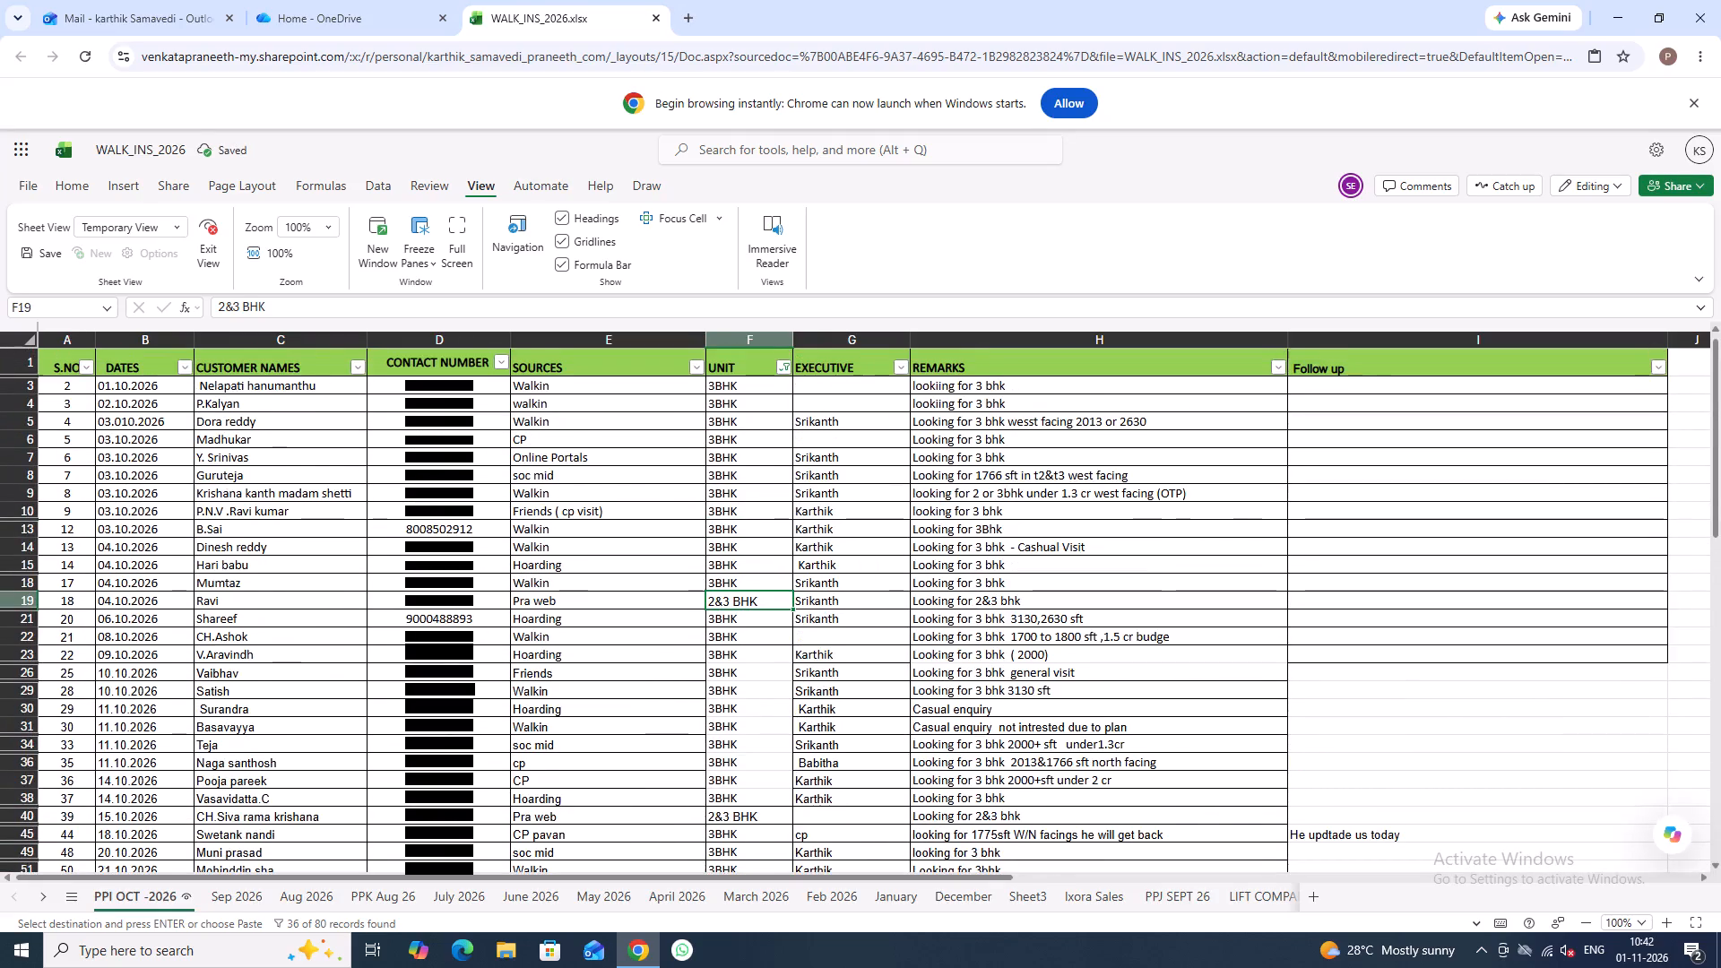
{"action": "scroll", "coordinate": [721, 540], "scroll_direction": "up", "scroll_amount": 2}
{"action": "left_click", "coordinate": [770, 686]}
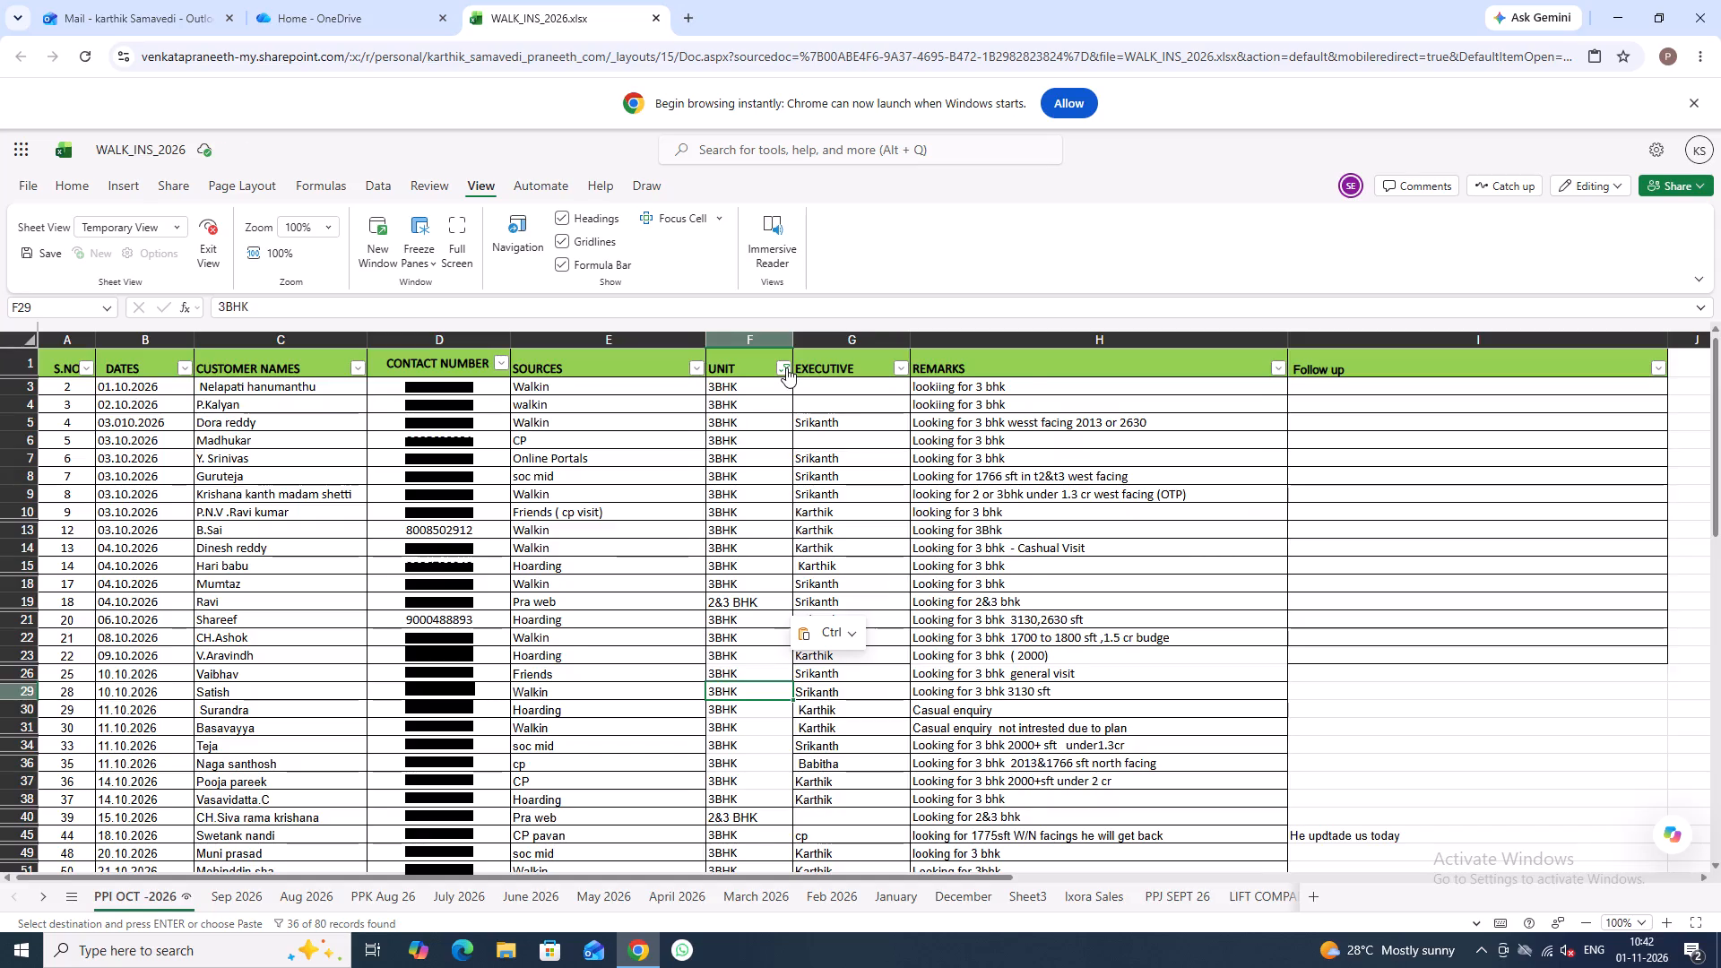
{"action": "left_click", "coordinate": [786, 368]}
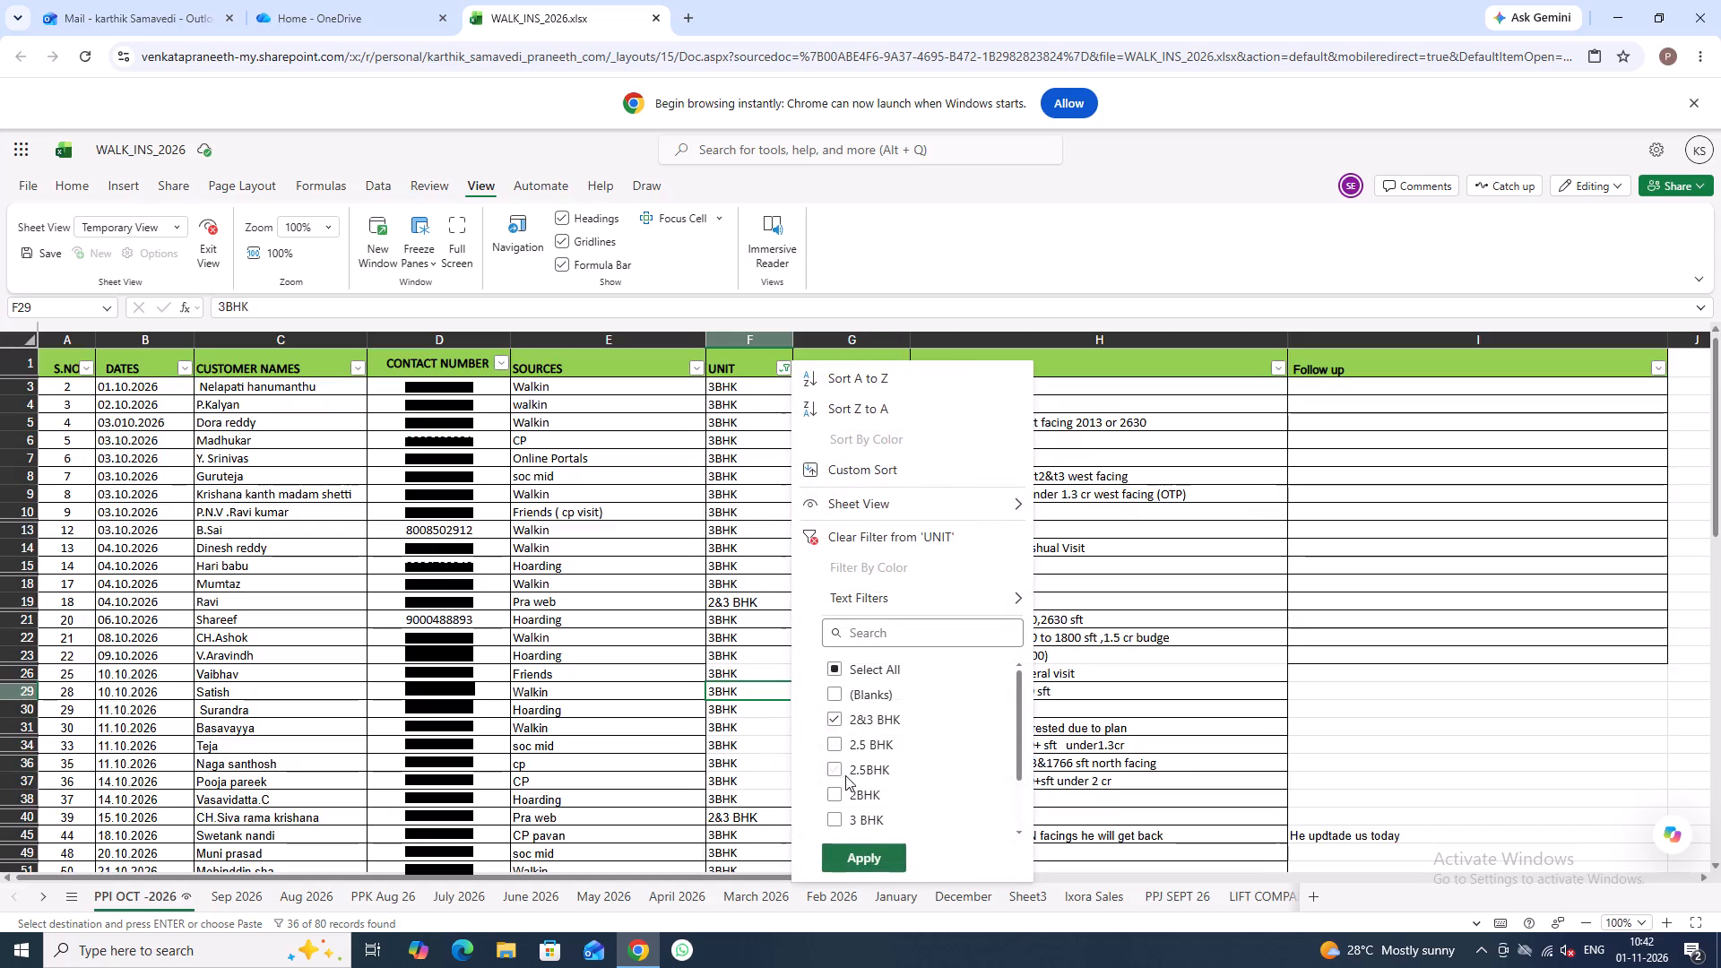
{"action": "left_click", "coordinate": [829, 752]}
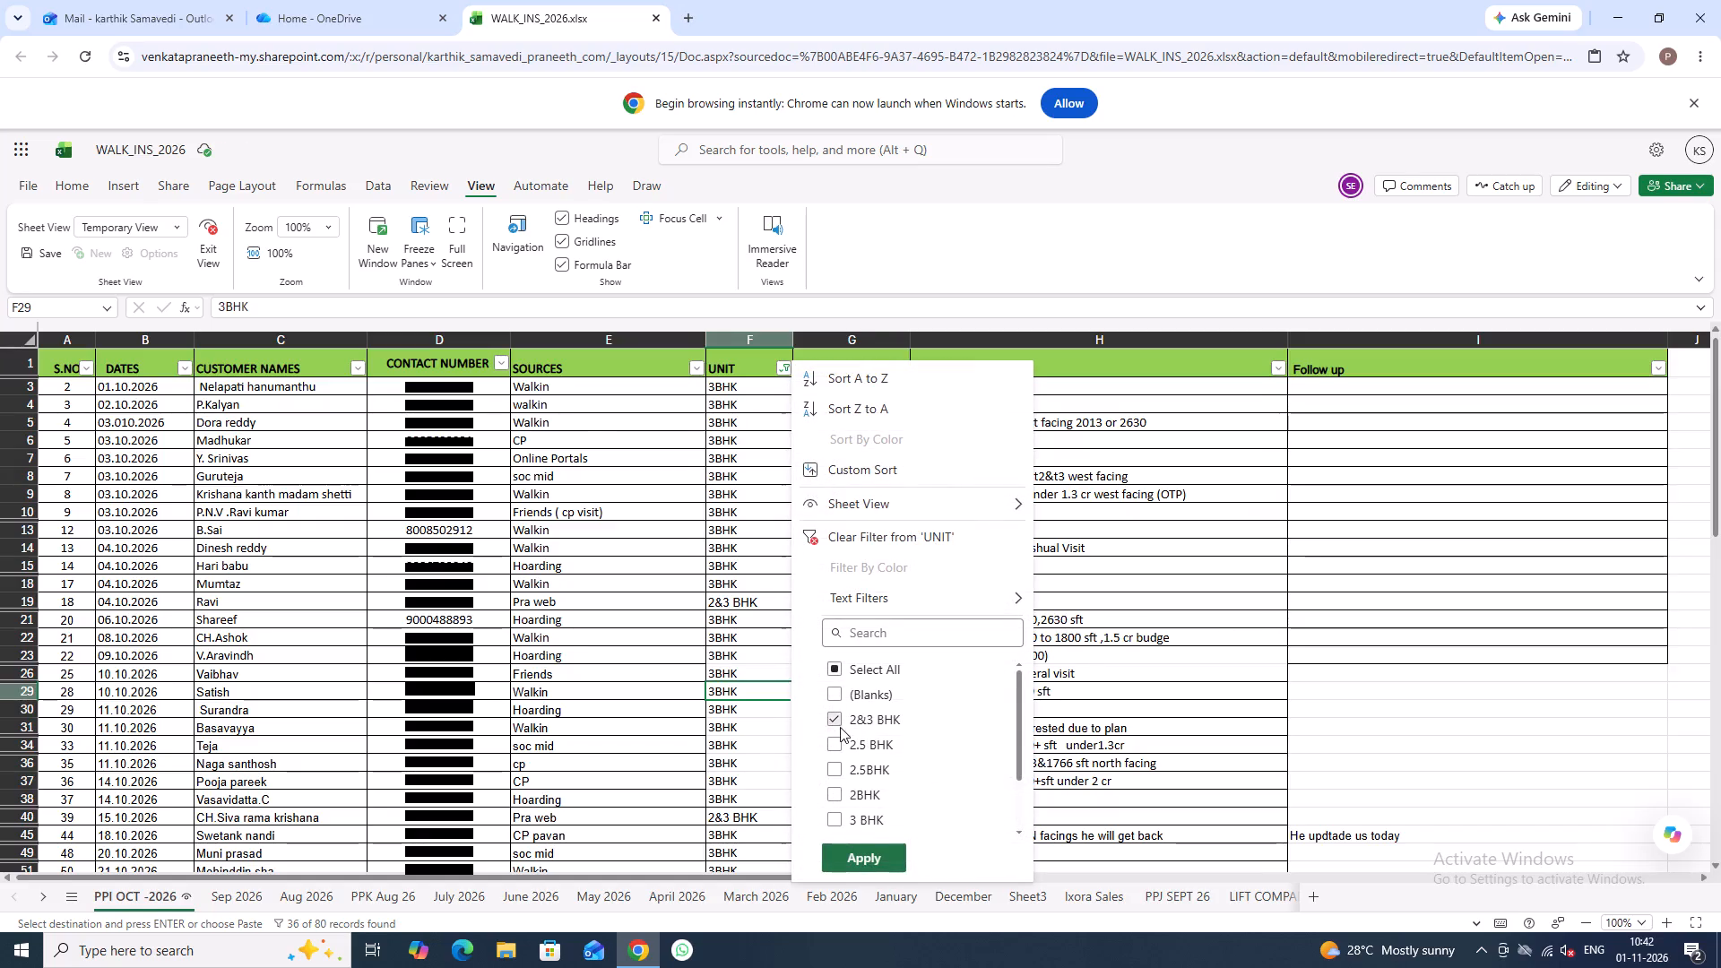
{"action": "left_click", "coordinate": [837, 722]}
{"action": "left_click", "coordinate": [830, 745]}
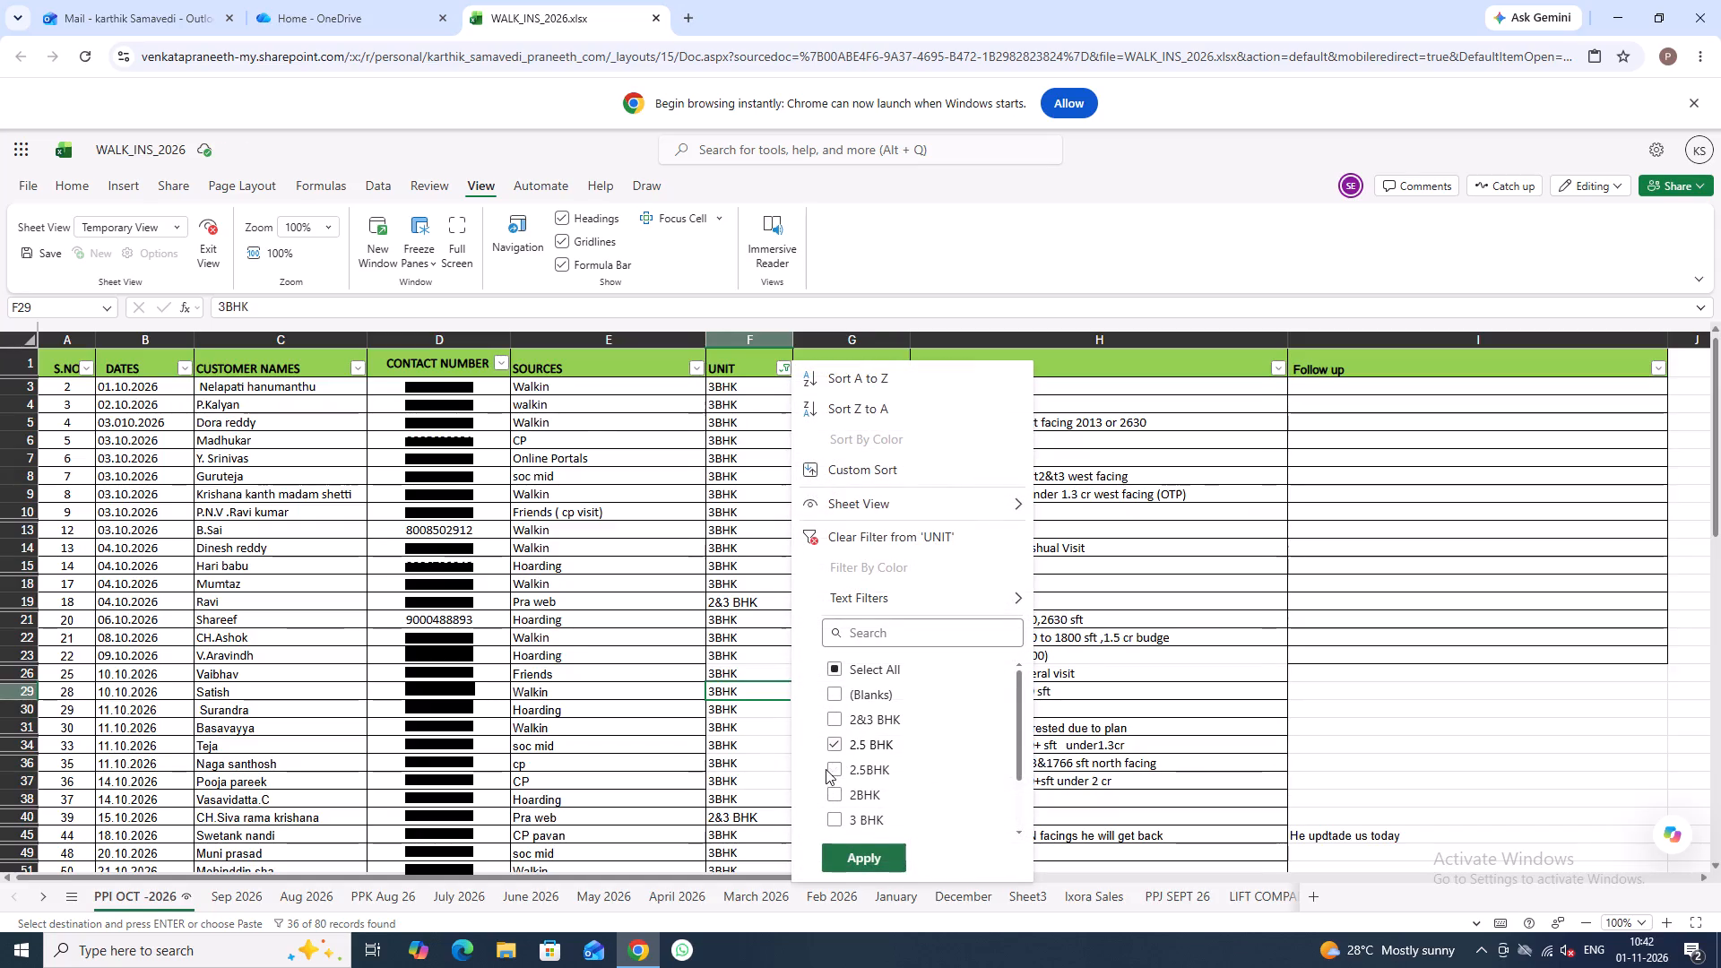
{"action": "left_click", "coordinate": [832, 770]}
{"action": "left_click", "coordinate": [861, 857]}
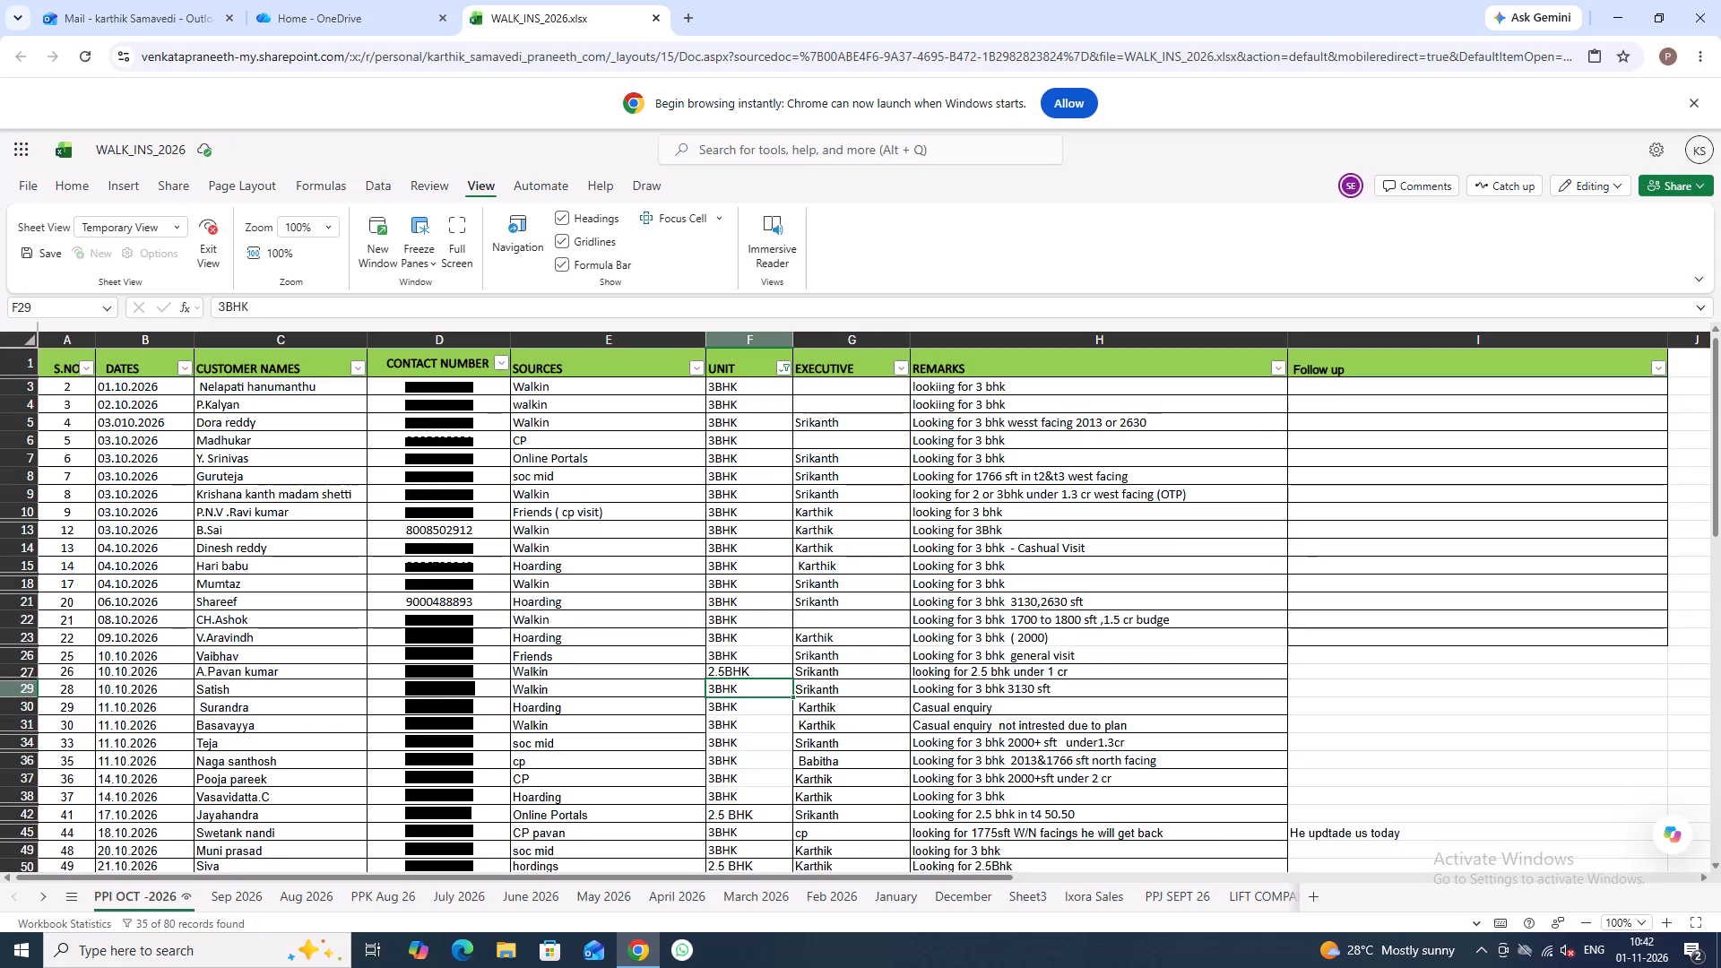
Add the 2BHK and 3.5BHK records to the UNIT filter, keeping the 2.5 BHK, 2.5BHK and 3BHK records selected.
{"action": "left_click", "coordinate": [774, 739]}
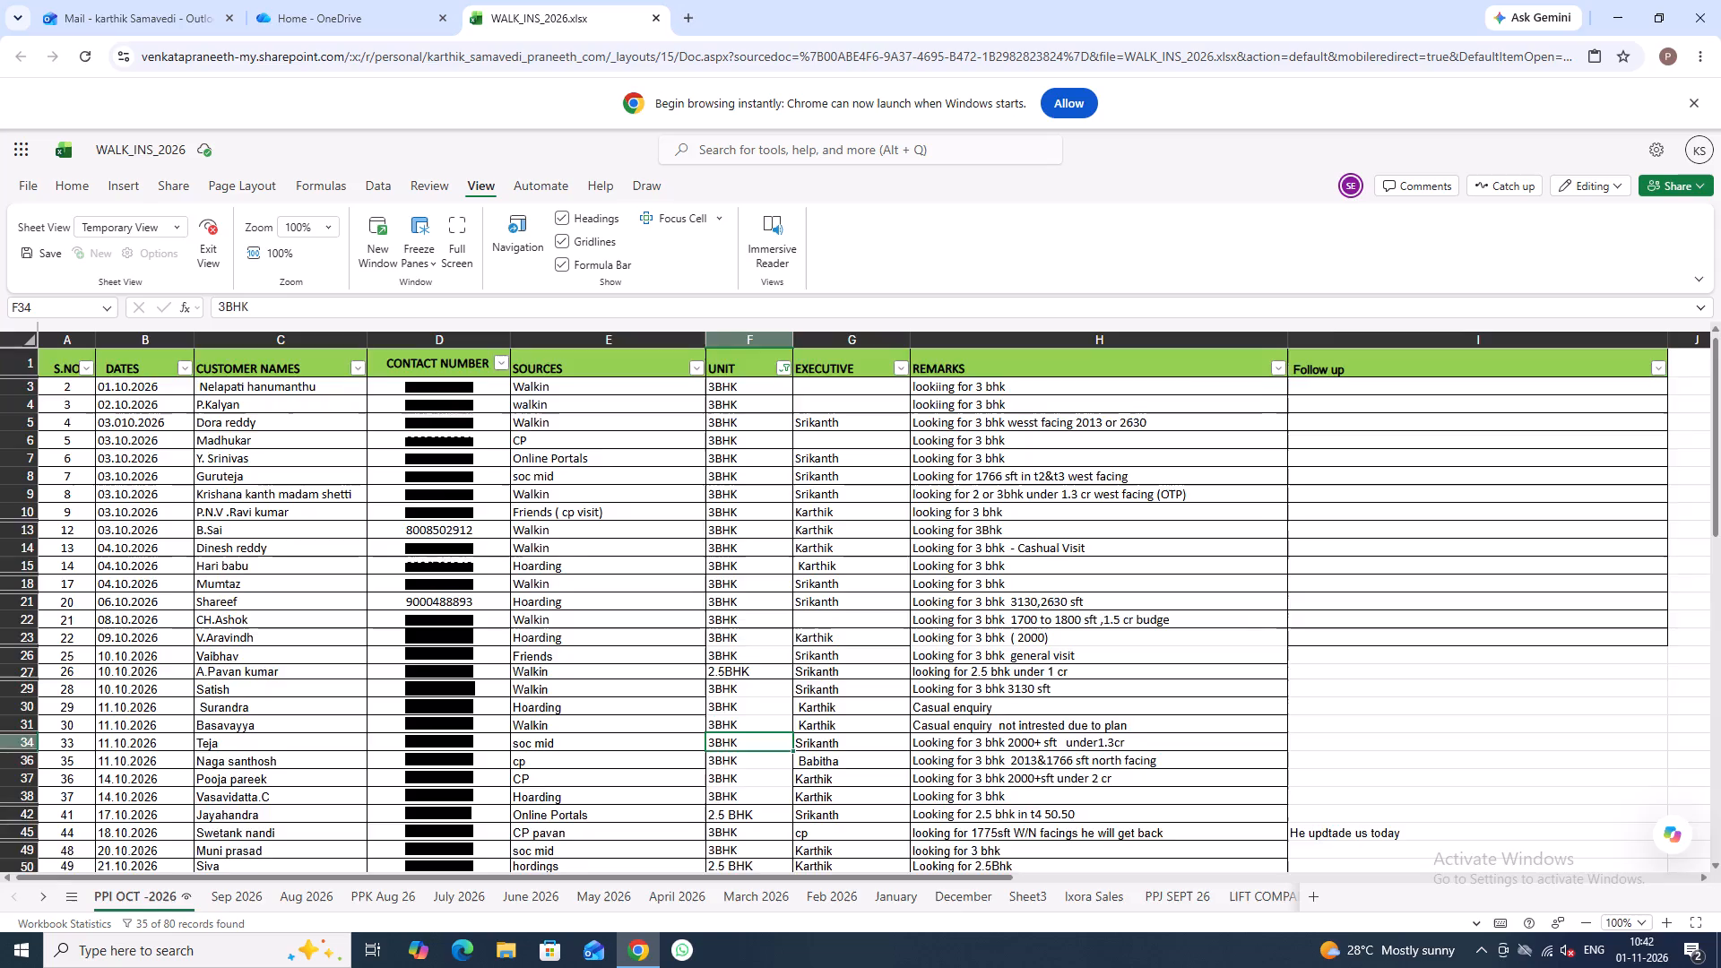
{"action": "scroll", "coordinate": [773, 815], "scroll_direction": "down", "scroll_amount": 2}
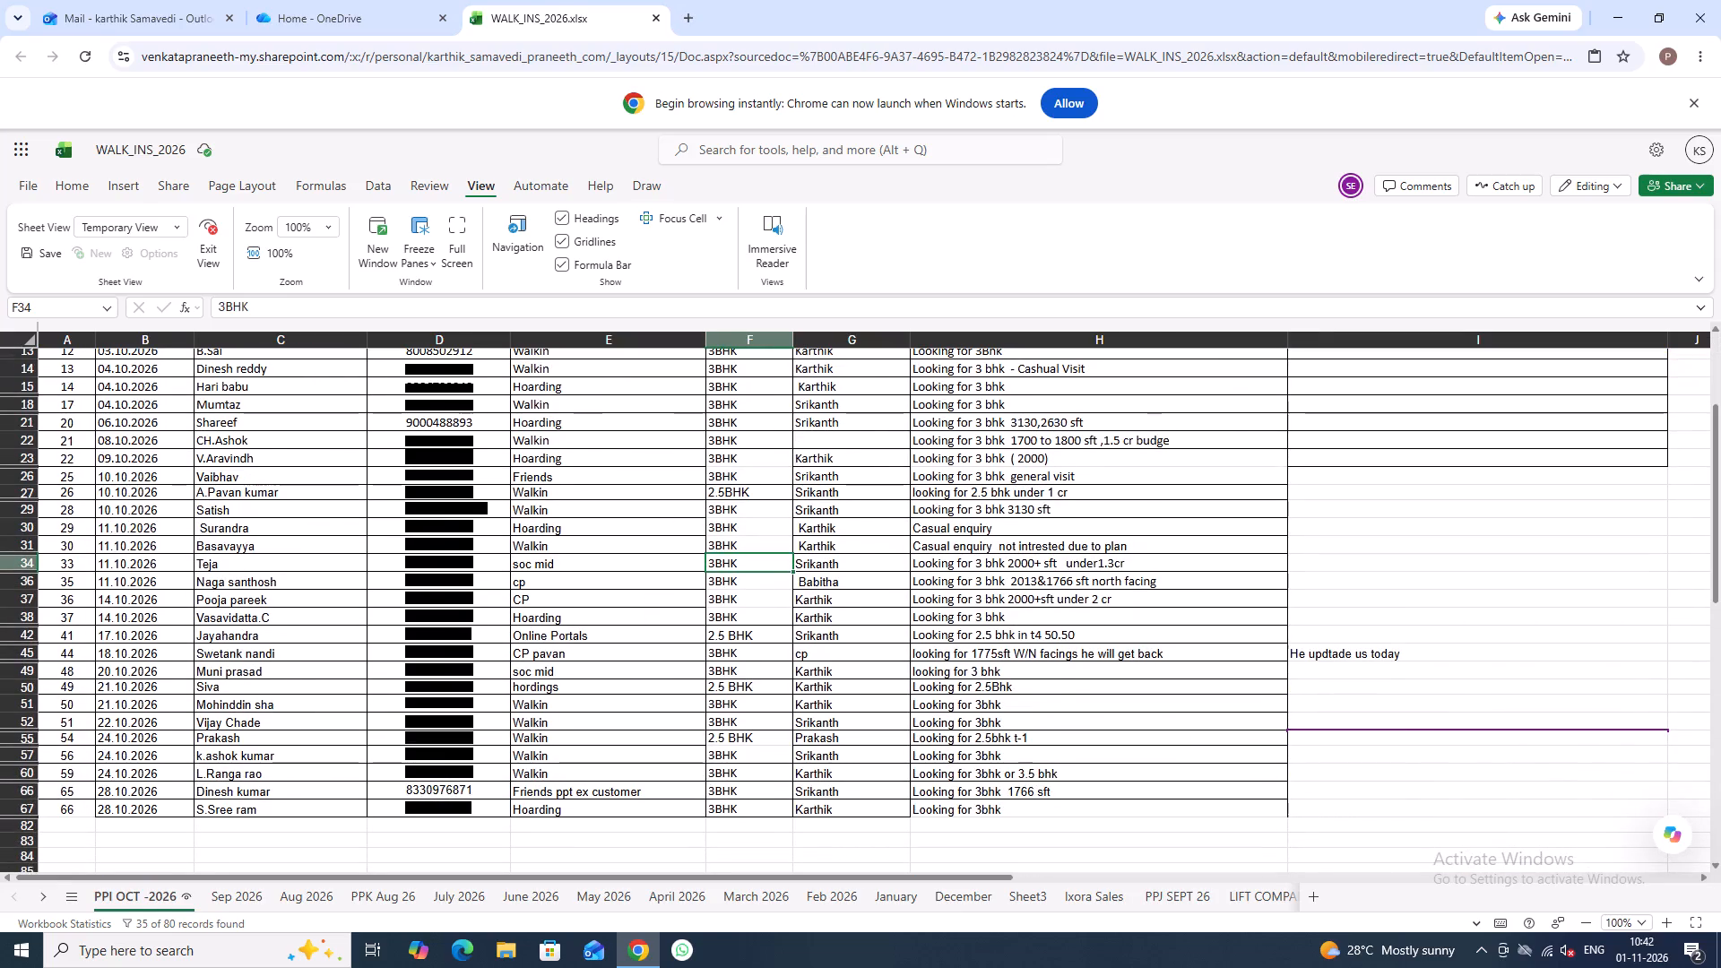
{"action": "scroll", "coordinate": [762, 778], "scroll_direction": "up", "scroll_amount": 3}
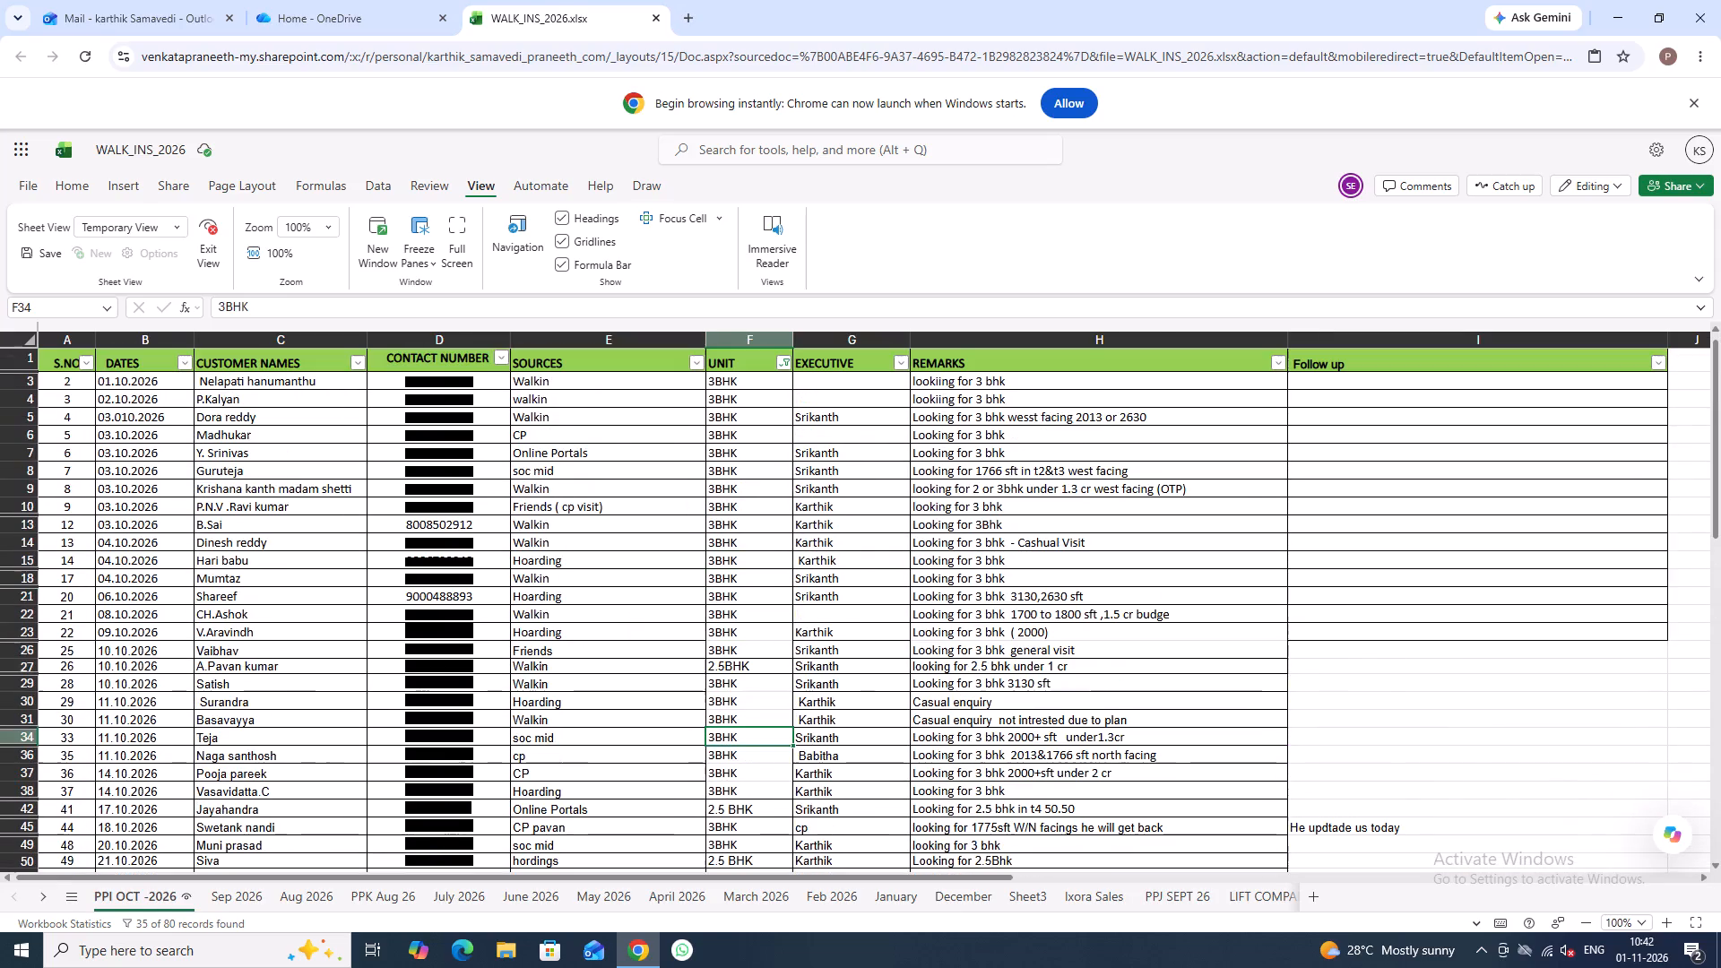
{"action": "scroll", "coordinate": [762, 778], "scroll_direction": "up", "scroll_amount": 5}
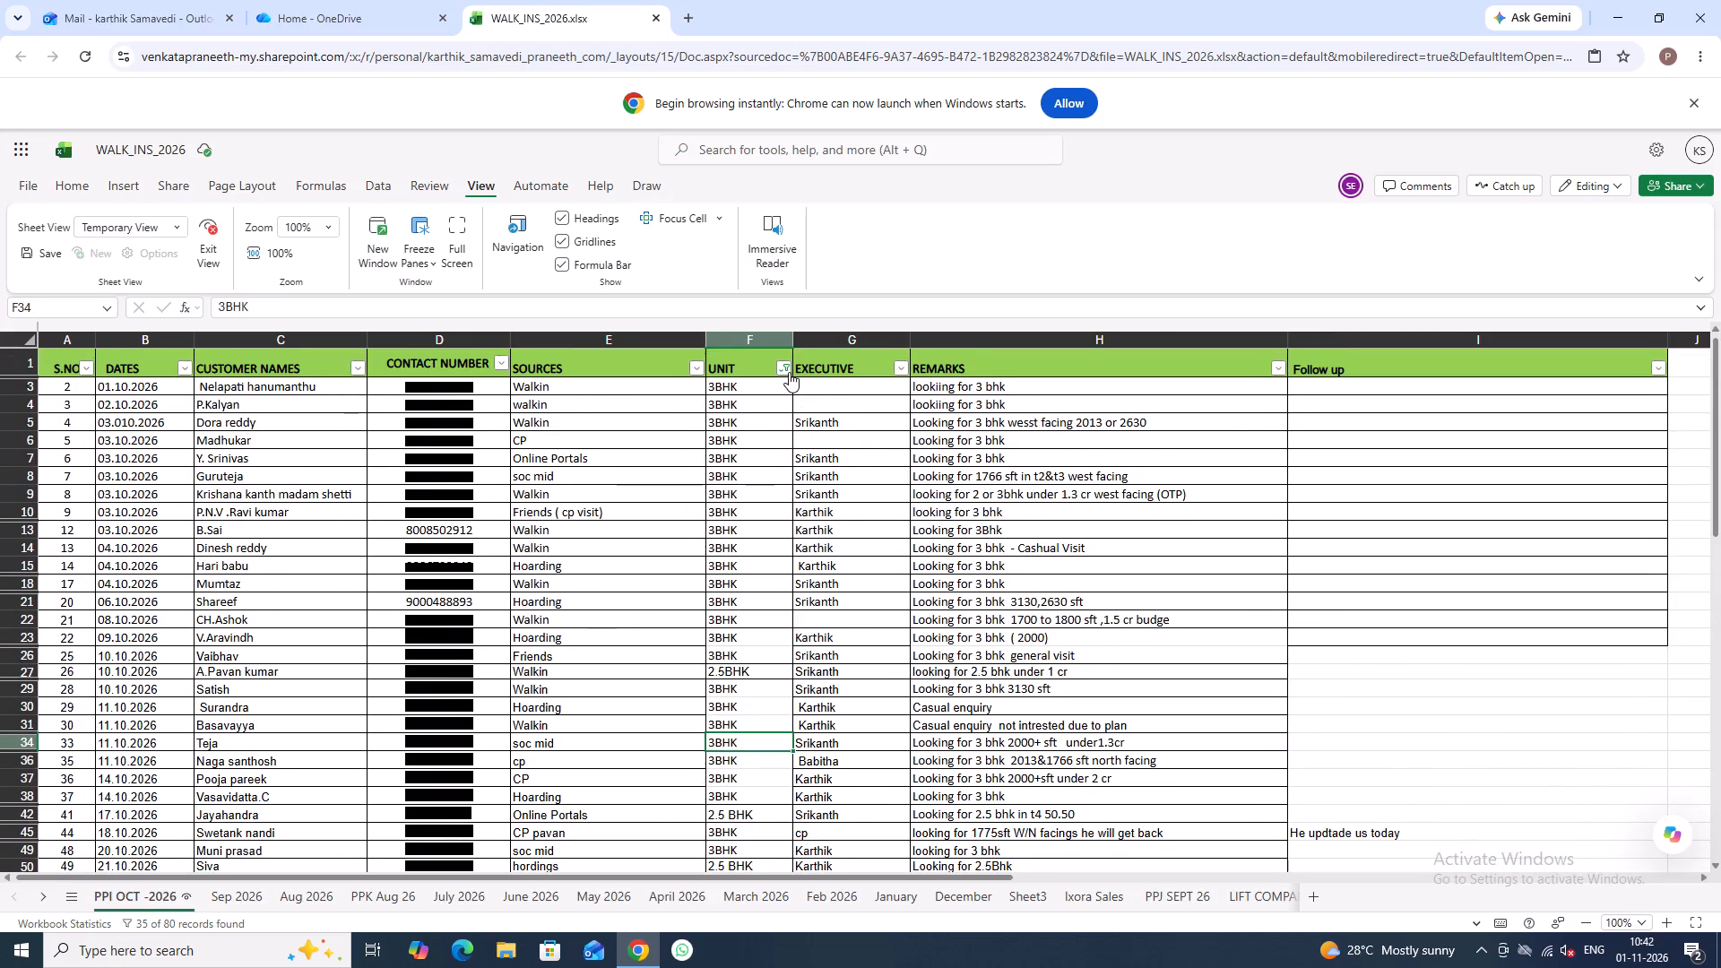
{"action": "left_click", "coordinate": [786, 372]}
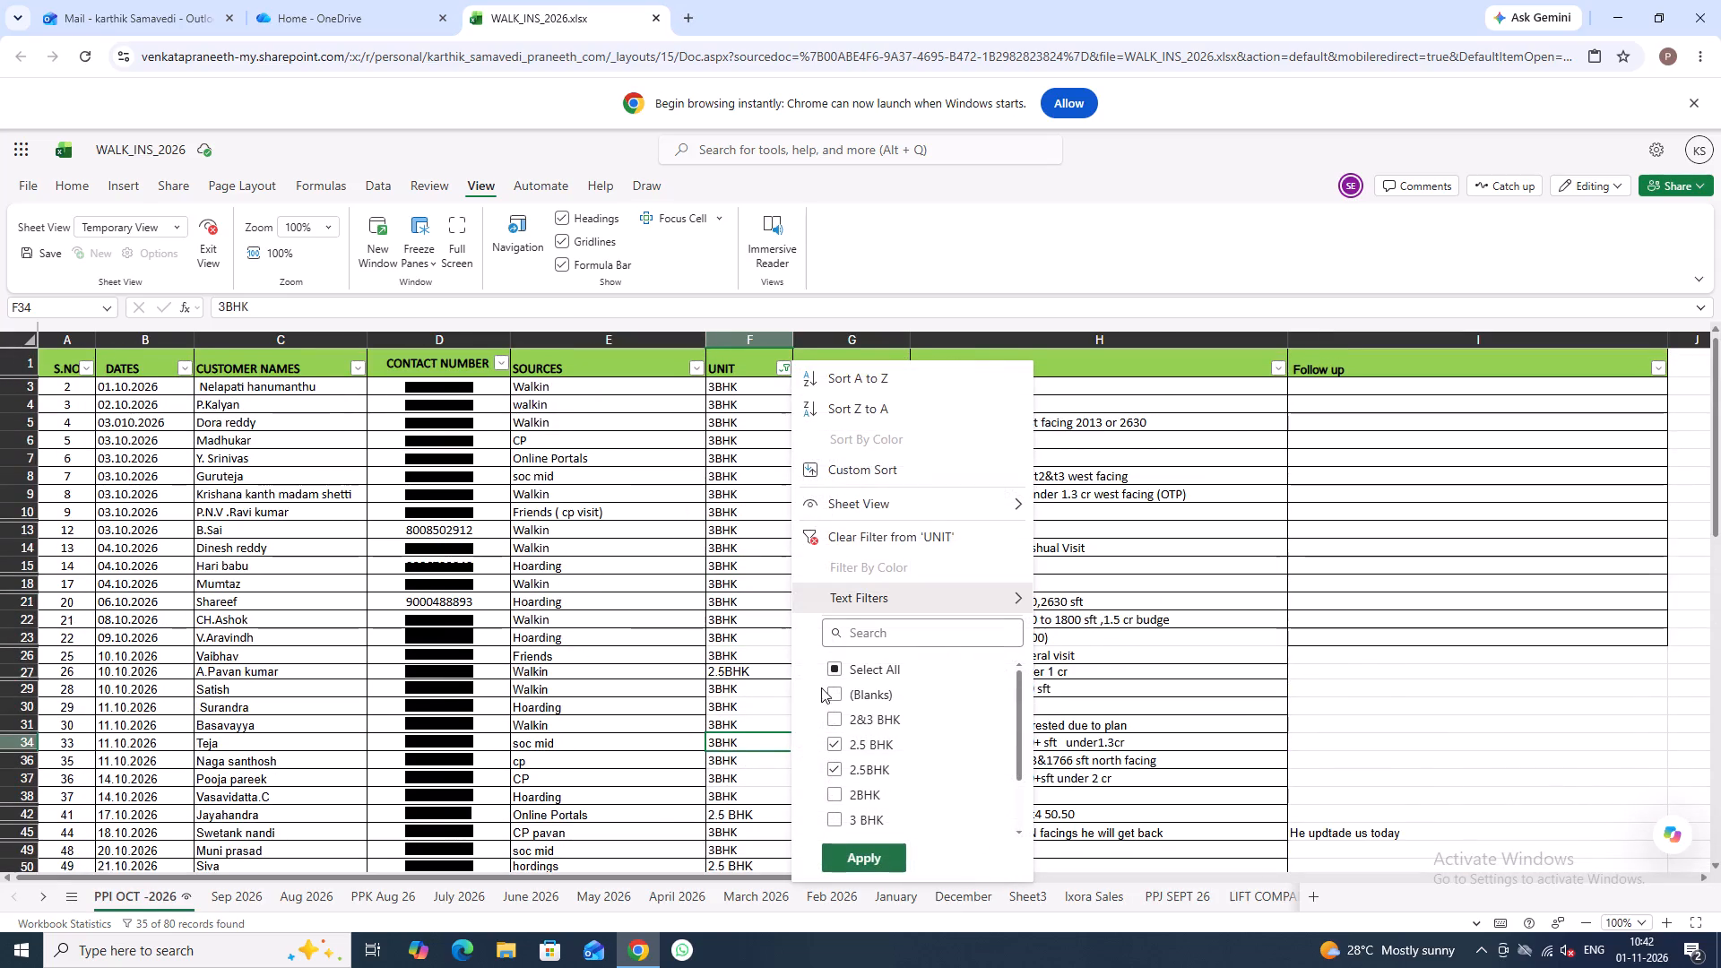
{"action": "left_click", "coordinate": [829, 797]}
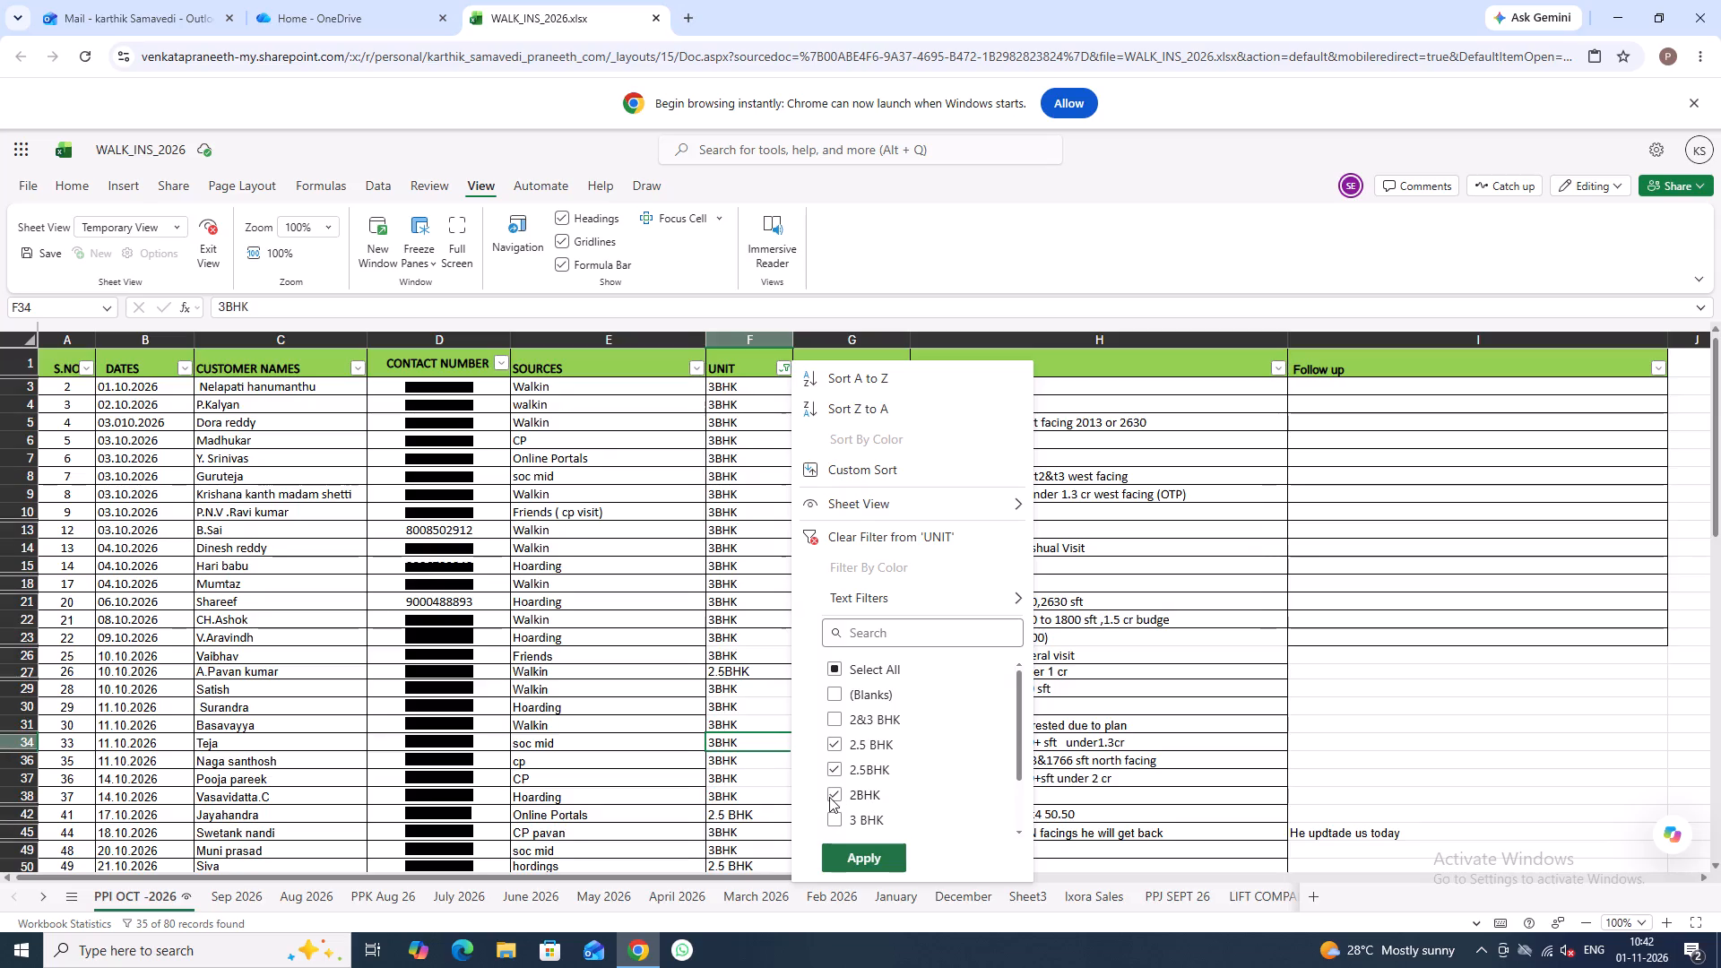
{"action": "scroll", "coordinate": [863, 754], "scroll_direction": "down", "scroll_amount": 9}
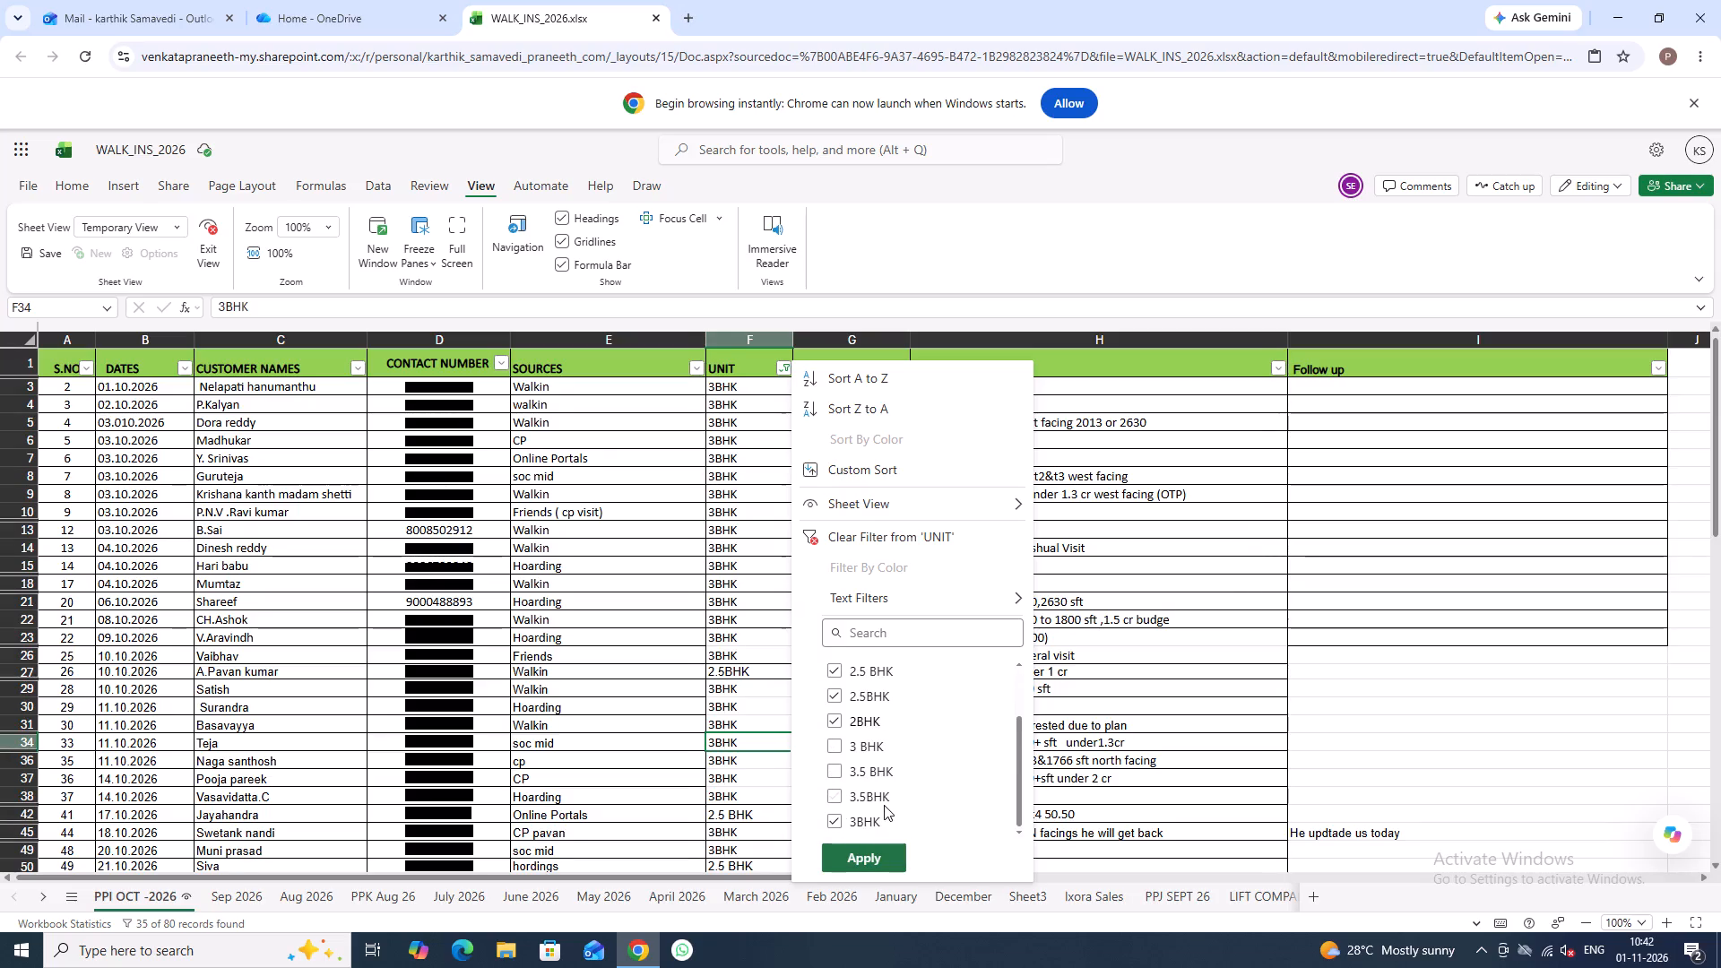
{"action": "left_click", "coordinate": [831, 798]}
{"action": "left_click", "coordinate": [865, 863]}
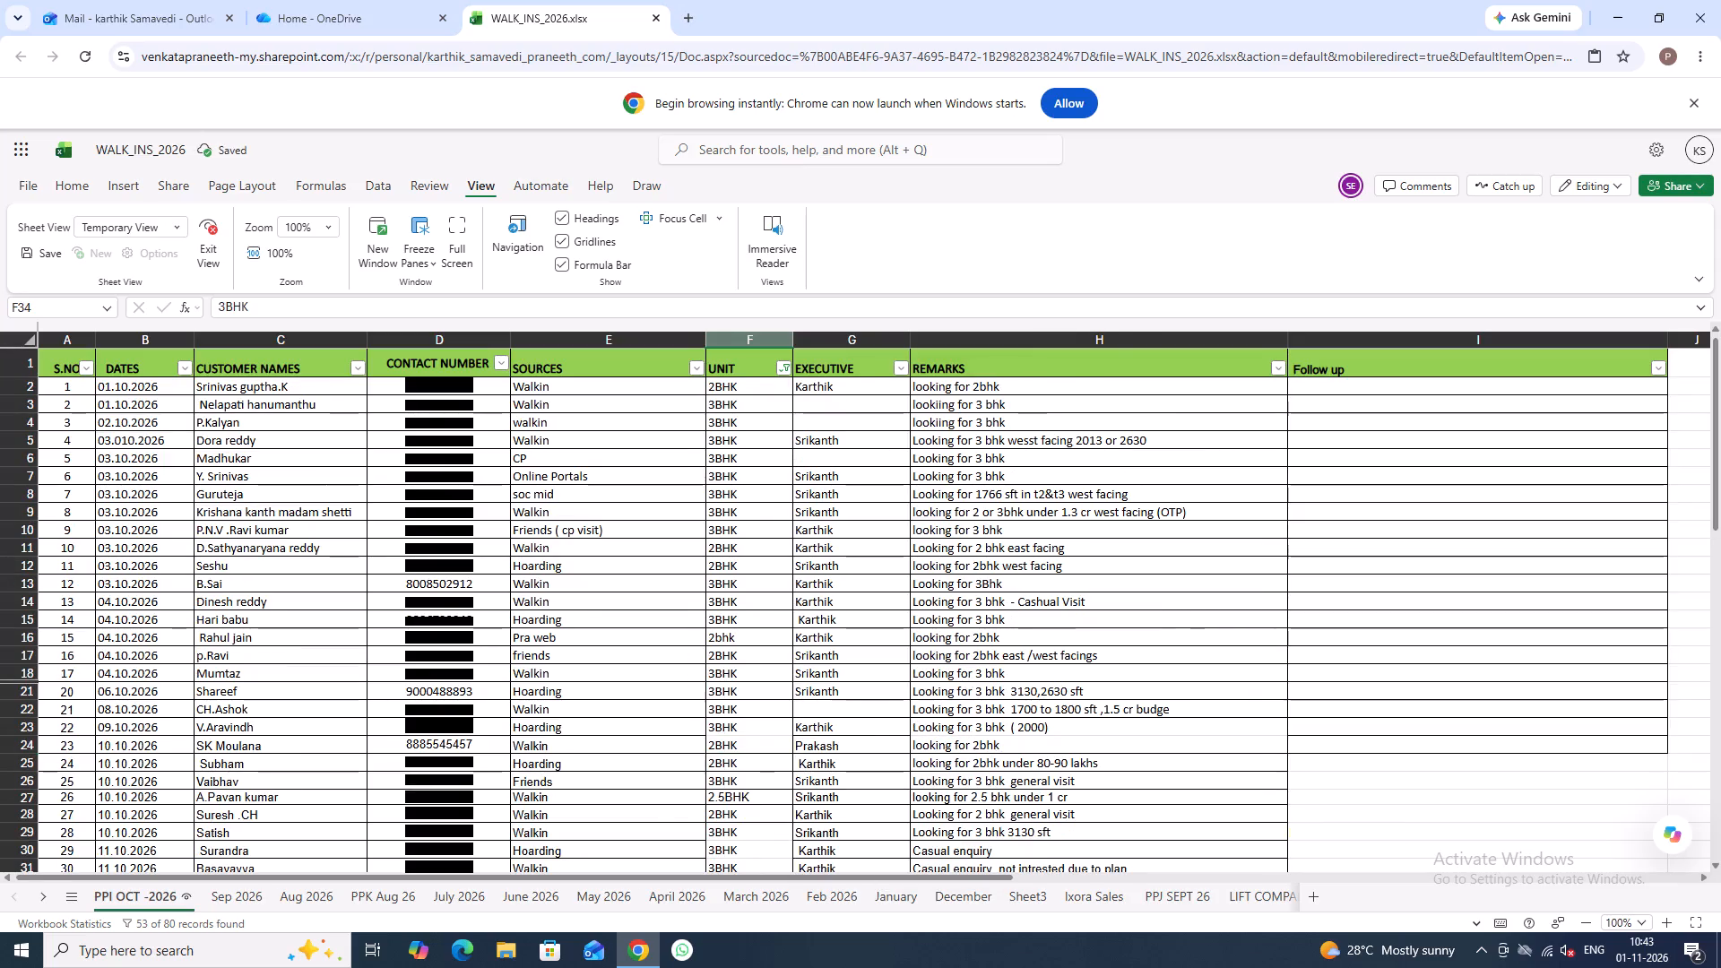
Check the unit entries in the filtered records and reset the UNIT filter to include all values.
{"action": "left_click", "coordinate": [741, 806]}
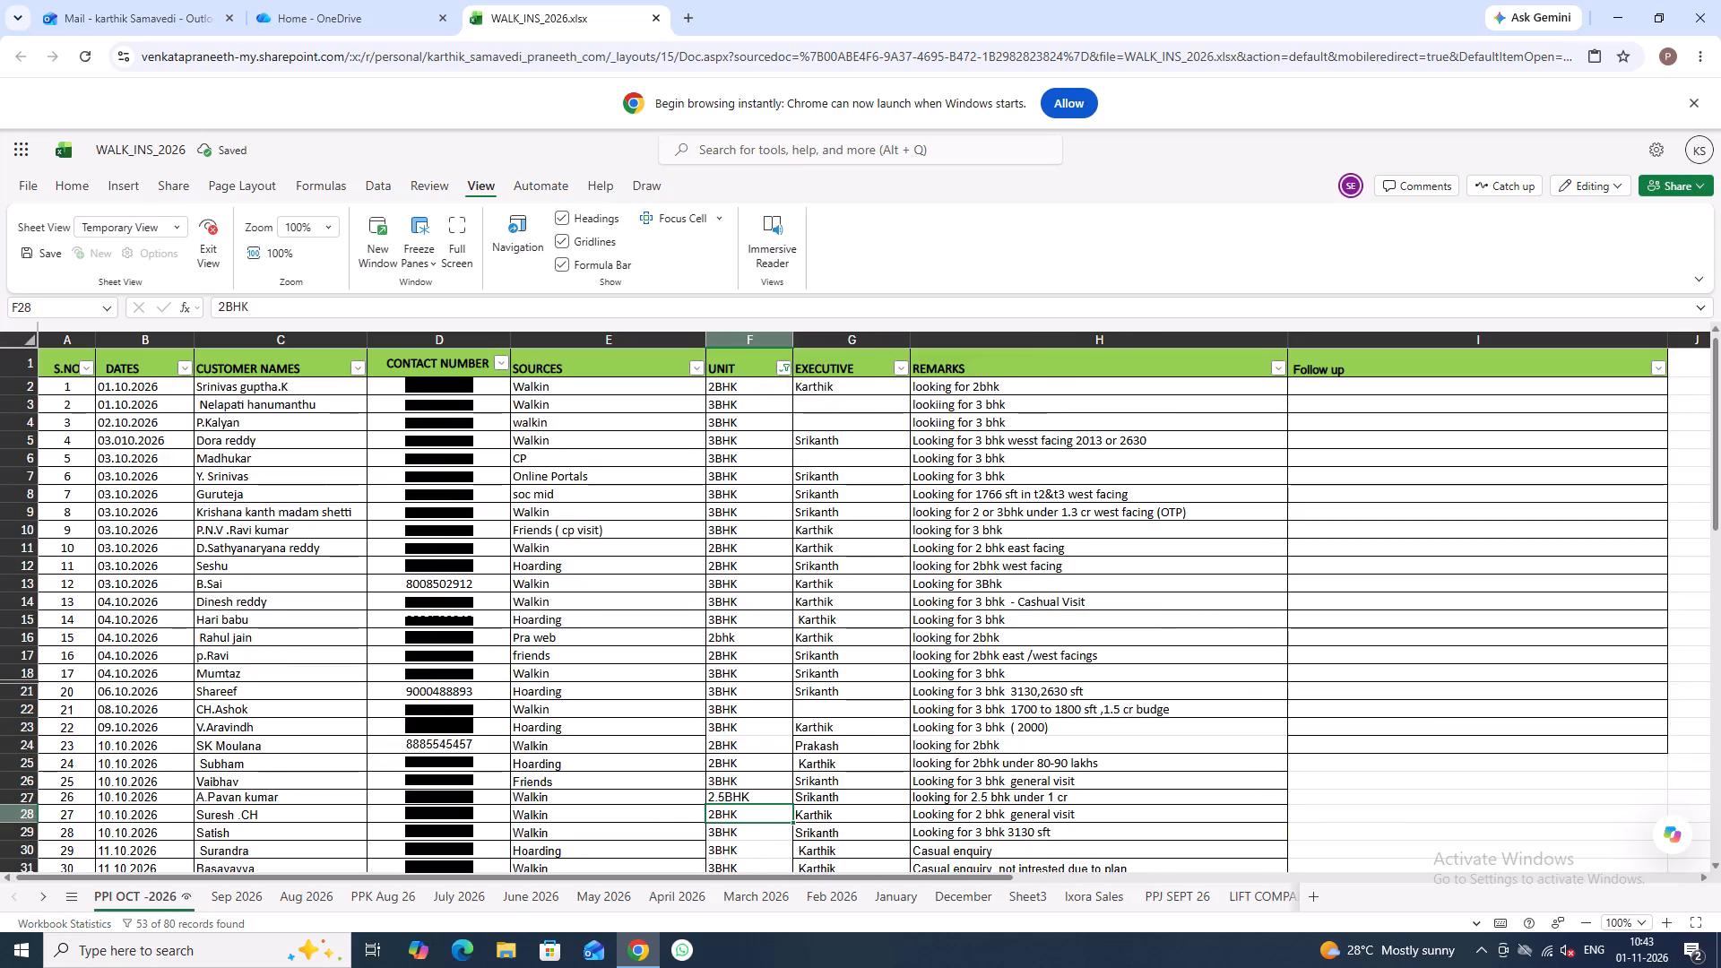
{"action": "left_click", "coordinate": [743, 802]}
{"action": "scroll", "coordinate": [757, 799], "scroll_direction": "down", "scroll_amount": 3}
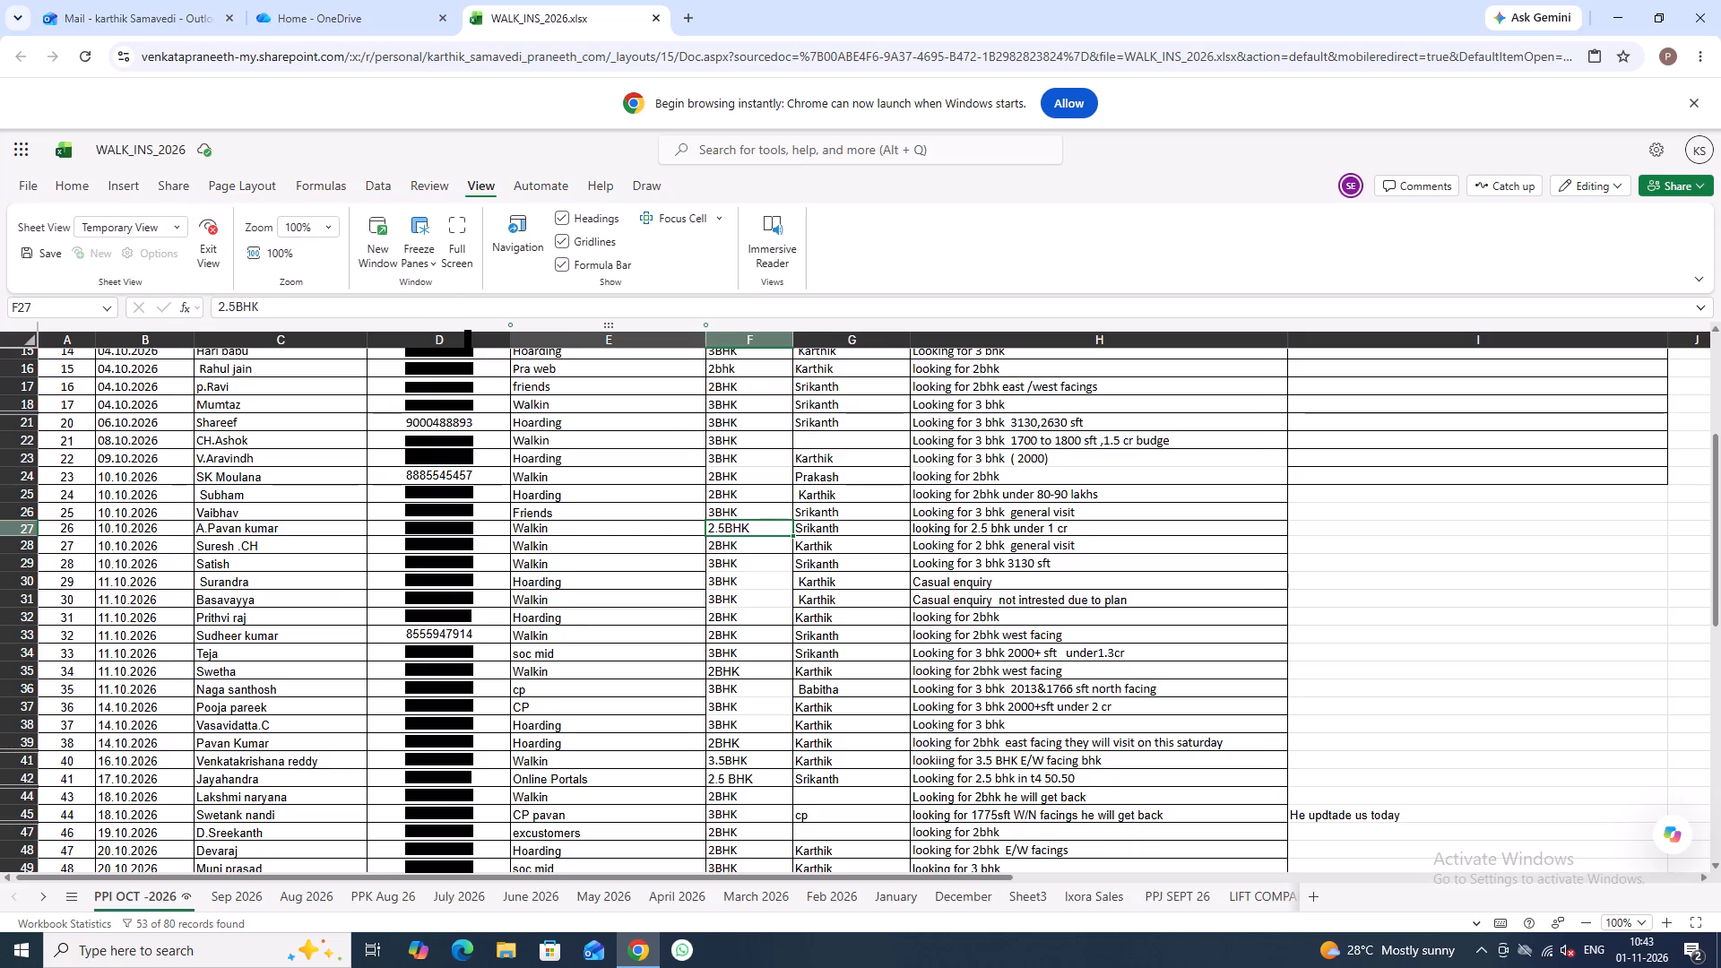
{"action": "scroll", "coordinate": [808, 736], "scroll_direction": "down", "scroll_amount": 5}
{"action": "left_click", "coordinate": [829, 670]}
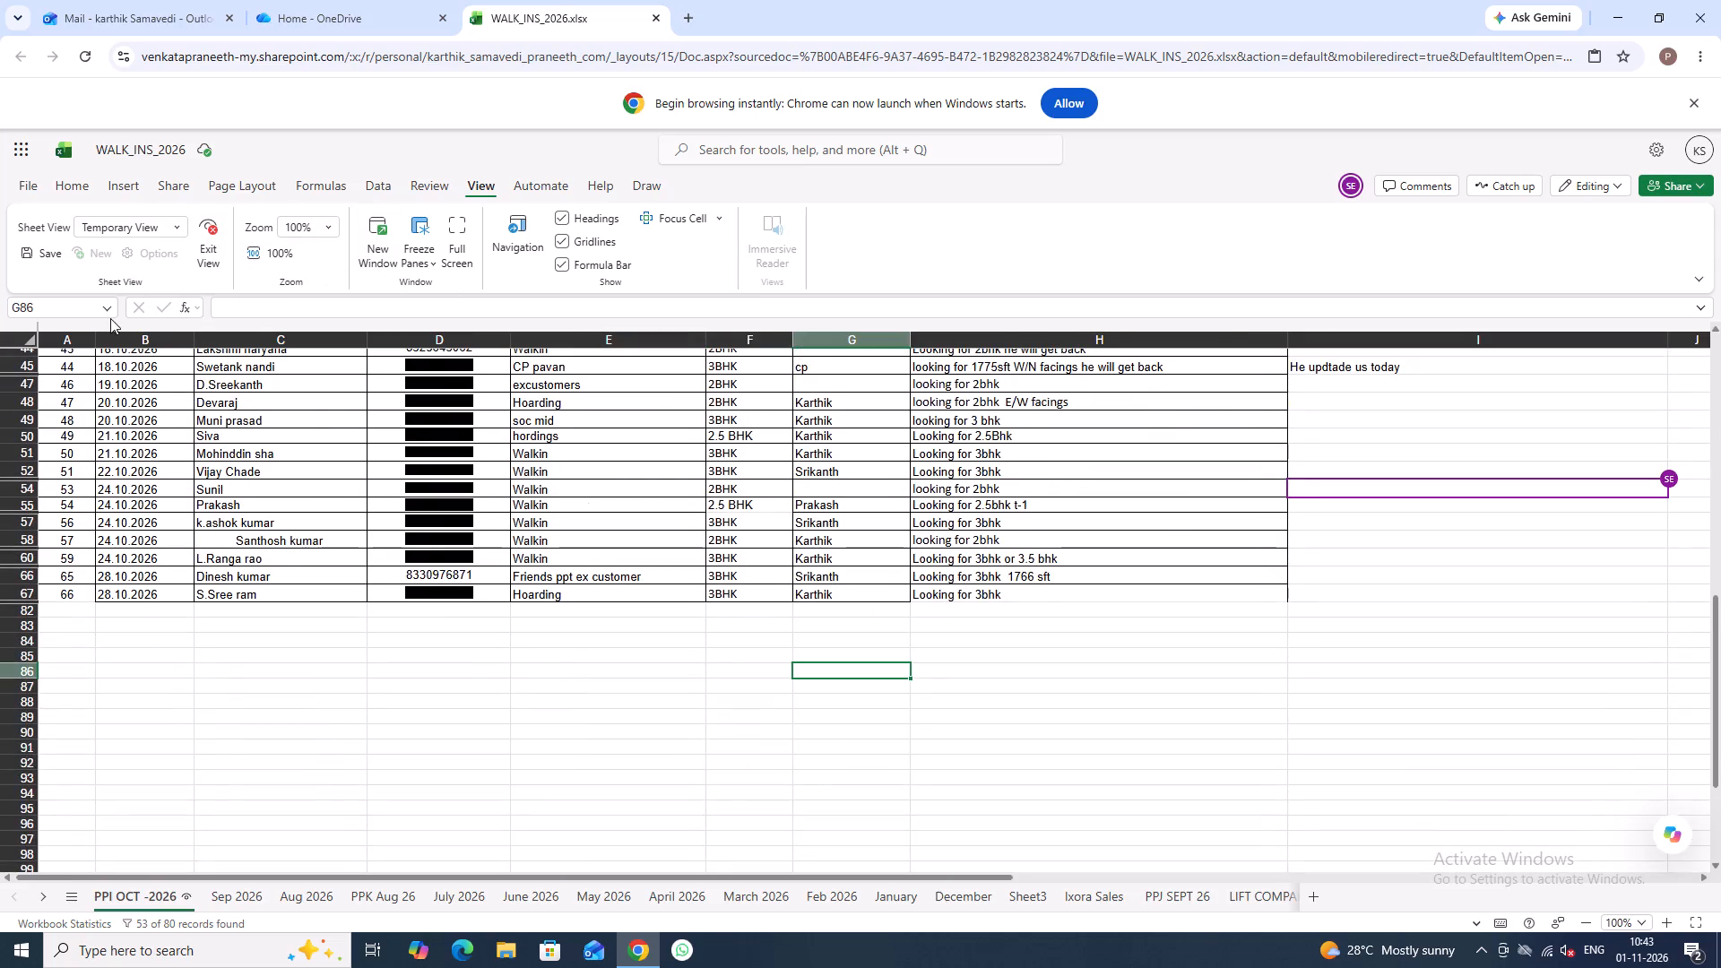
{"action": "scroll", "coordinate": [834, 656], "scroll_direction": "up", "scroll_amount": 12}
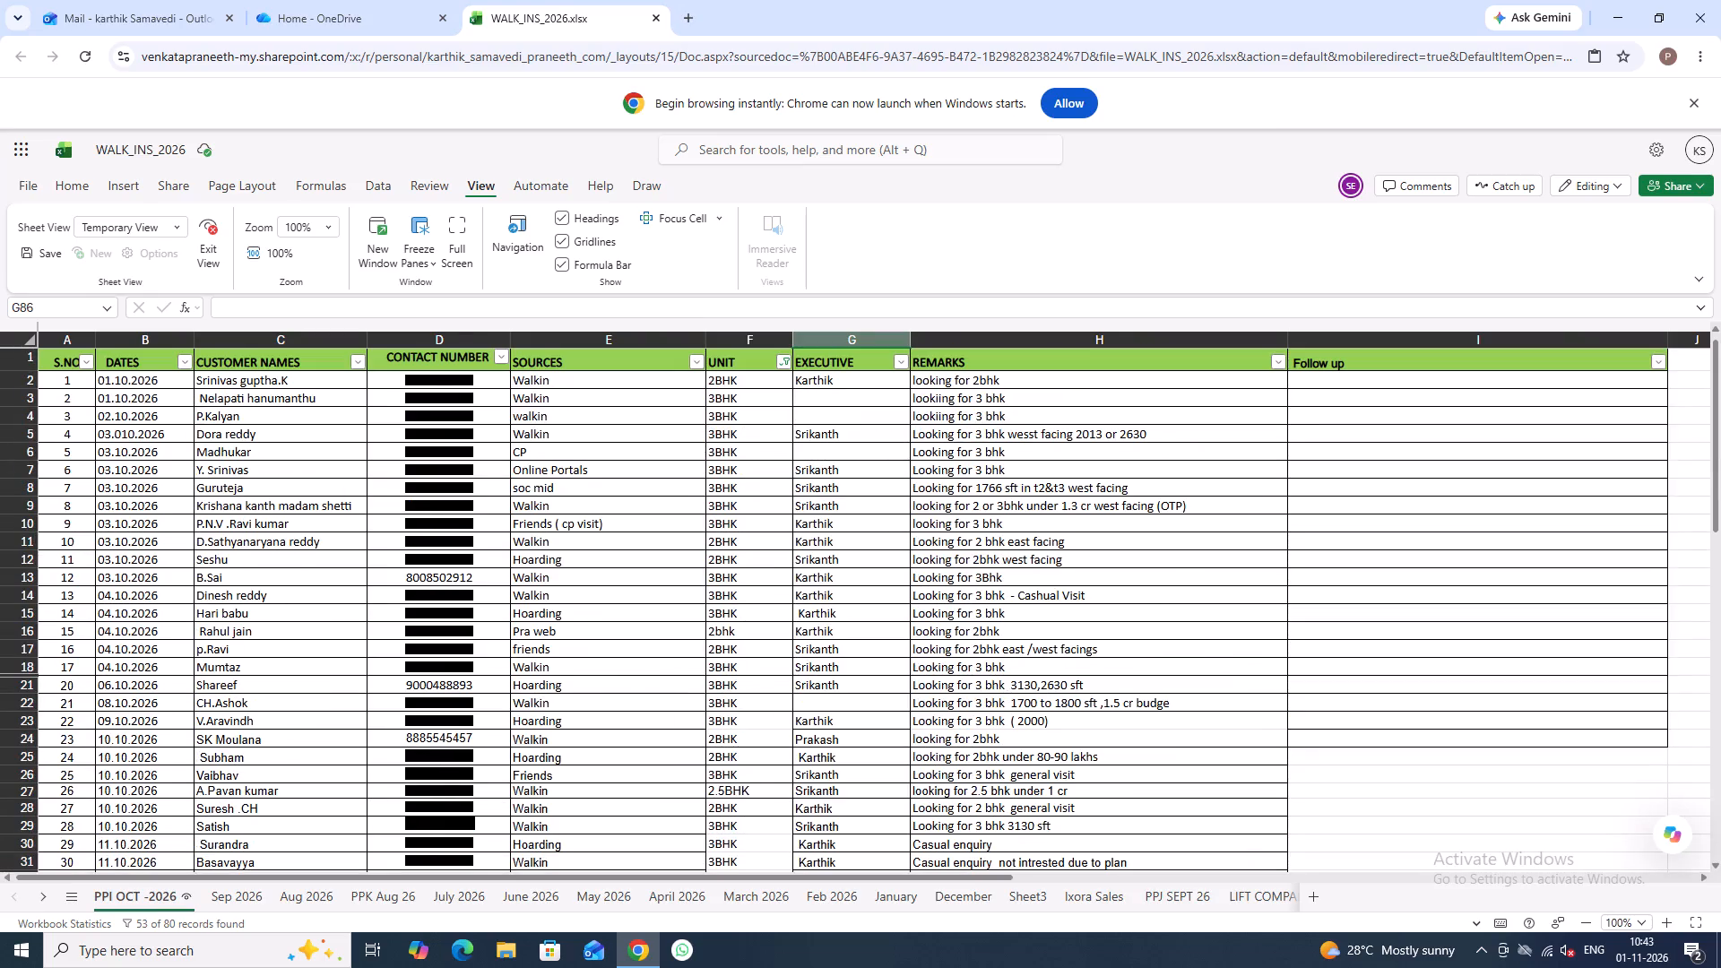
{"action": "left_click", "coordinate": [785, 373]}
{"action": "left_click", "coordinate": [837, 666]}
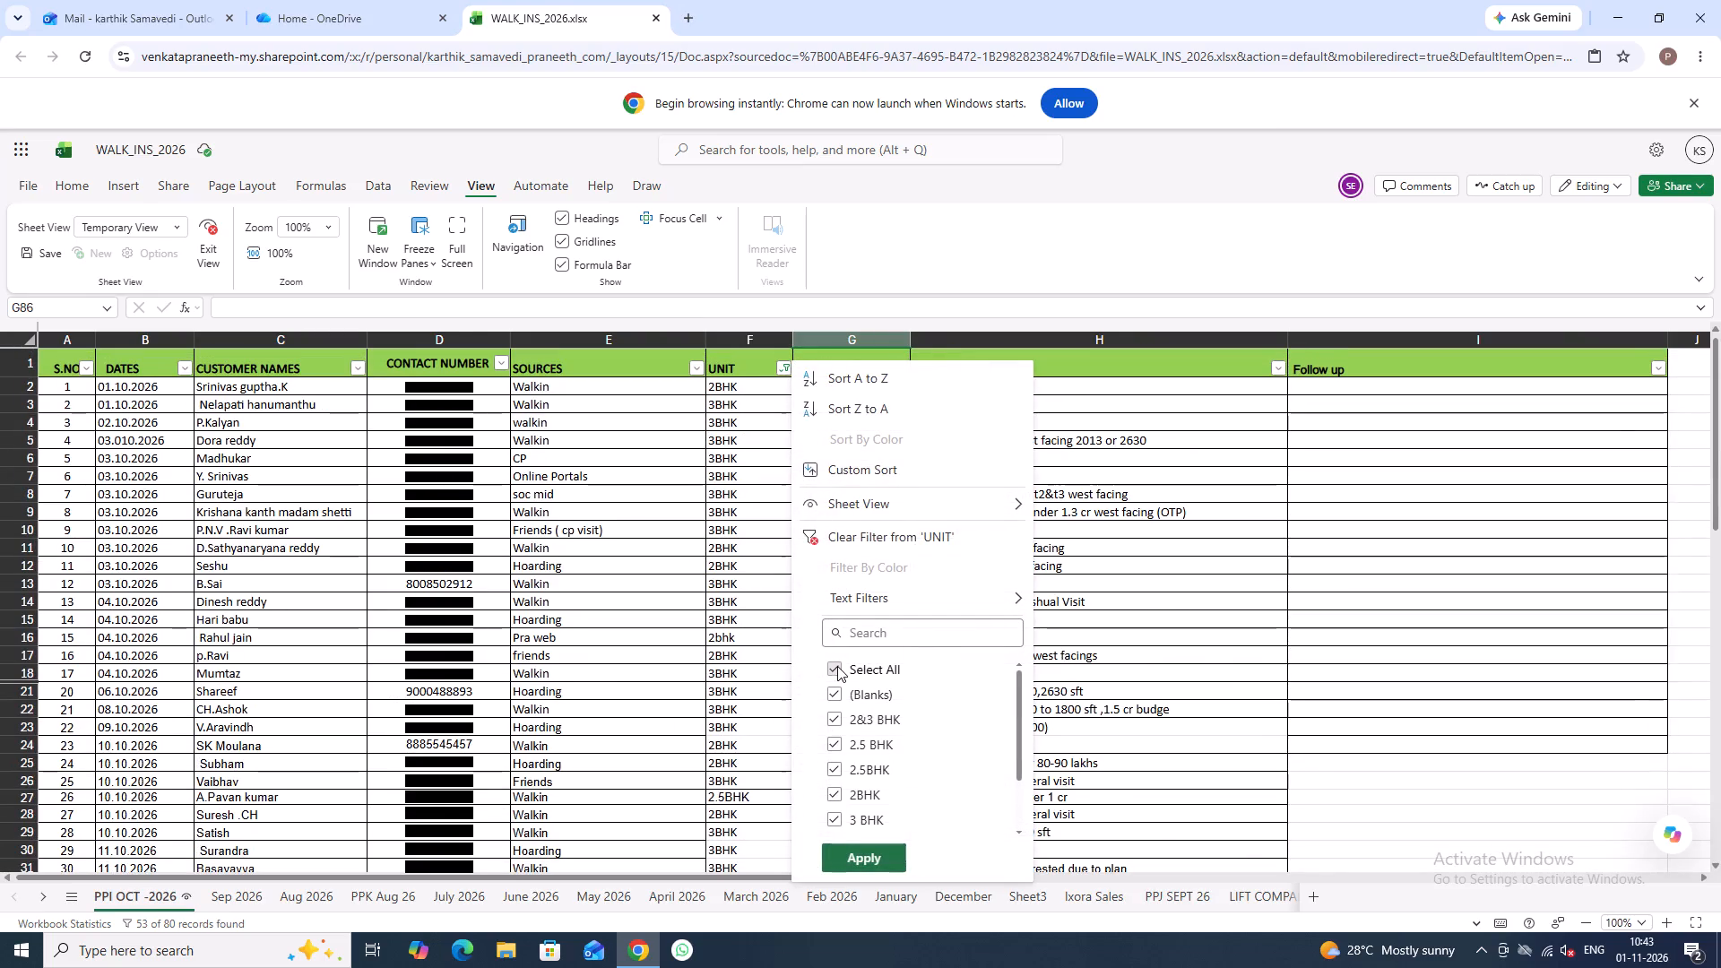
{"action": "left_click", "coordinate": [834, 859]}
Look through the full unfiltered October walk-in list, down to the empty numbered rows at its end.
{"action": "scroll", "coordinate": [740, 680], "scroll_direction": "down", "scroll_amount": 3}
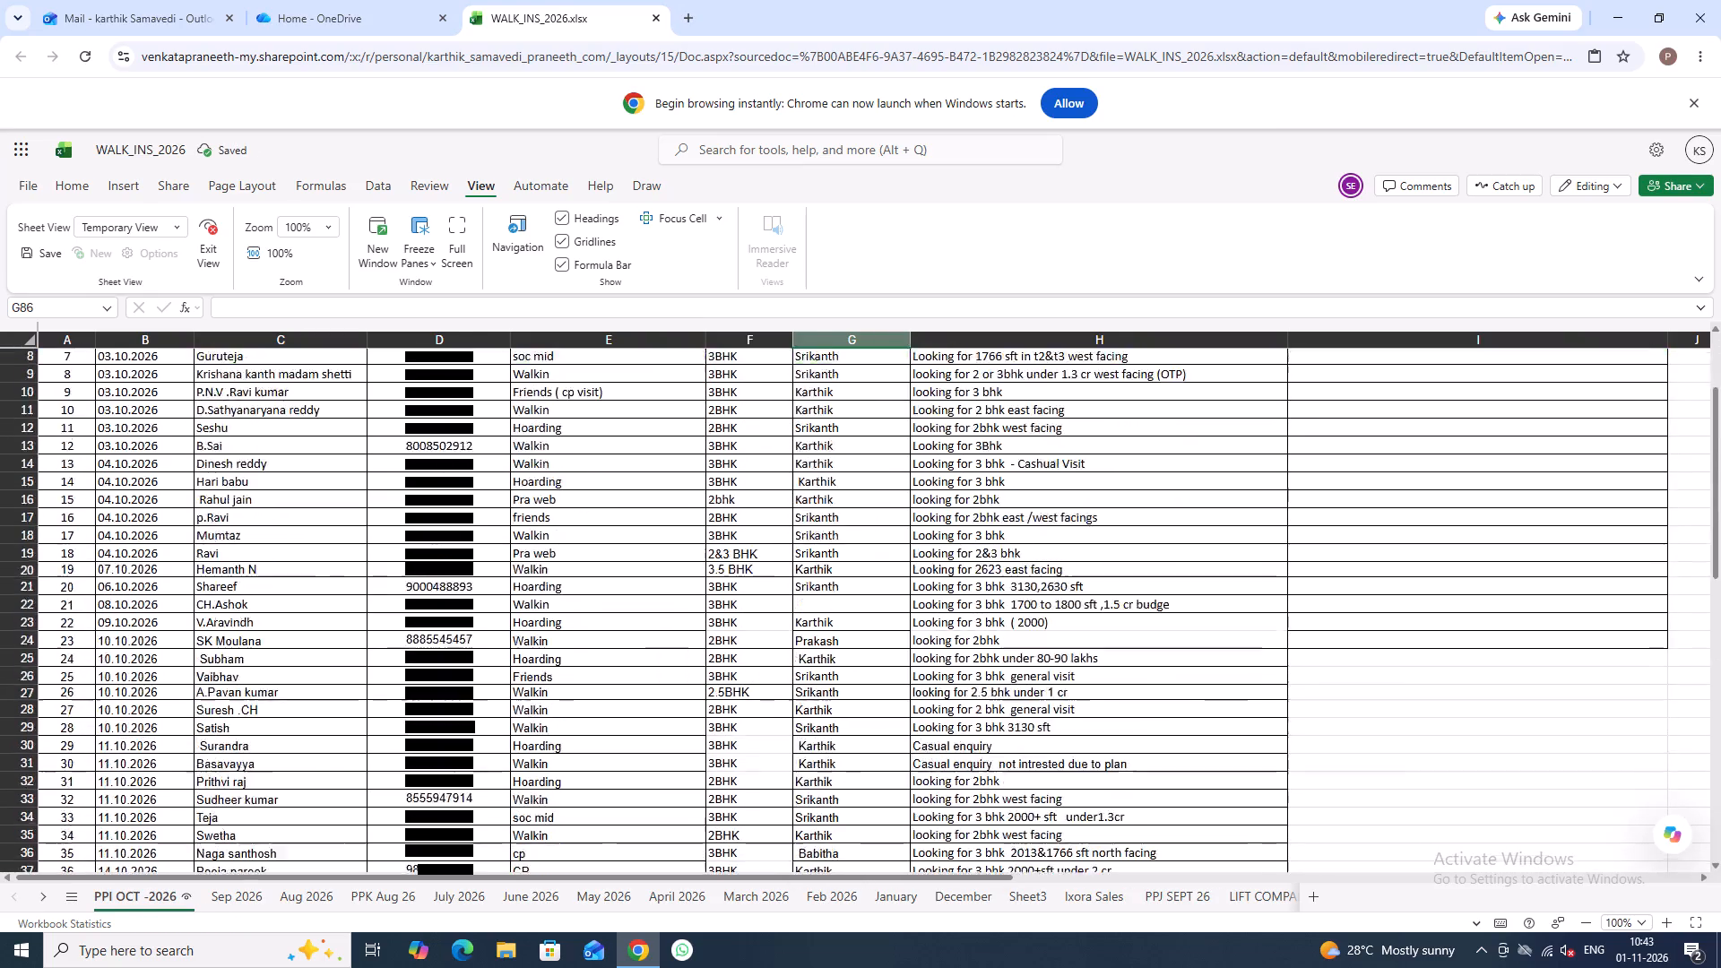
{"action": "scroll", "coordinate": [742, 680], "scroll_direction": "down", "scroll_amount": 10}
{"action": "scroll", "coordinate": [387, 527], "scroll_direction": "up", "scroll_amount": 1}
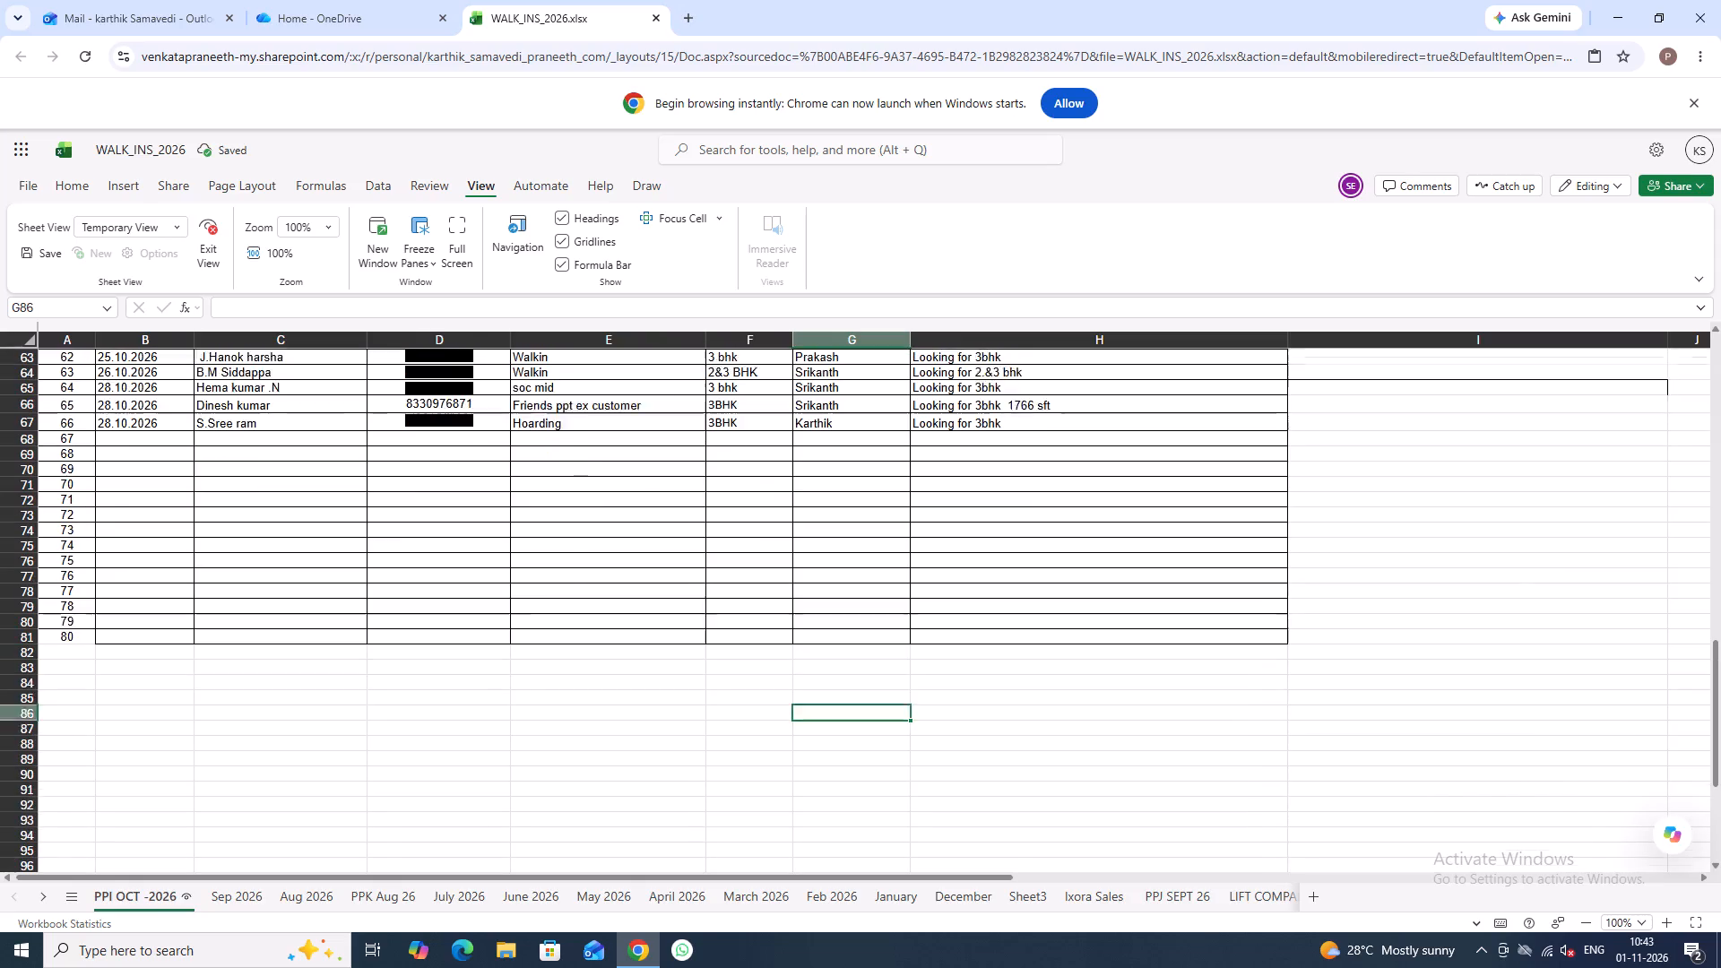
{"action": "left_click", "coordinate": [1008, 718]}
{"action": "scroll", "coordinate": [949, 644], "scroll_direction": "up", "scroll_amount": 4}
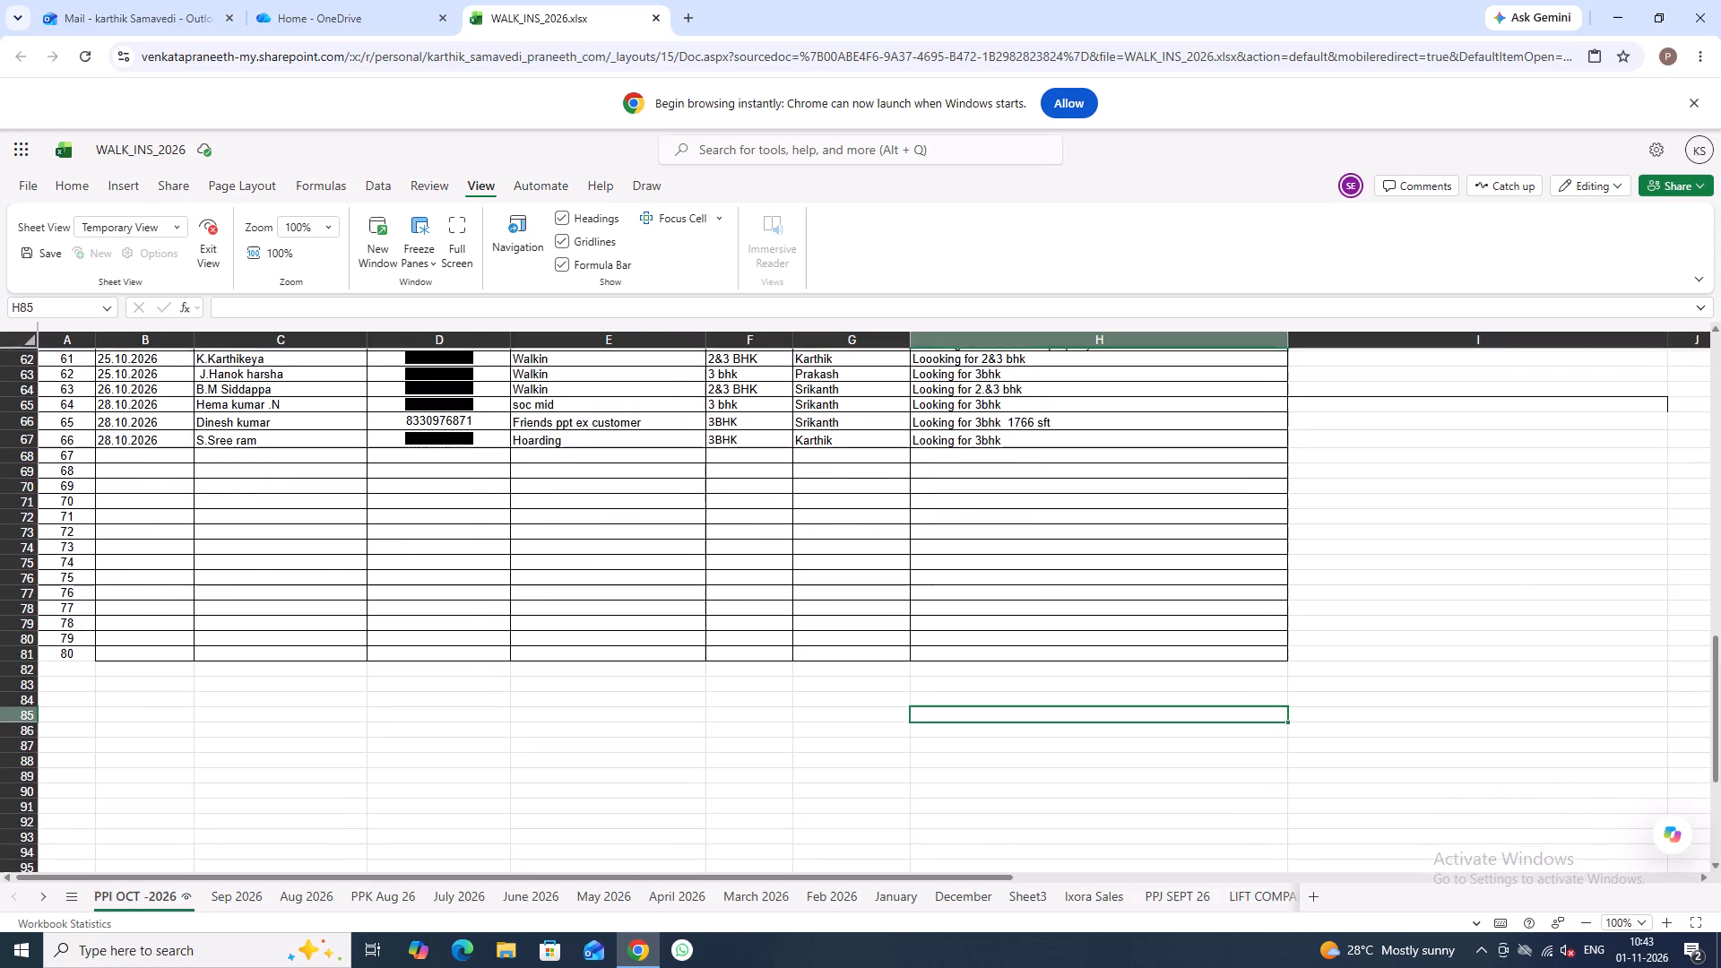
{"action": "scroll", "coordinate": [949, 644], "scroll_direction": "up", "scroll_amount": 9}
{"action": "scroll", "coordinate": [968, 541], "scroll_direction": "up", "scroll_amount": 4}
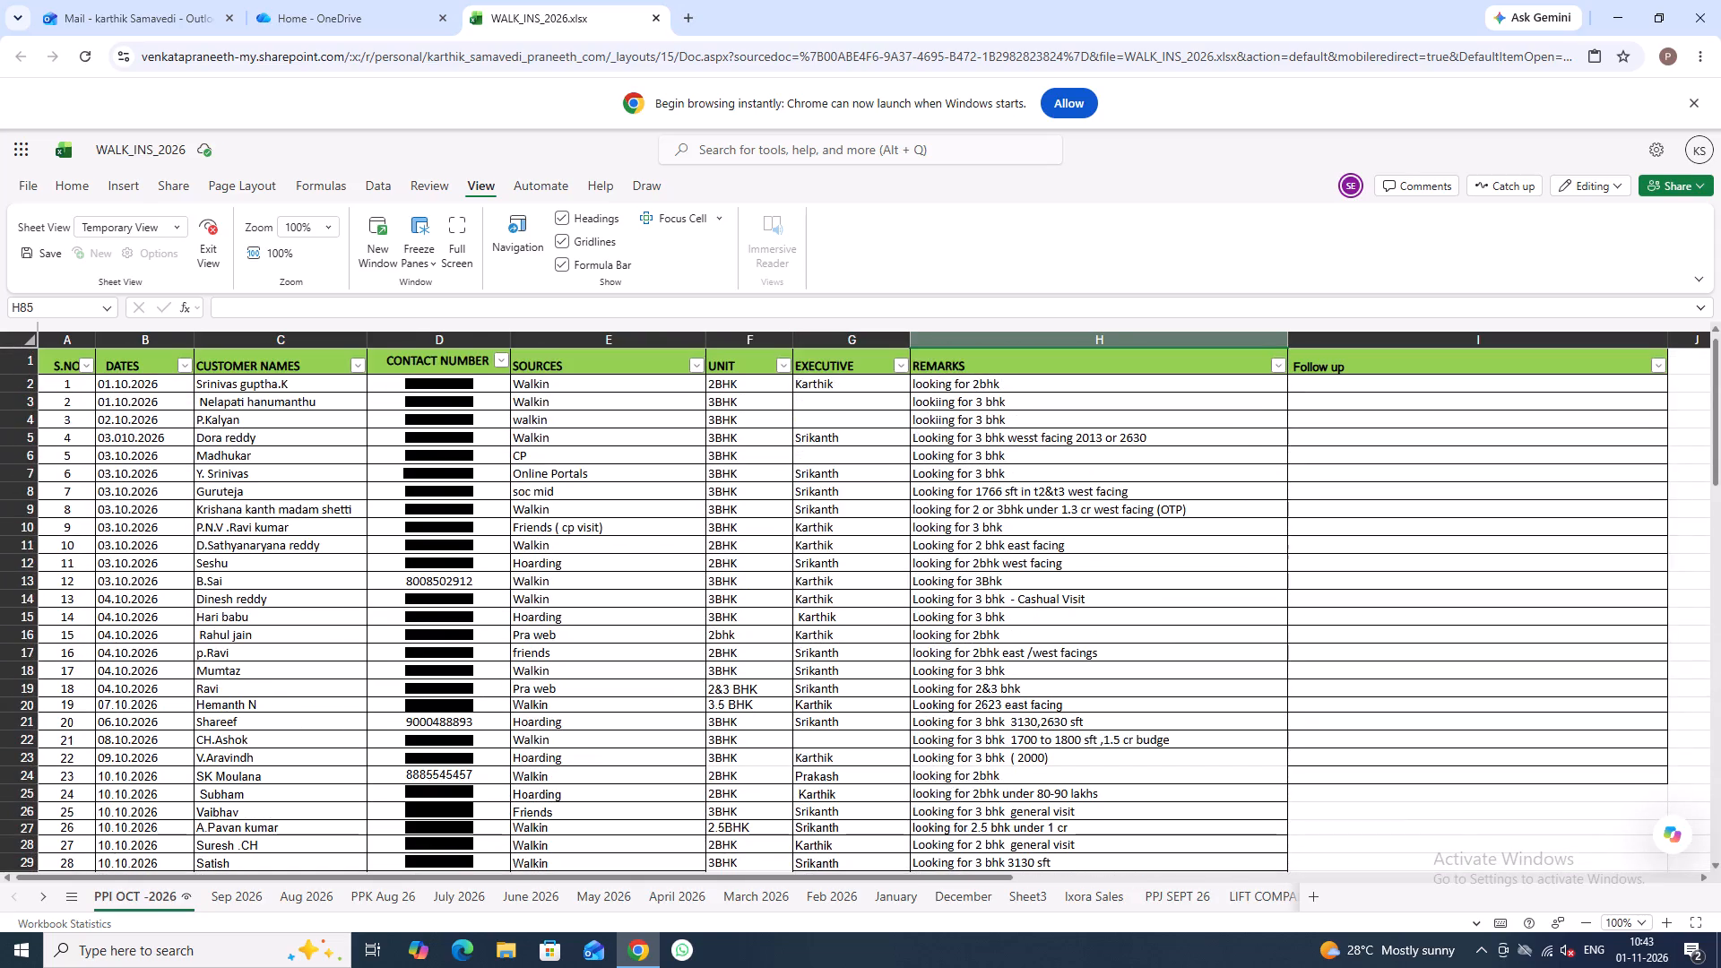
Filter the EXECUTIVE column to show only the Babitha records.
{"action": "left_click", "coordinate": [902, 374]}
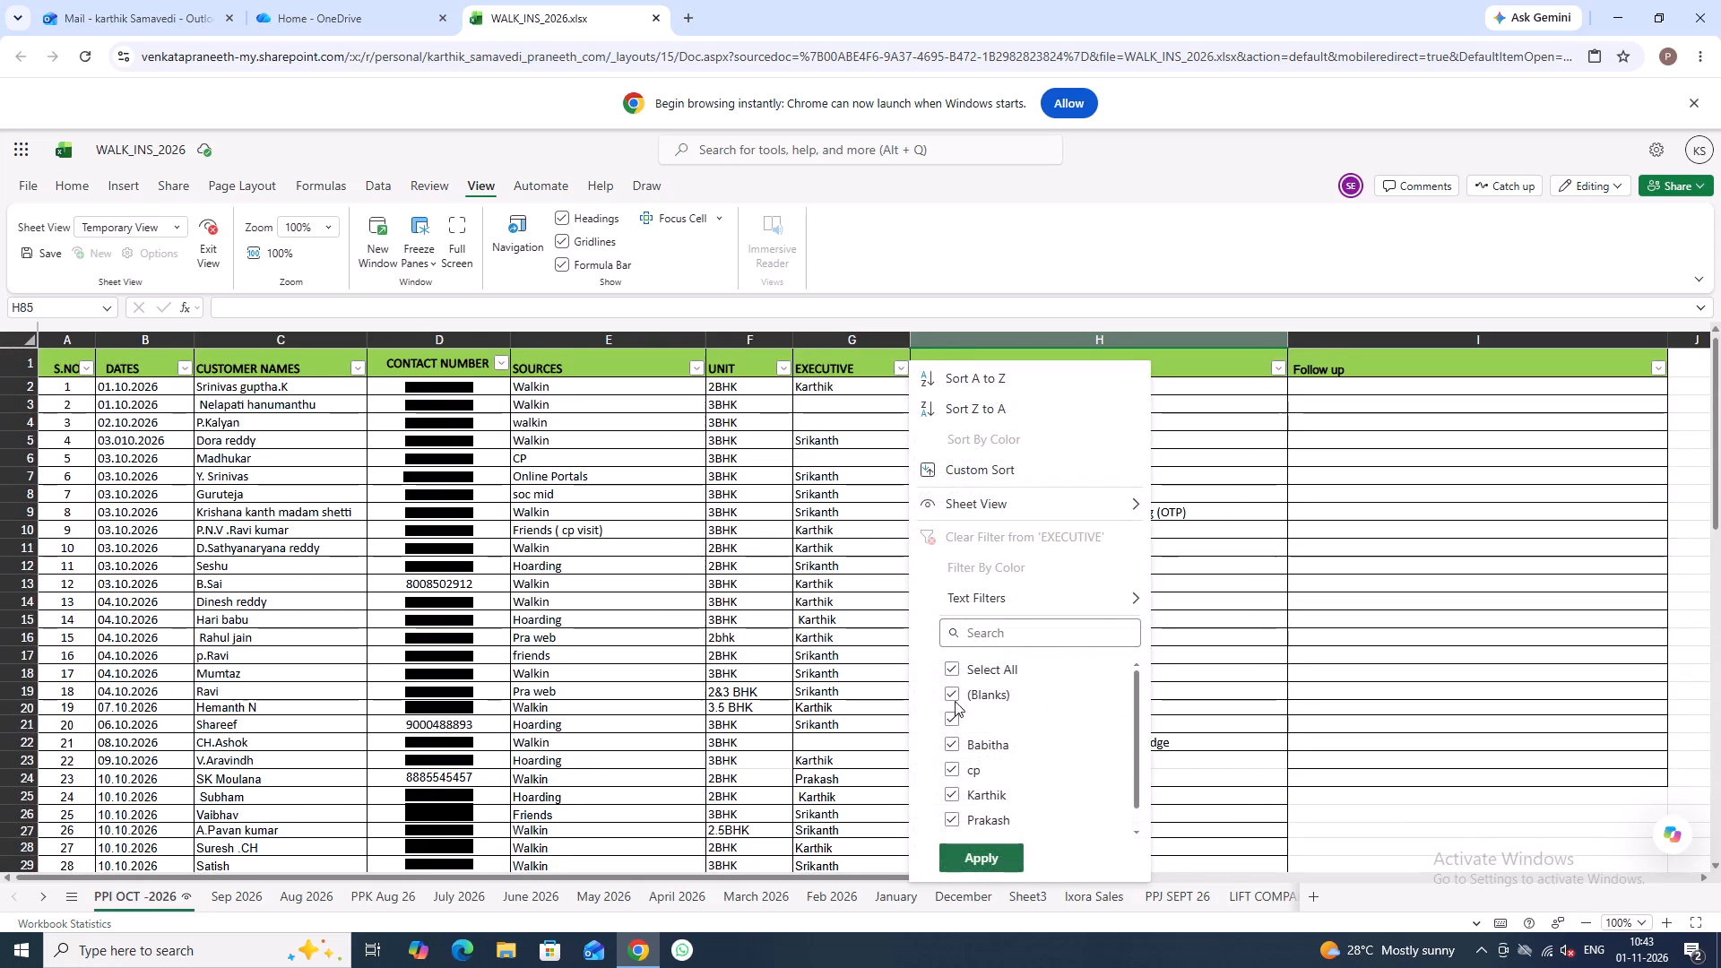
{"action": "left_click", "coordinate": [953, 671]}
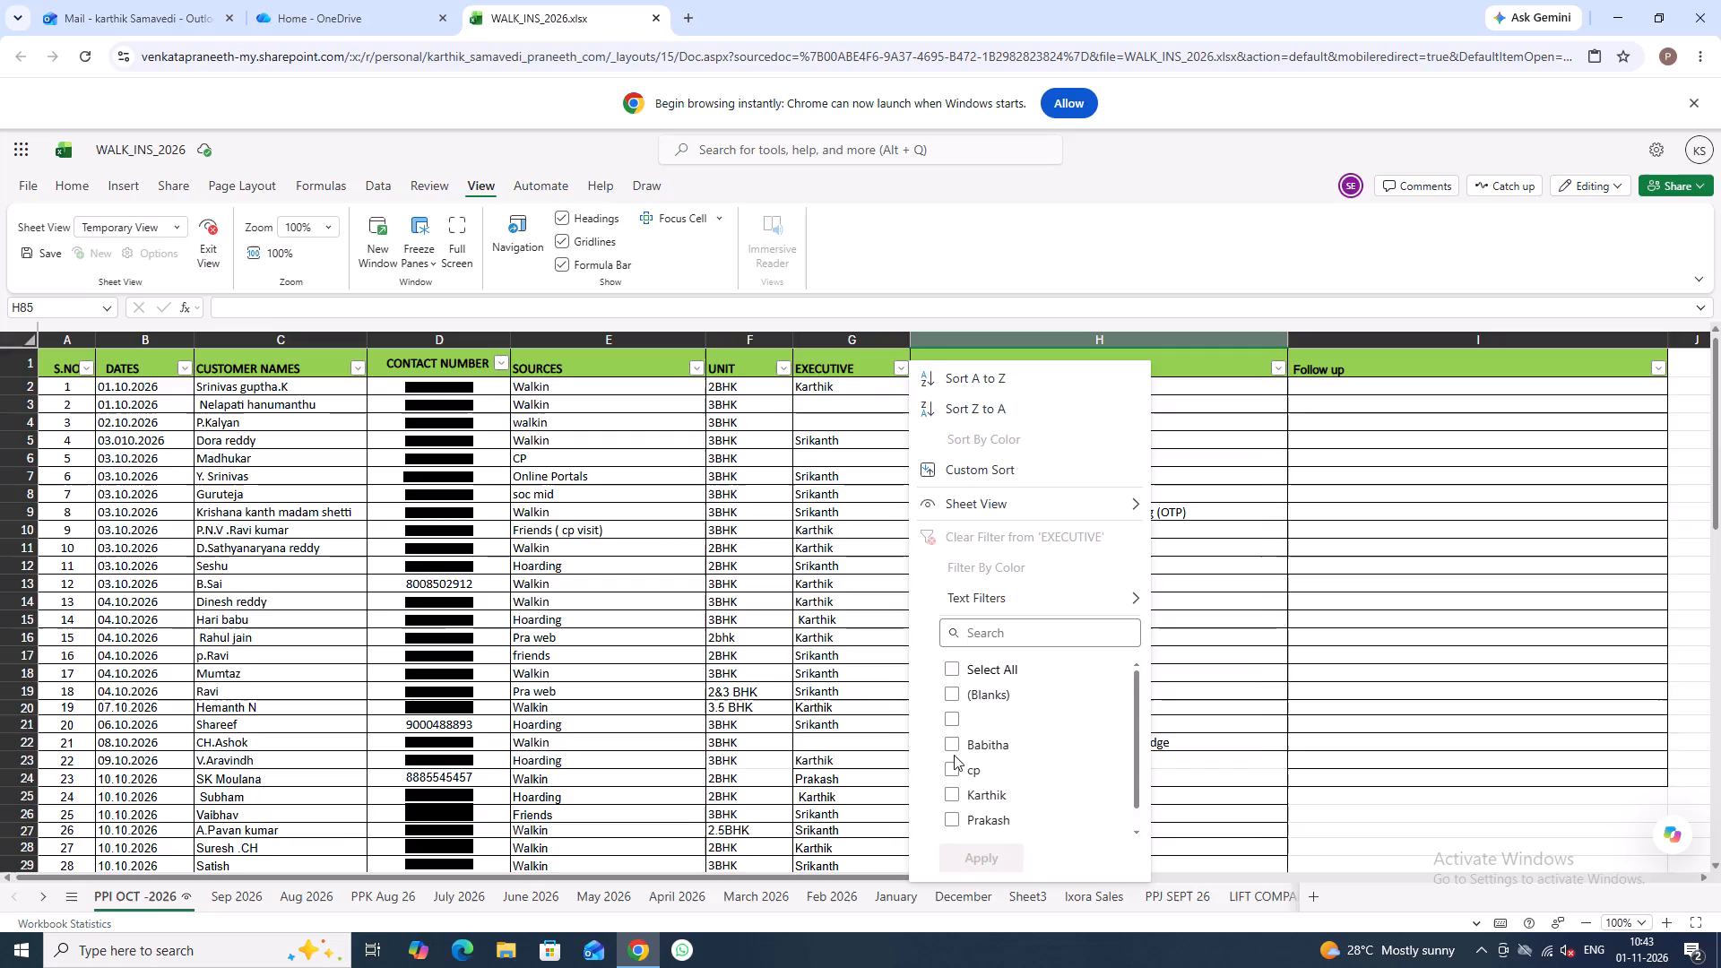
{"action": "left_click", "coordinate": [947, 746]}
{"action": "left_click", "coordinate": [963, 866]}
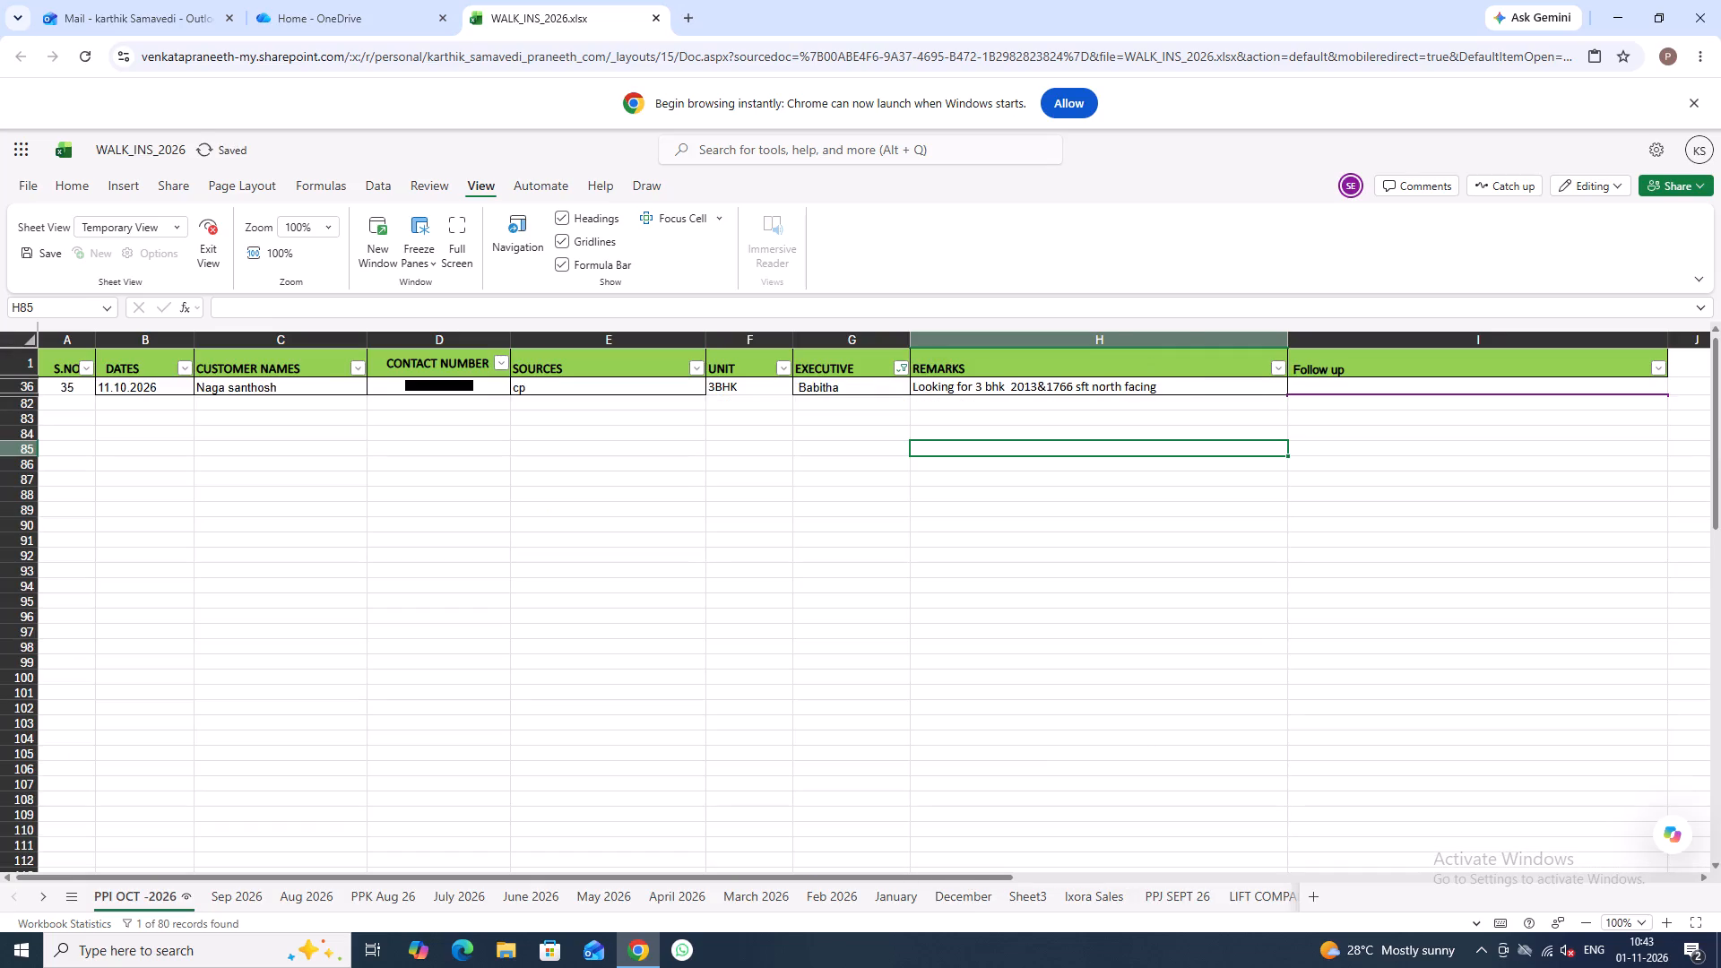
Change the EXECUTIVE filter from Babitha to only the cp records.
{"action": "left_click", "coordinate": [901, 373]}
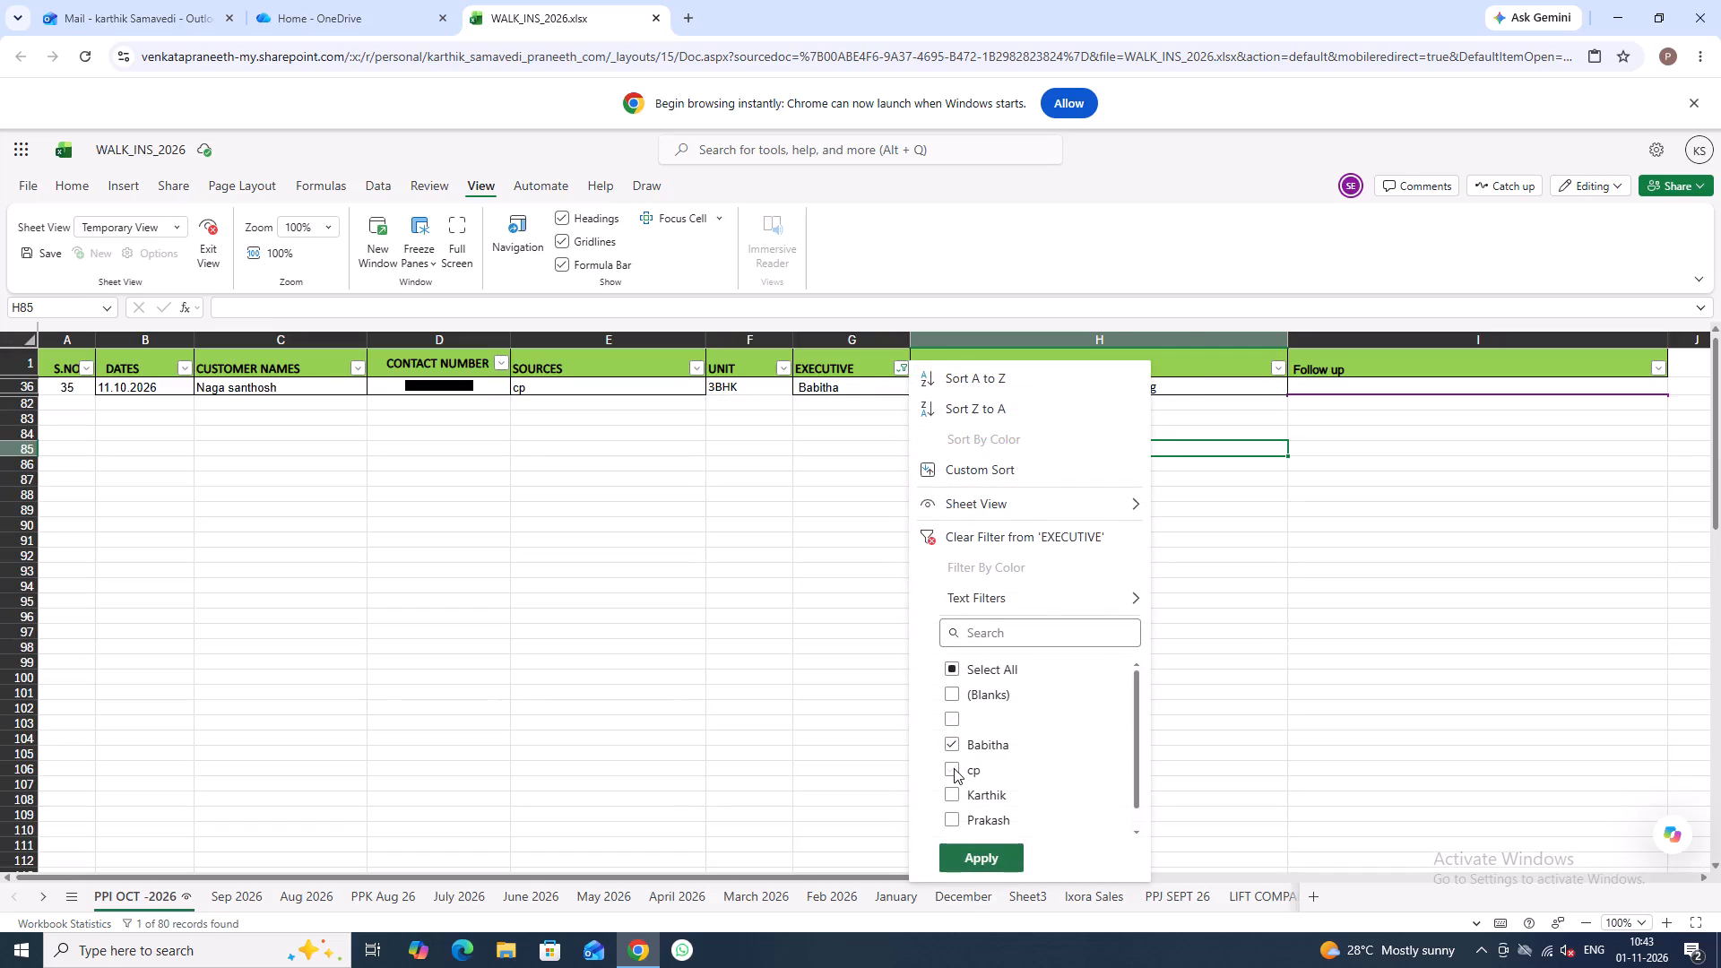
{"action": "left_click", "coordinate": [954, 768]}
{"action": "left_click", "coordinate": [947, 747]}
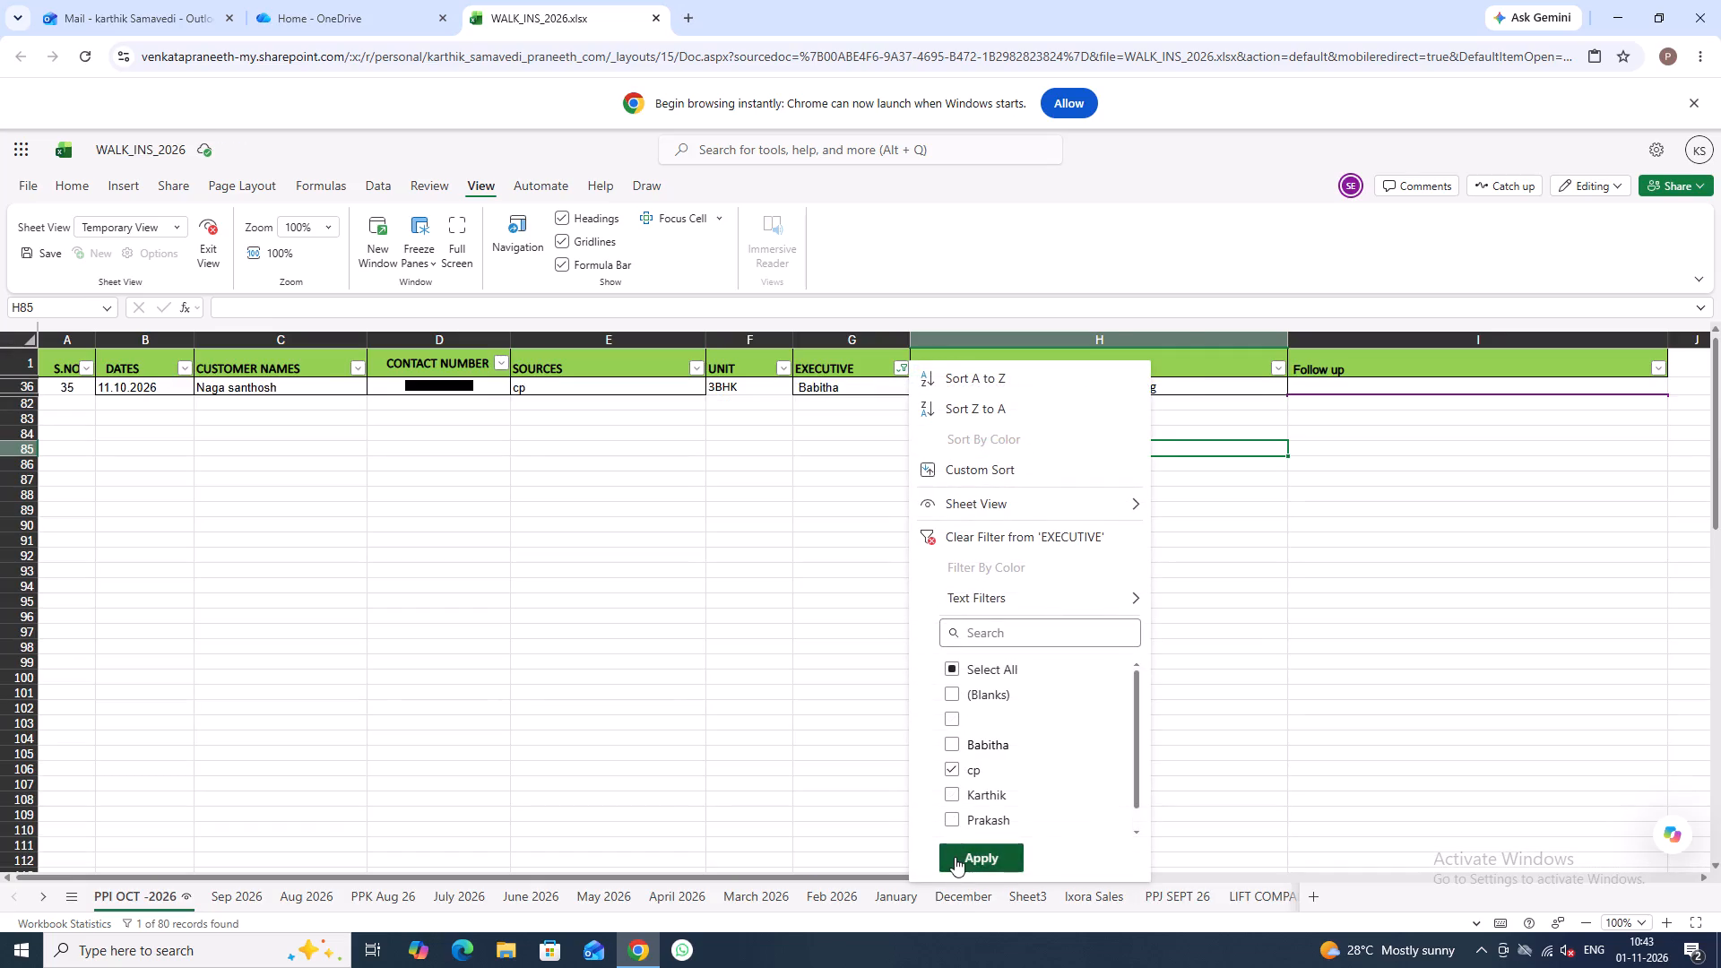
{"action": "left_click", "coordinate": [955, 857]}
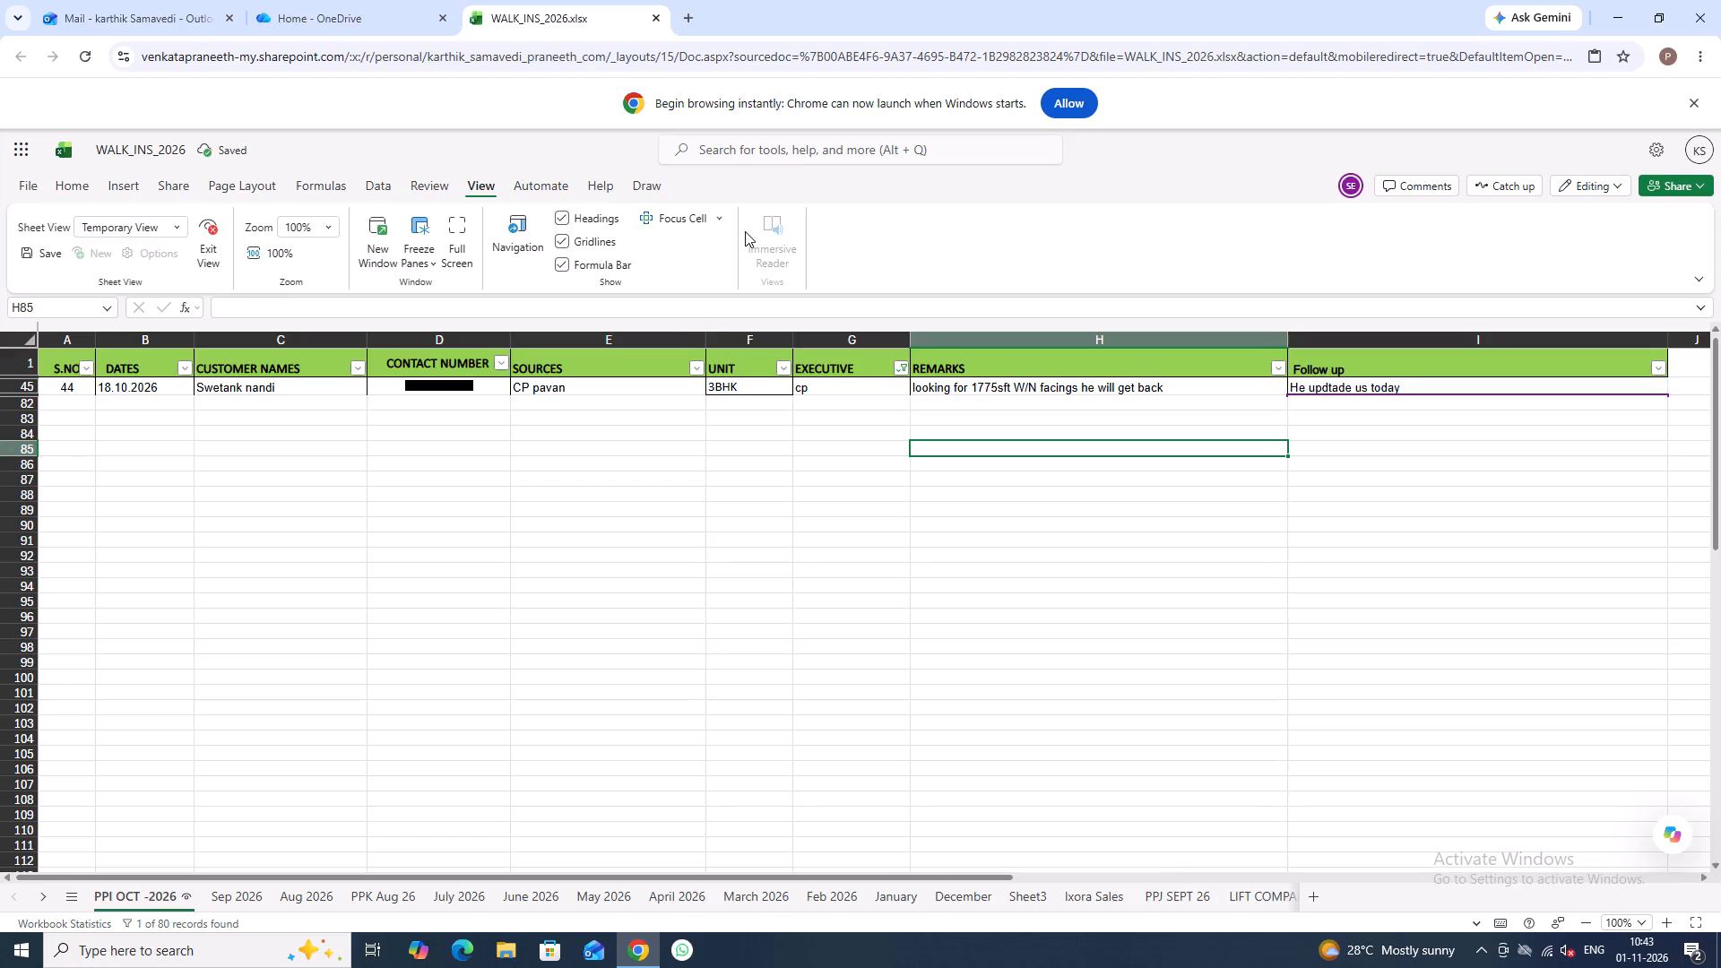
Change the EXECUTIVE filter from cp to only the Karthik records.
{"action": "left_click", "coordinate": [902, 372]}
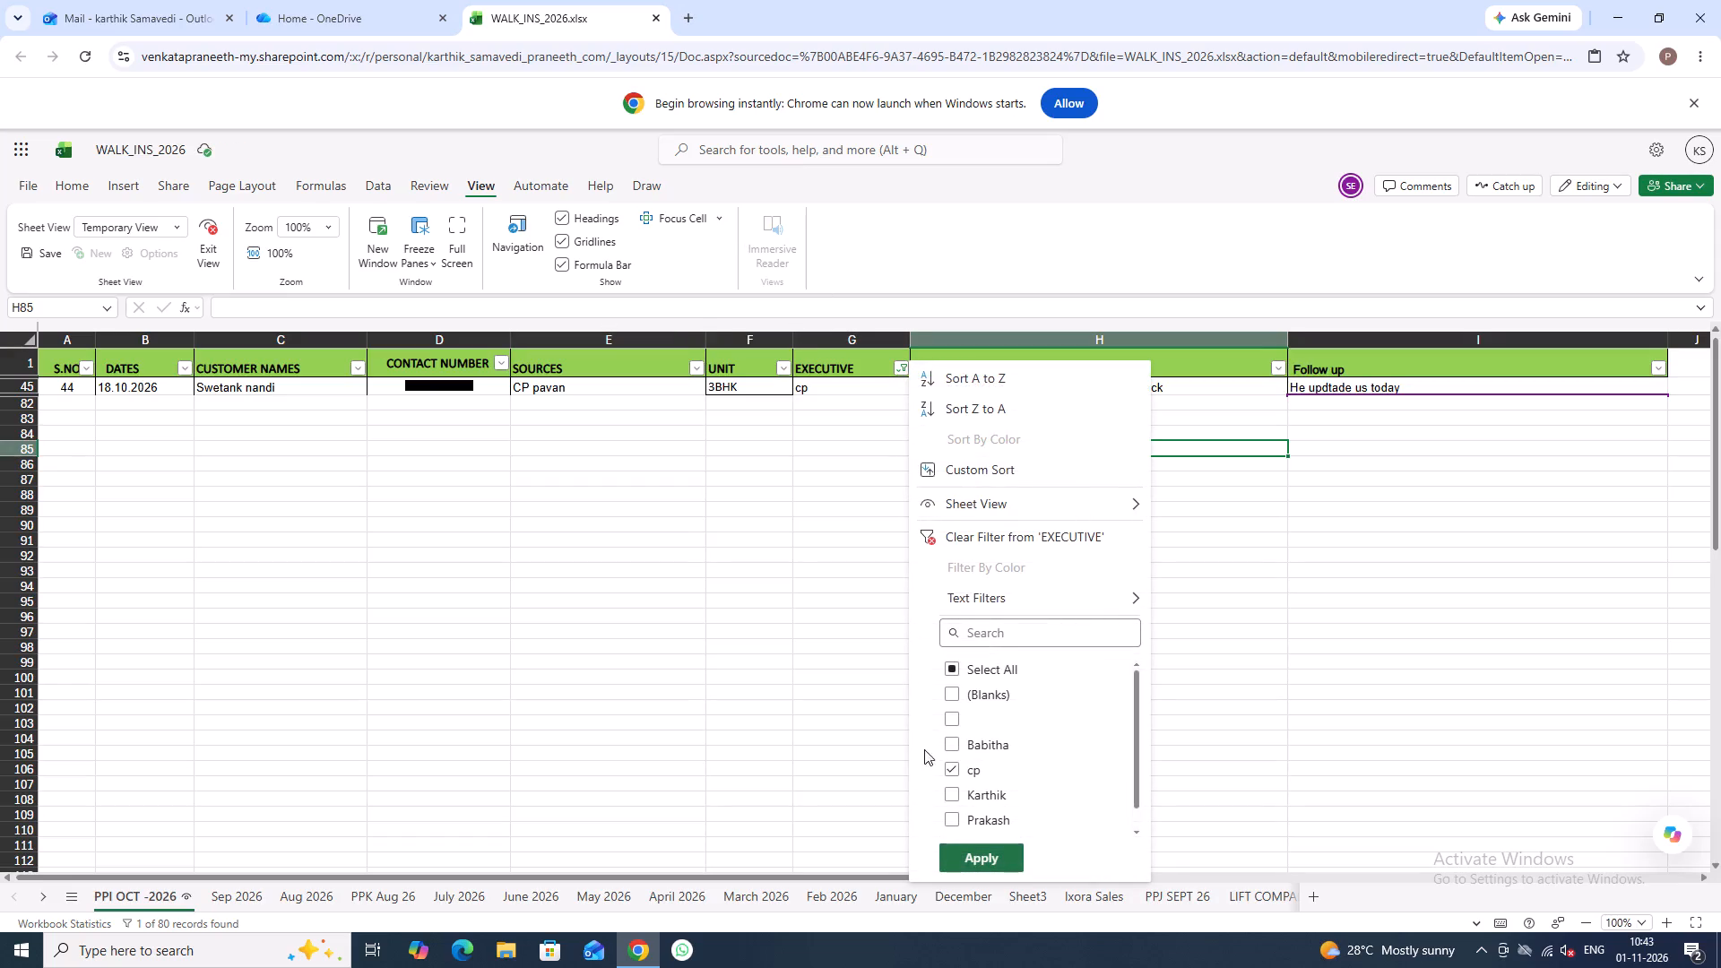
{"action": "left_click", "coordinate": [951, 799]}
{"action": "left_click", "coordinate": [957, 769]}
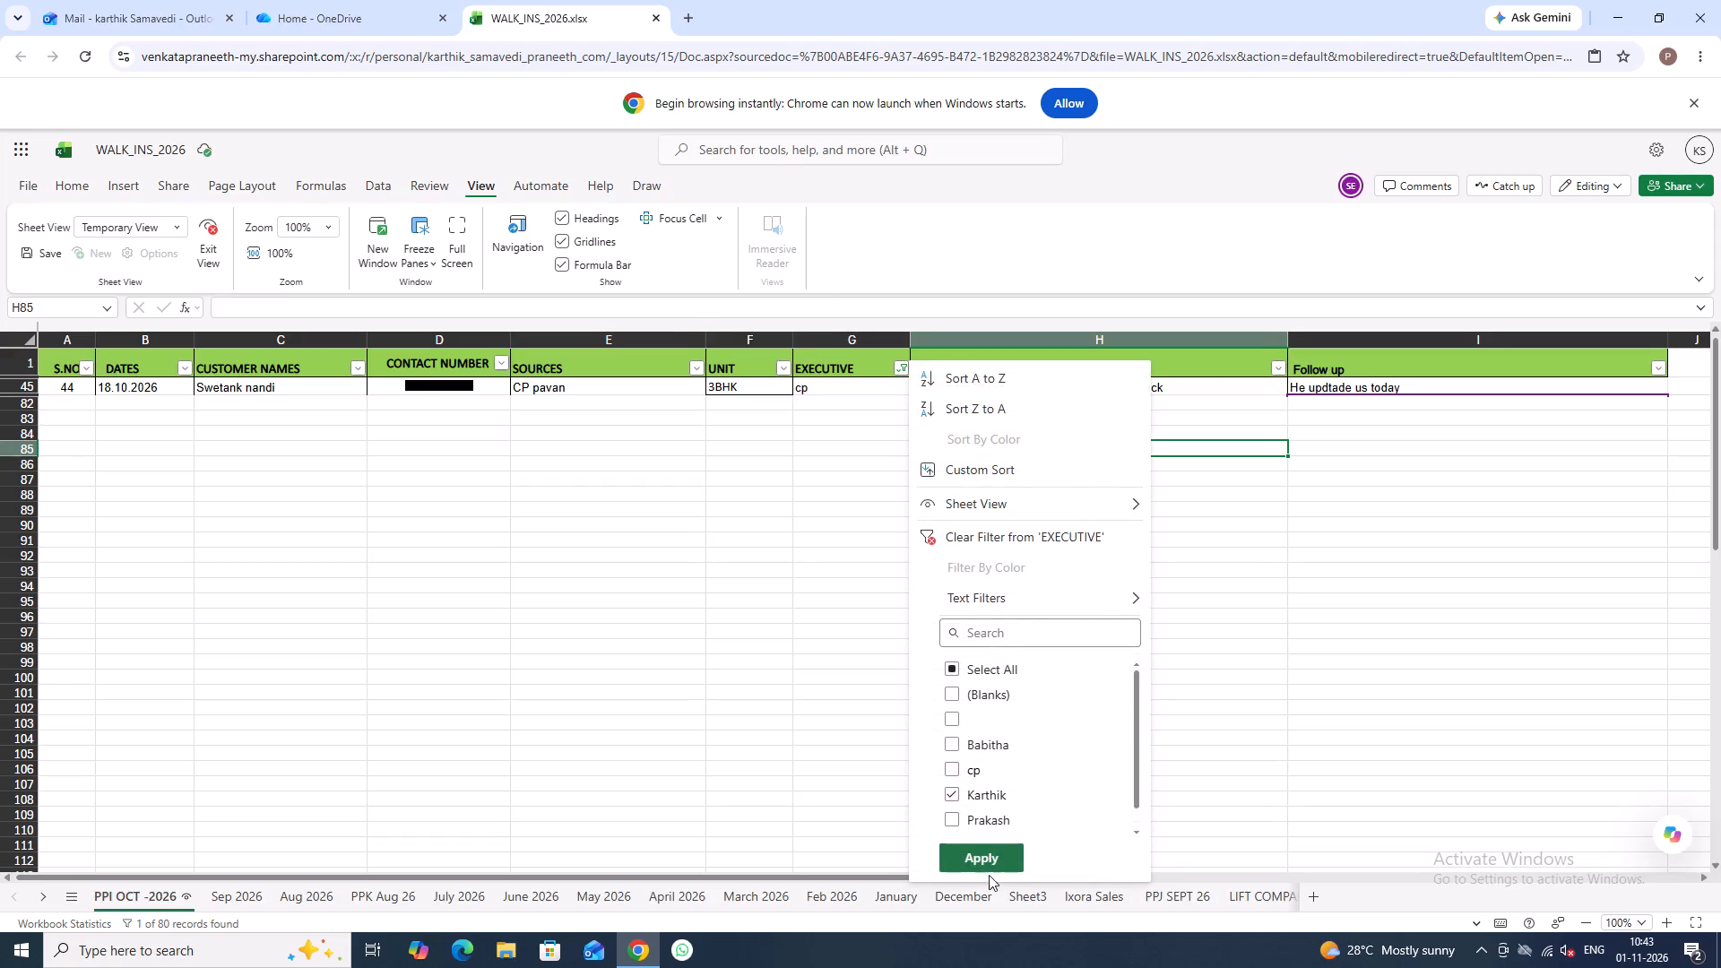
{"action": "left_click", "coordinate": [982, 854]}
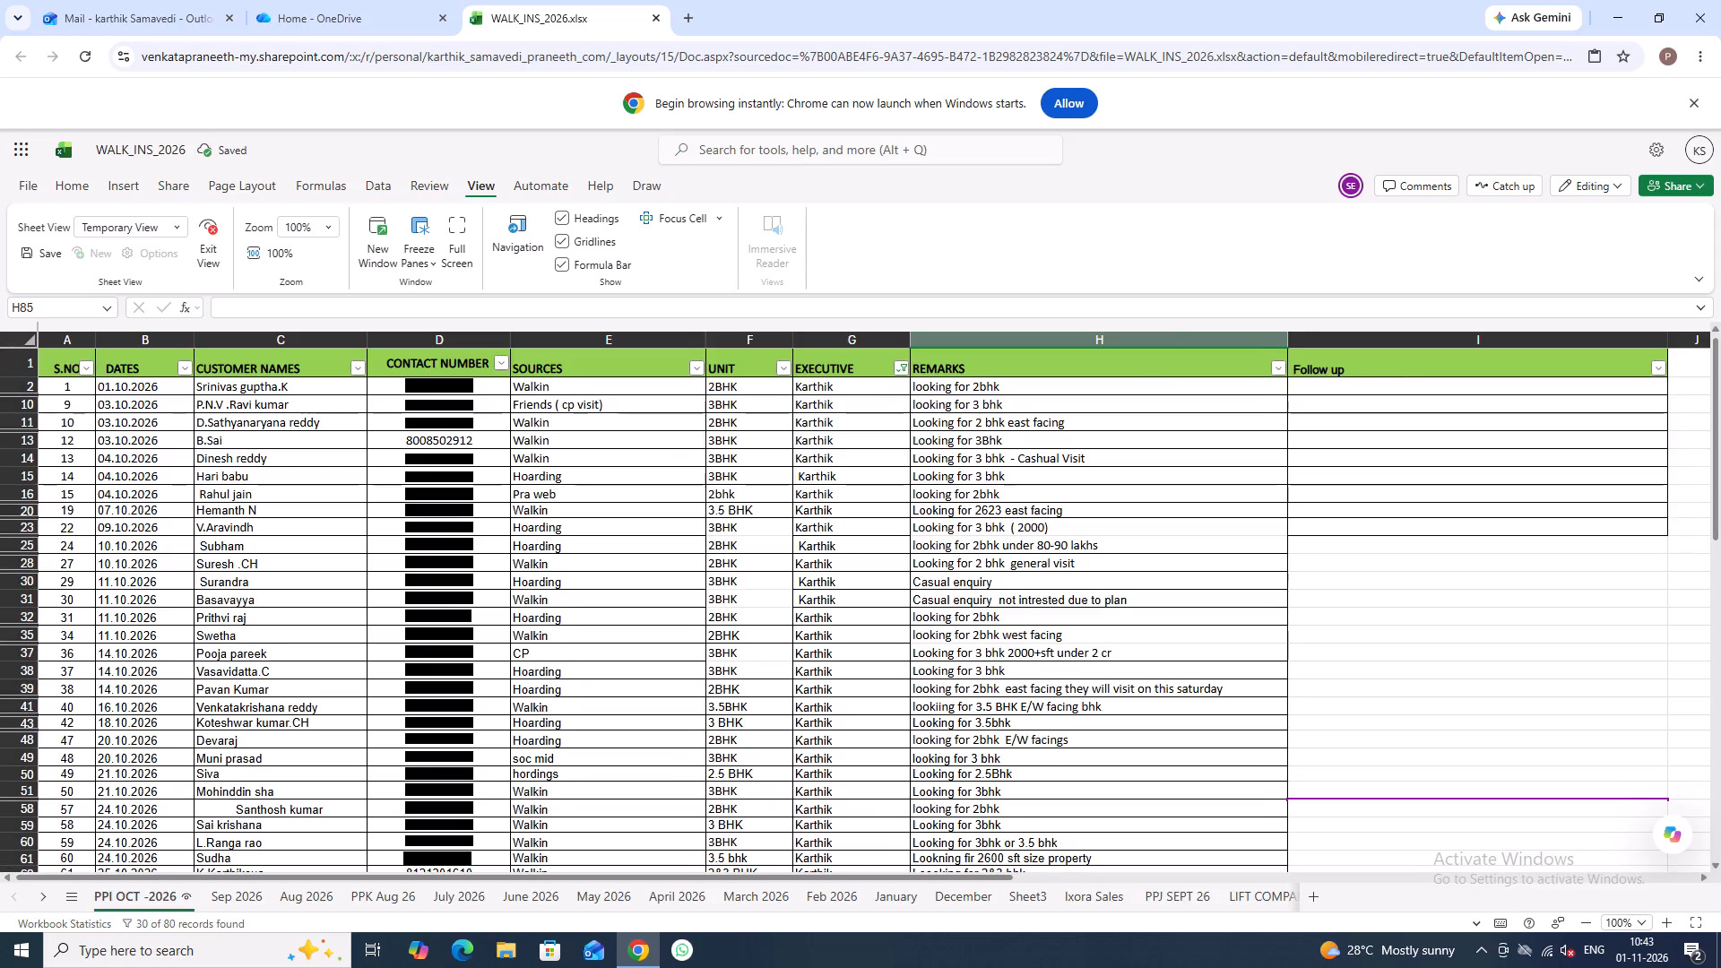
Count the filtered Karthik entries in the EXECUTIVE column and record kARTHIK=30 in cell I84 below the table.
{"action": "left_click_drag", "start_coordinate": [844, 387], "coordinate": [822, 706]}
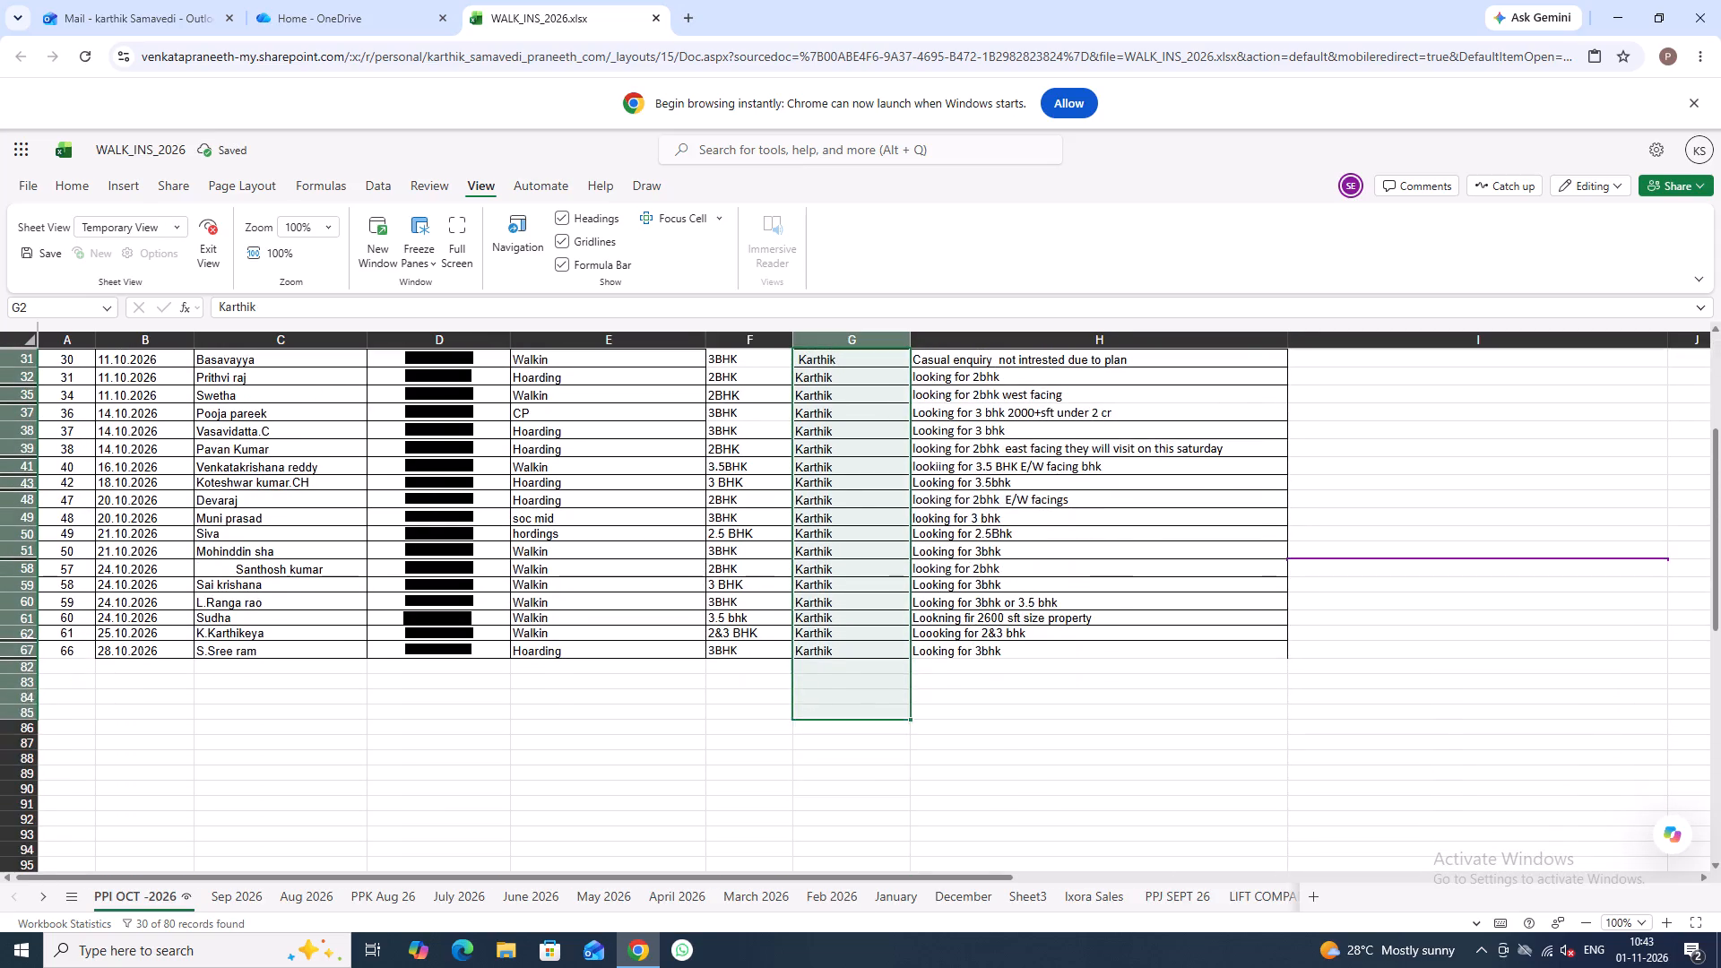
{"action": "left_click_drag", "start_coordinate": [822, 706], "coordinate": [822, 658]}
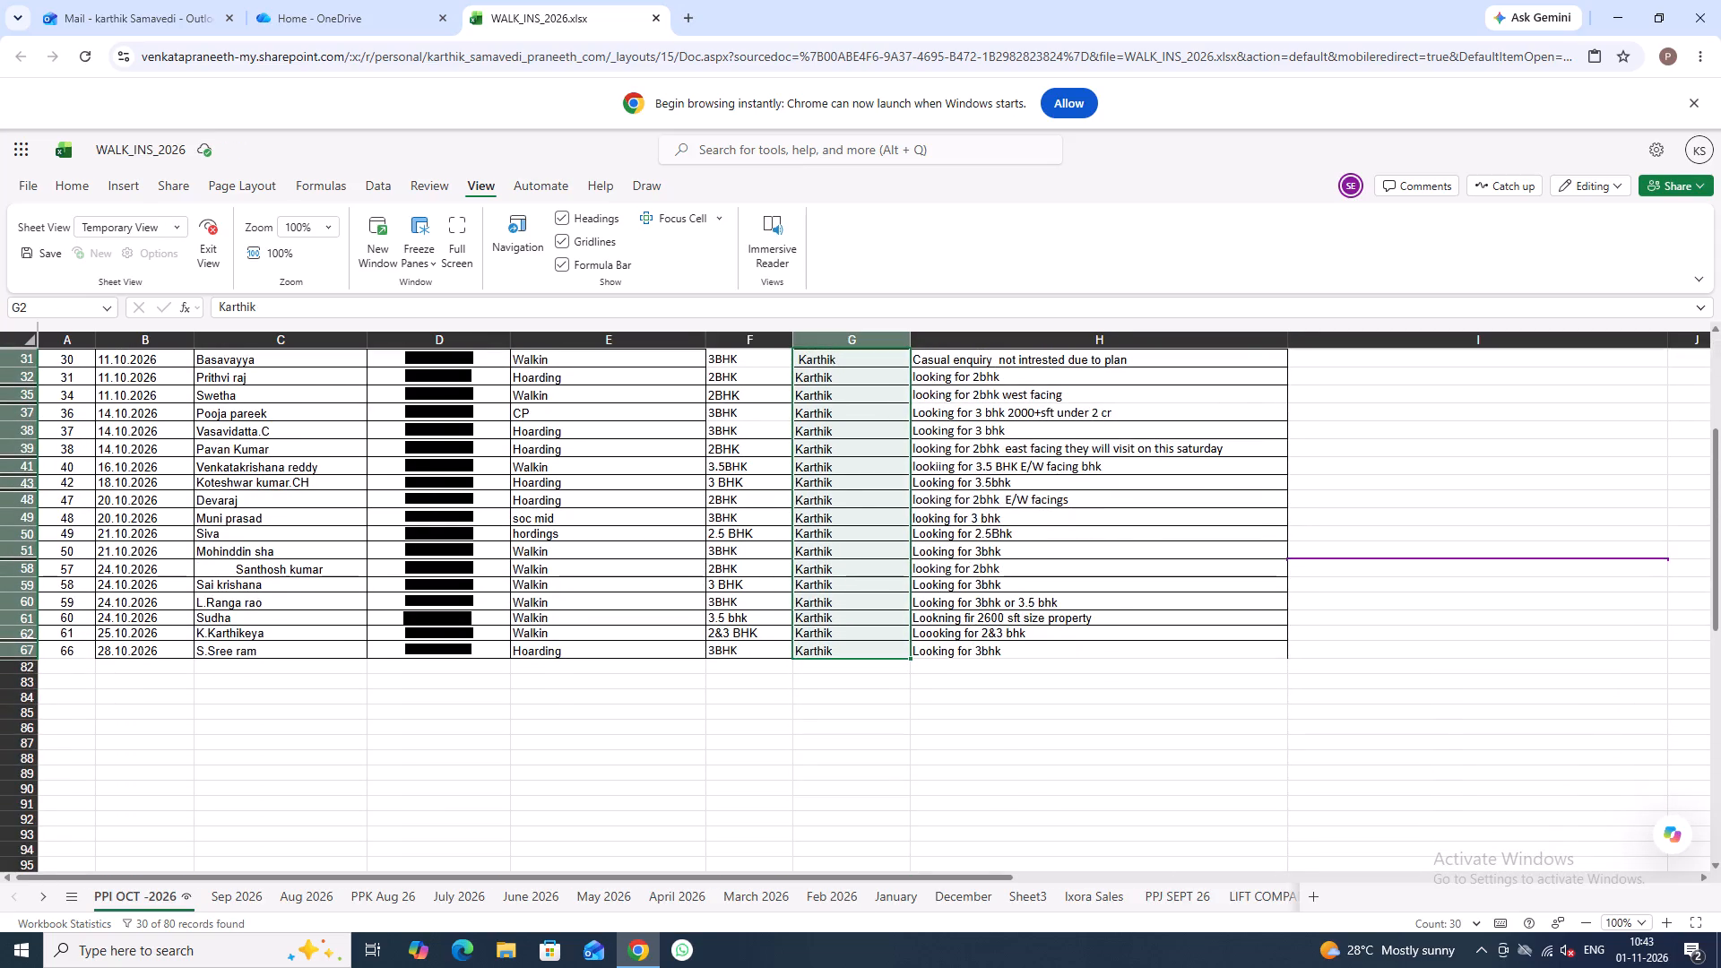
{"action": "left_click", "coordinate": [823, 681]}
{"action": "left_click", "coordinate": [1470, 695]}
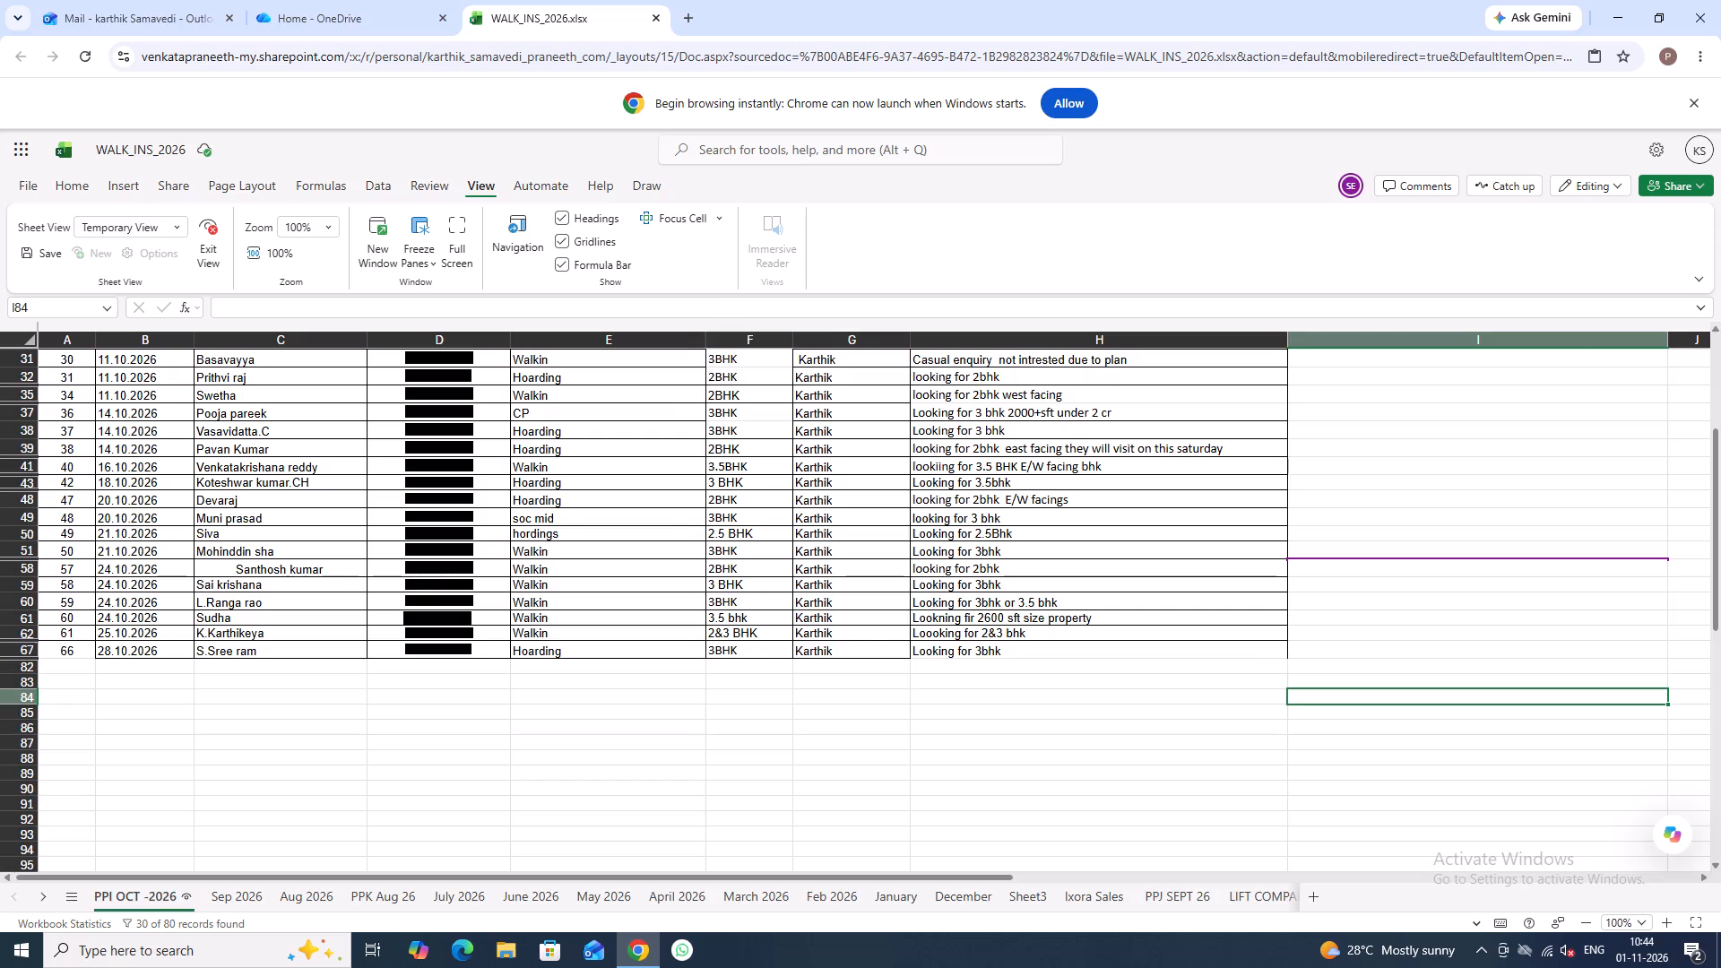
{"action": "type", "text": "AR"}
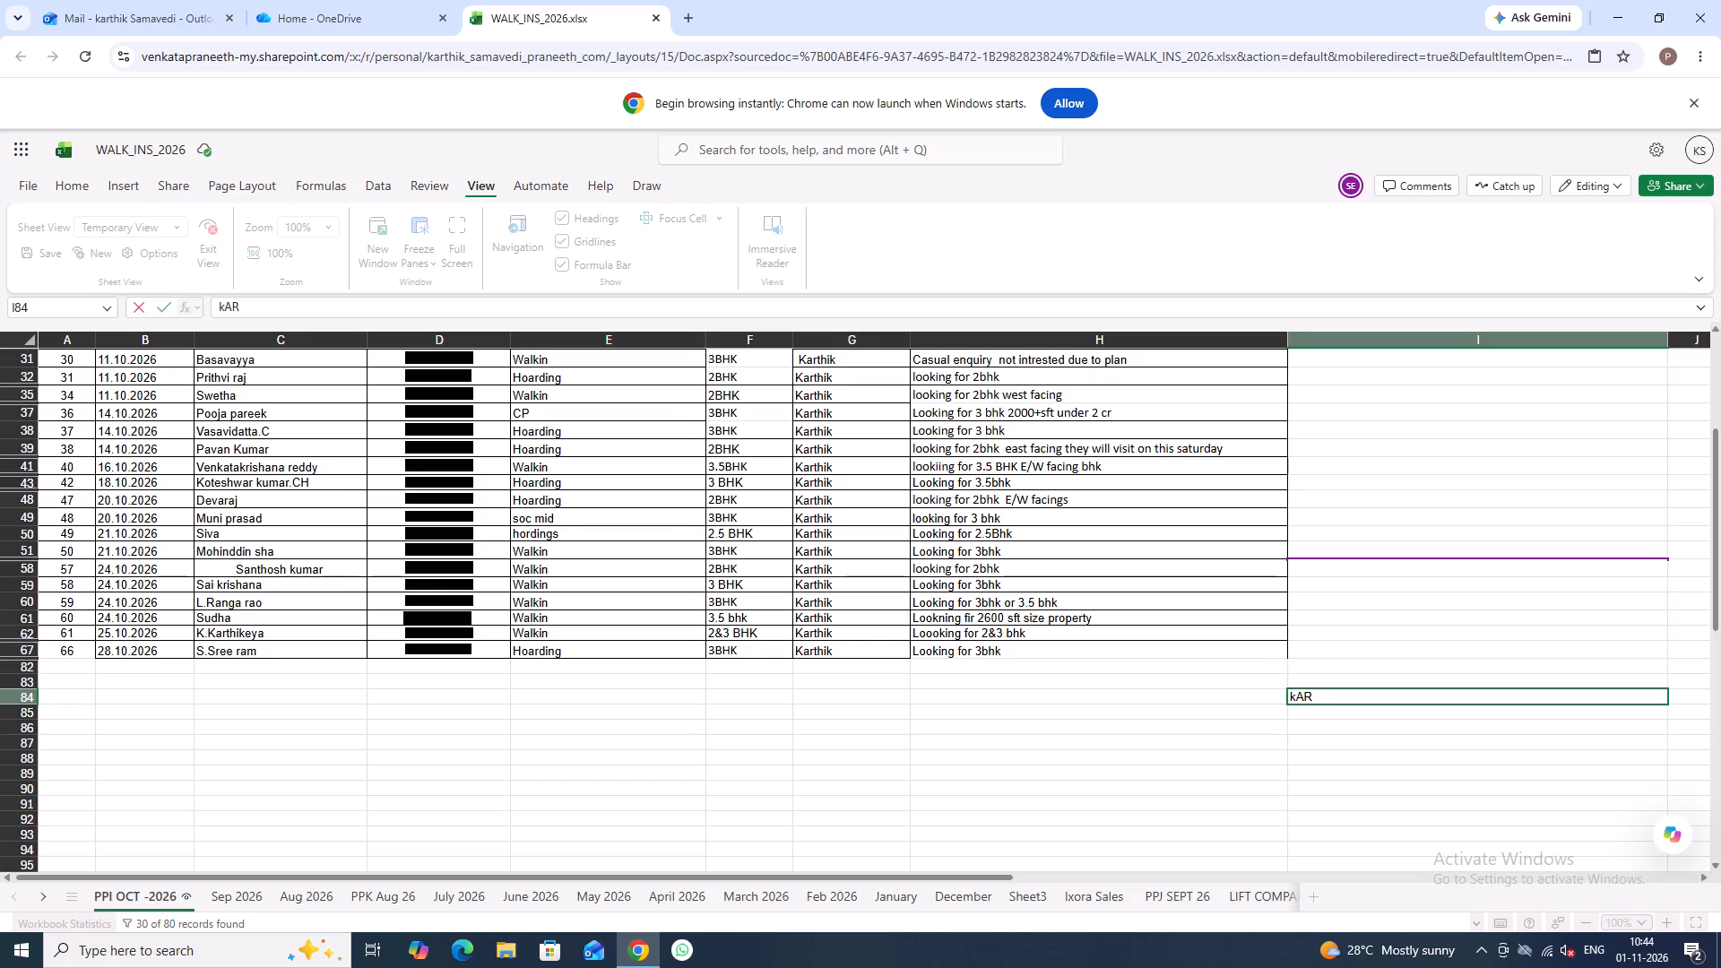
{"action": "type", "text": "THIL"}
{"action": "key", "text": "BackSpace"}
{"action": "key", "text": "k"}
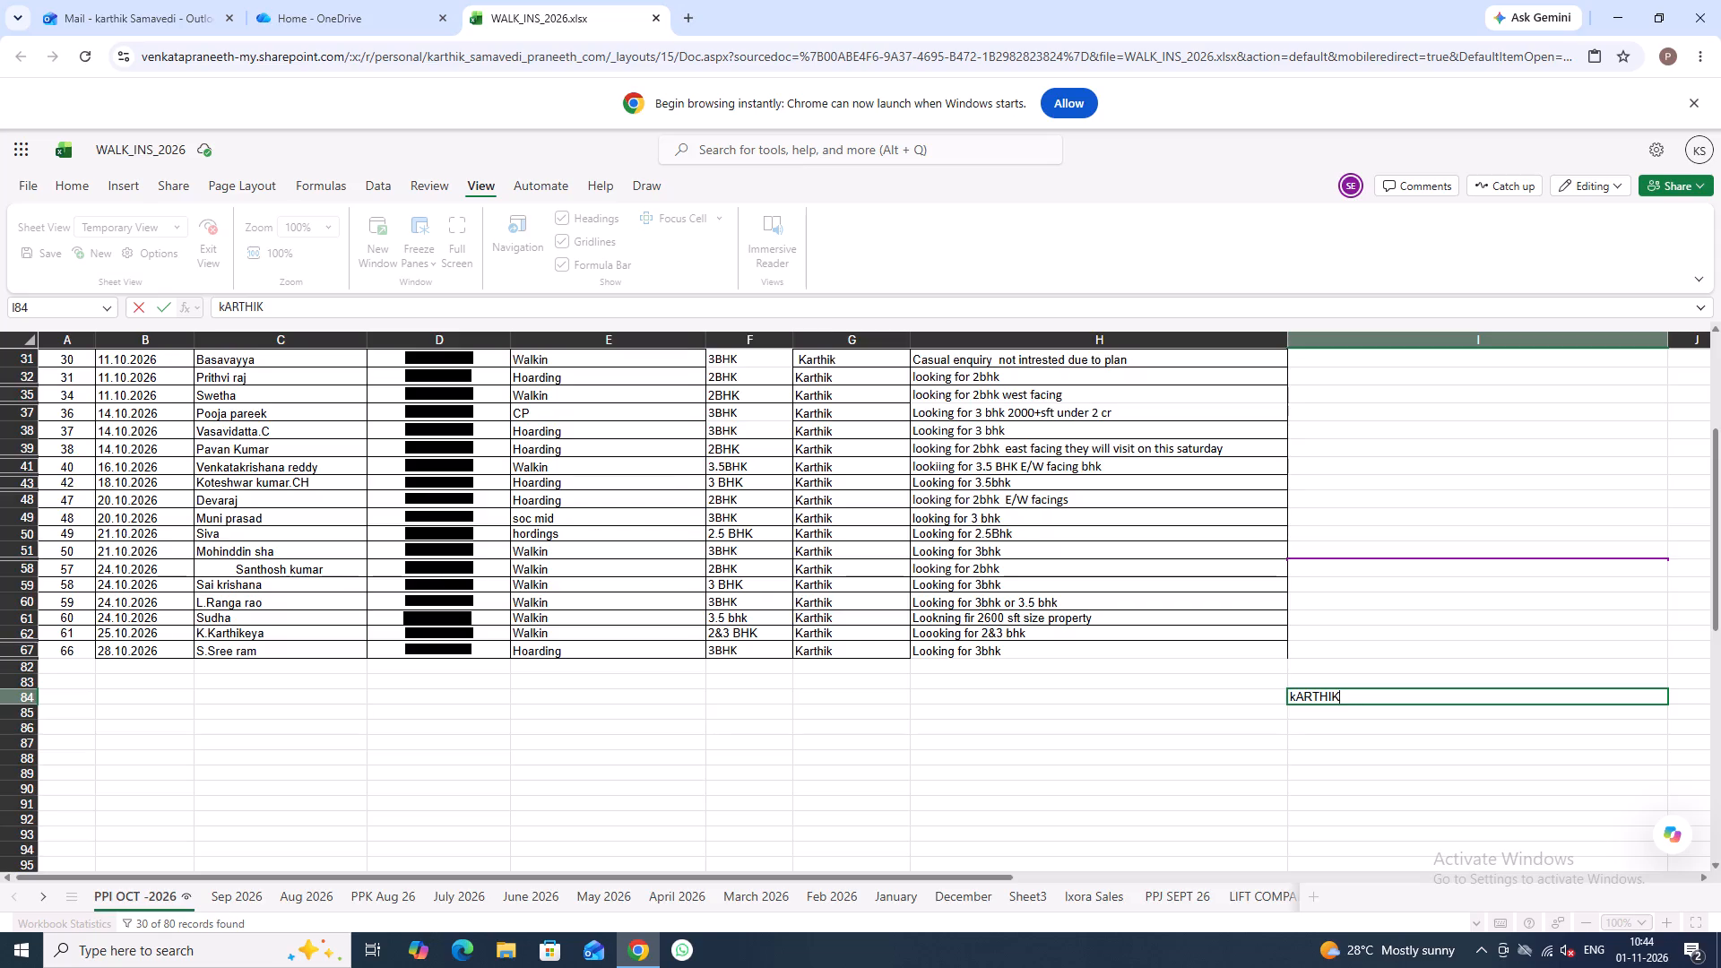
{"action": "key", "text": "equal"}
{"action": "type", "text": "30"}
{"action": "left_click", "coordinate": [1407, 720]}
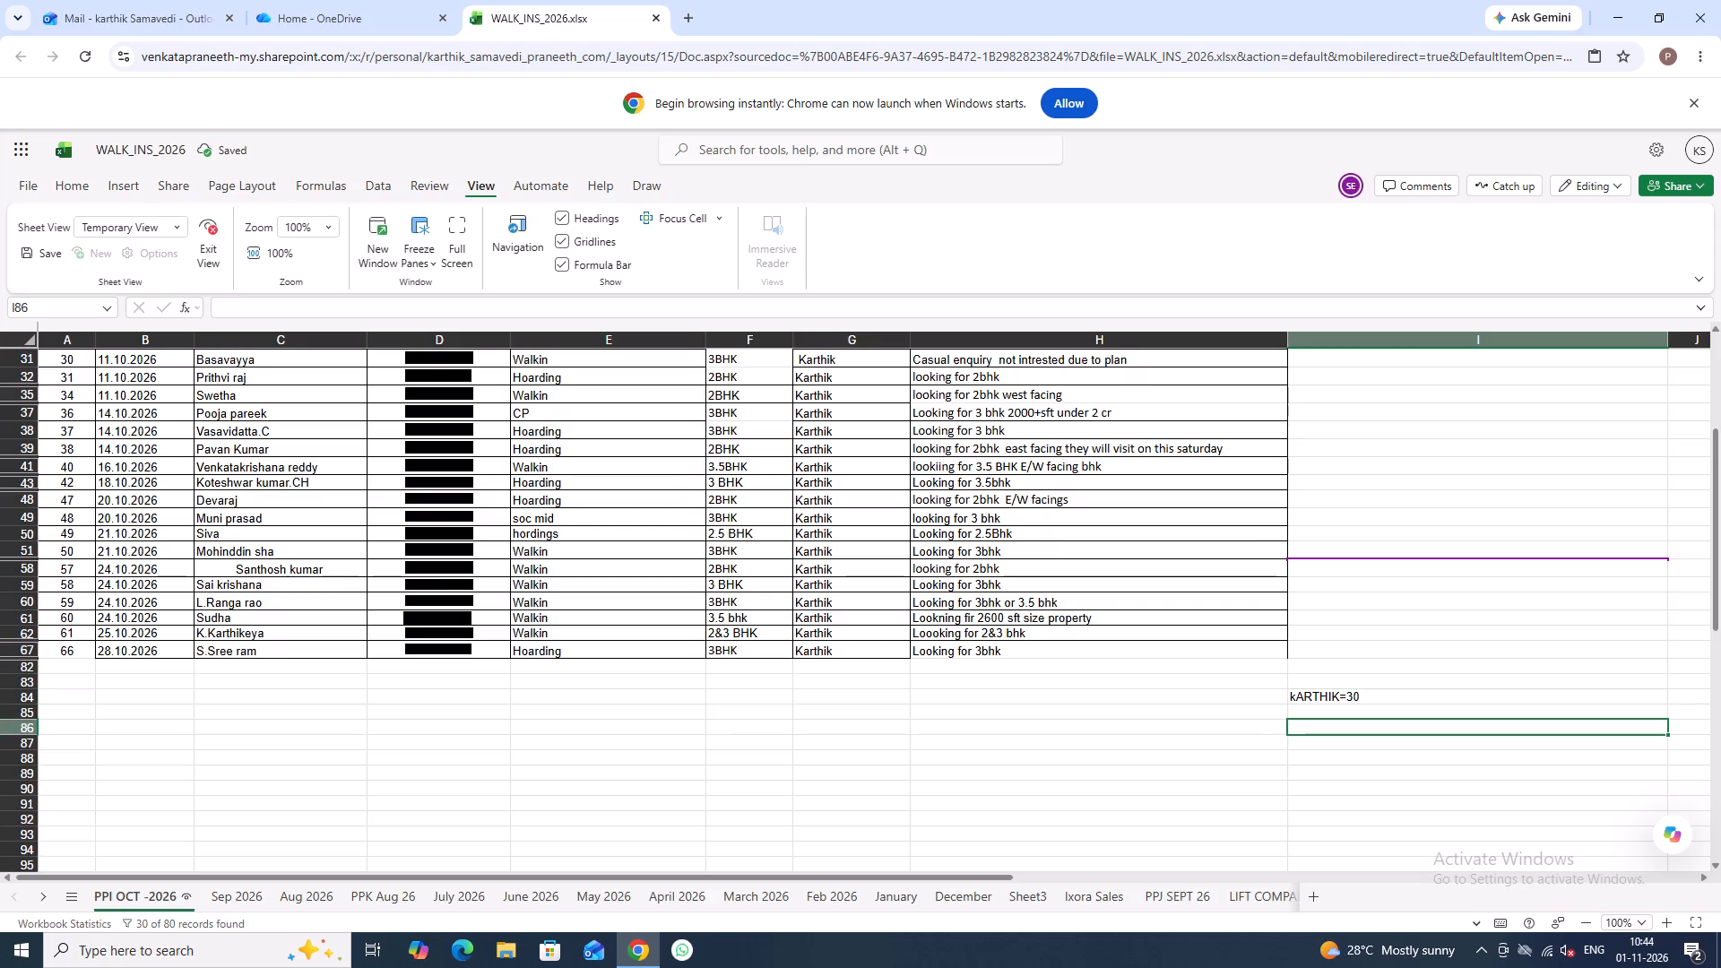
Enter the label SRIKANTH = in cell I85, directly below the Karthik count.
{"action": "left_click", "coordinate": [1406, 712]}
{"action": "type", "text": "SRIKANTH"}
{"action": "key", "text": "space"}
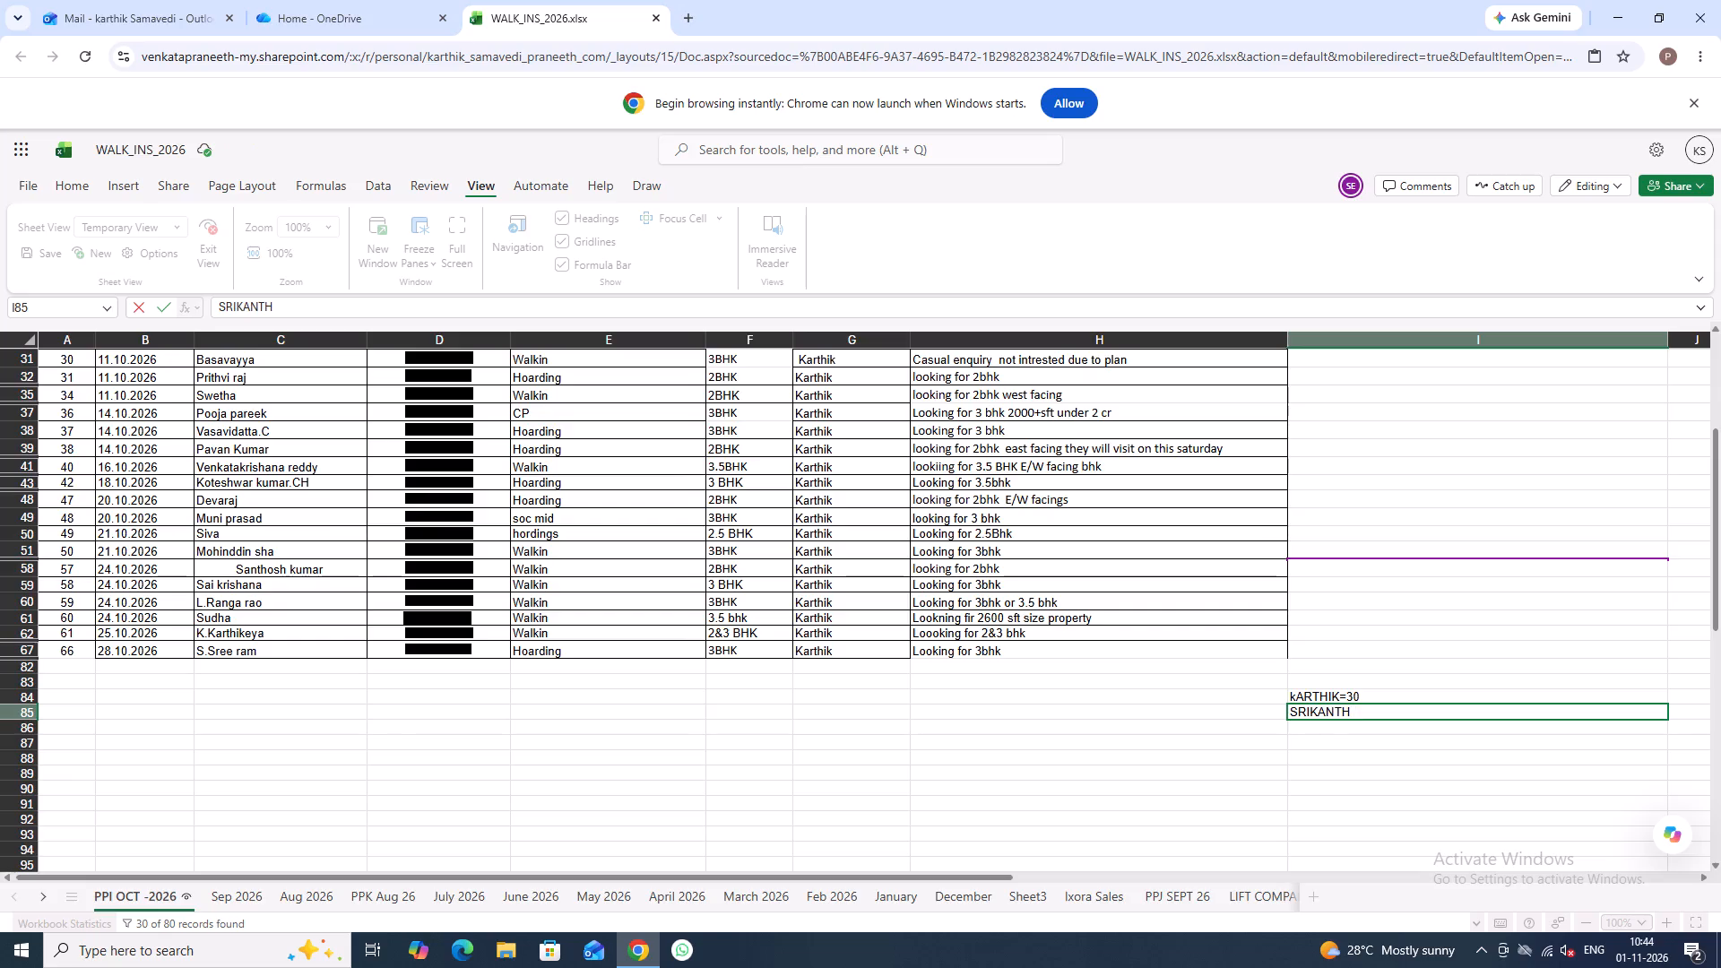
{"action": "key", "text": "equal"}
Filter the EXECUTIVE column to show only the Srikanth records.
{"action": "scroll", "coordinate": [1111, 634], "scroll_direction": "up", "scroll_amount": 2}
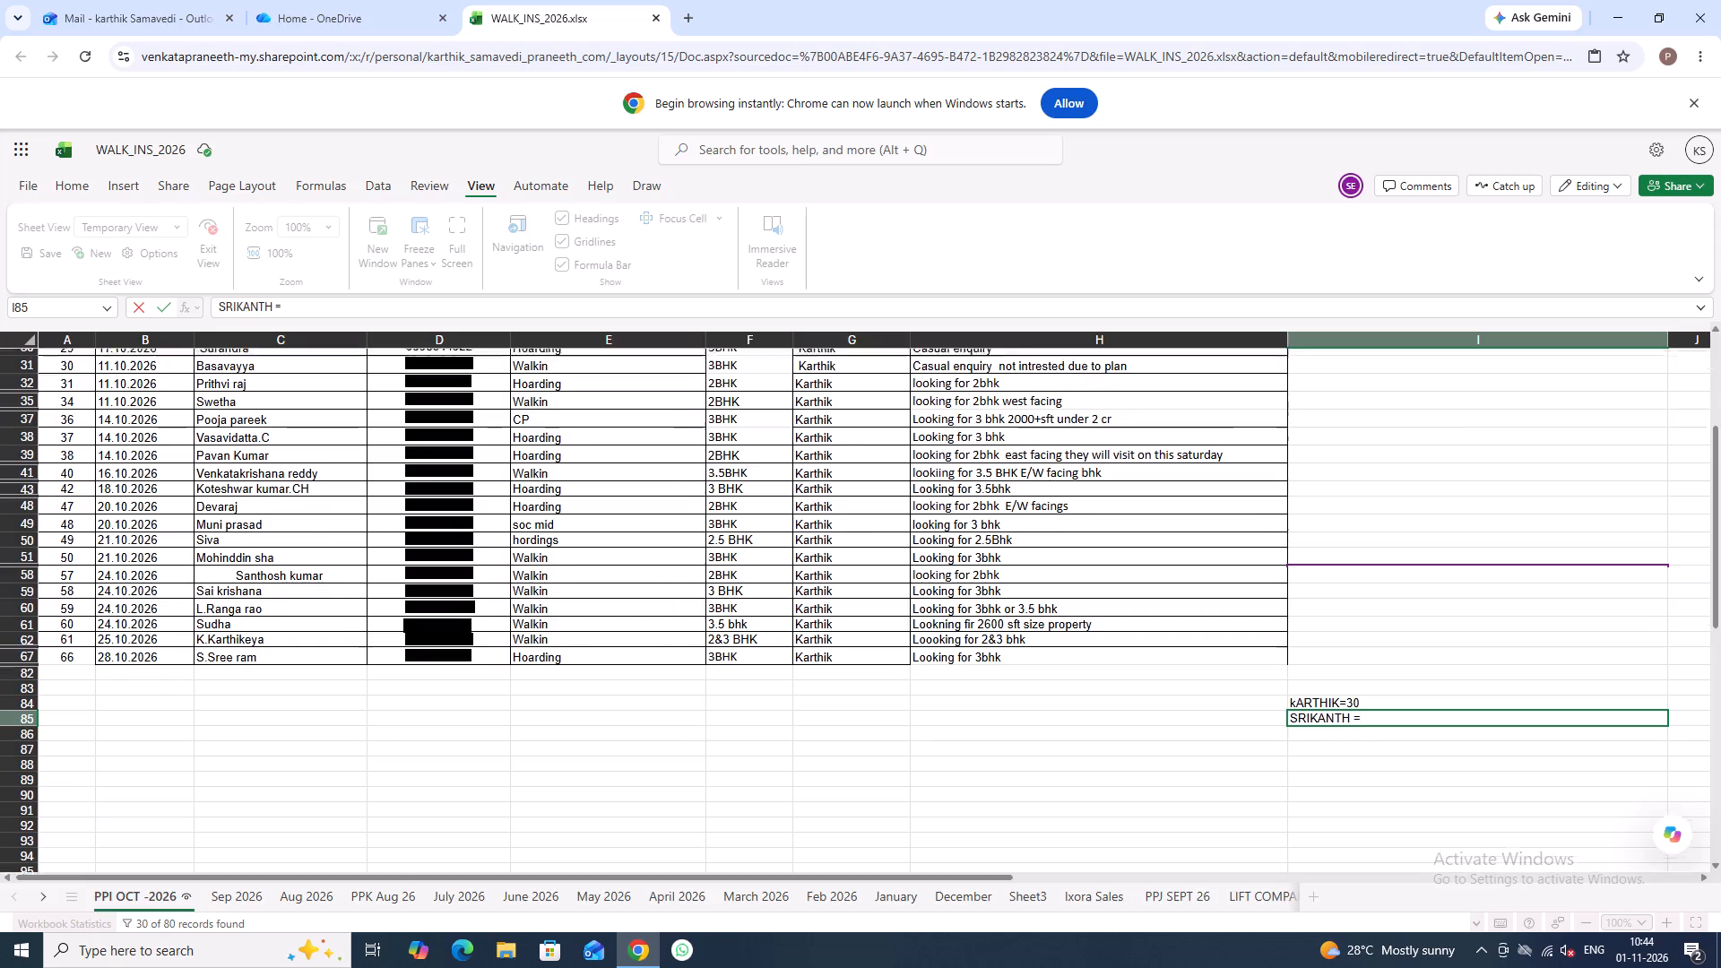
{"action": "scroll", "coordinate": [1111, 634], "scroll_direction": "up", "scroll_amount": 5}
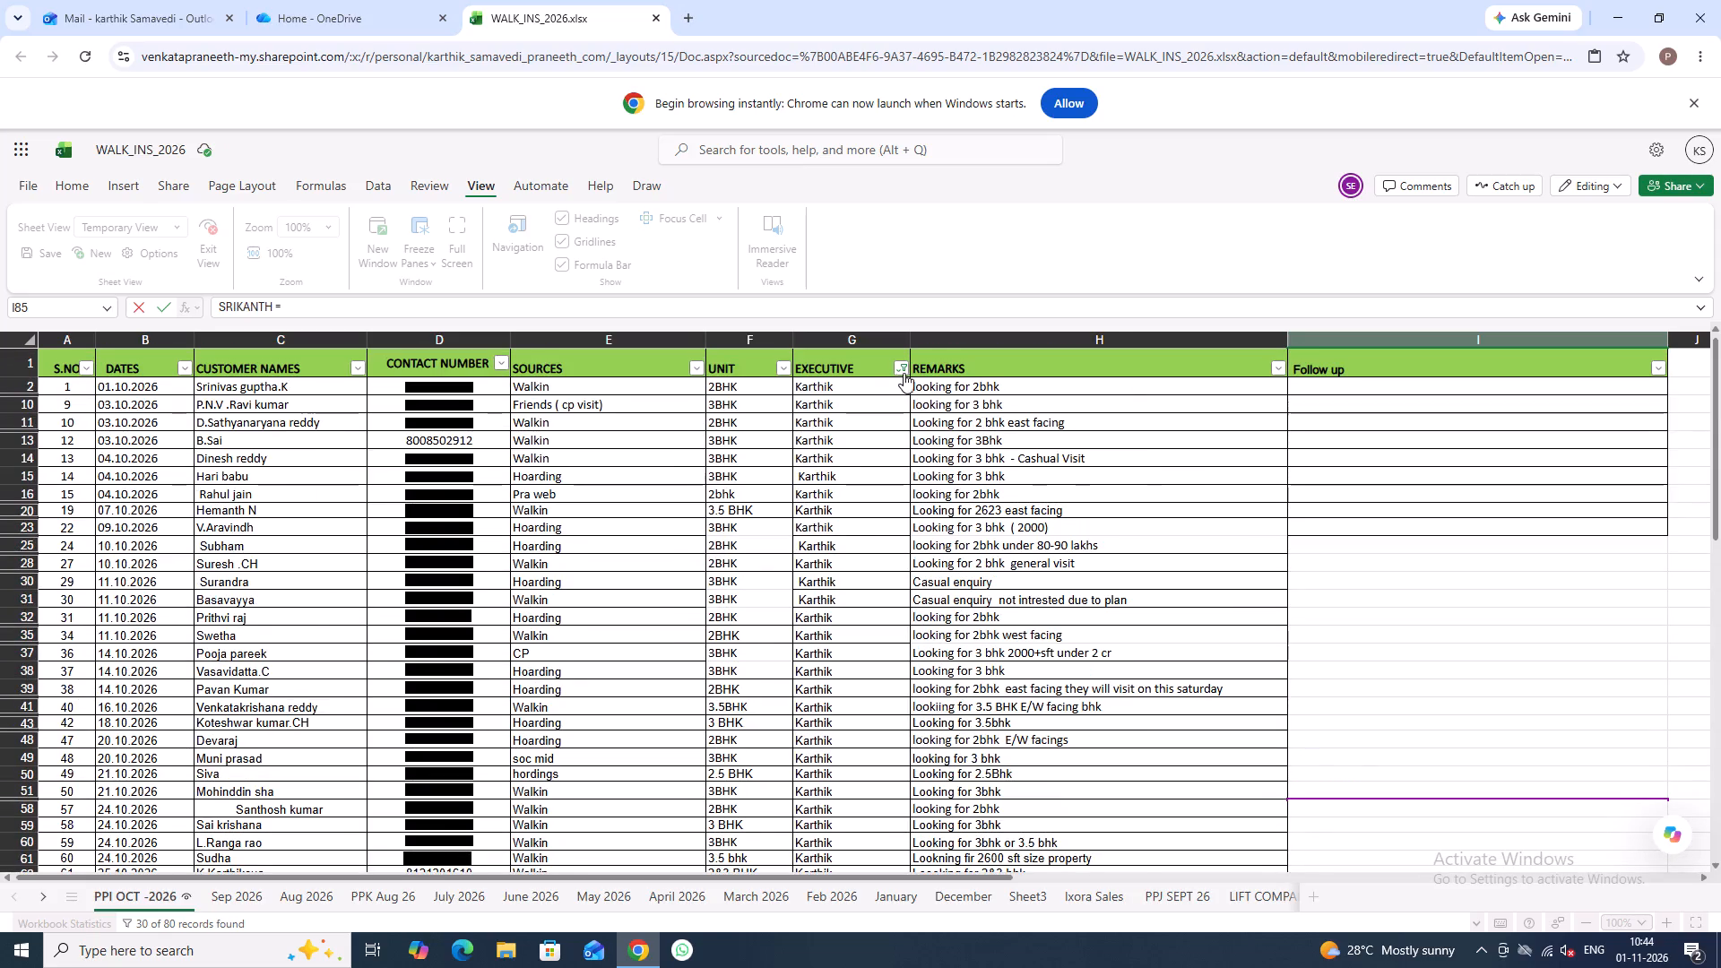
{"action": "left_click", "coordinate": [904, 372]}
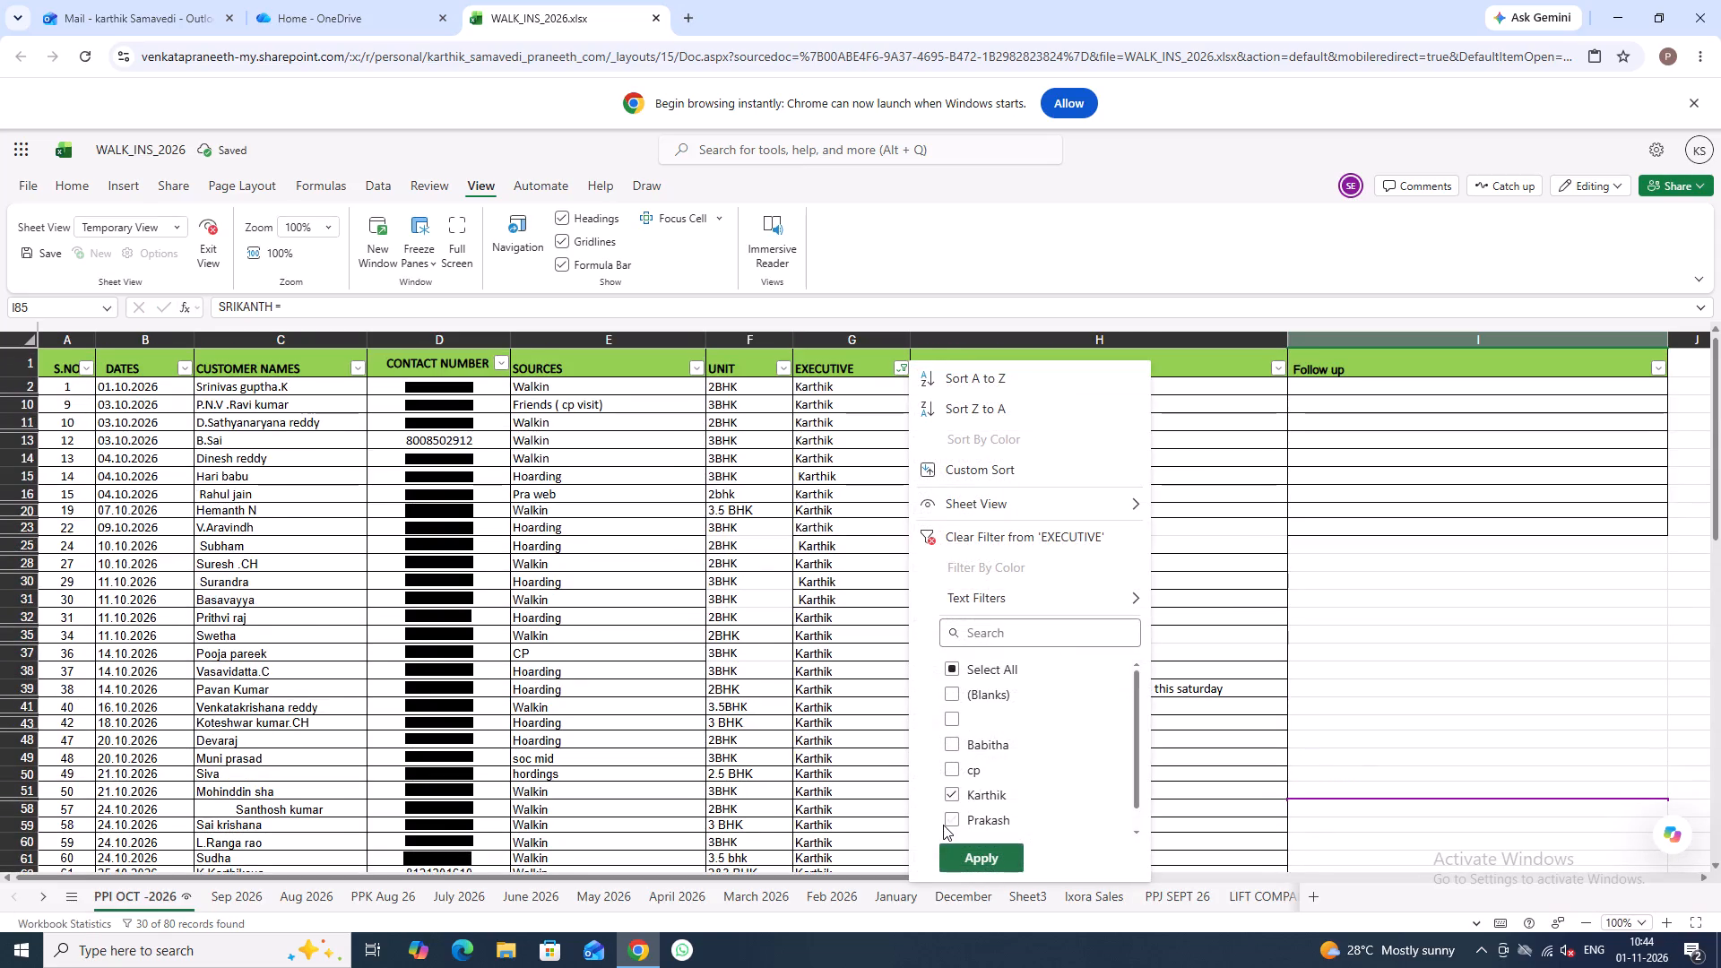
{"action": "scroll", "coordinate": [969, 799], "scroll_direction": "down", "scroll_amount": 3}
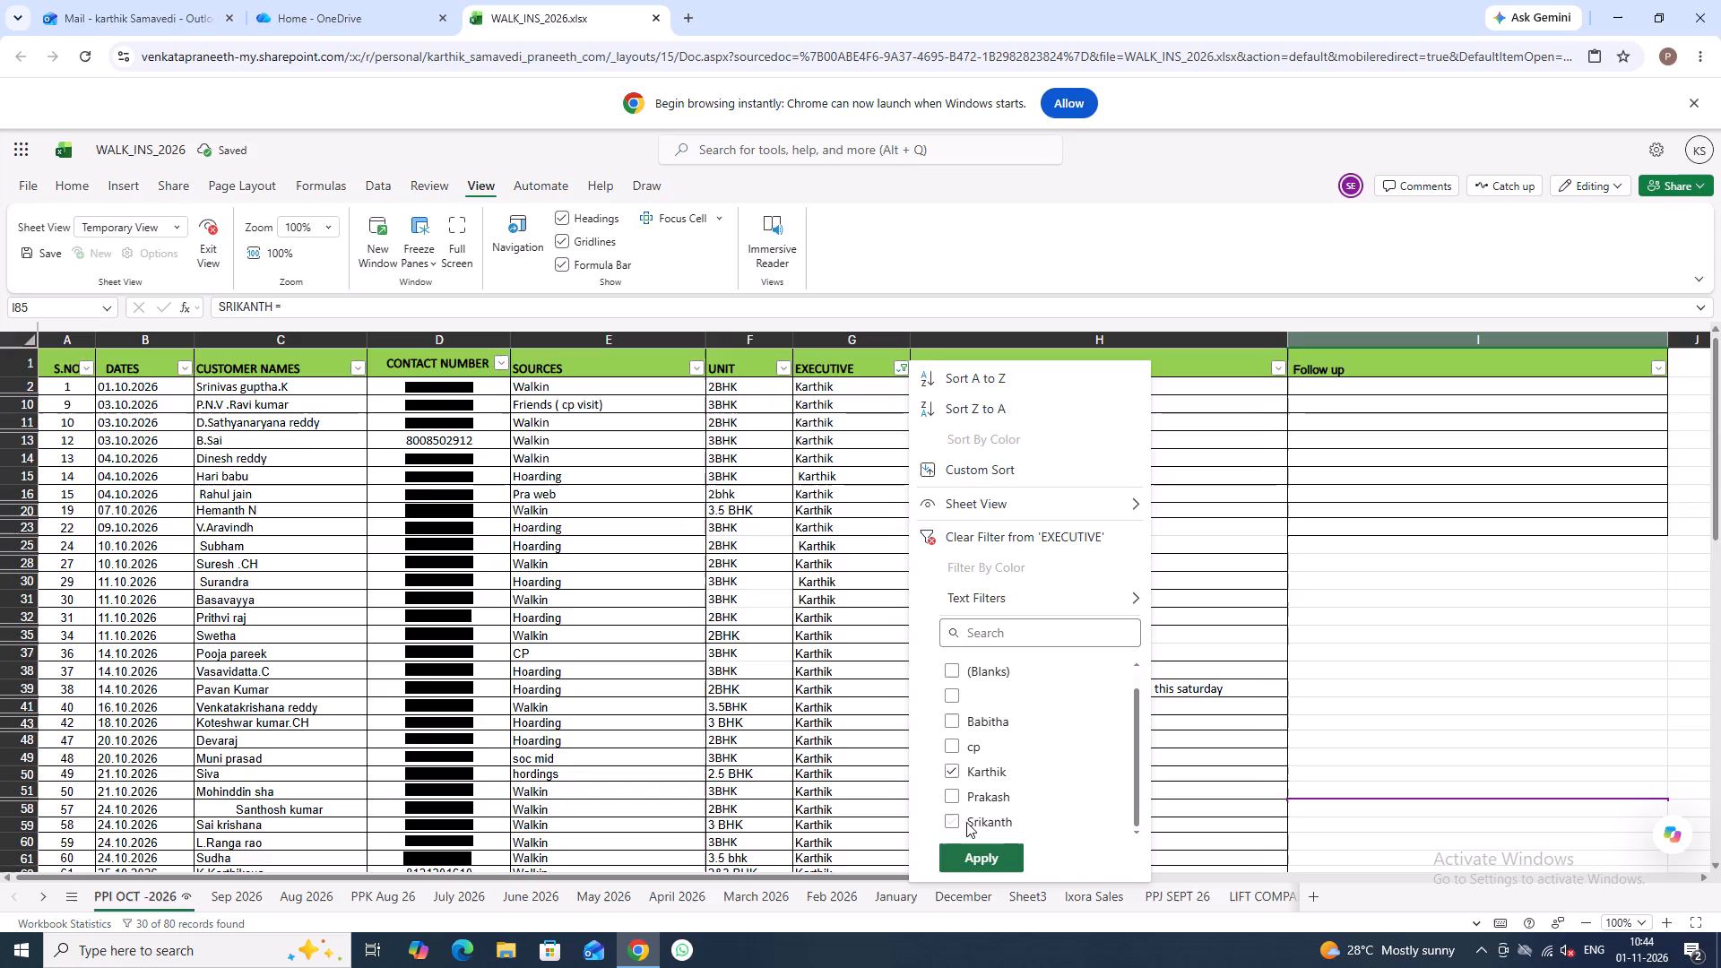
{"action": "left_click", "coordinate": [947, 819]}
{"action": "left_click", "coordinate": [957, 771]}
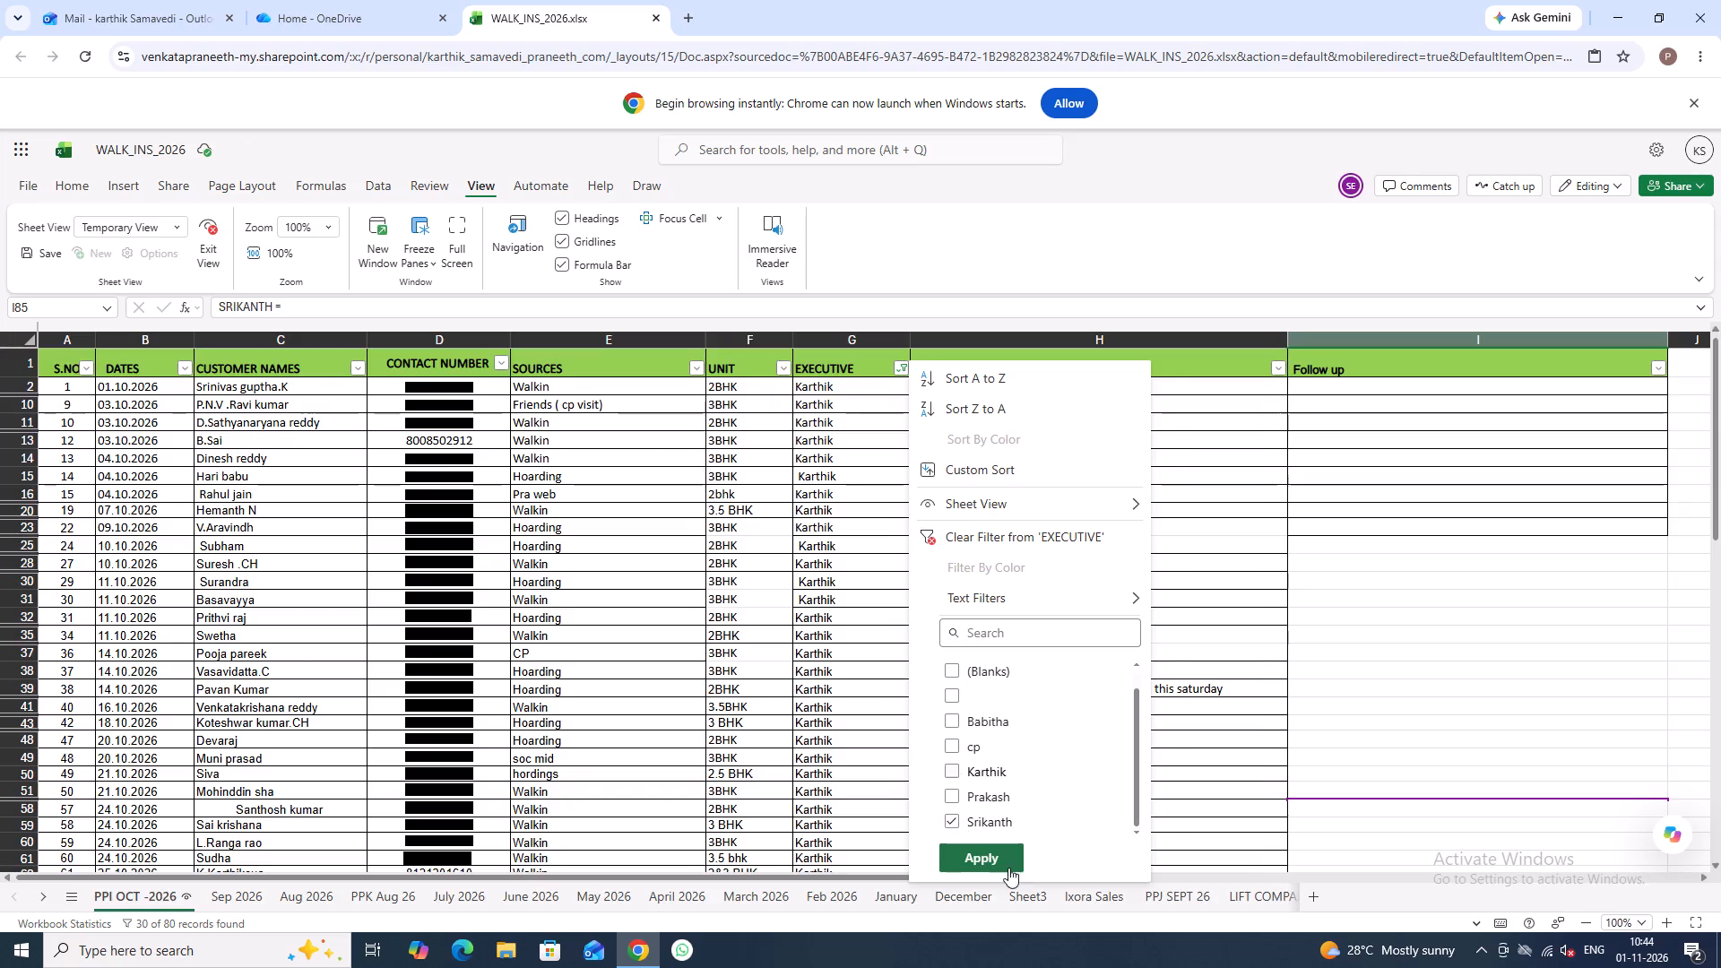
{"action": "left_click", "coordinate": [993, 851]}
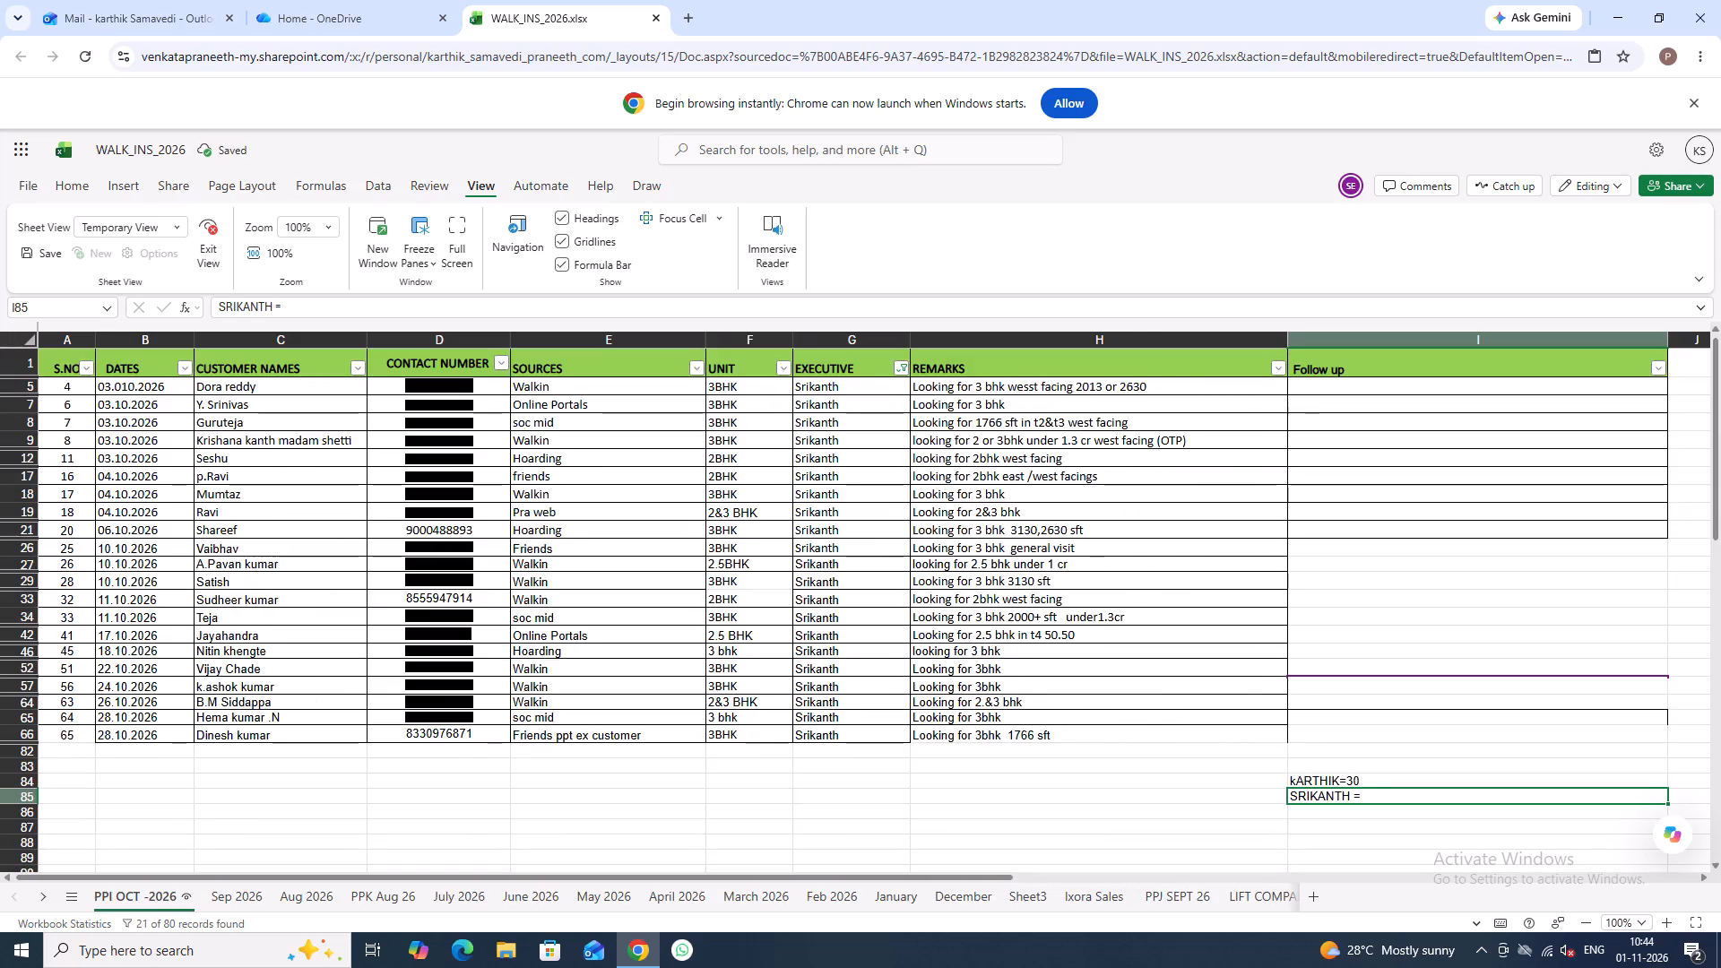
Count the filtered Srikanth entries in the EXECUTIVE column and complete cell I85 as SRIKANTH =21.
{"action": "left_click_drag", "start_coordinate": [860, 390], "coordinate": [860, 721]}
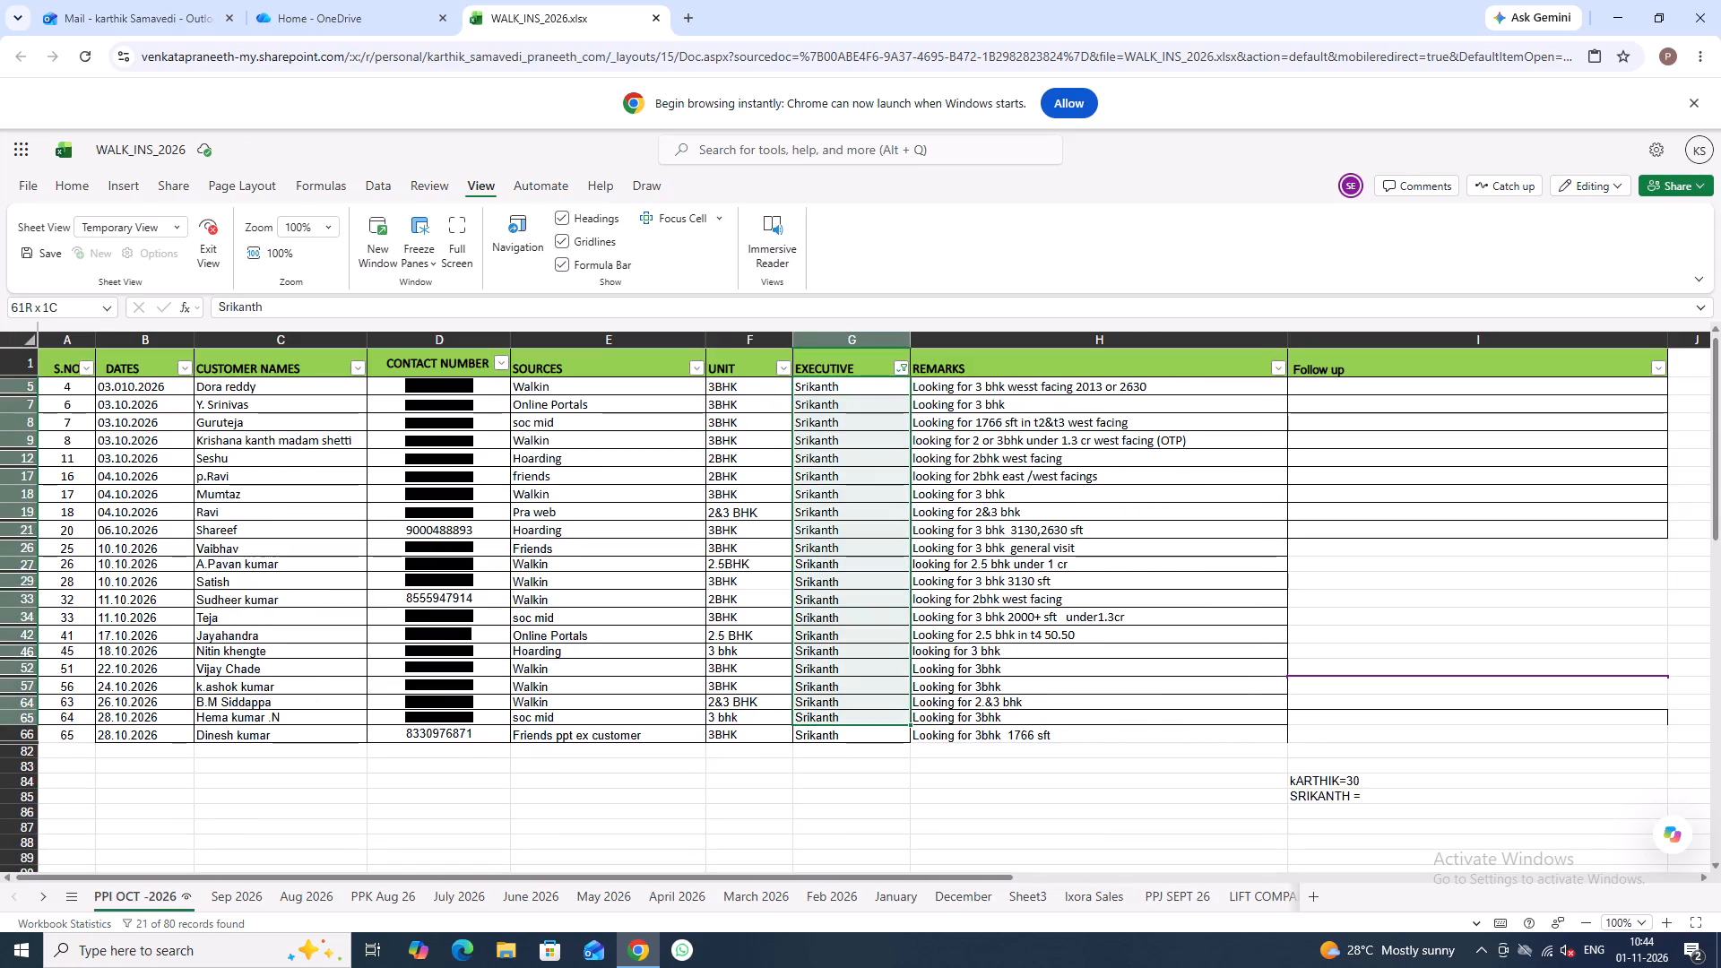
{"action": "left_click_drag", "start_coordinate": [860, 721], "coordinate": [860, 737]}
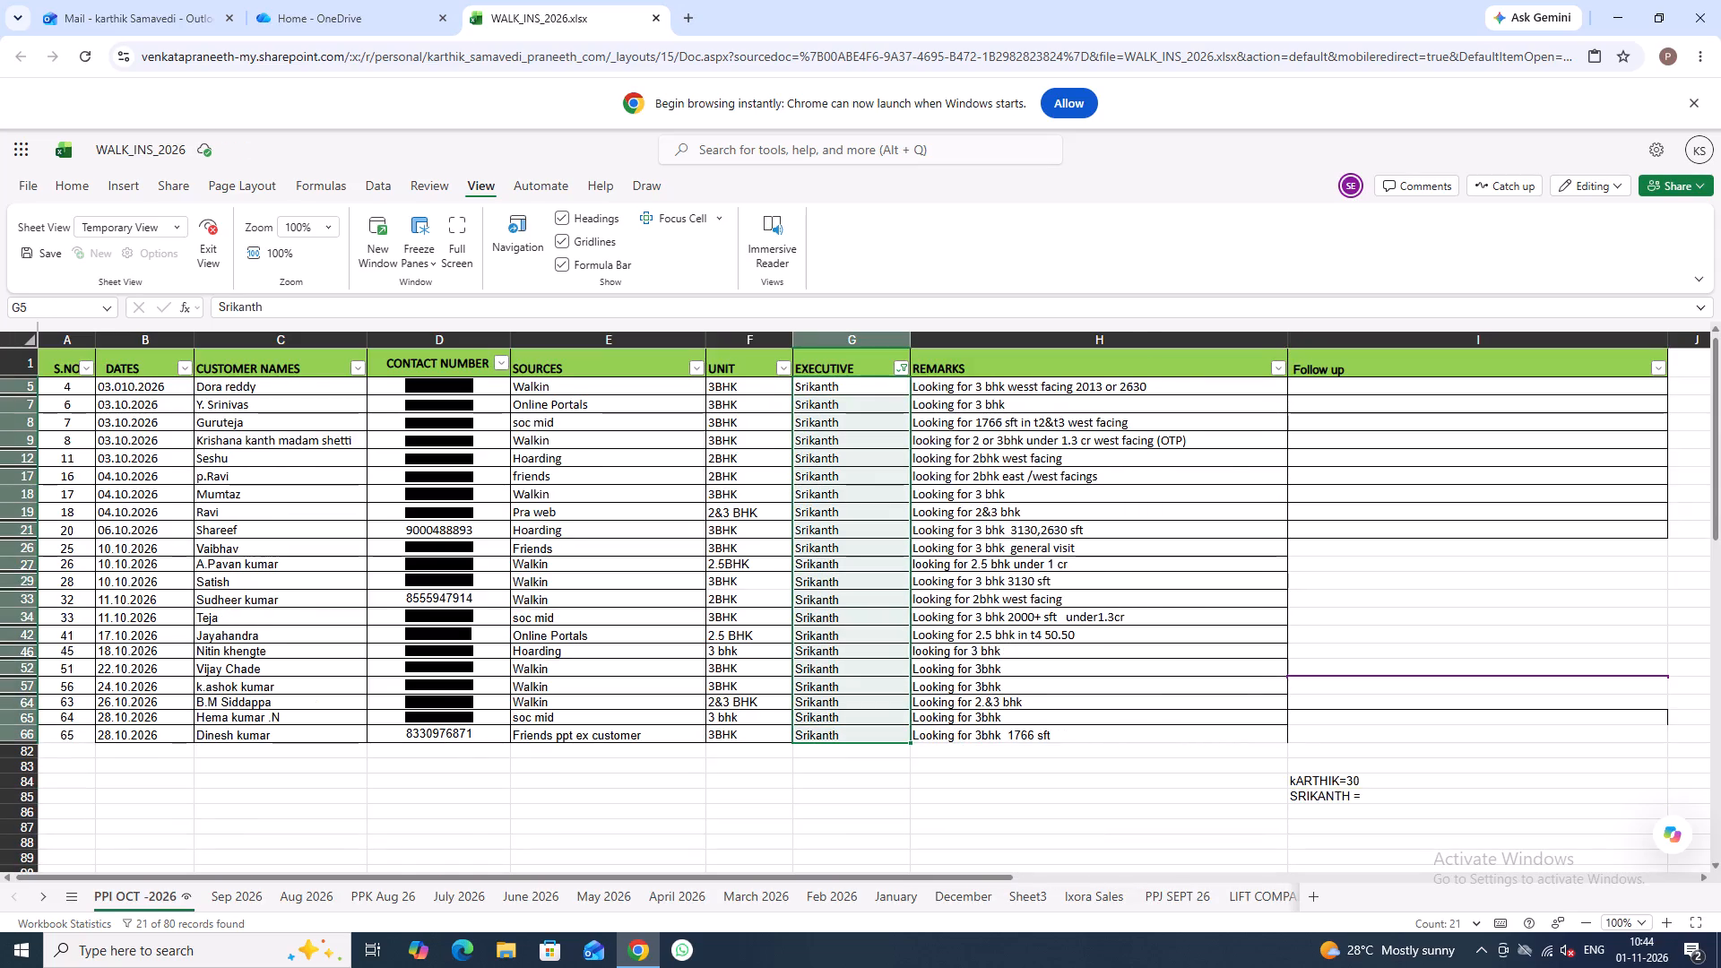
{"action": "left_click", "coordinate": [1416, 802]}
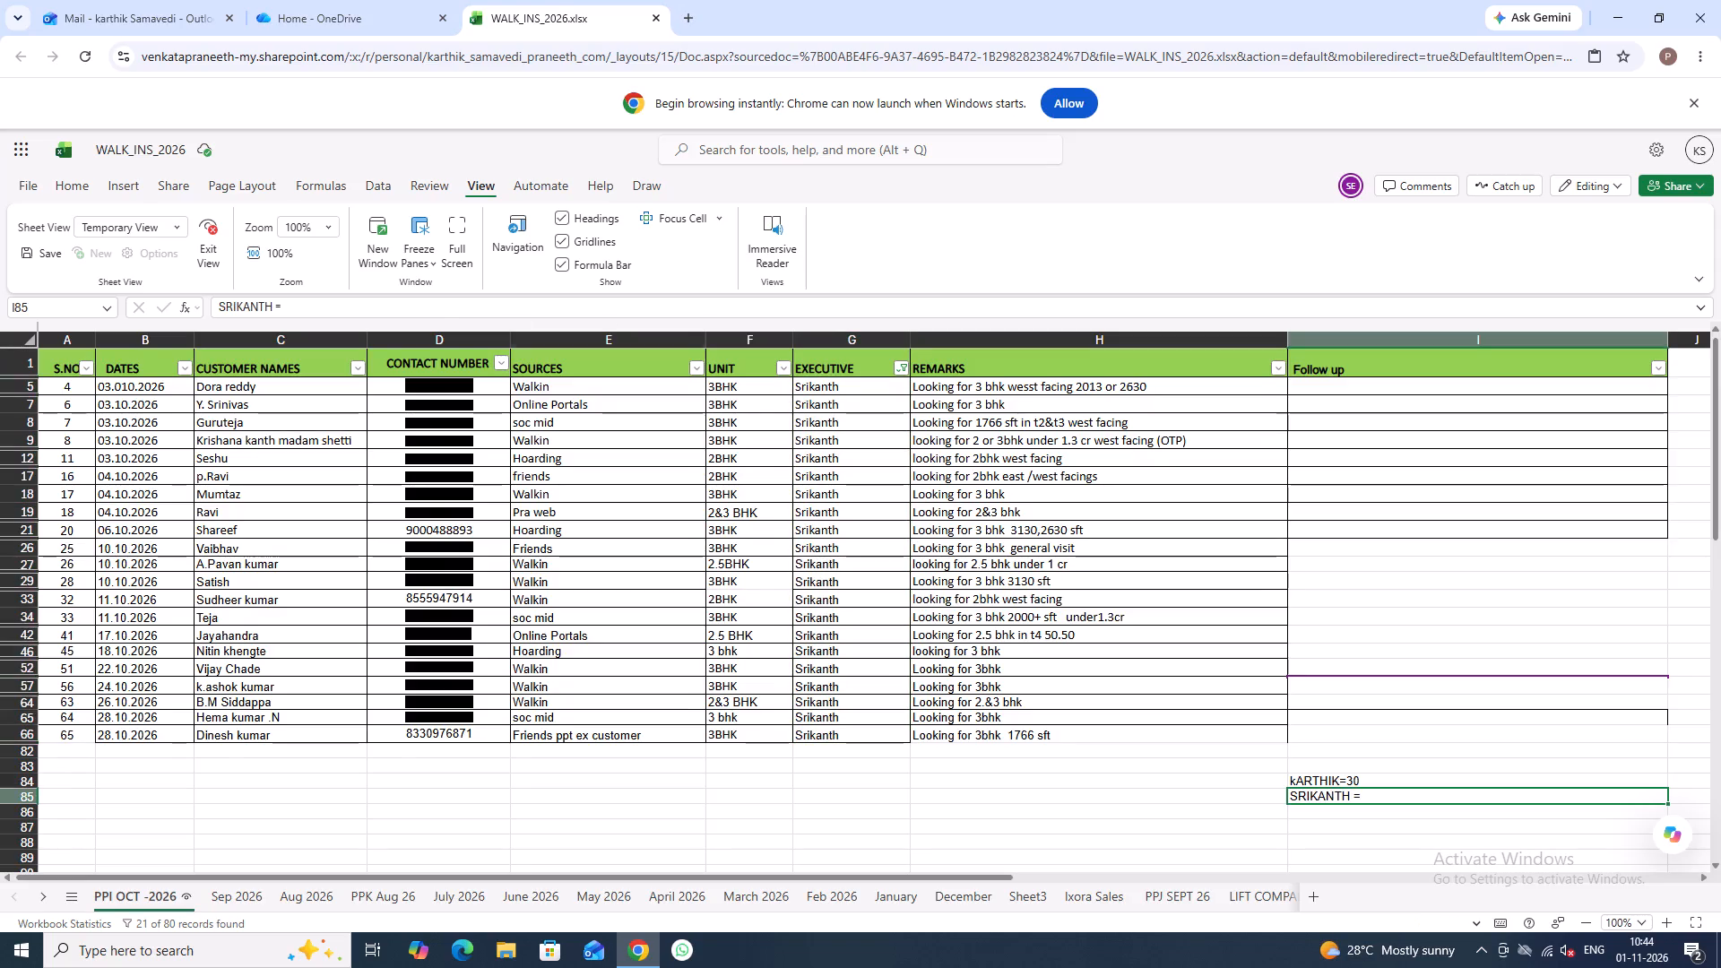
{"action": "left_click", "coordinate": [450, 308]}
{"action": "type", "text": "21"}
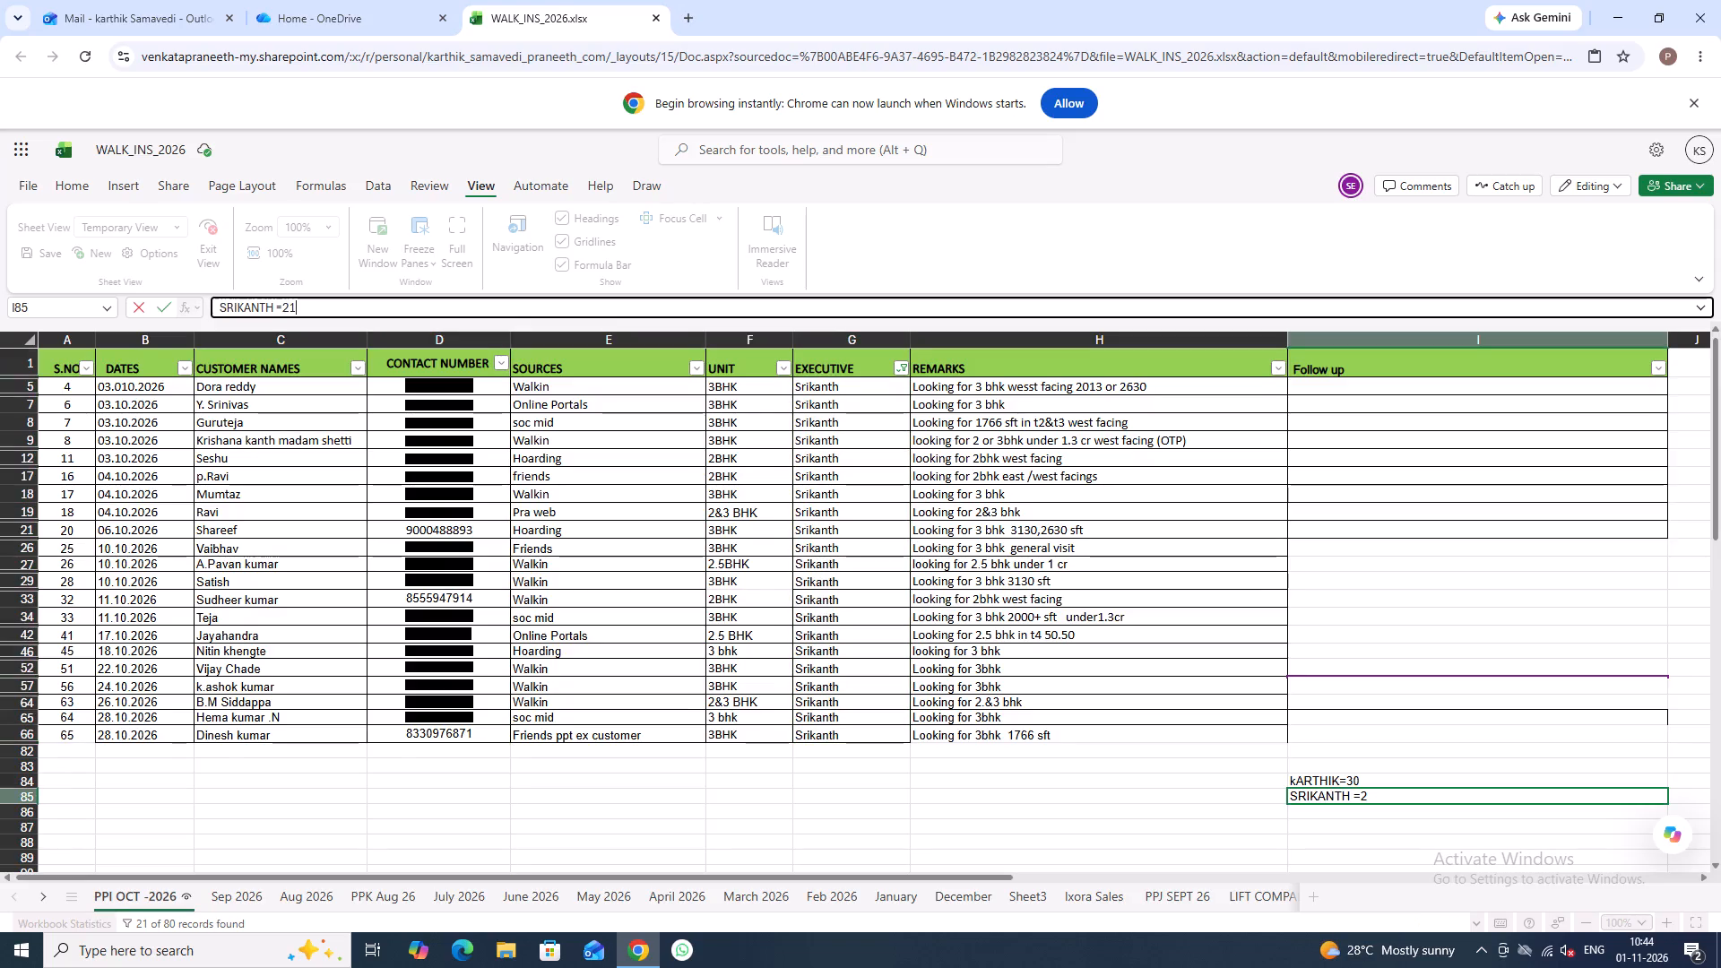
Enter the label PRAKASH = in cell I86, below the Srikanth count.
{"action": "left_click", "coordinate": [1357, 809]}
{"action": "type", "text": "PRAKASH"}
{"action": "key", "text": "space"}
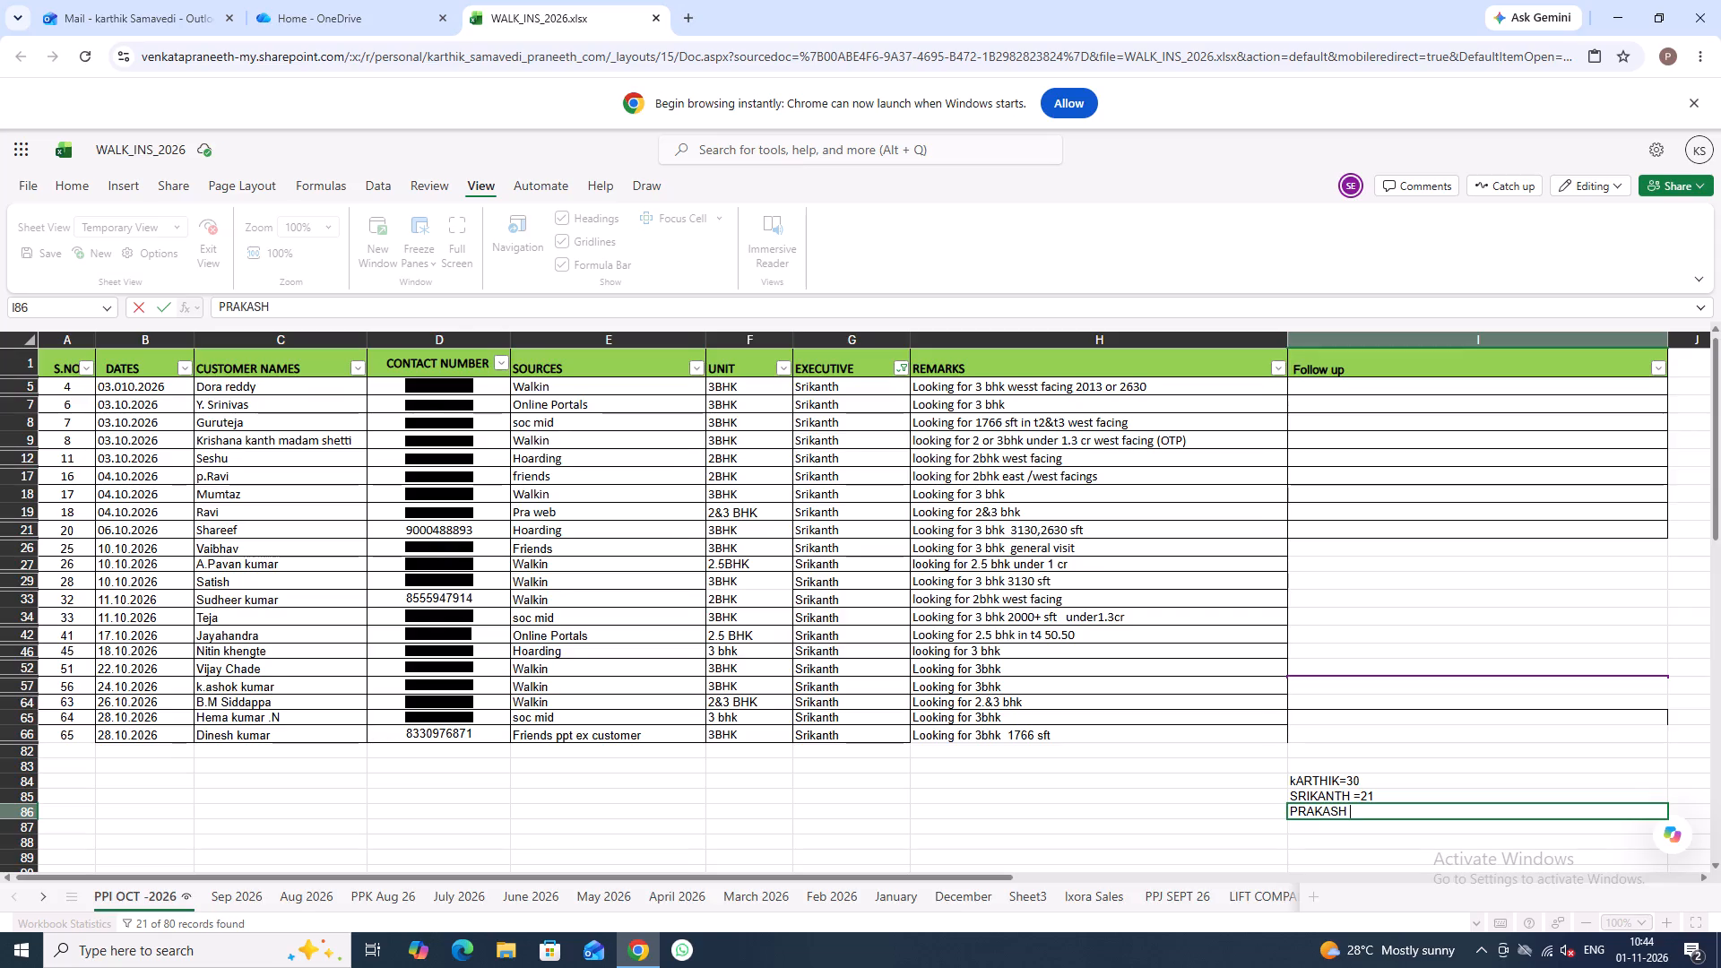
{"action": "key", "text": "equal"}
Filter the EXECUTIVE column to show only the Prakash records.
{"action": "left_click", "coordinate": [899, 372]}
{"action": "scroll", "coordinate": [1023, 739], "scroll_direction": "down", "scroll_amount": 4}
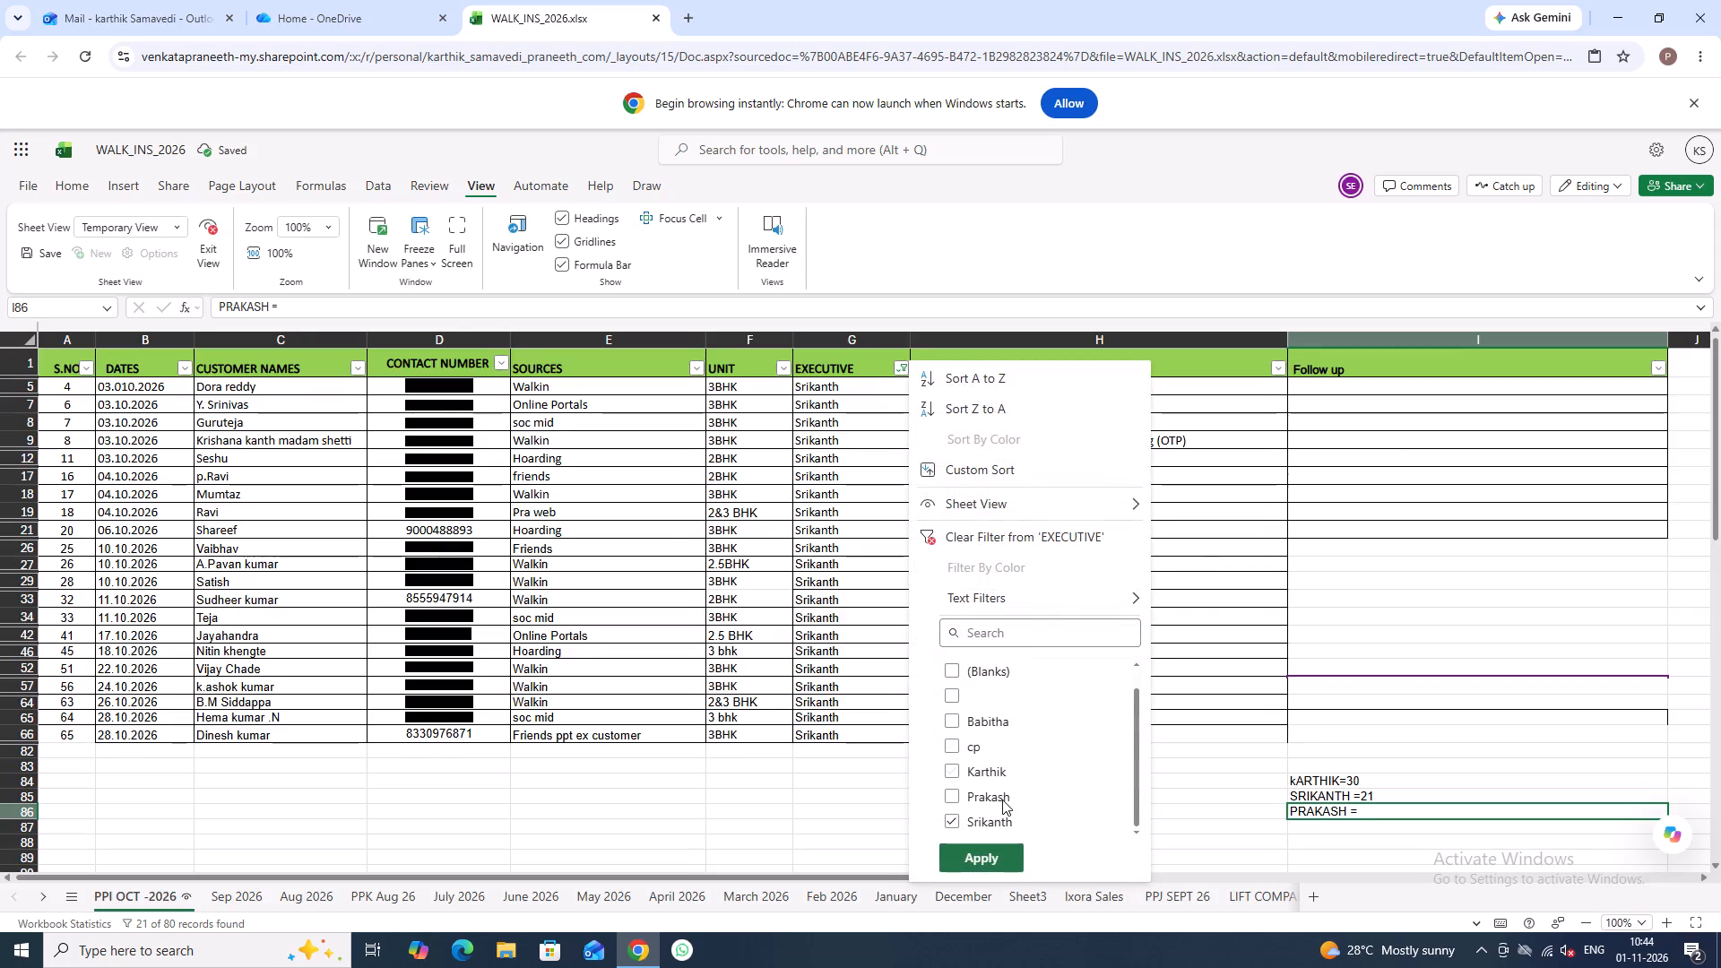
{"action": "left_click", "coordinate": [955, 794]}
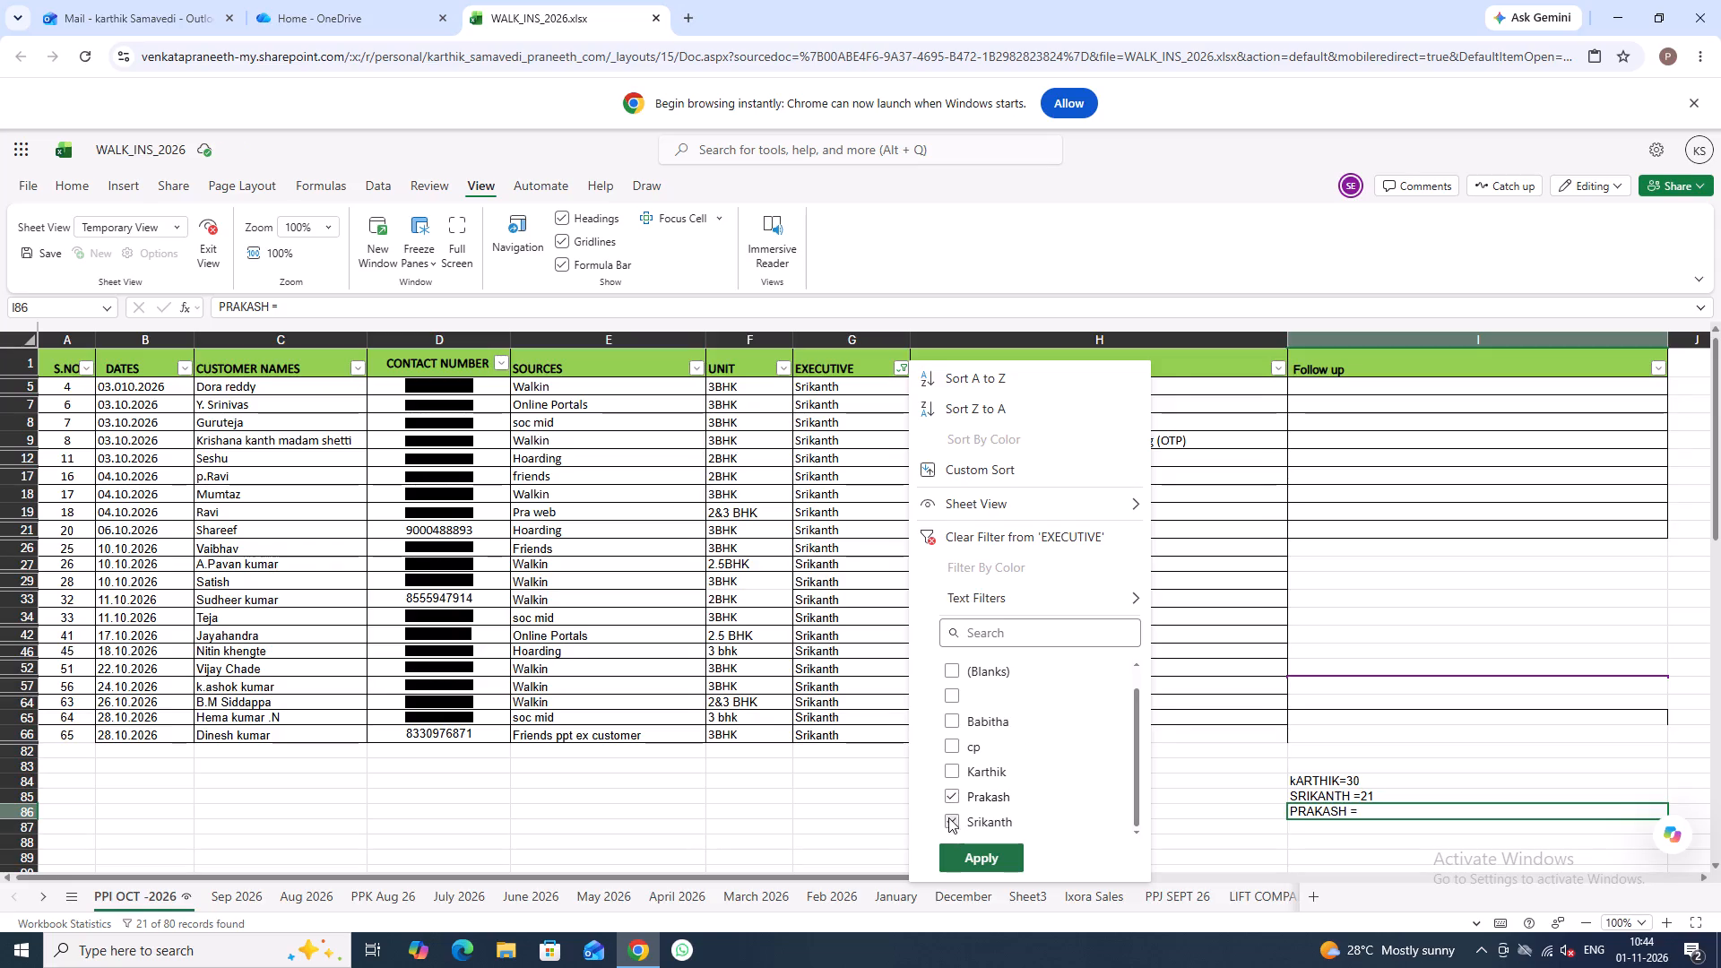
{"action": "left_click", "coordinate": [948, 817]}
{"action": "left_click", "coordinate": [1000, 851]}
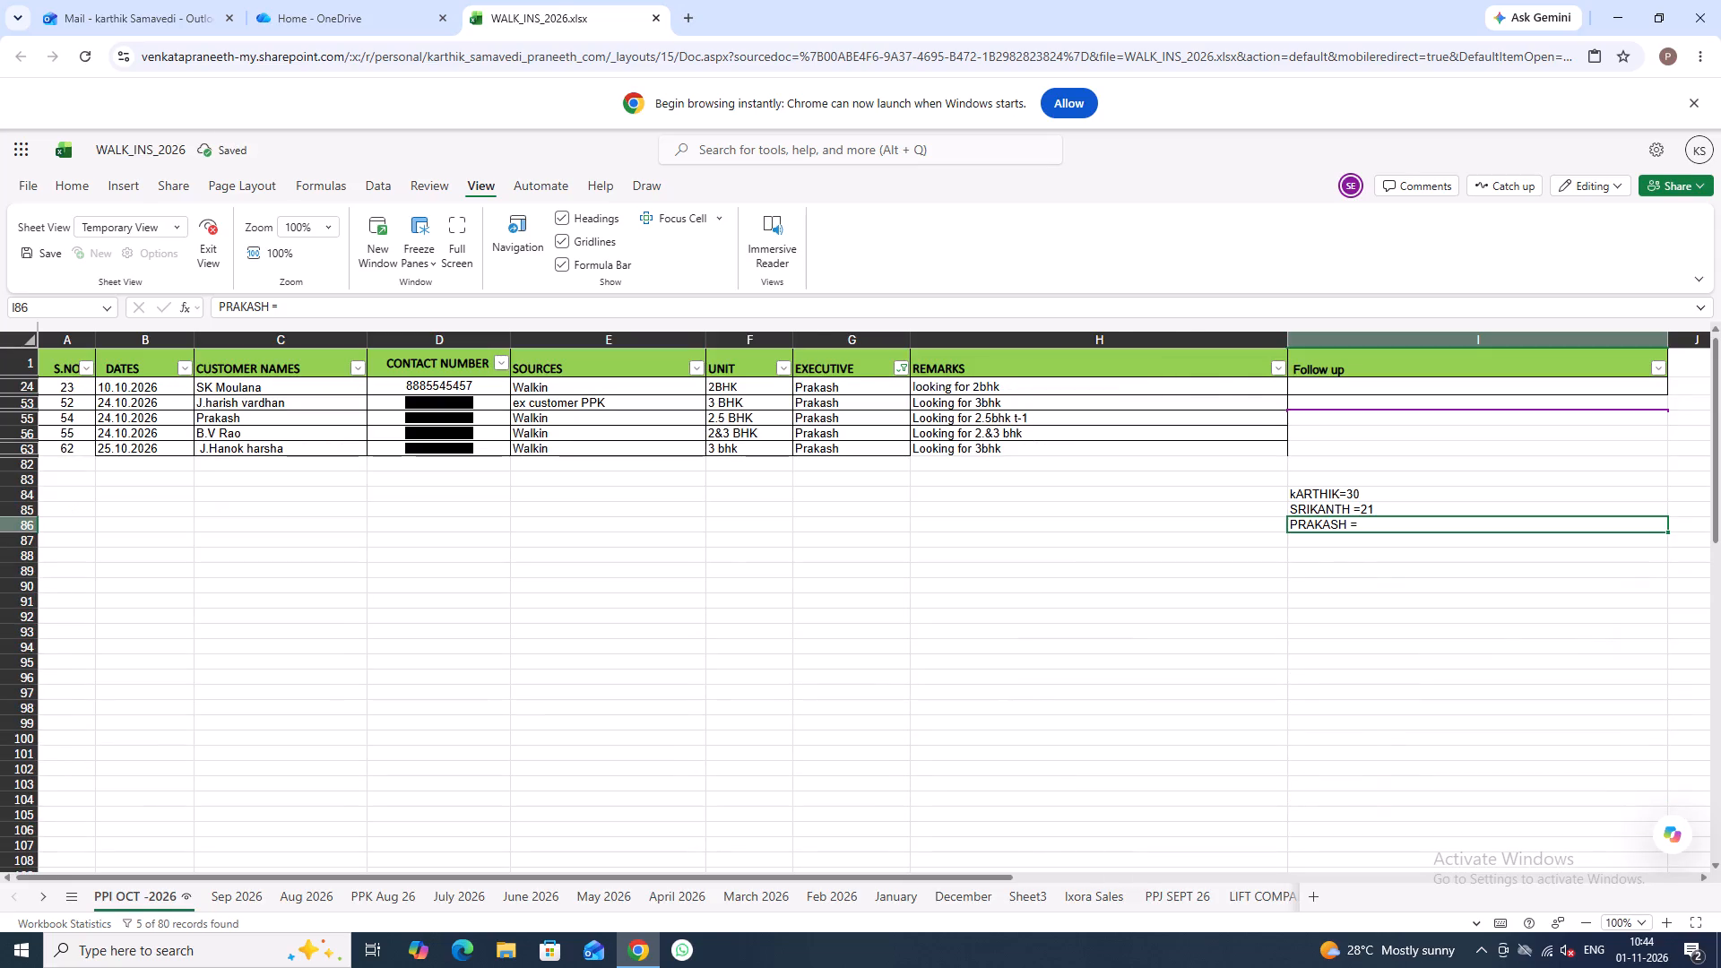
Count the filtered Prakash entries in the EXECUTIVE column and complete cell I86 as PRAKASH =05.
{"action": "left_click_drag", "start_coordinate": [856, 384], "coordinate": [856, 451]}
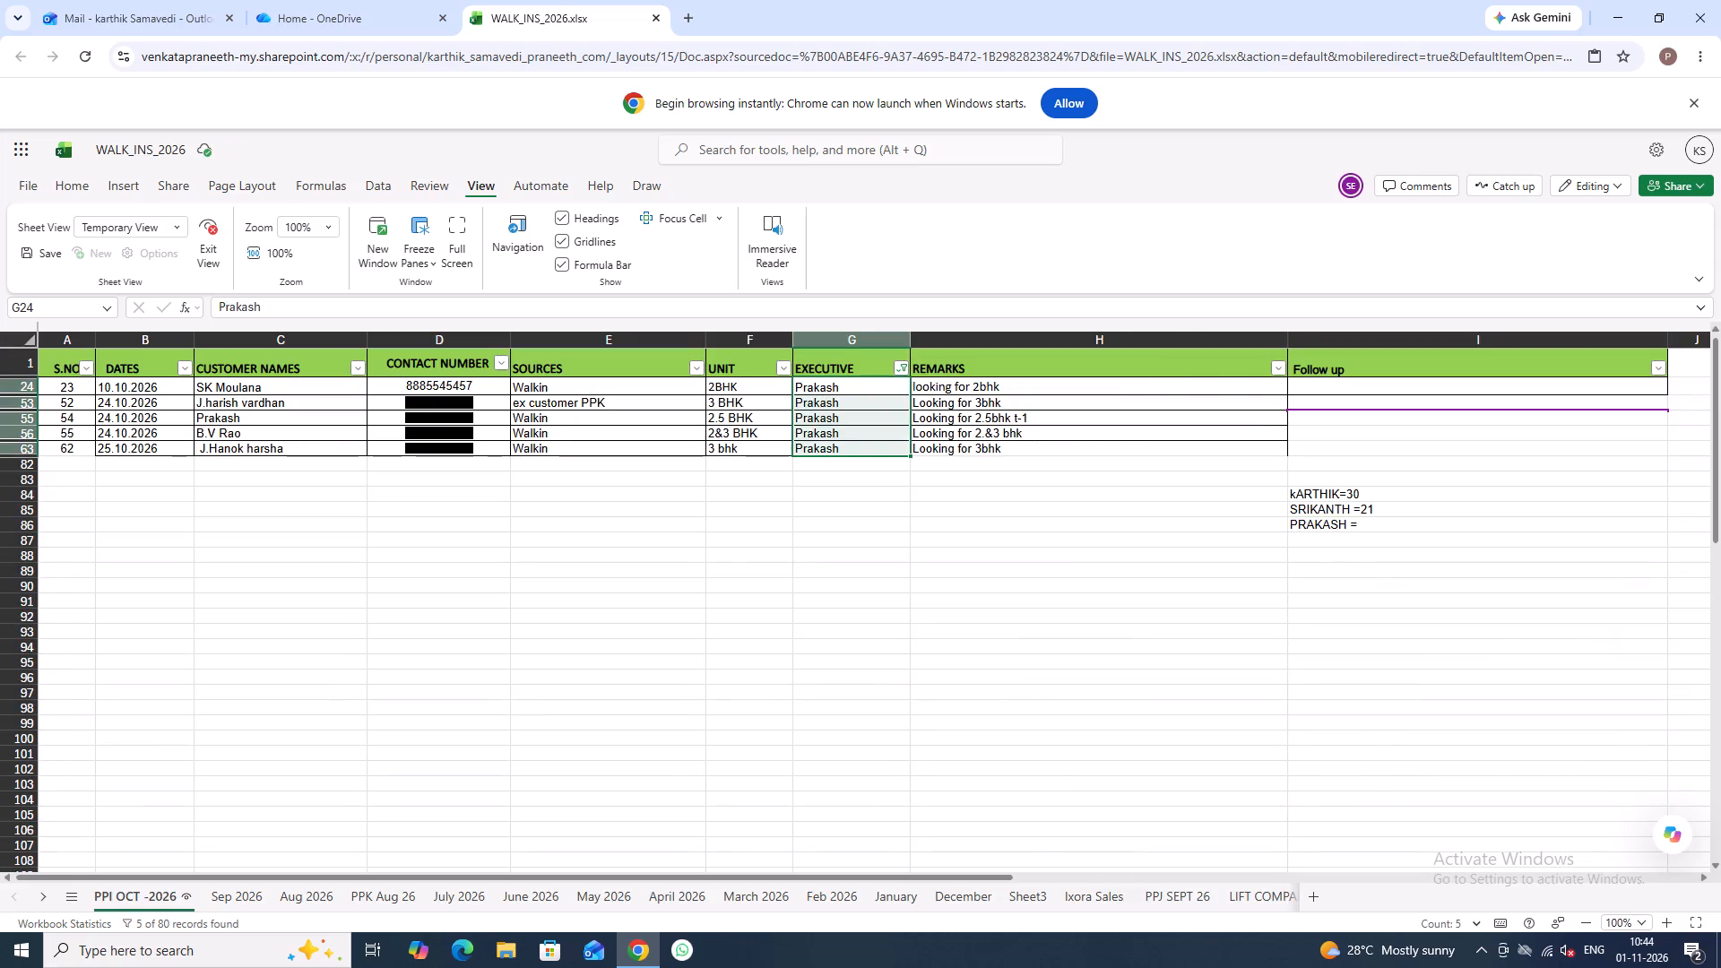
{"action": "left_click", "coordinate": [1416, 520]}
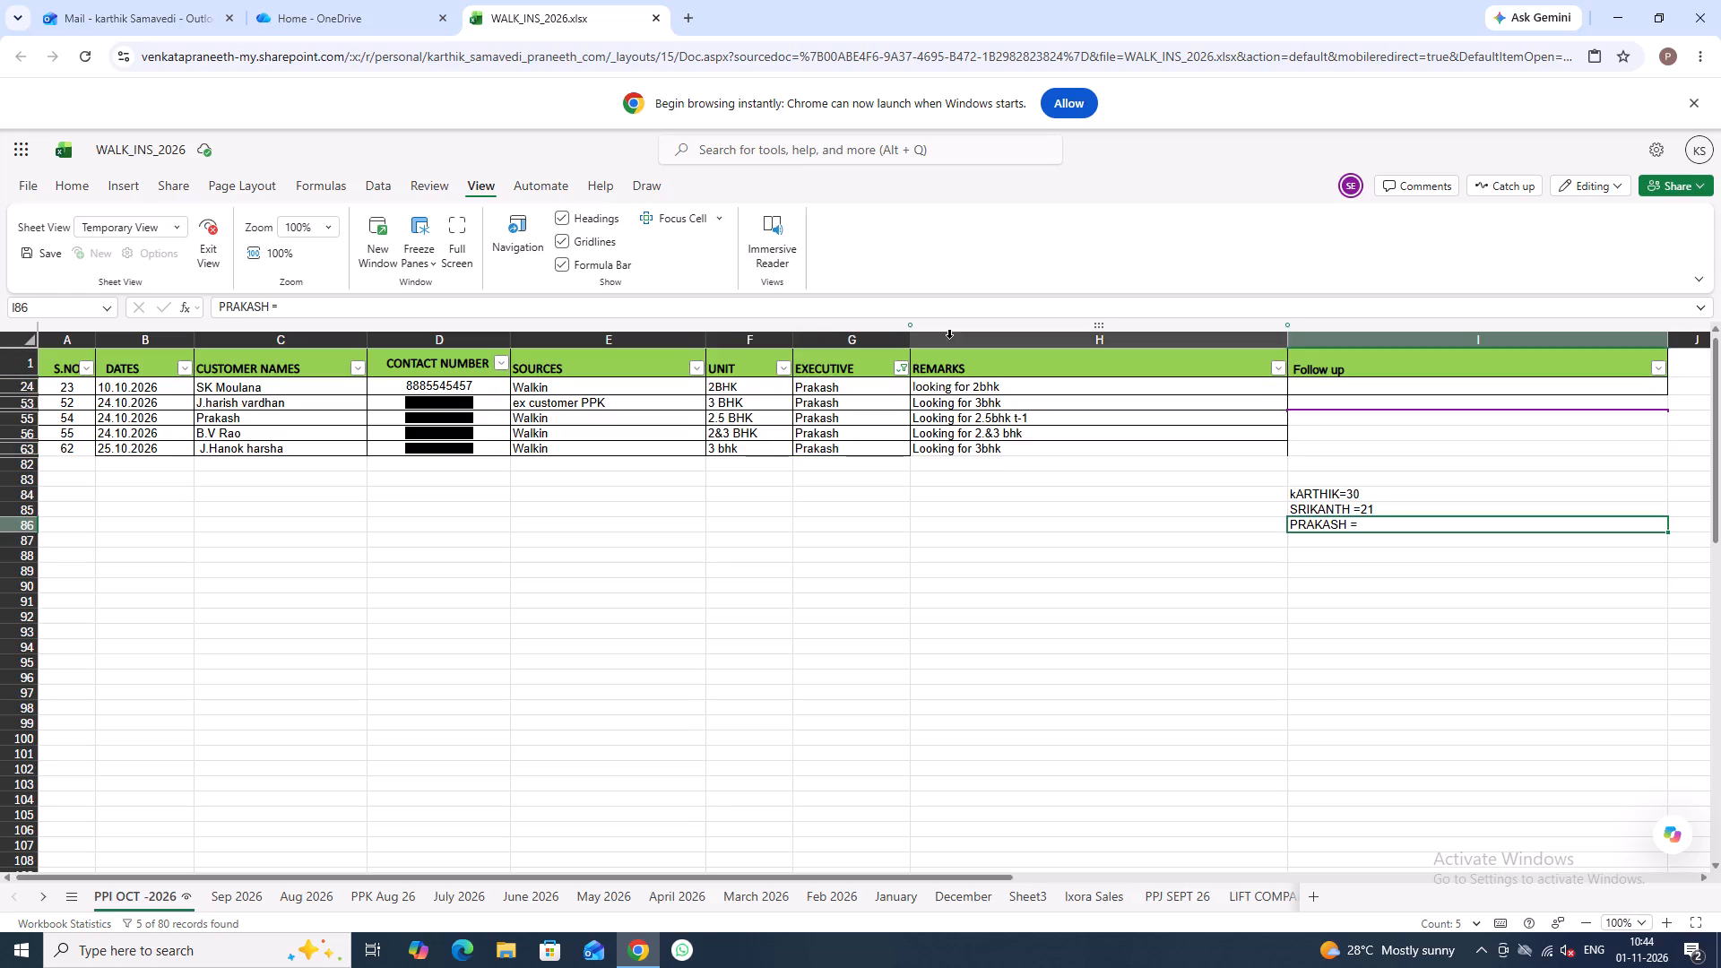
{"action": "left_click", "coordinate": [590, 312]}
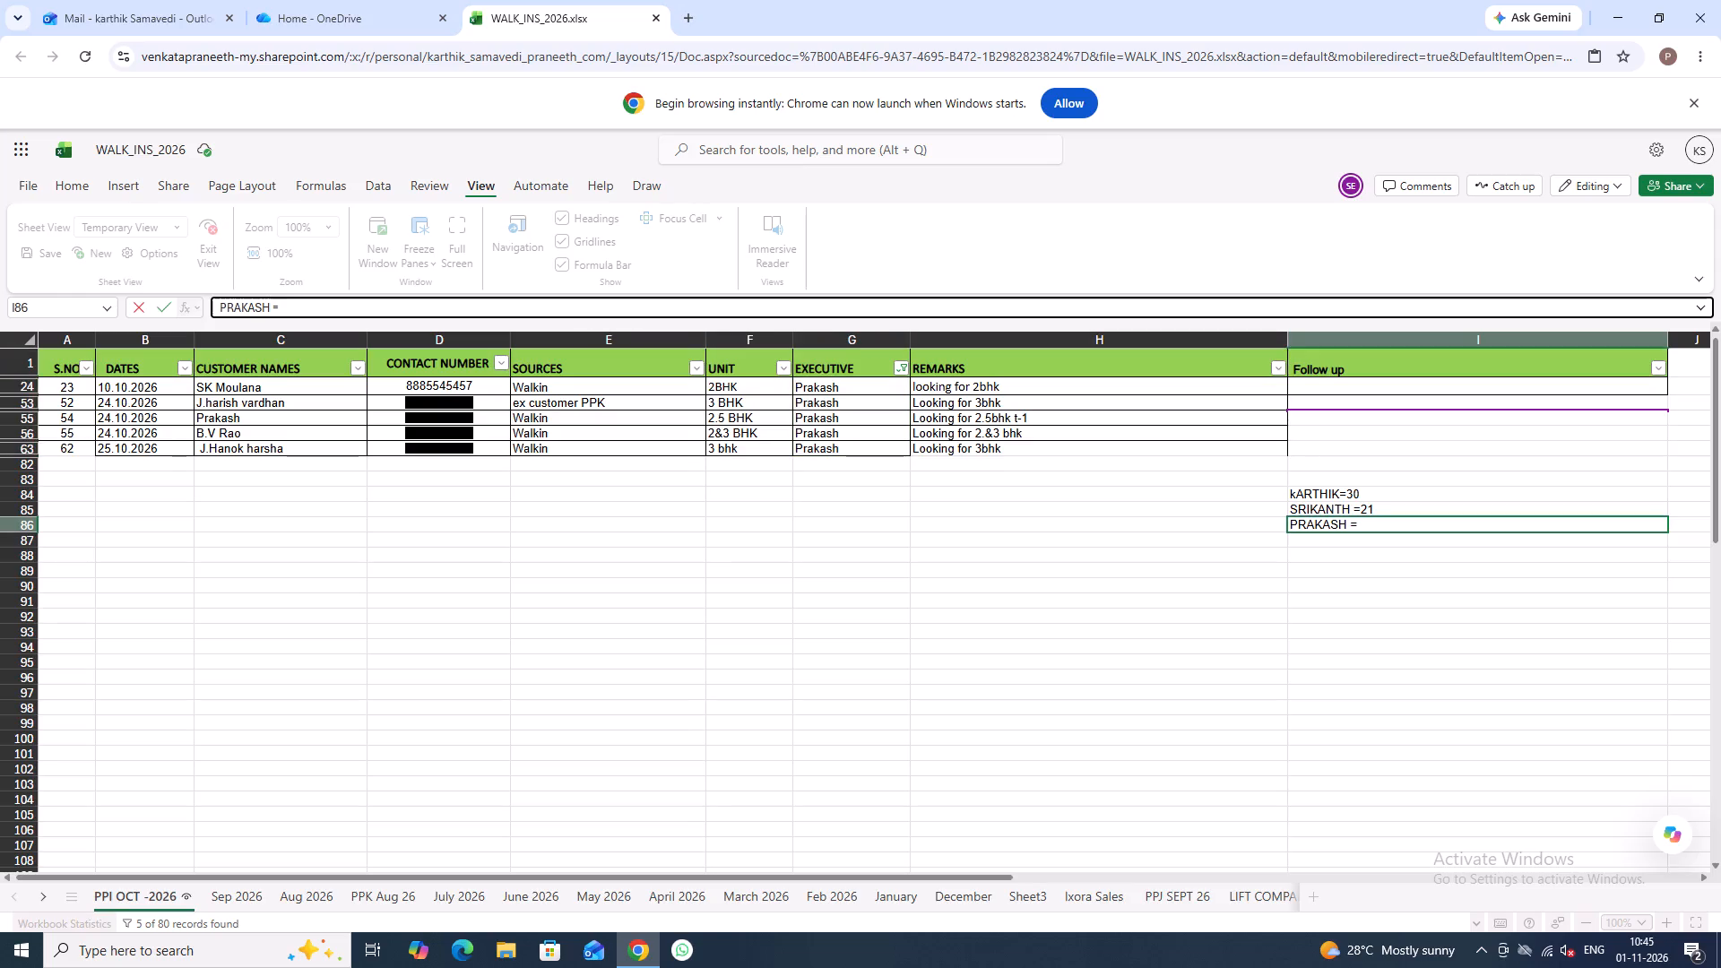
{"action": "type", "text": "05"}
{"action": "left_click", "coordinate": [879, 598]}
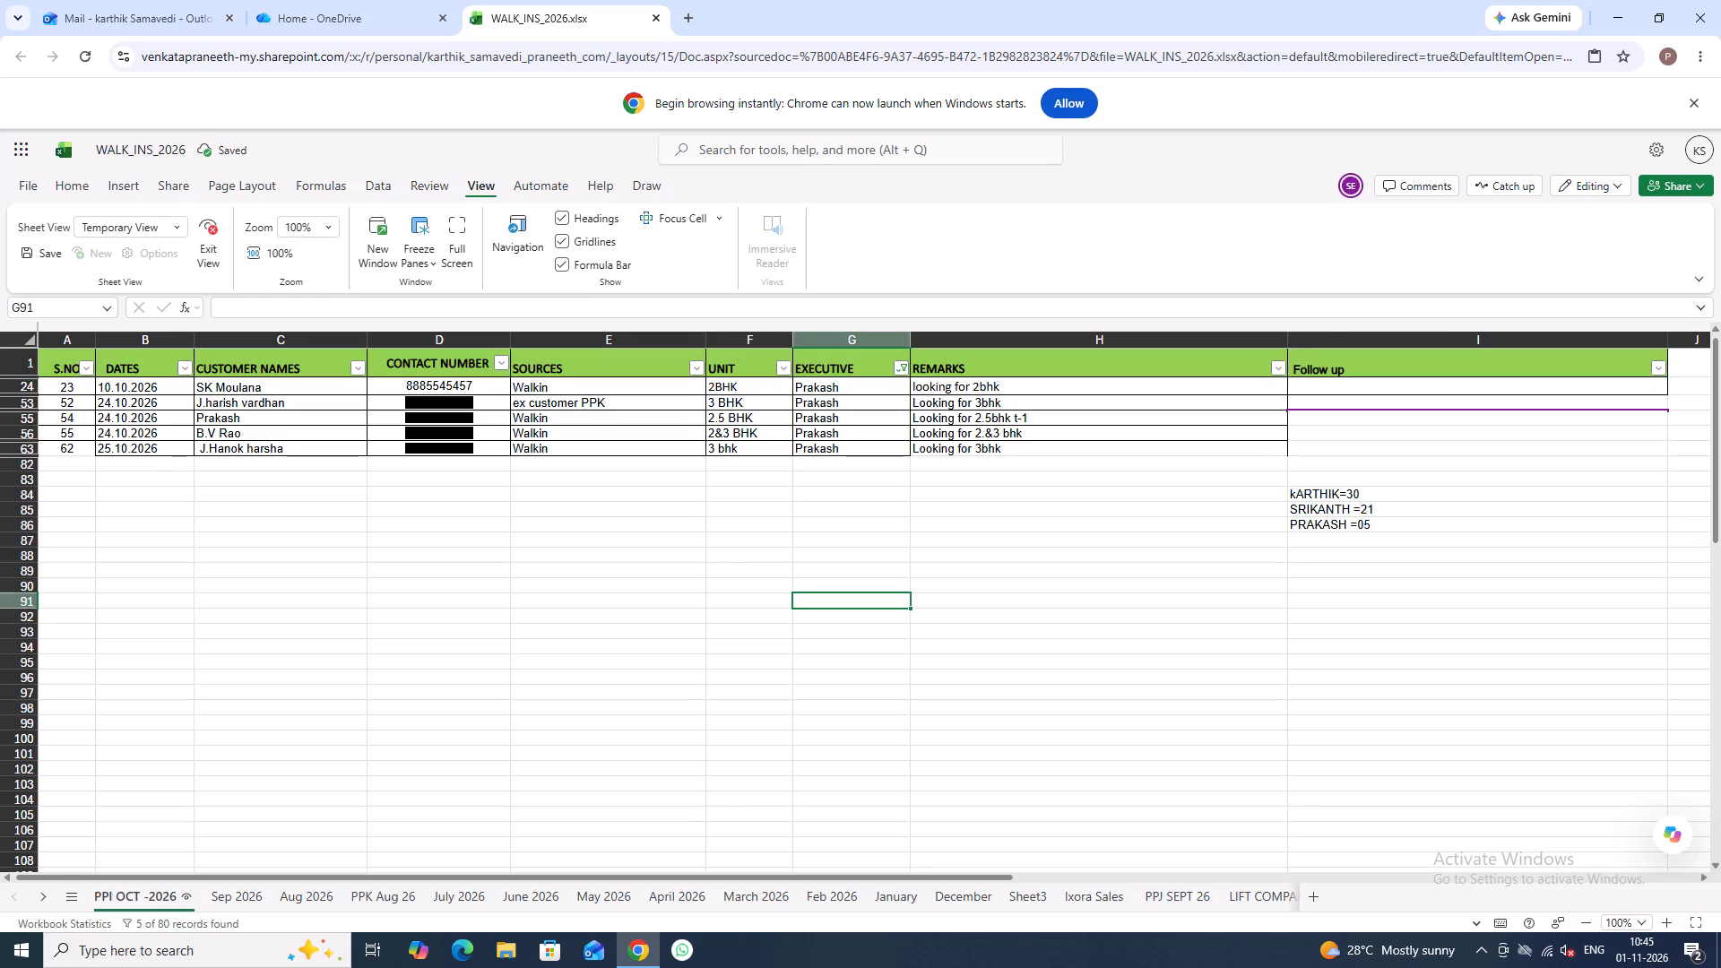
Filter the EXECUTIVE column to show only the records with a blank executive.
{"action": "left_click", "coordinate": [904, 372]}
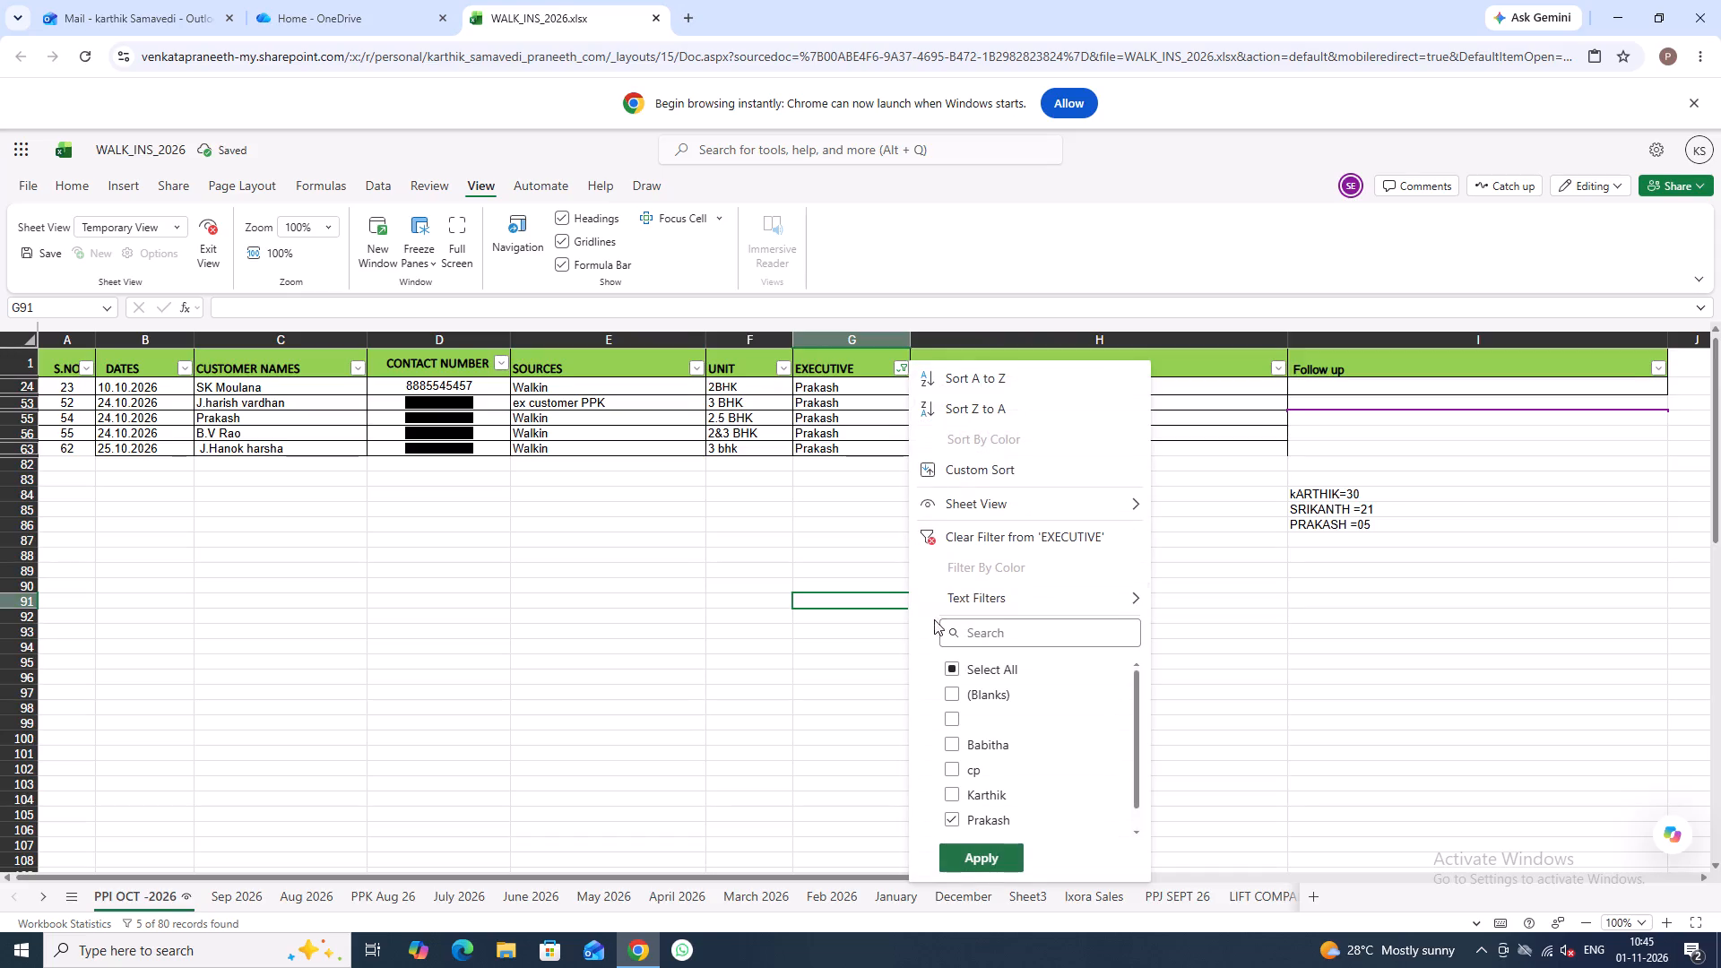
{"action": "left_click", "coordinate": [951, 694]}
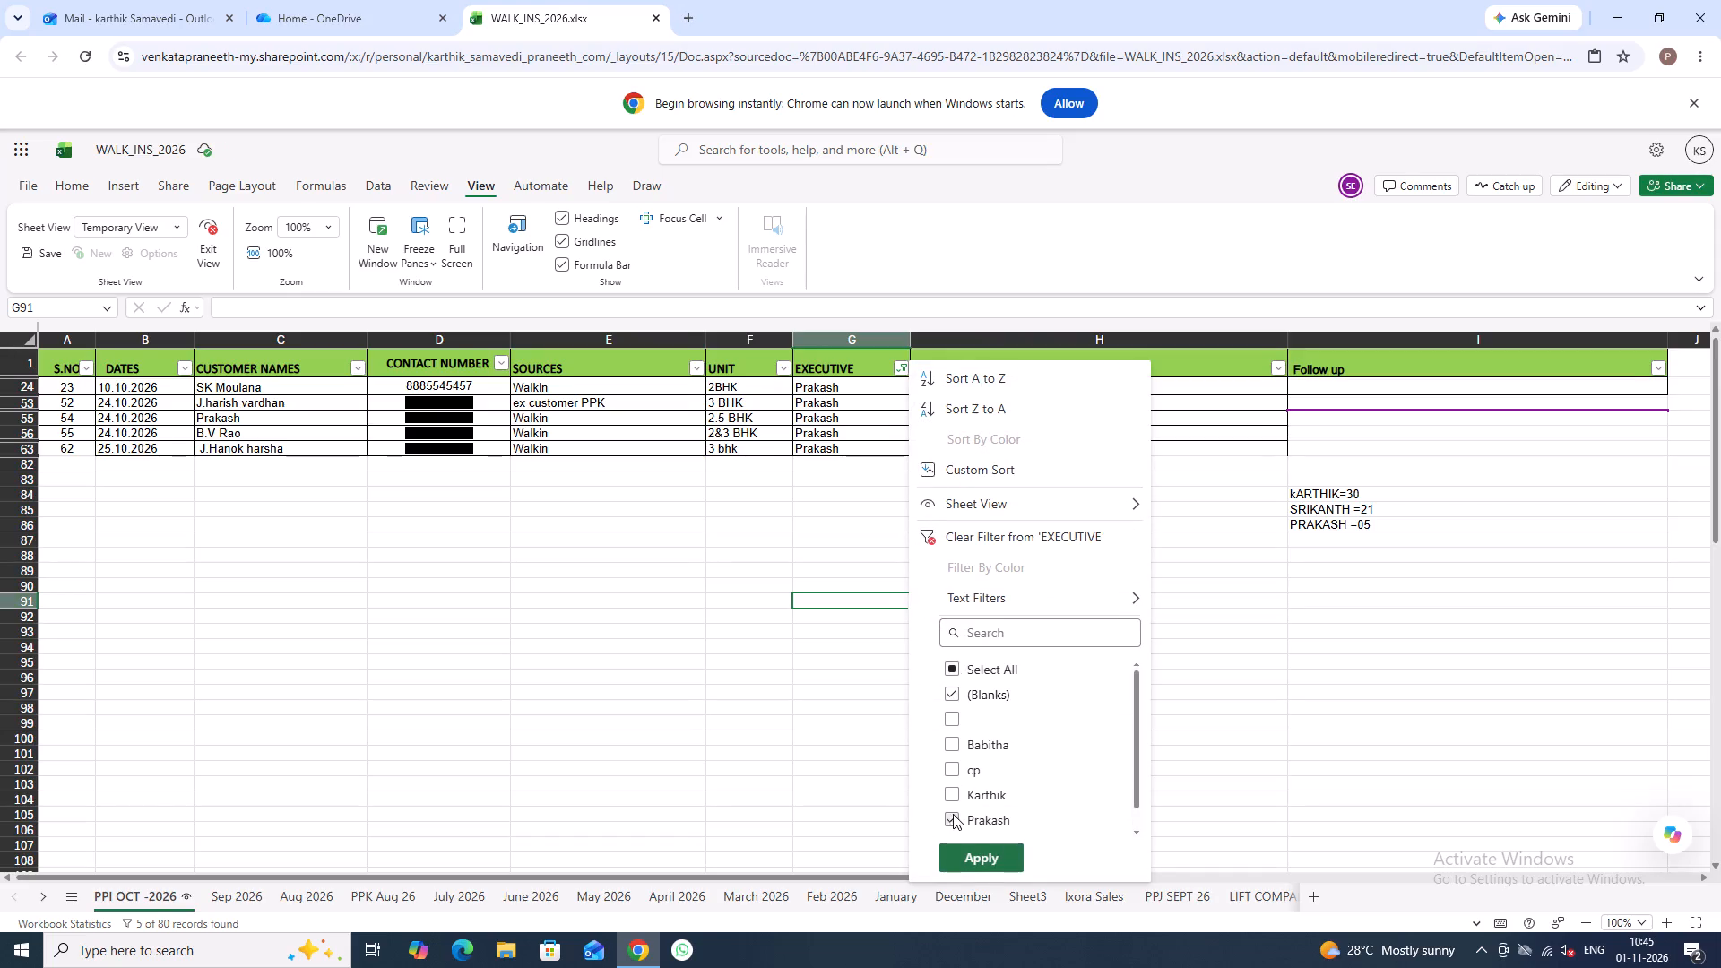
{"action": "left_click", "coordinate": [953, 814]}
{"action": "left_click", "coordinate": [999, 851]}
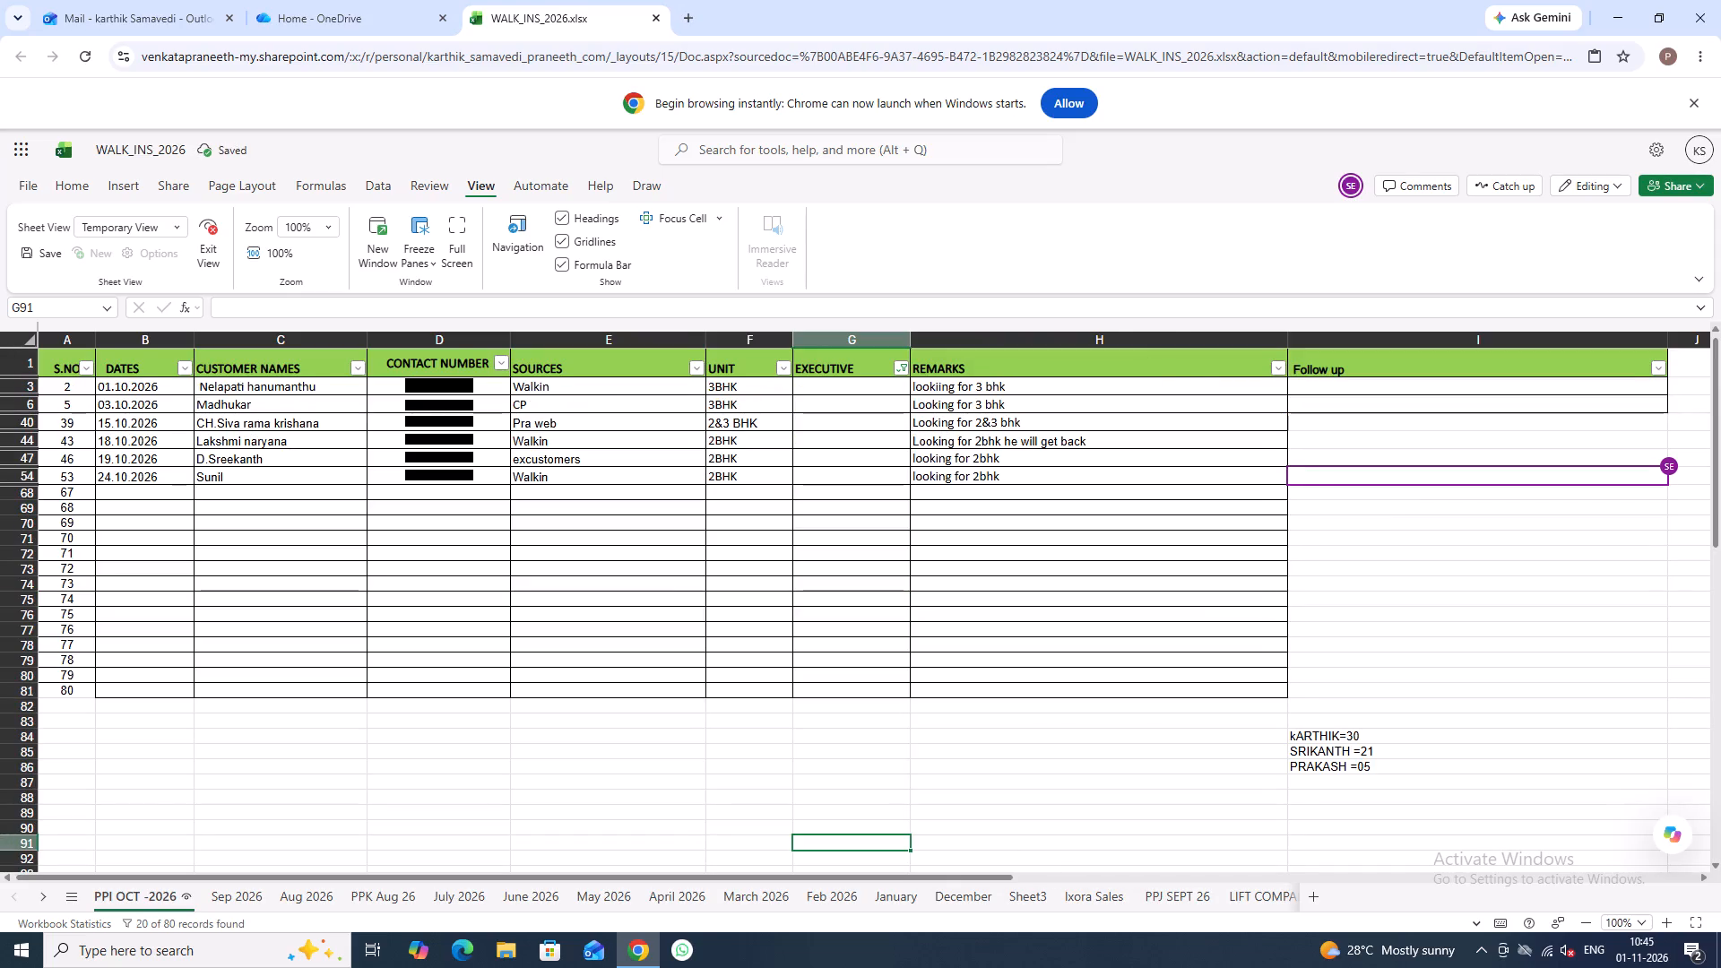
Count the filled UNIT cells of the customers without an executive and record BLANCKS=06 in cell I87.
{"action": "left_click_drag", "start_coordinate": [744, 385], "coordinate": [741, 470]}
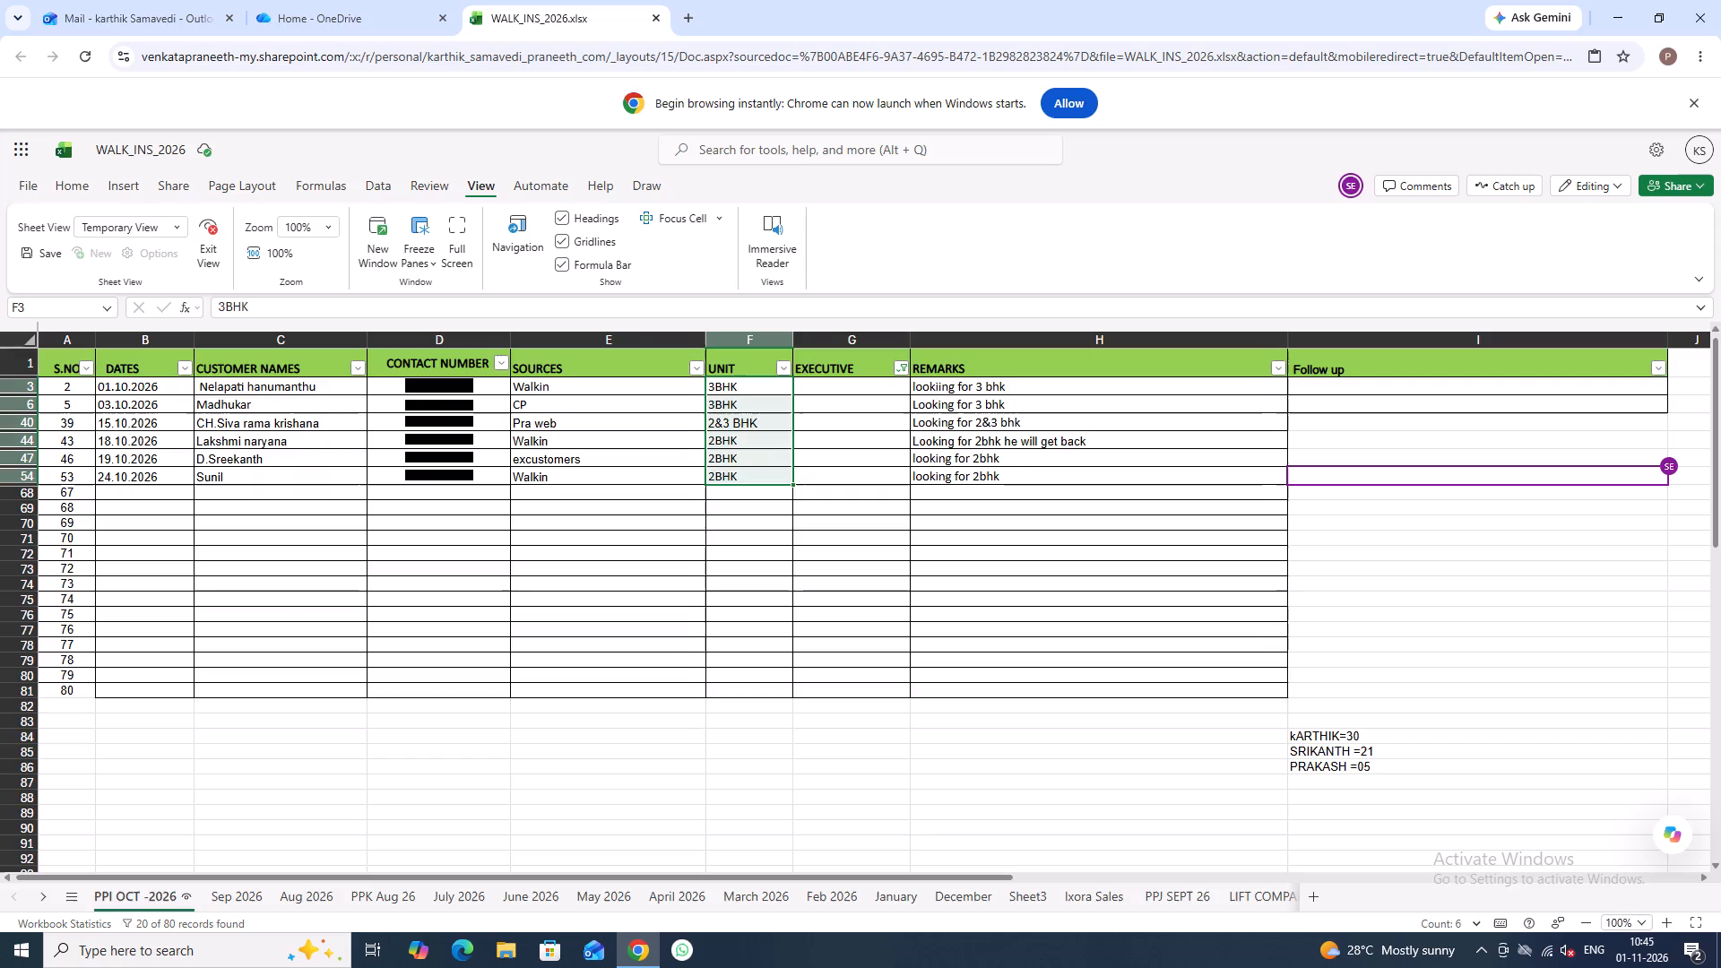
{"action": "left_click", "coordinate": [1346, 775]}
{"action": "type", "text": "BK"}
{"action": "key", "text": "BackSpace"}
{"action": "type", "text": "LANCKS"}
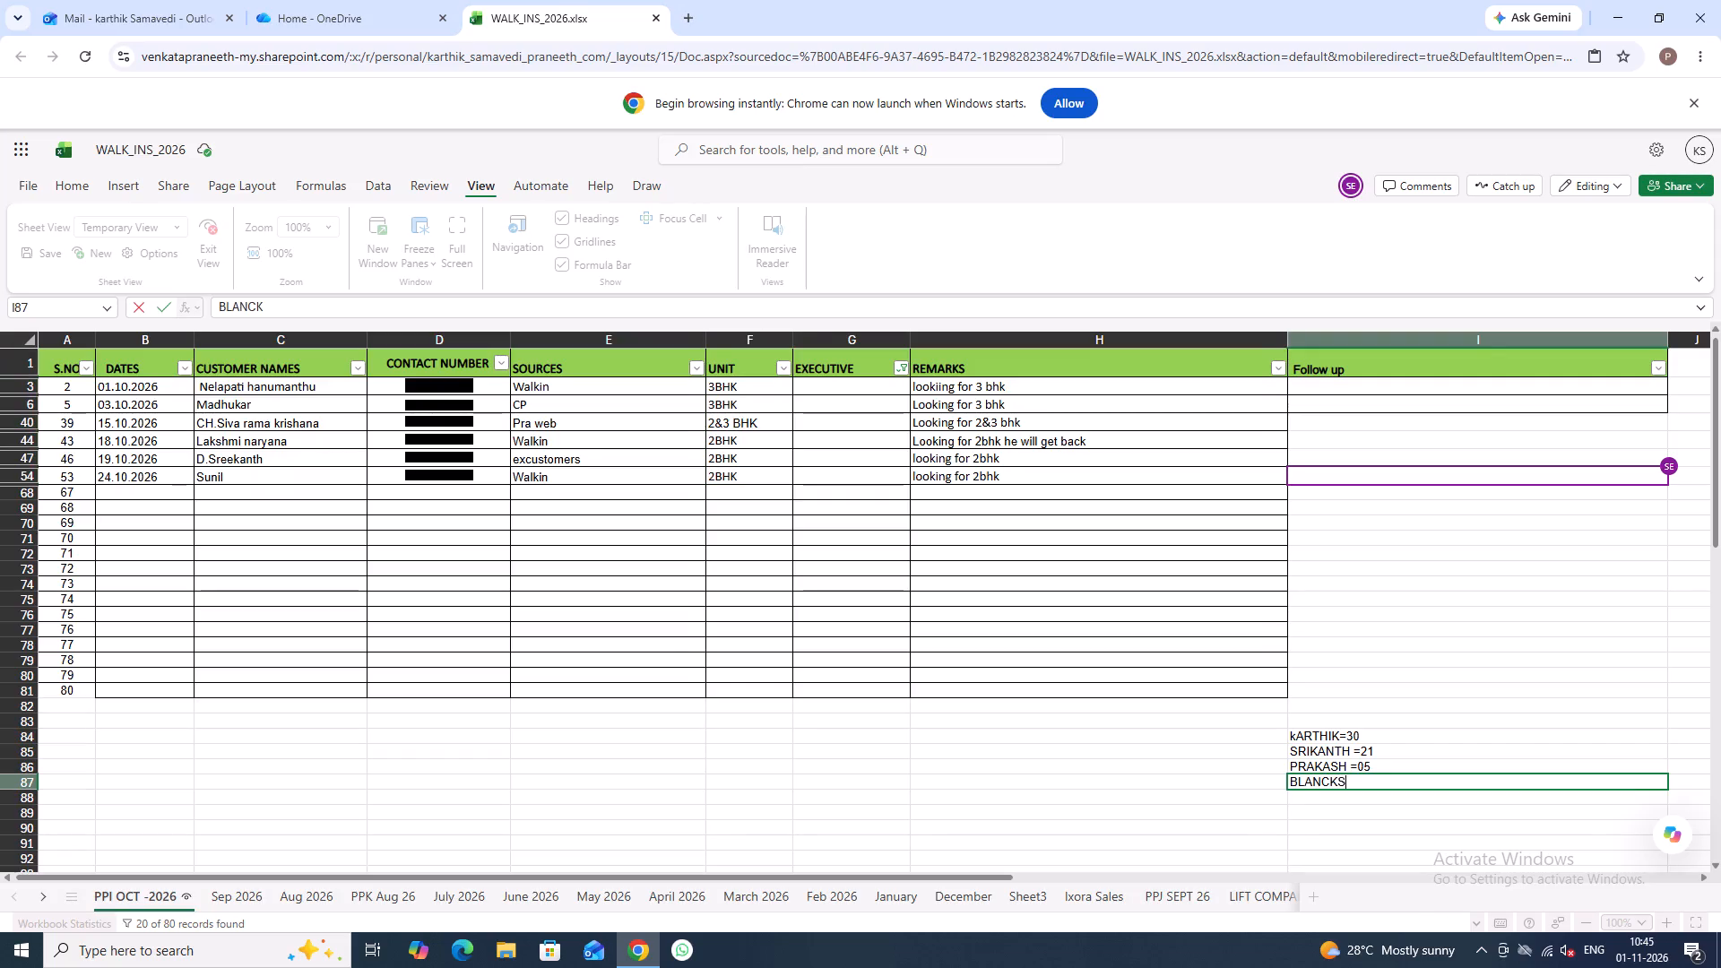
{"action": "key", "text": "equal"}
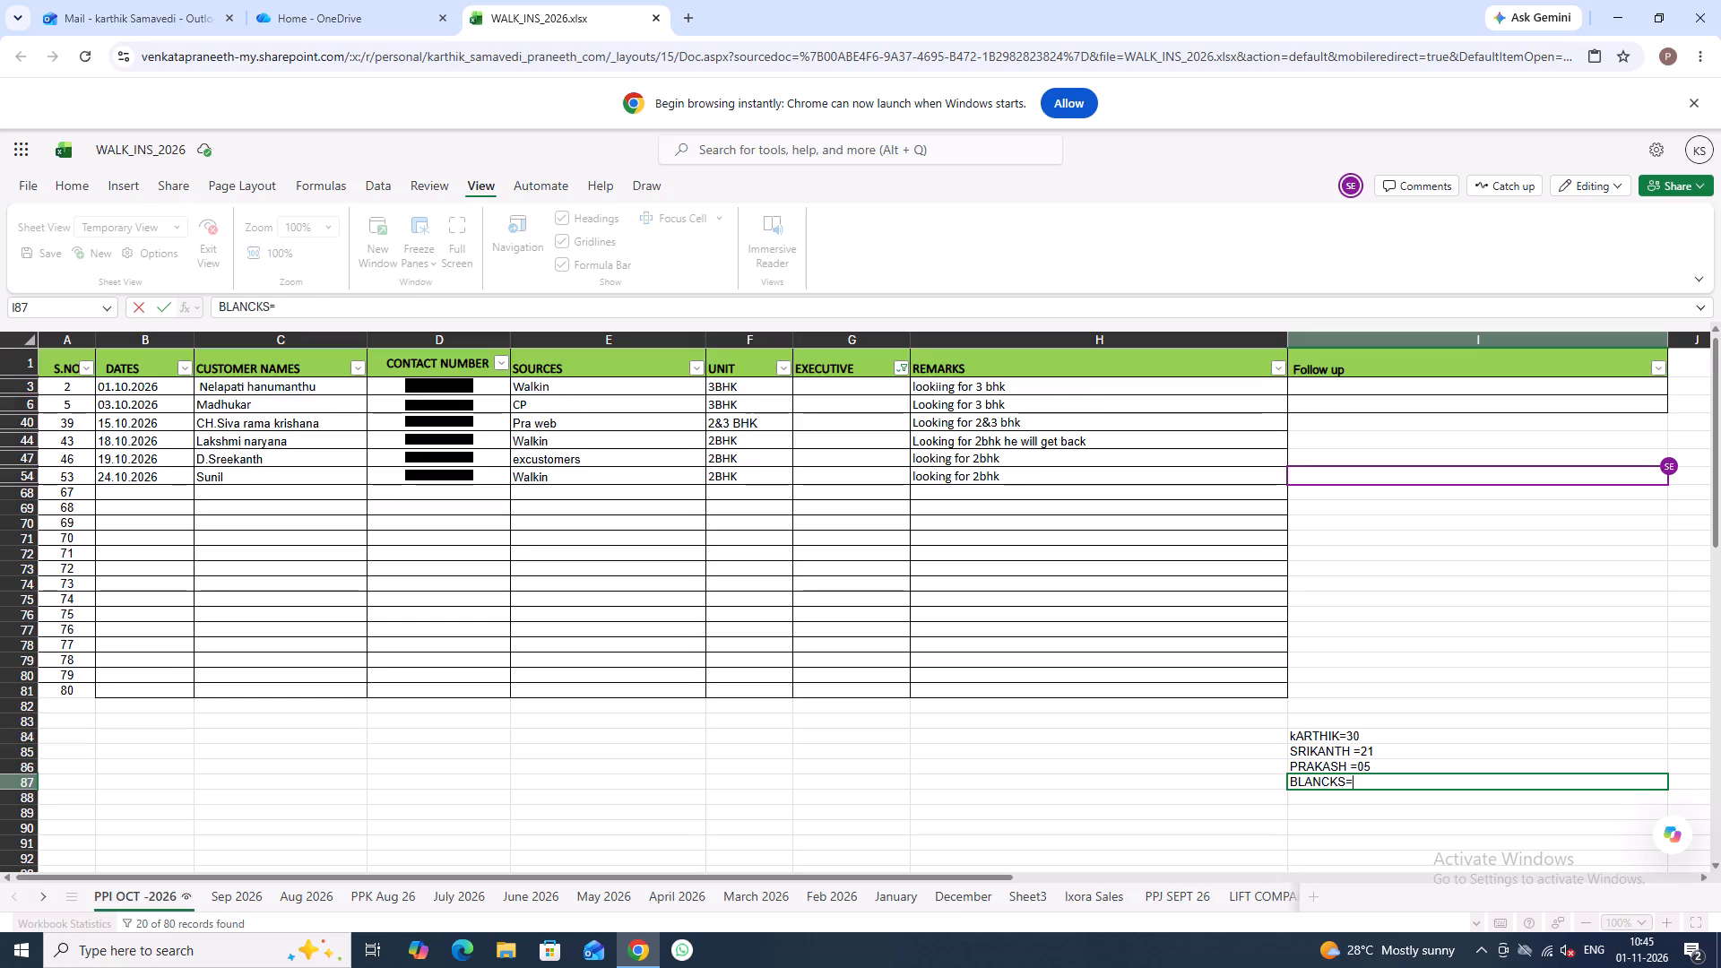
{"action": "type", "text": "06"}
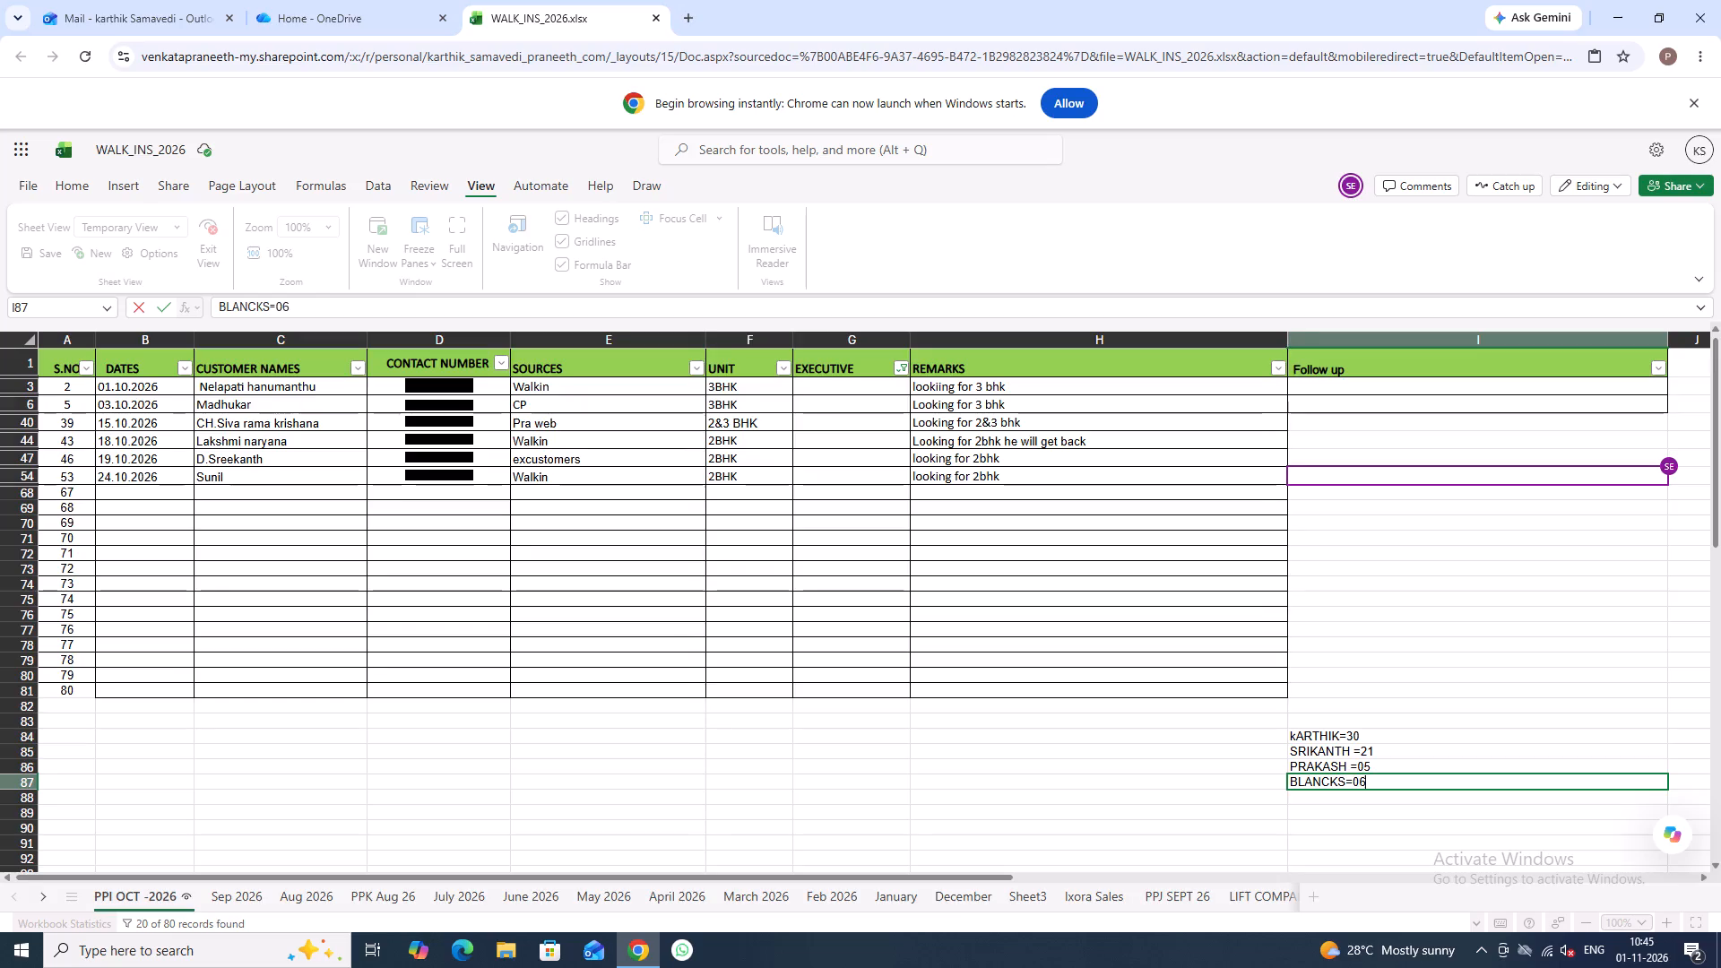
{"action": "left_click", "coordinate": [1027, 527]}
Remove all borders from the unused table rows with serial numbers 67 to 80, cells A68 to H81.
{"action": "left_click_drag", "start_coordinate": [50, 493], "coordinate": [1015, 670]}
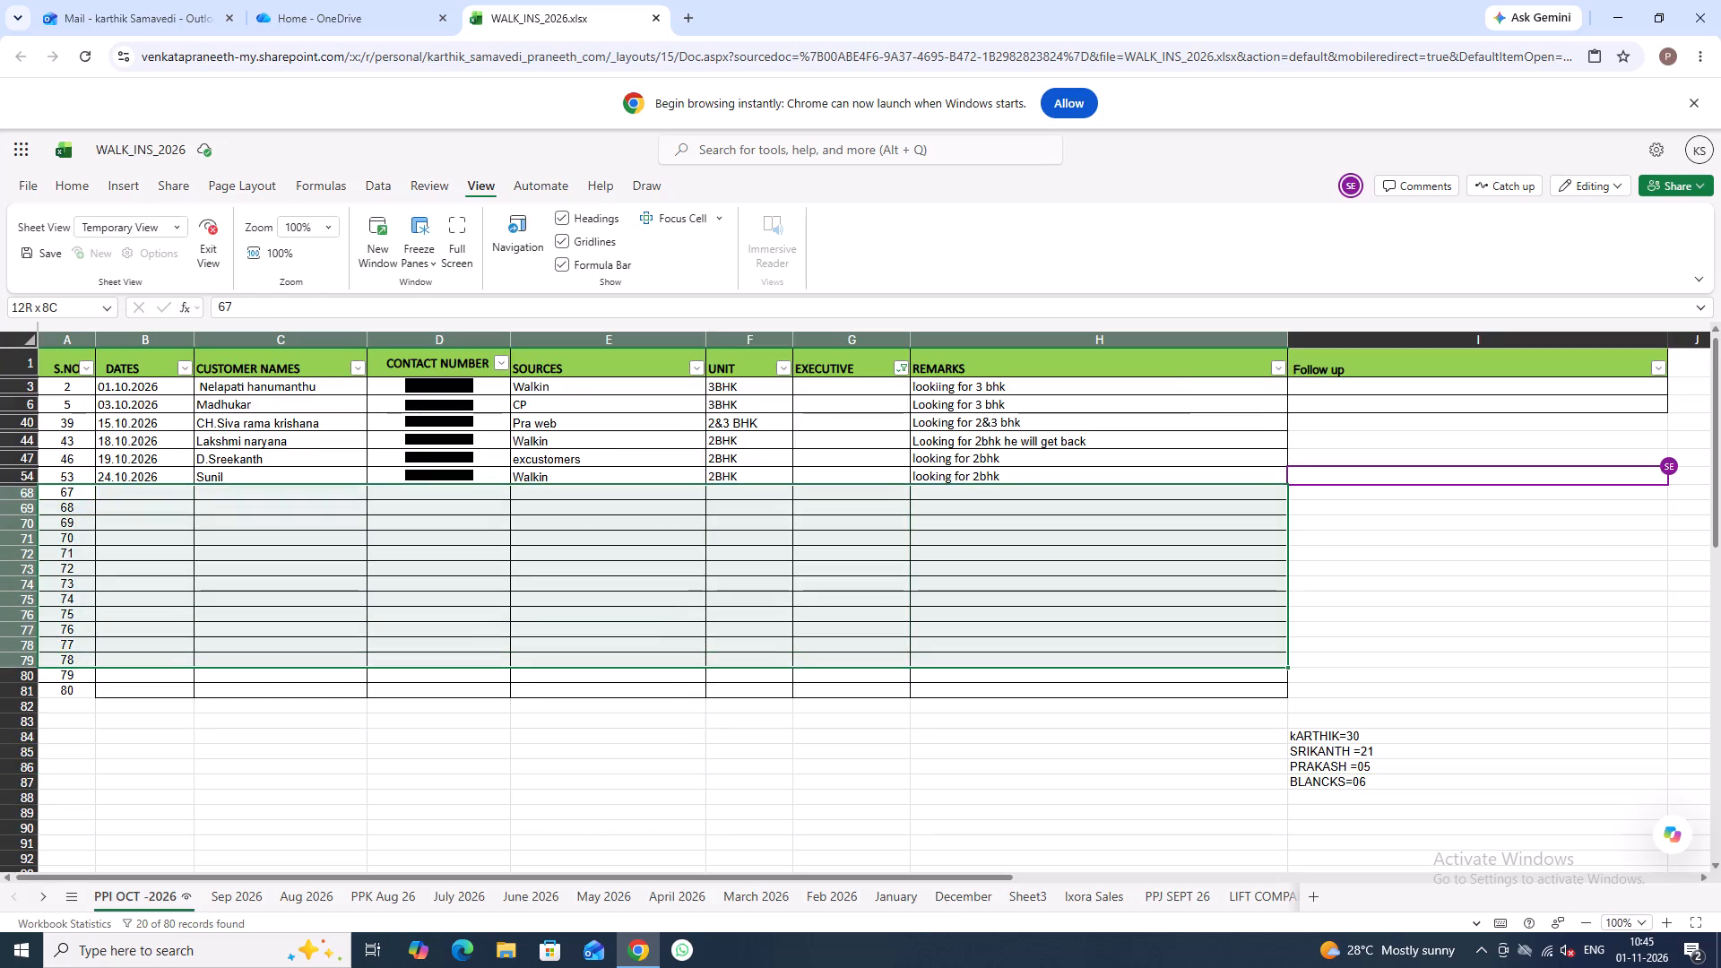
{"action": "left_click_drag", "start_coordinate": [1015, 670], "coordinate": [1025, 683]}
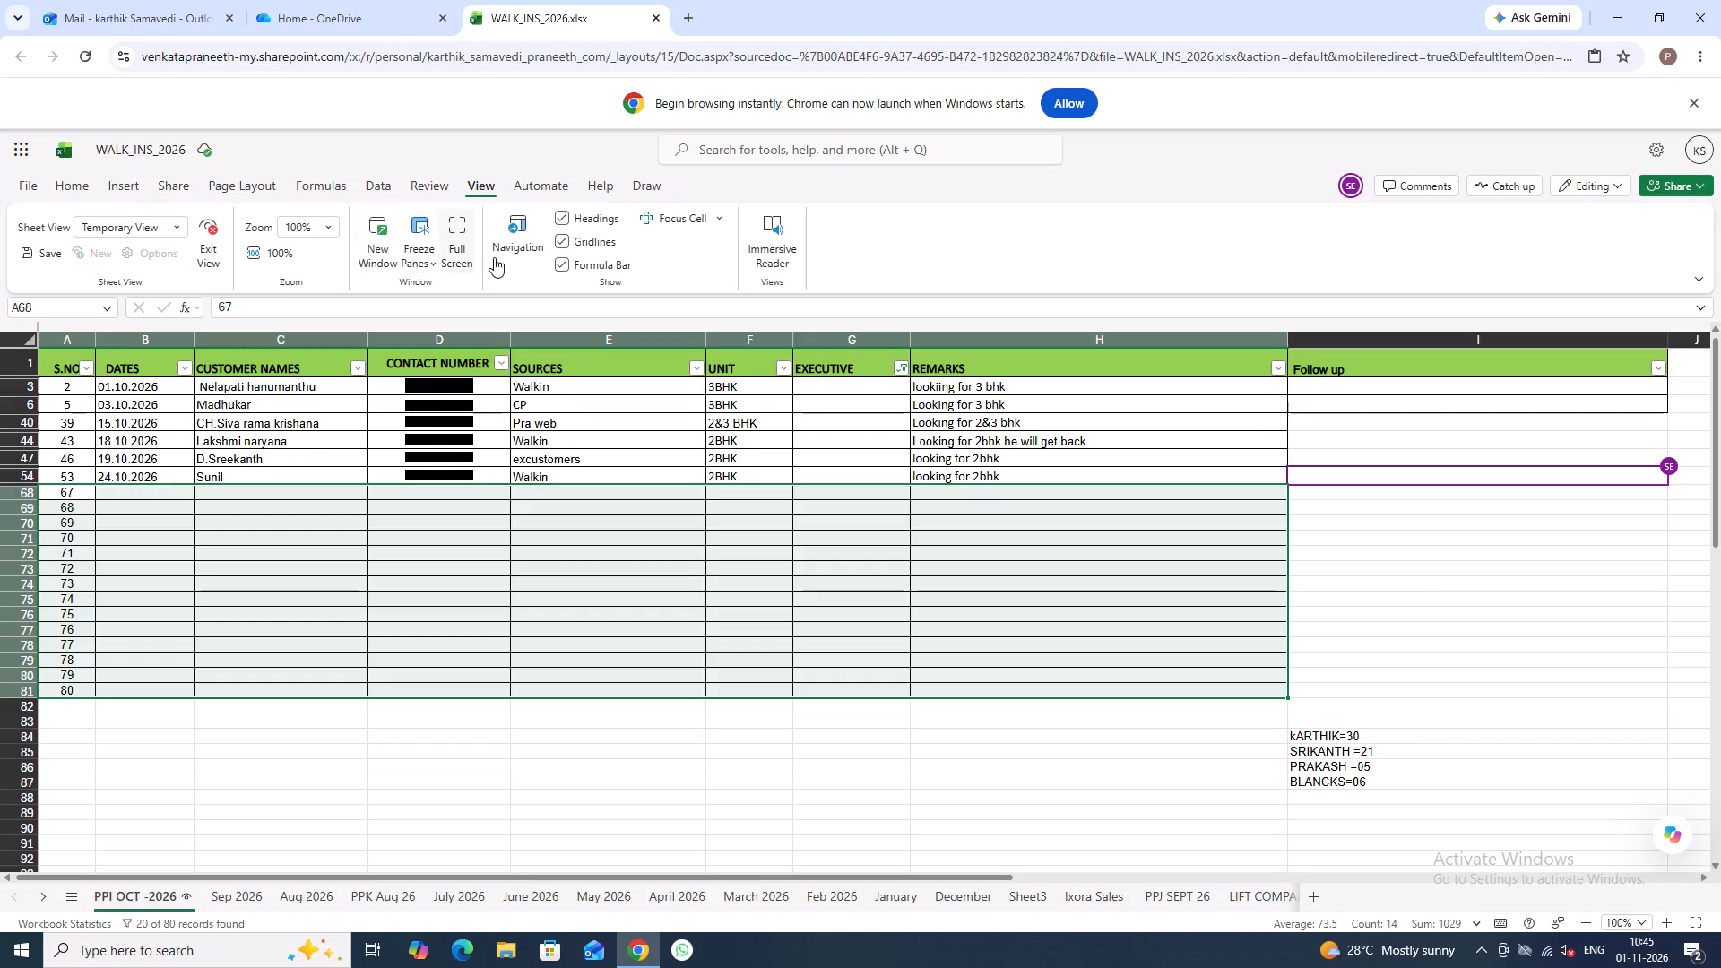
{"action": "left_click", "coordinate": [86, 188]}
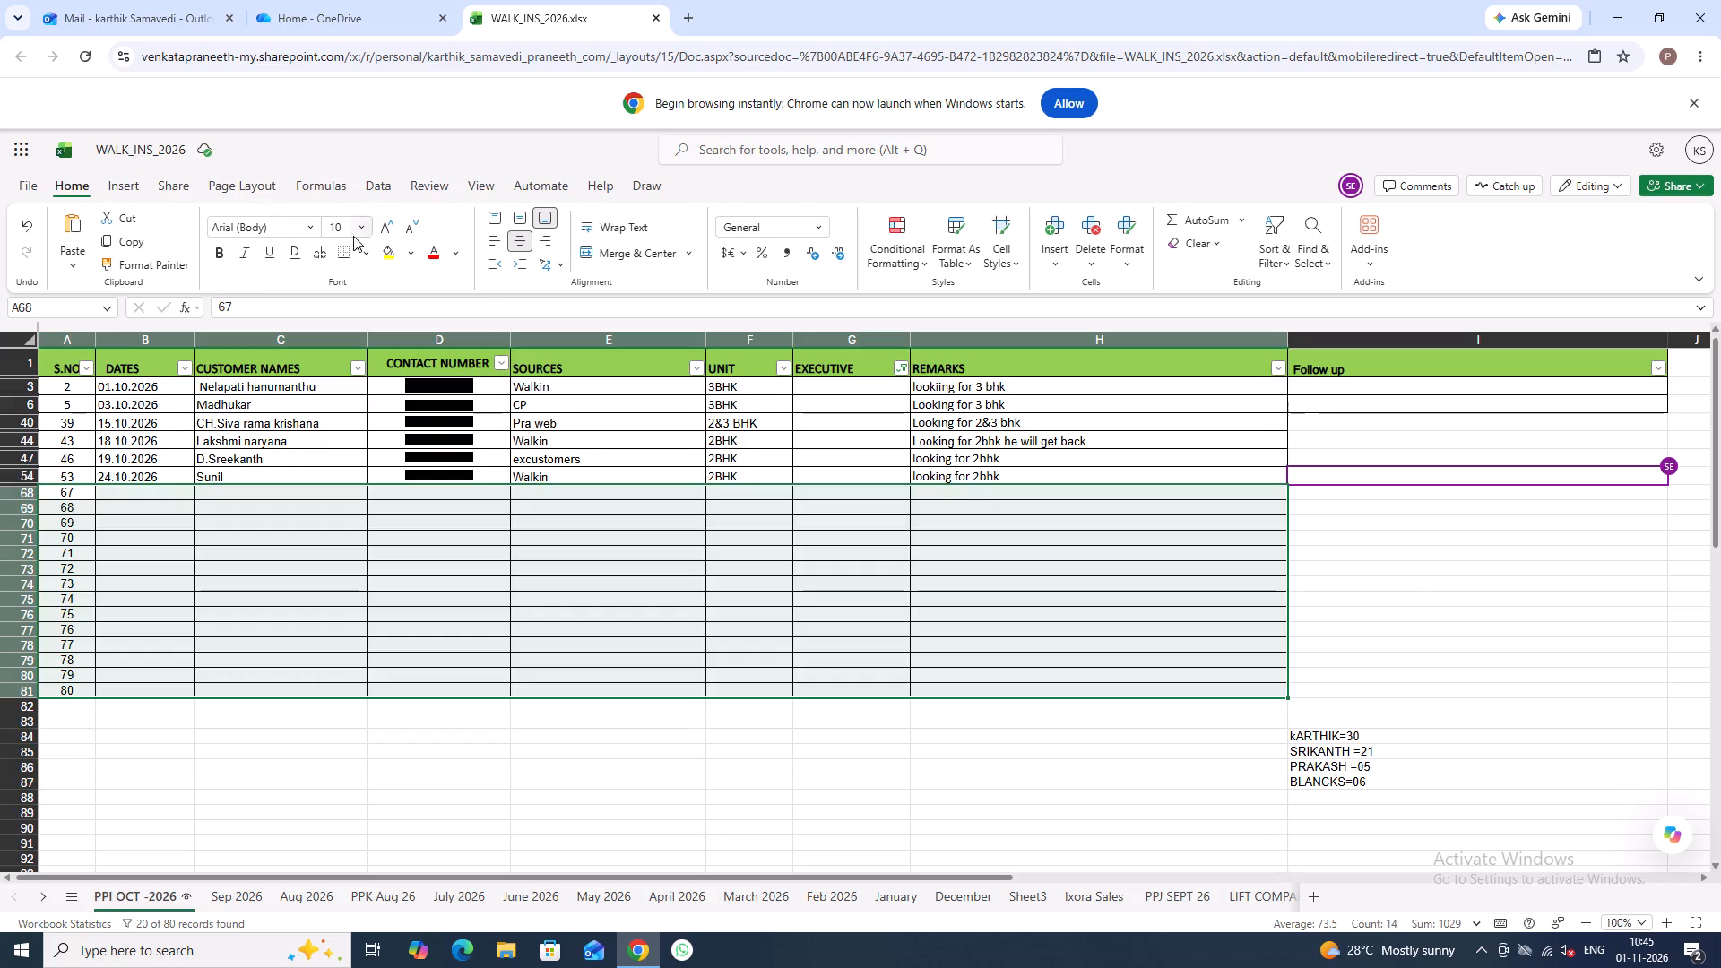
{"action": "left_click", "coordinate": [363, 253]}
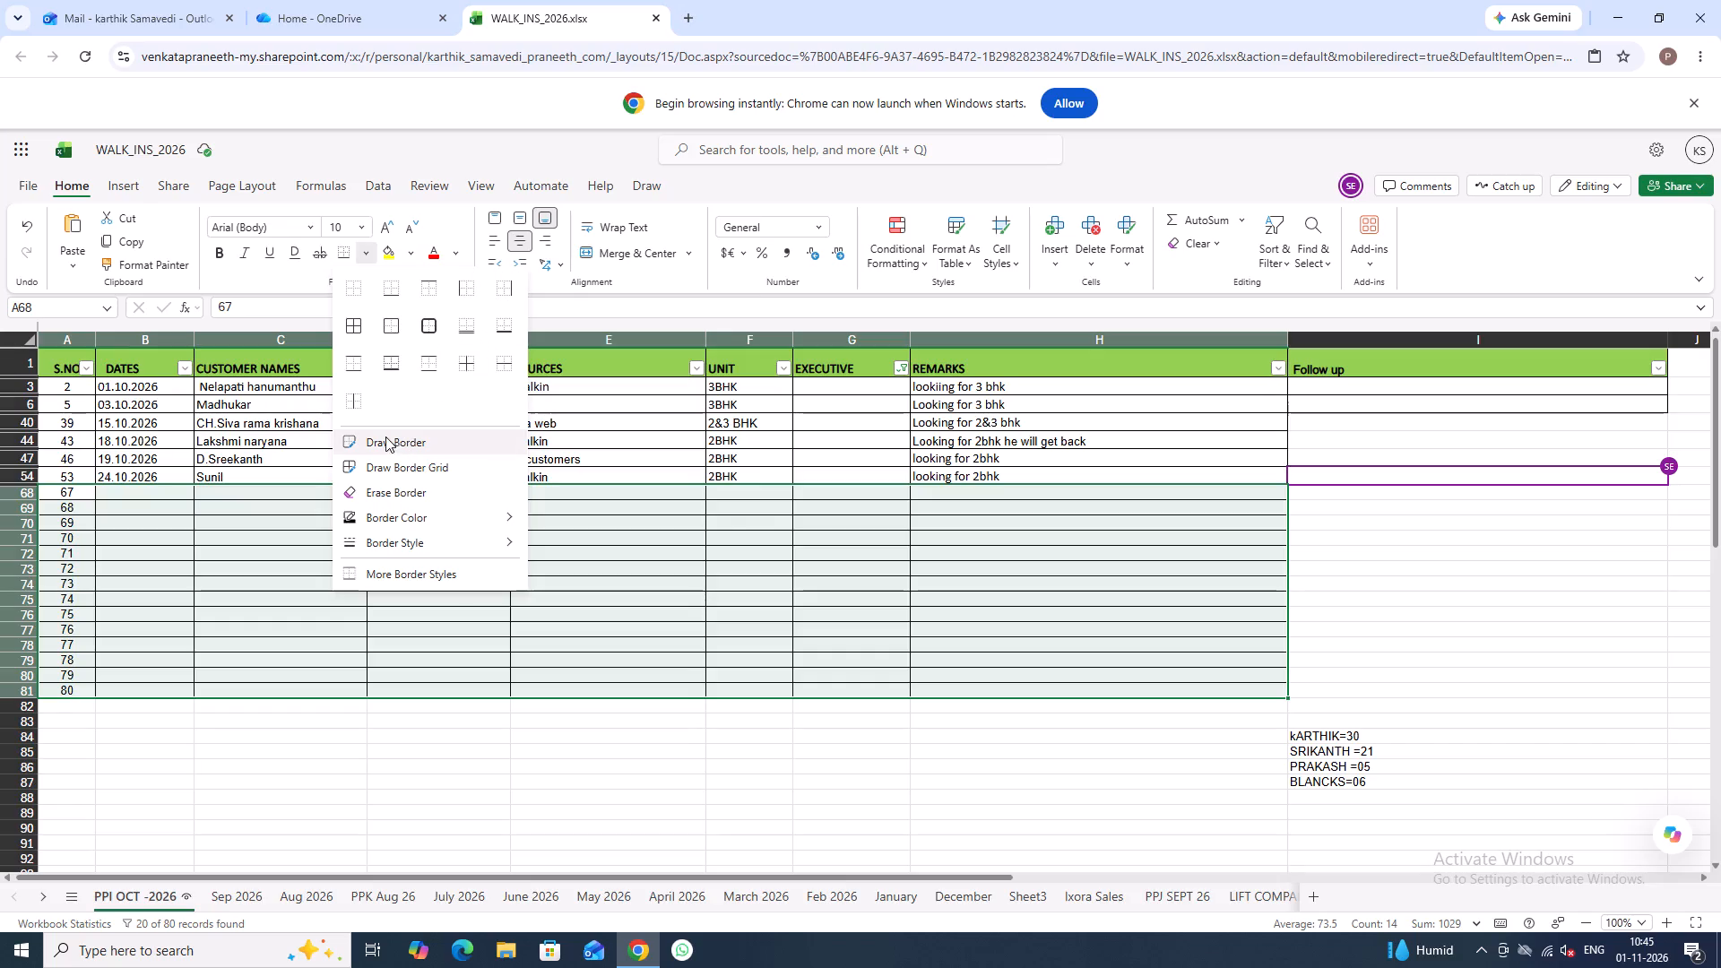
{"action": "left_click", "coordinate": [351, 283]}
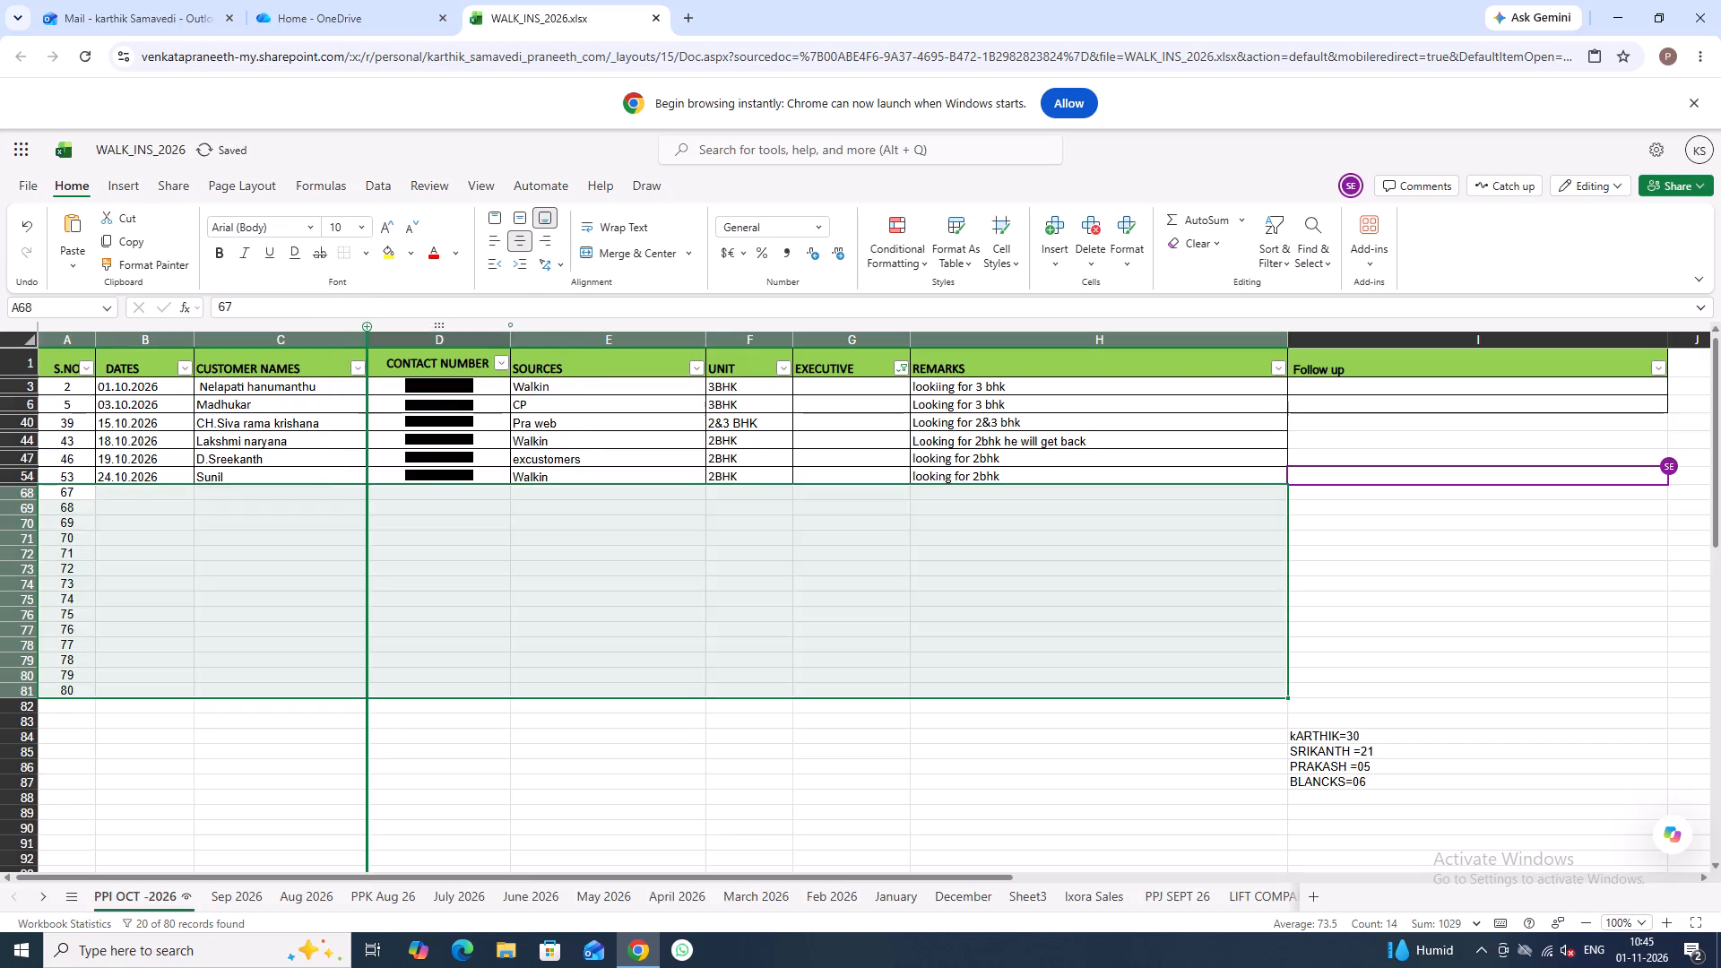
{"action": "left_click", "coordinate": [487, 521]}
Apply all borders to the record with serial number 53, cells B54 to H54.
{"action": "left_click_drag", "start_coordinate": [134, 471], "coordinate": [186, 478]}
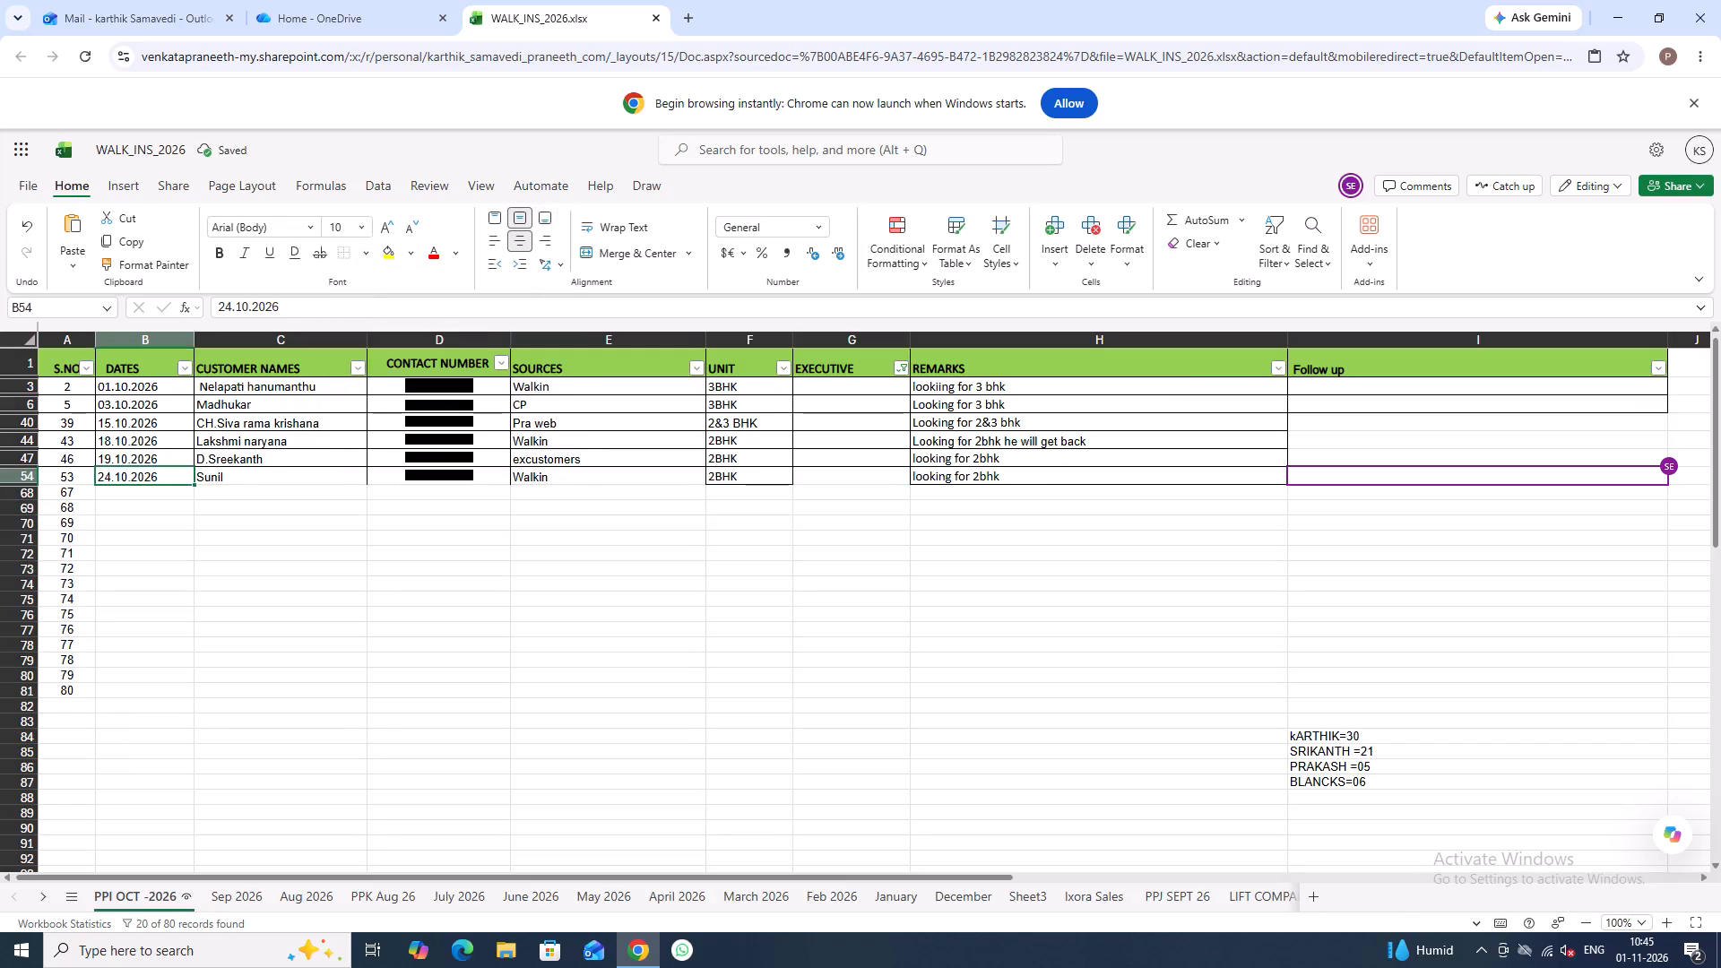
{"action": "left_click_drag", "start_coordinate": [186, 478], "coordinate": [989, 480]}
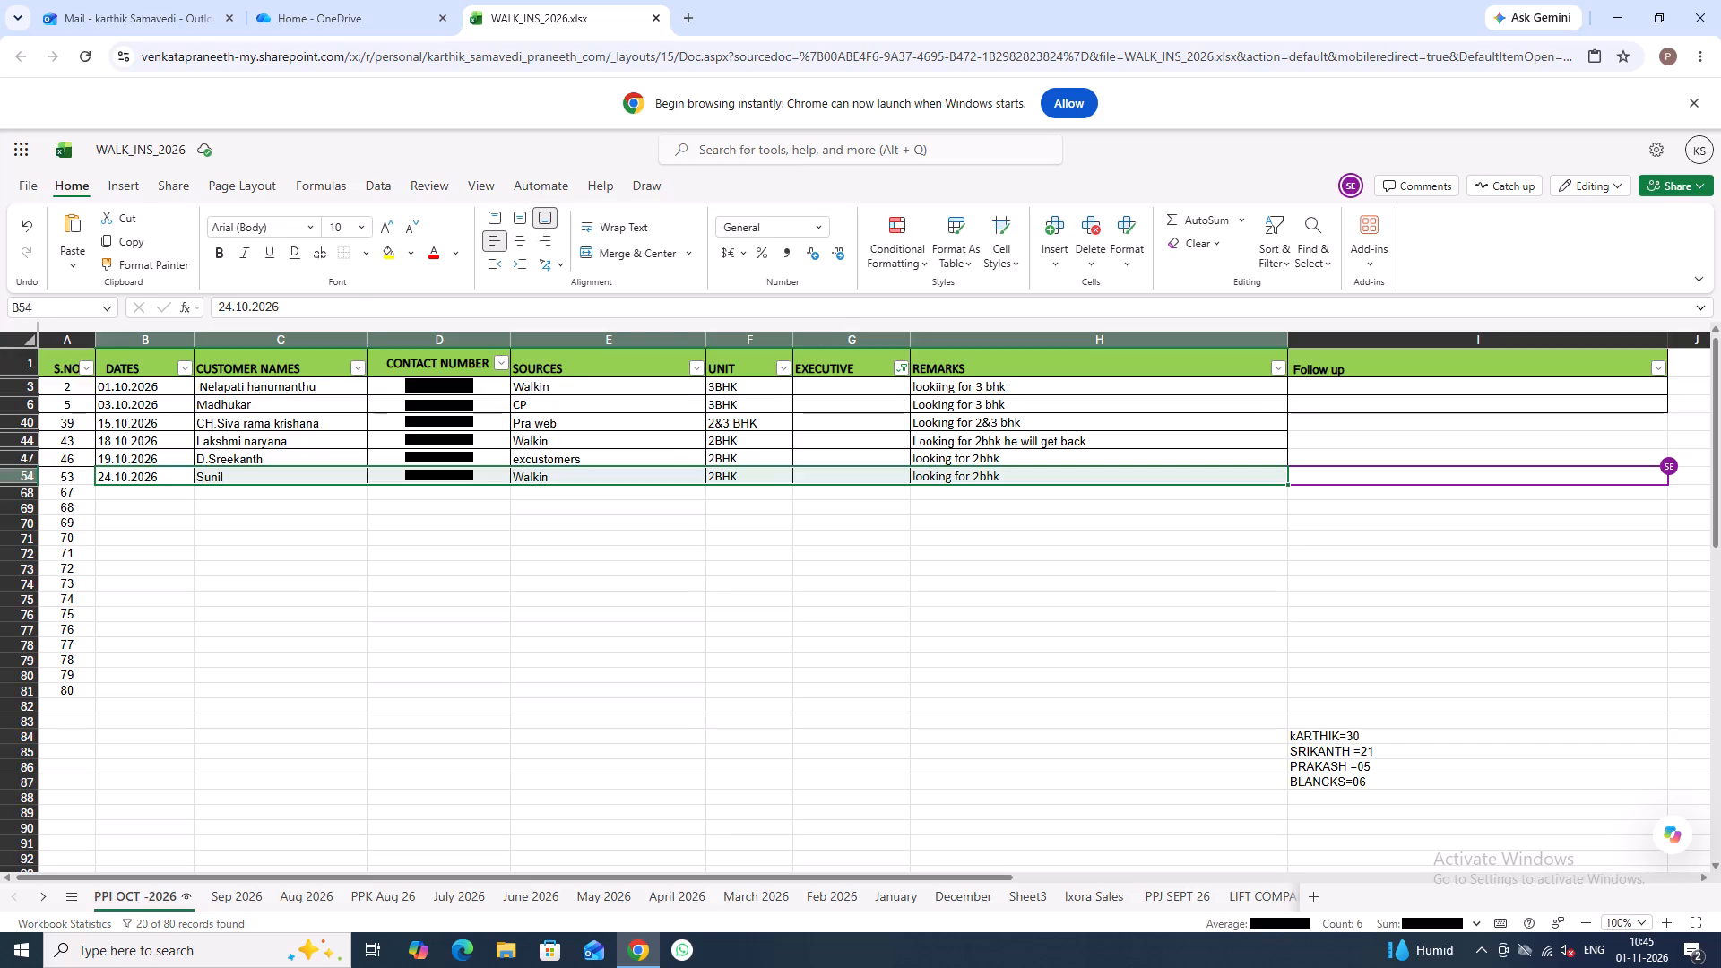
{"action": "left_click", "coordinate": [362, 257]}
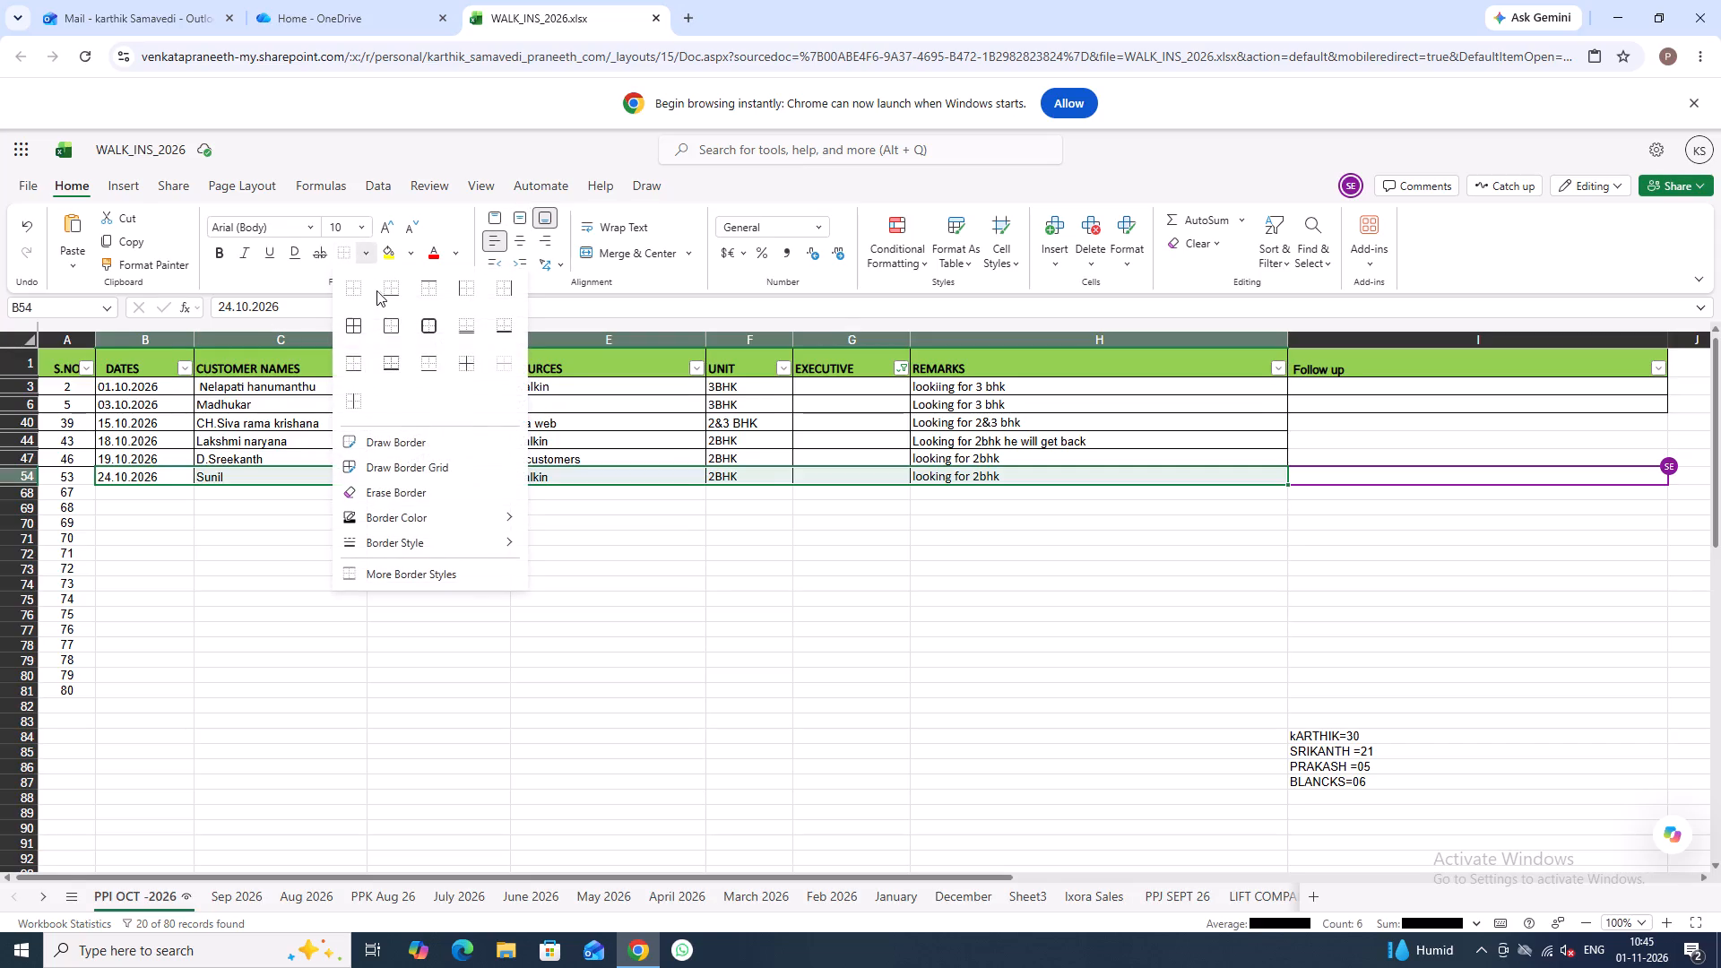
{"action": "left_click", "coordinate": [357, 331]}
{"action": "left_click", "coordinate": [405, 640]}
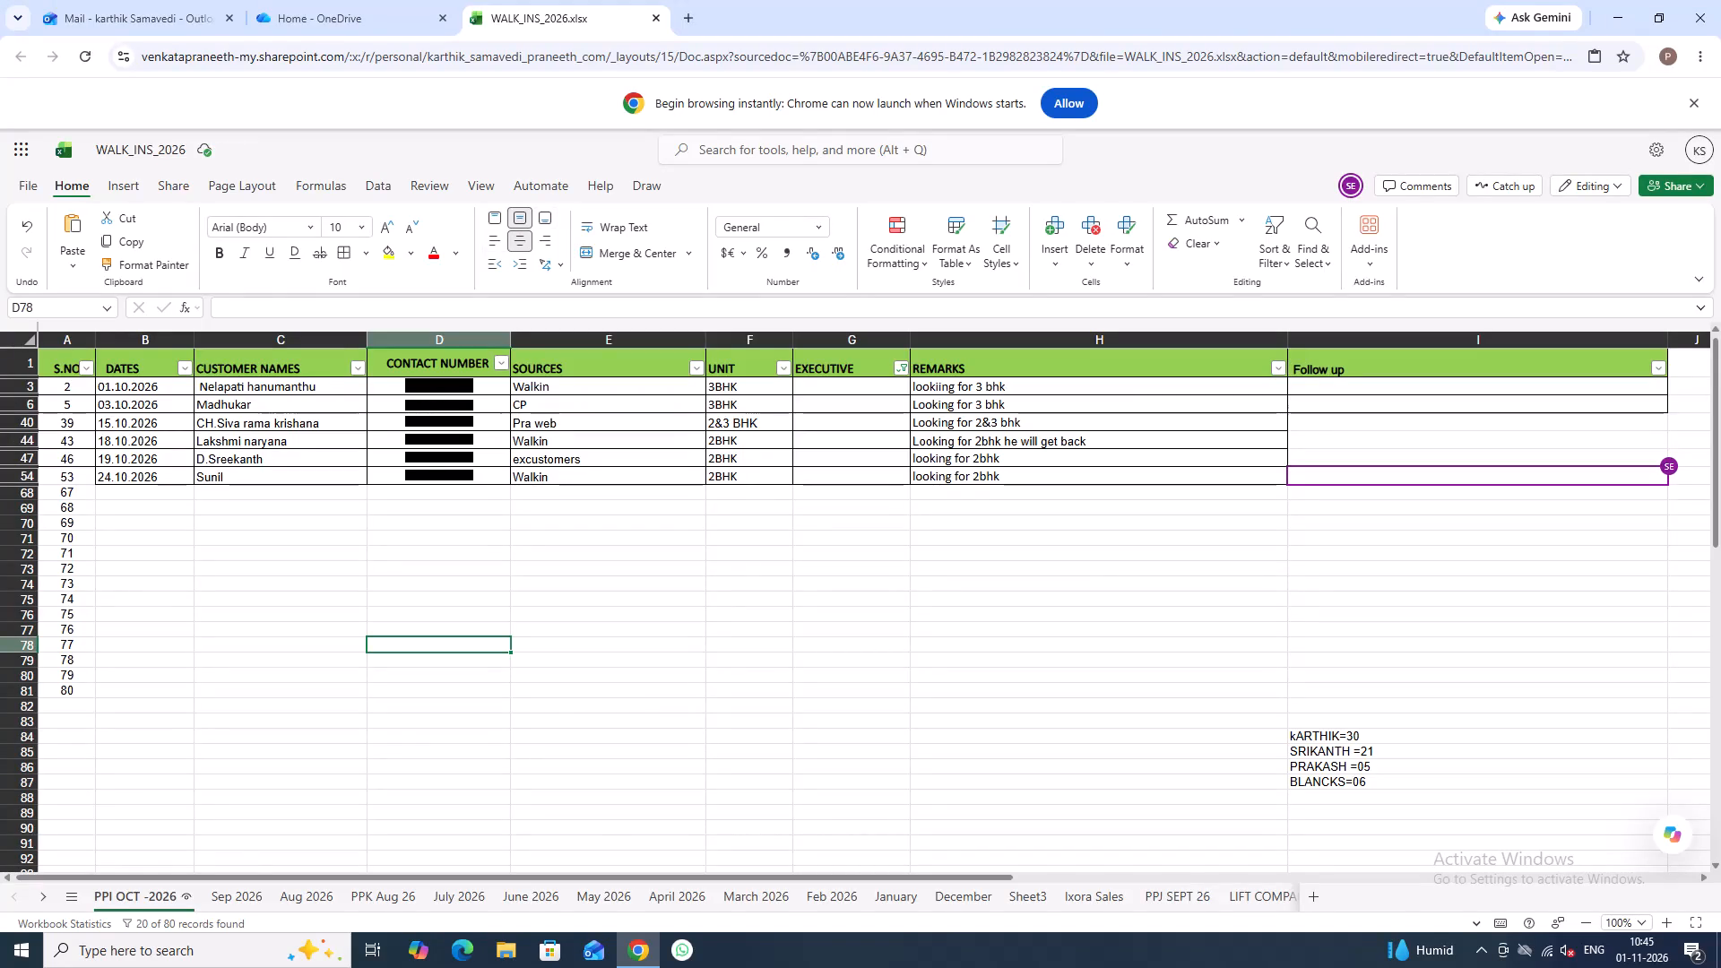
Check the remaining names in the EXECUTIVE filter and record BABITHA =01 in cell I88.
{"action": "left_click_drag", "start_coordinate": [1328, 738], "coordinate": [1342, 797]}
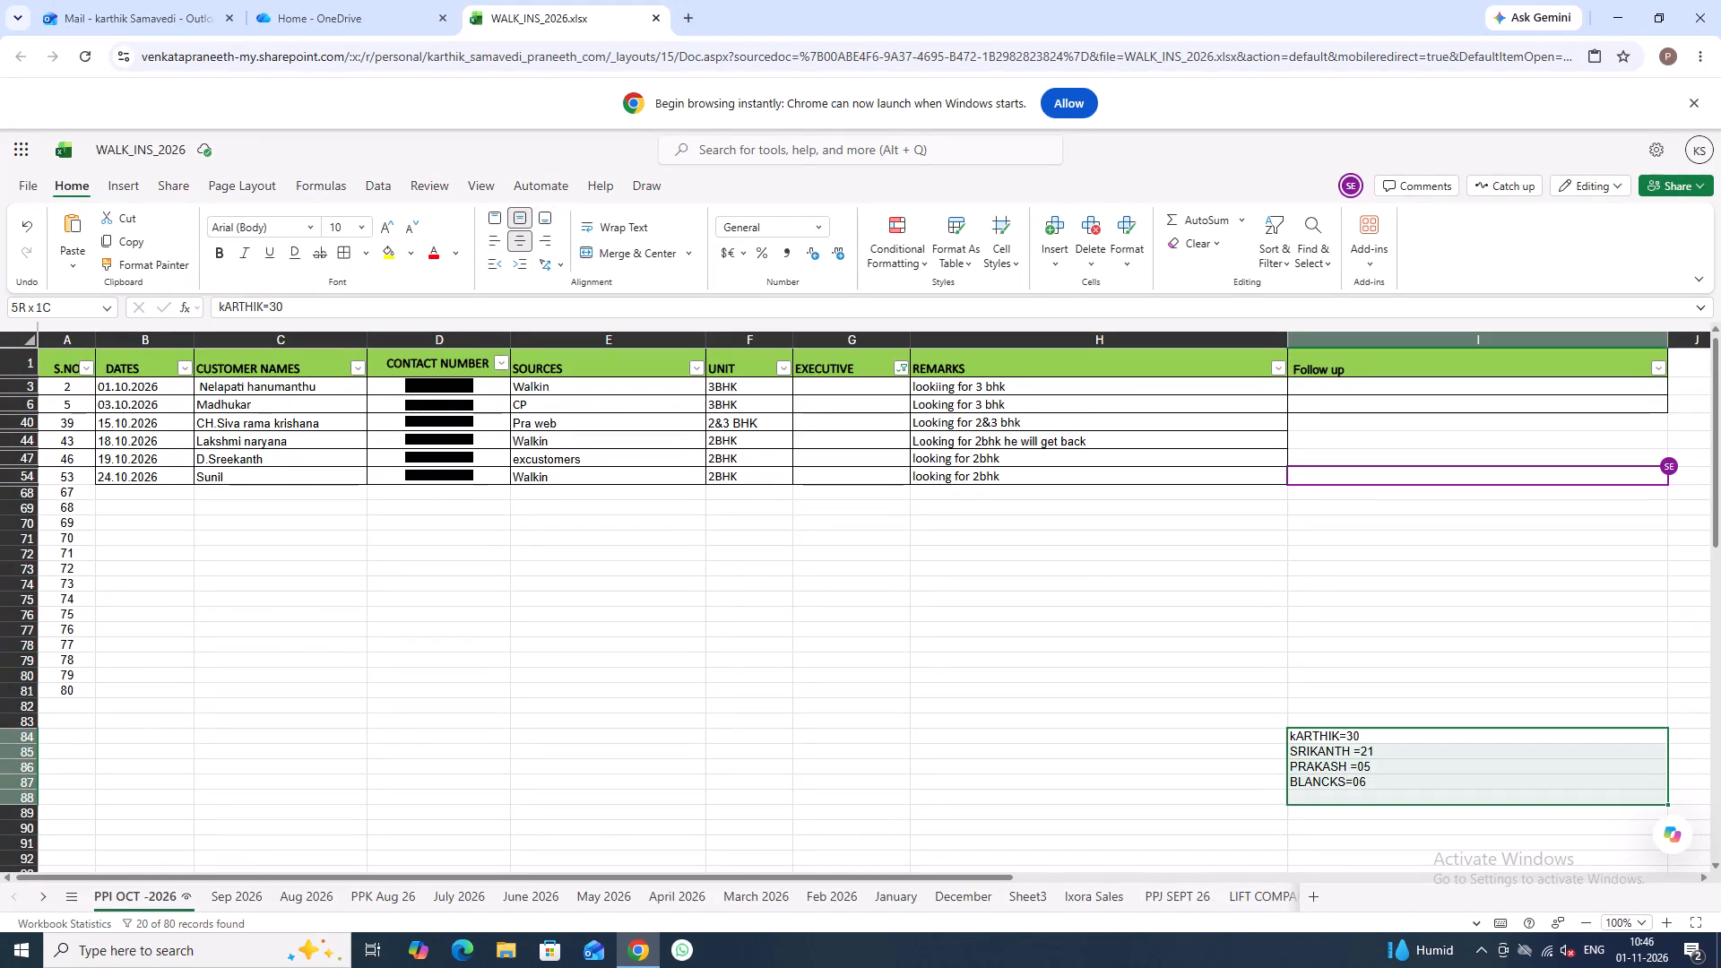
{"action": "left_click_drag", "start_coordinate": [1342, 797], "coordinate": [1342, 799]}
{"action": "left_click", "coordinate": [1342, 799]}
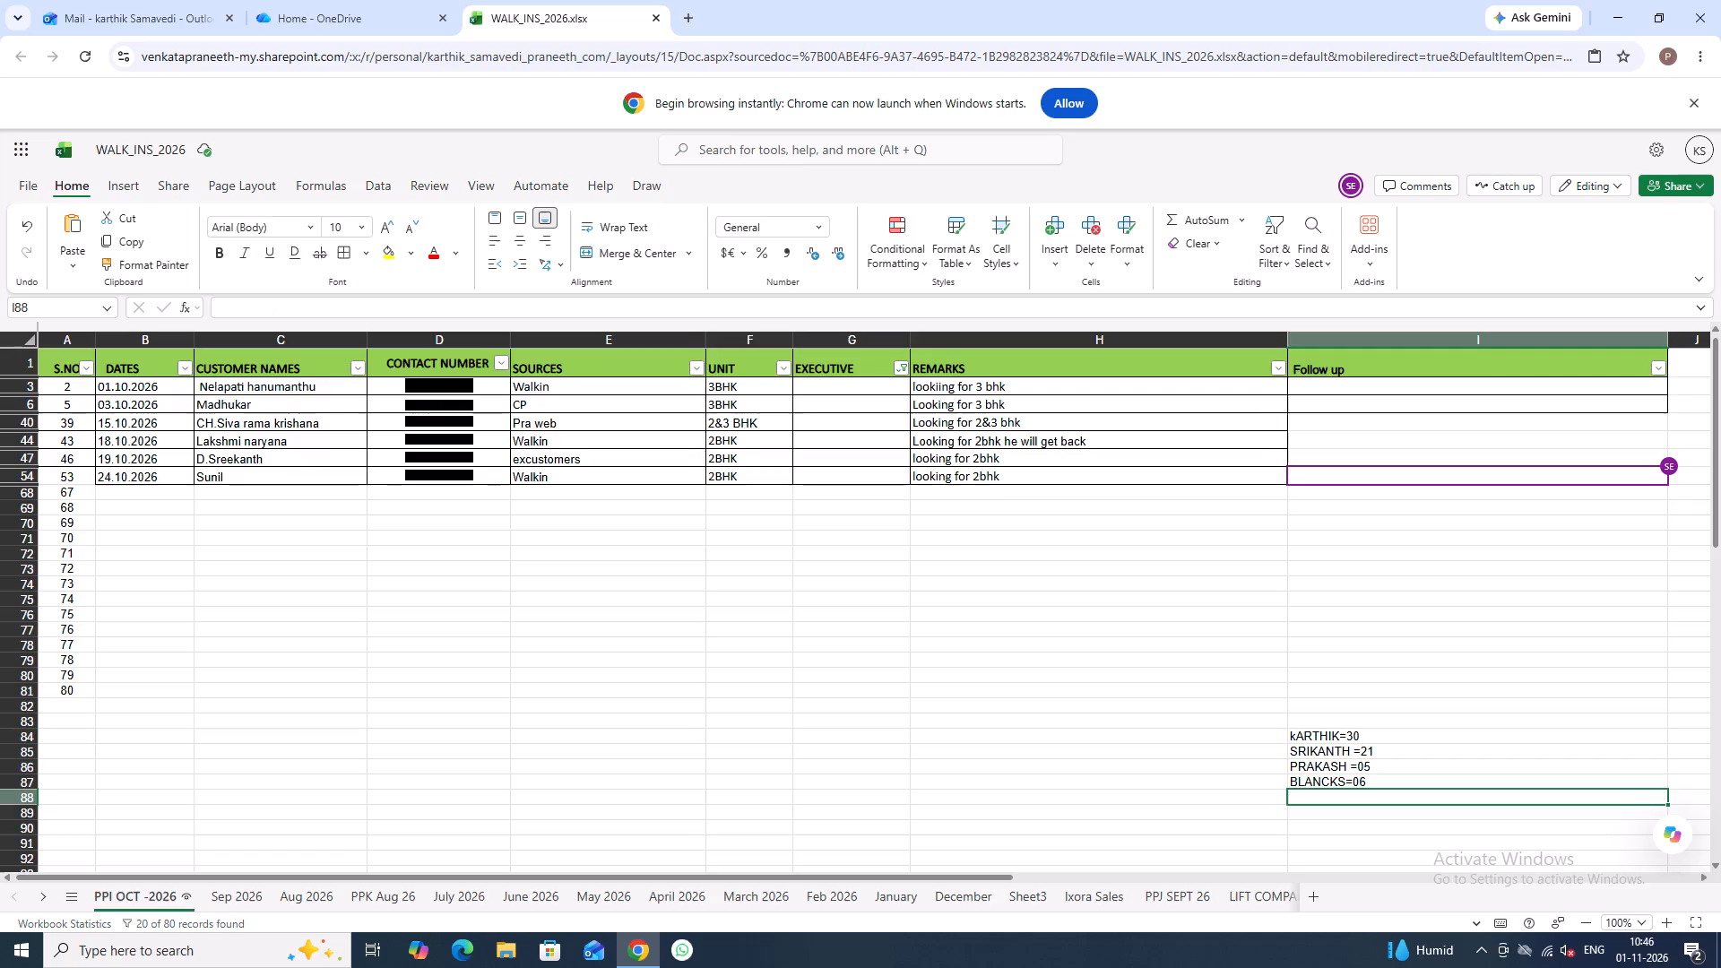
{"action": "left_click", "coordinate": [902, 368]}
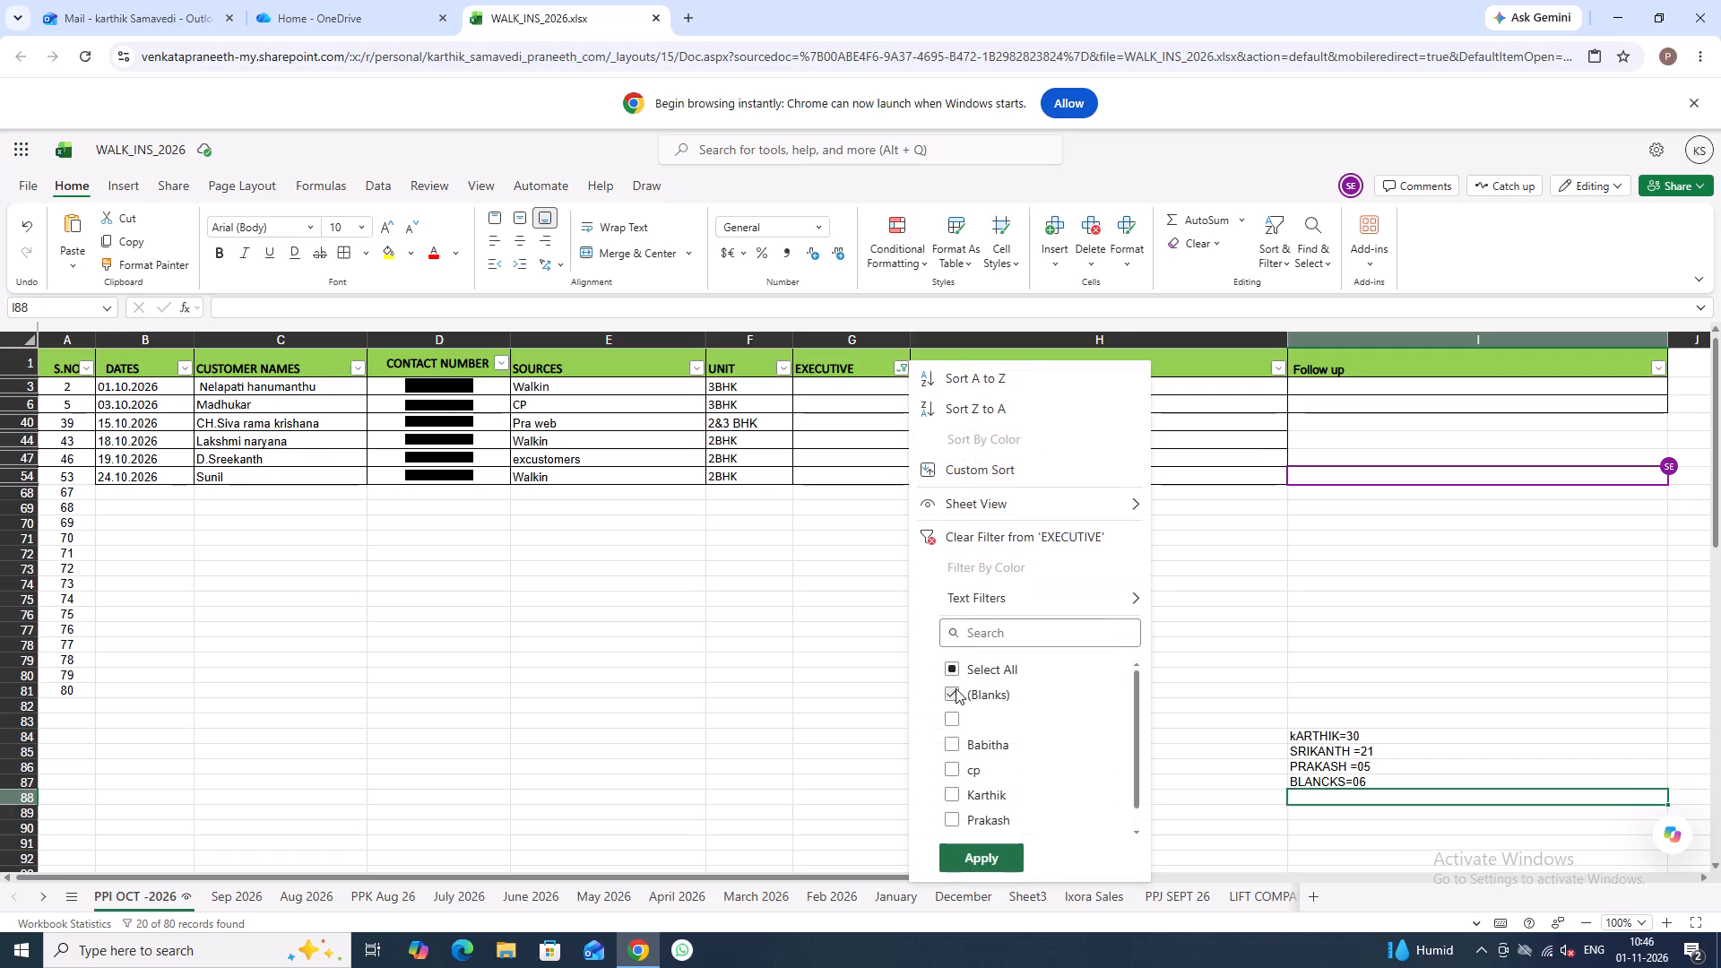
{"action": "left_click", "coordinate": [956, 690]}
{"action": "scroll", "coordinate": [968, 708], "scroll_direction": "down", "scroll_amount": 3}
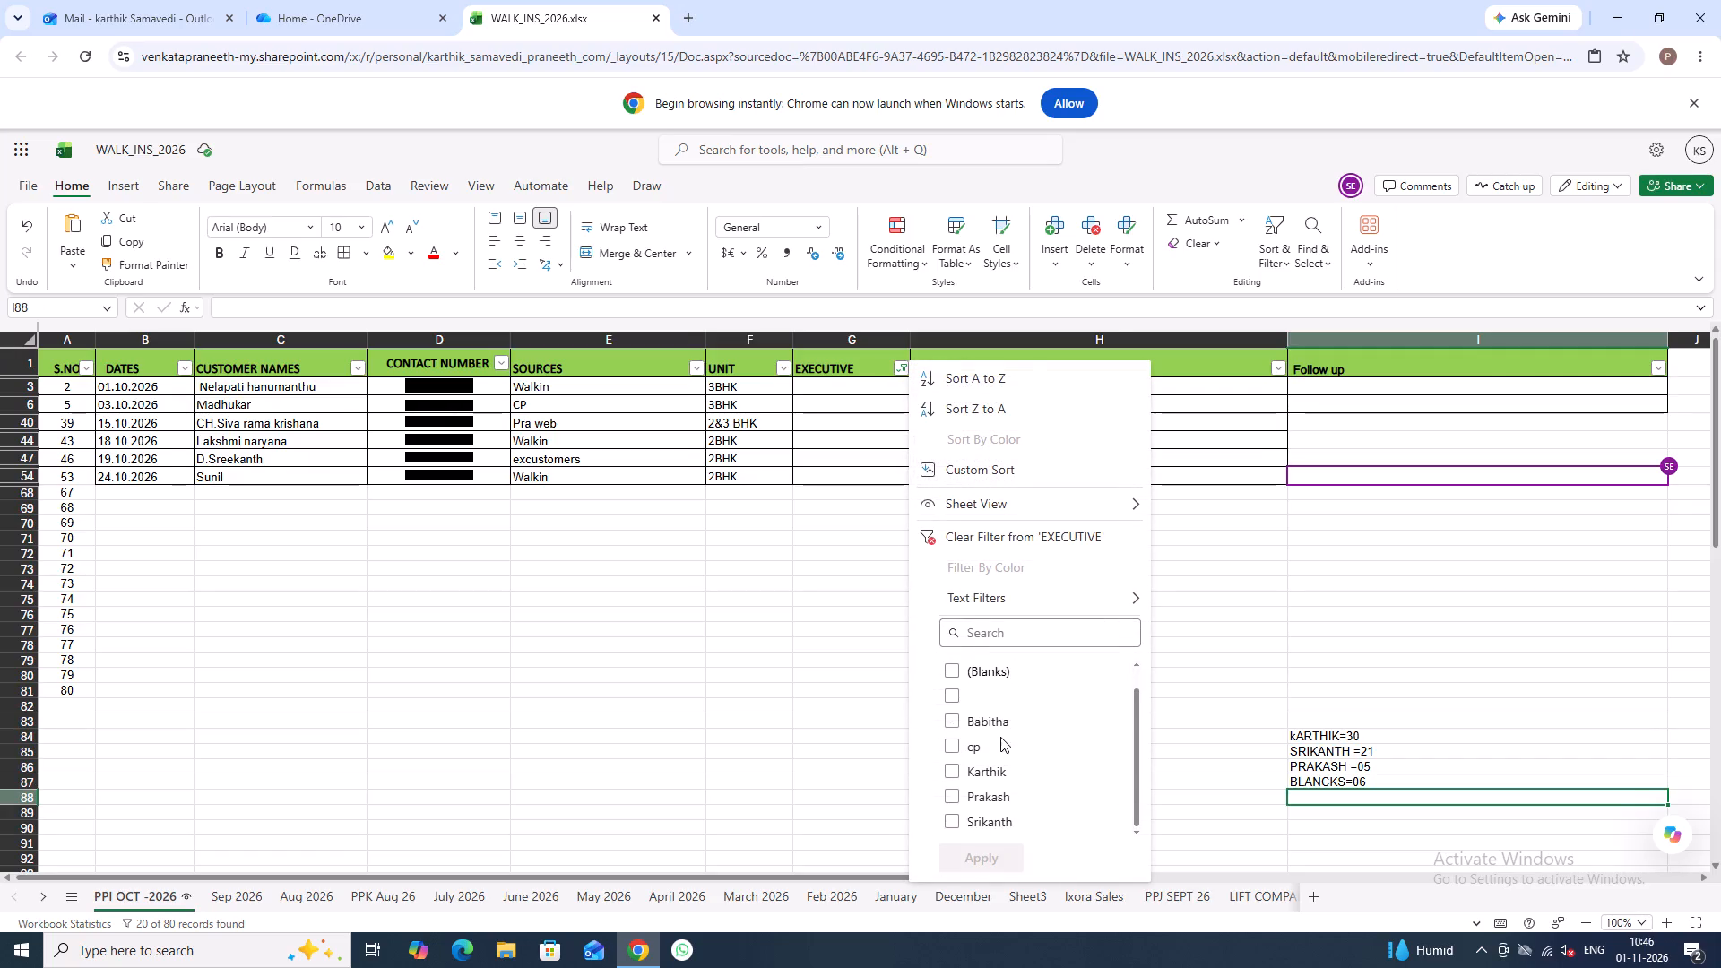
{"action": "left_click", "coordinate": [1365, 802]}
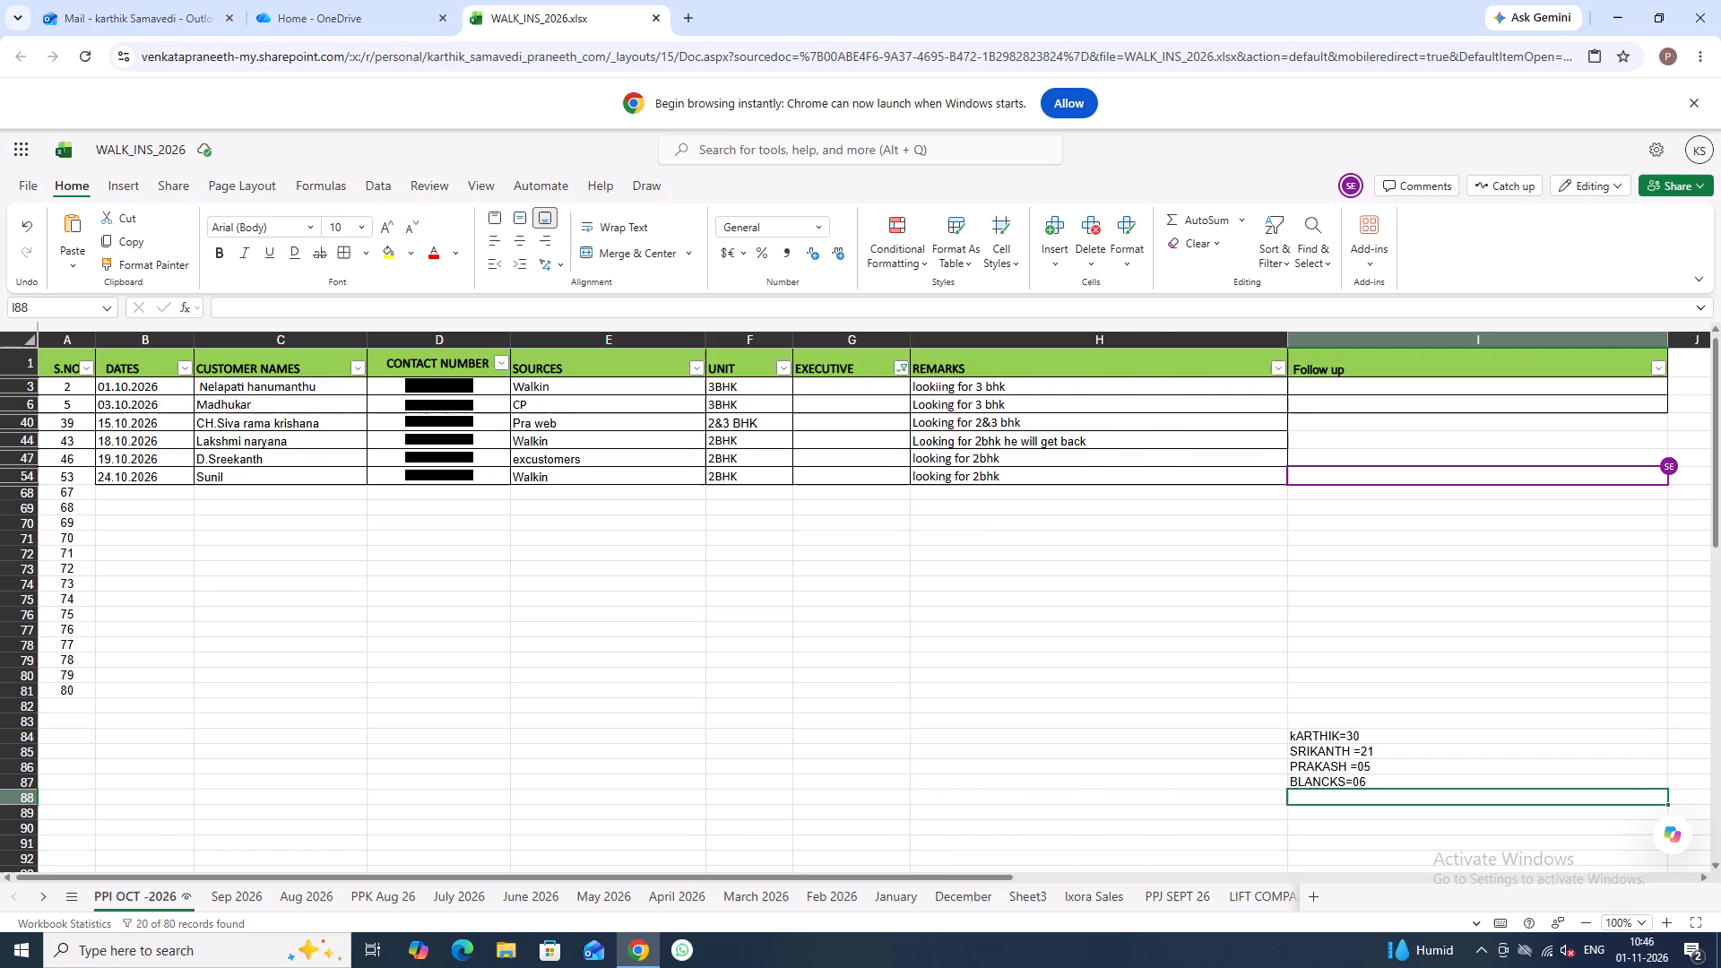
{"action": "type", "text": "BABITHA =0"}
{"action": "key", "text": "Down"}
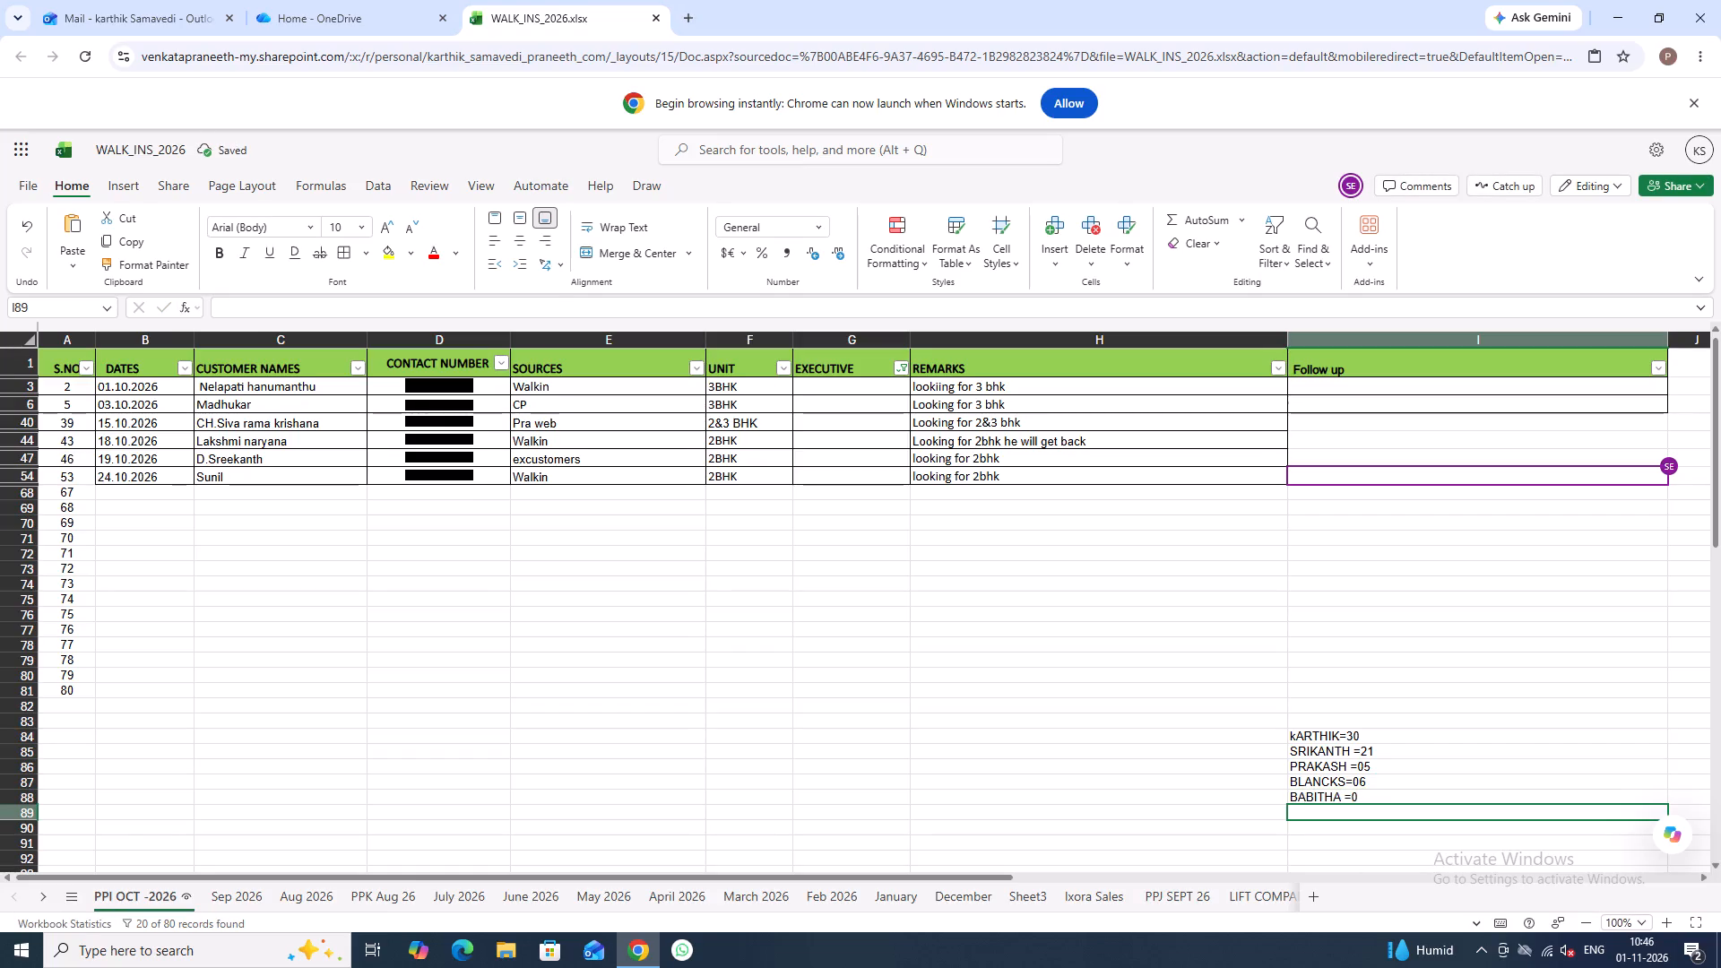
{"action": "left_click", "coordinate": [1399, 799]}
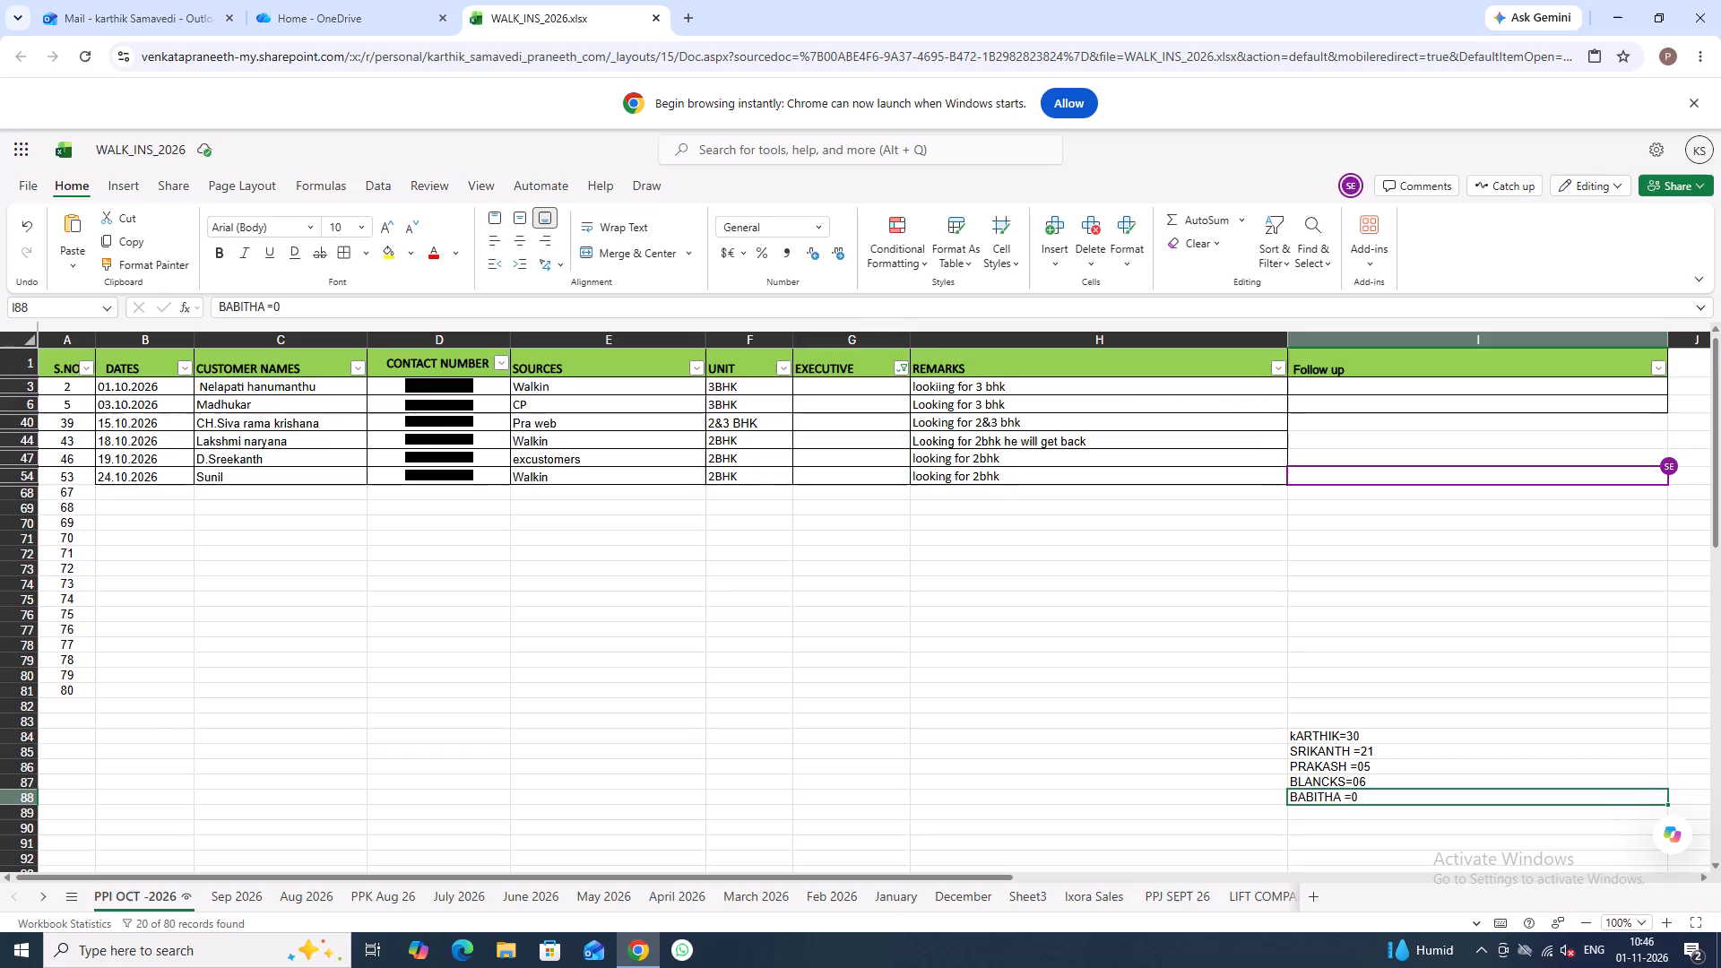
{"action": "left_click", "coordinate": [435, 309]}
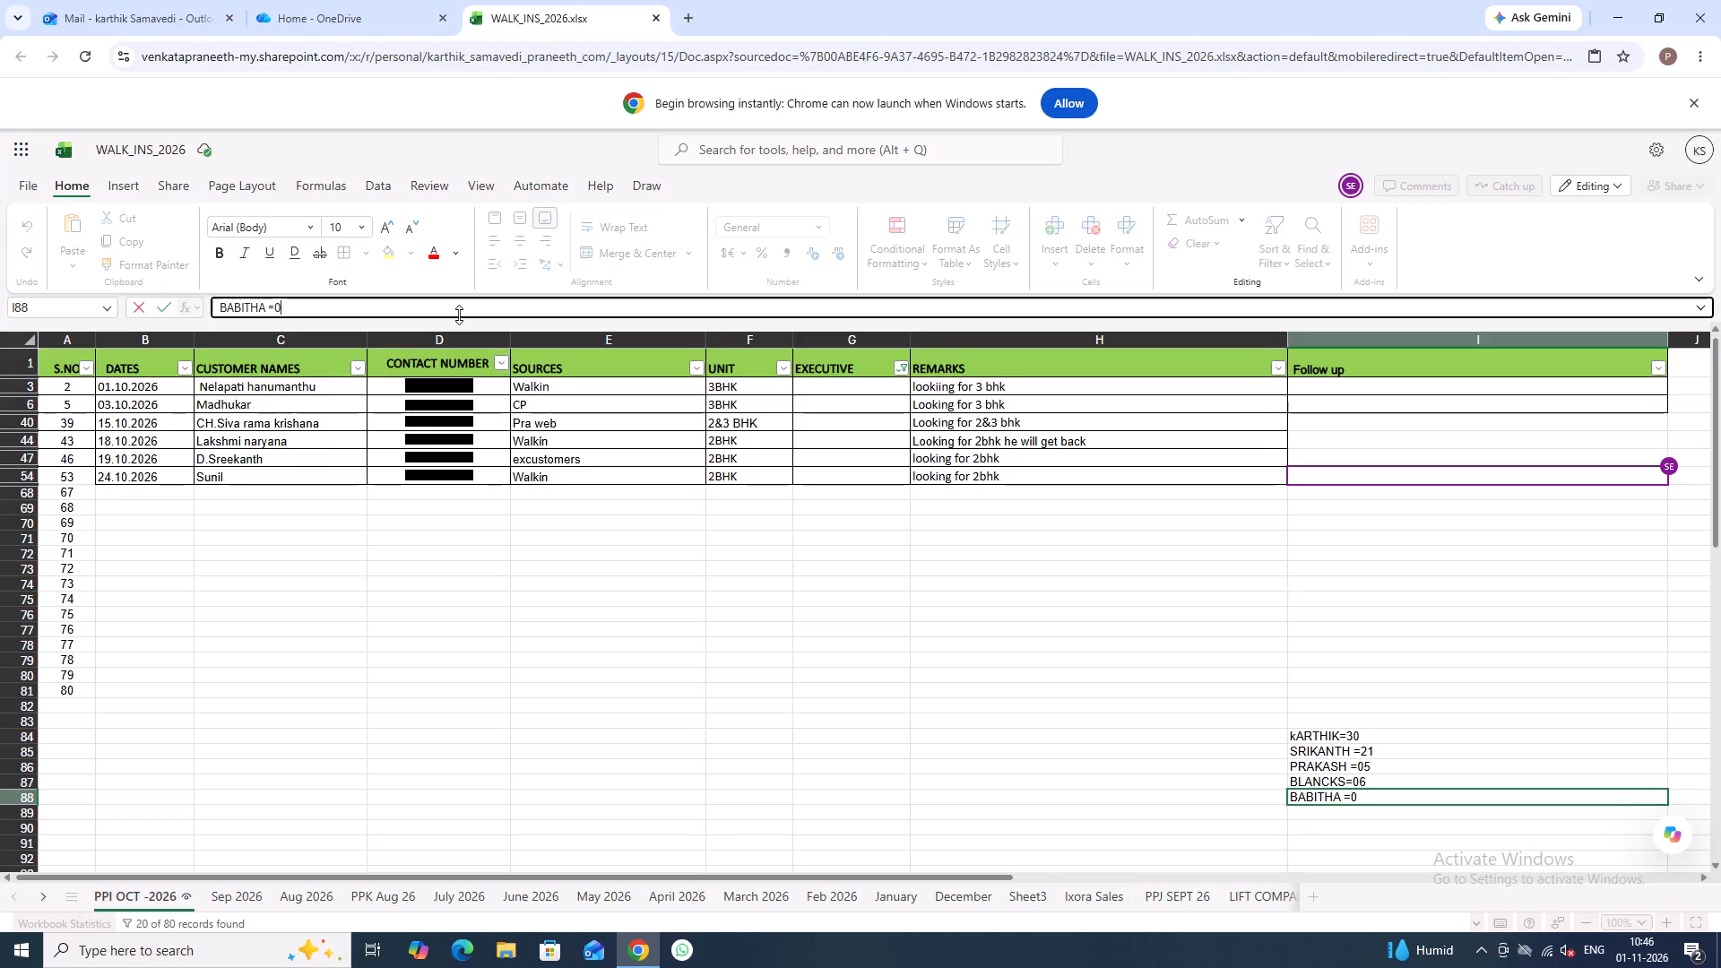
{"action": "key", "text": "1"}
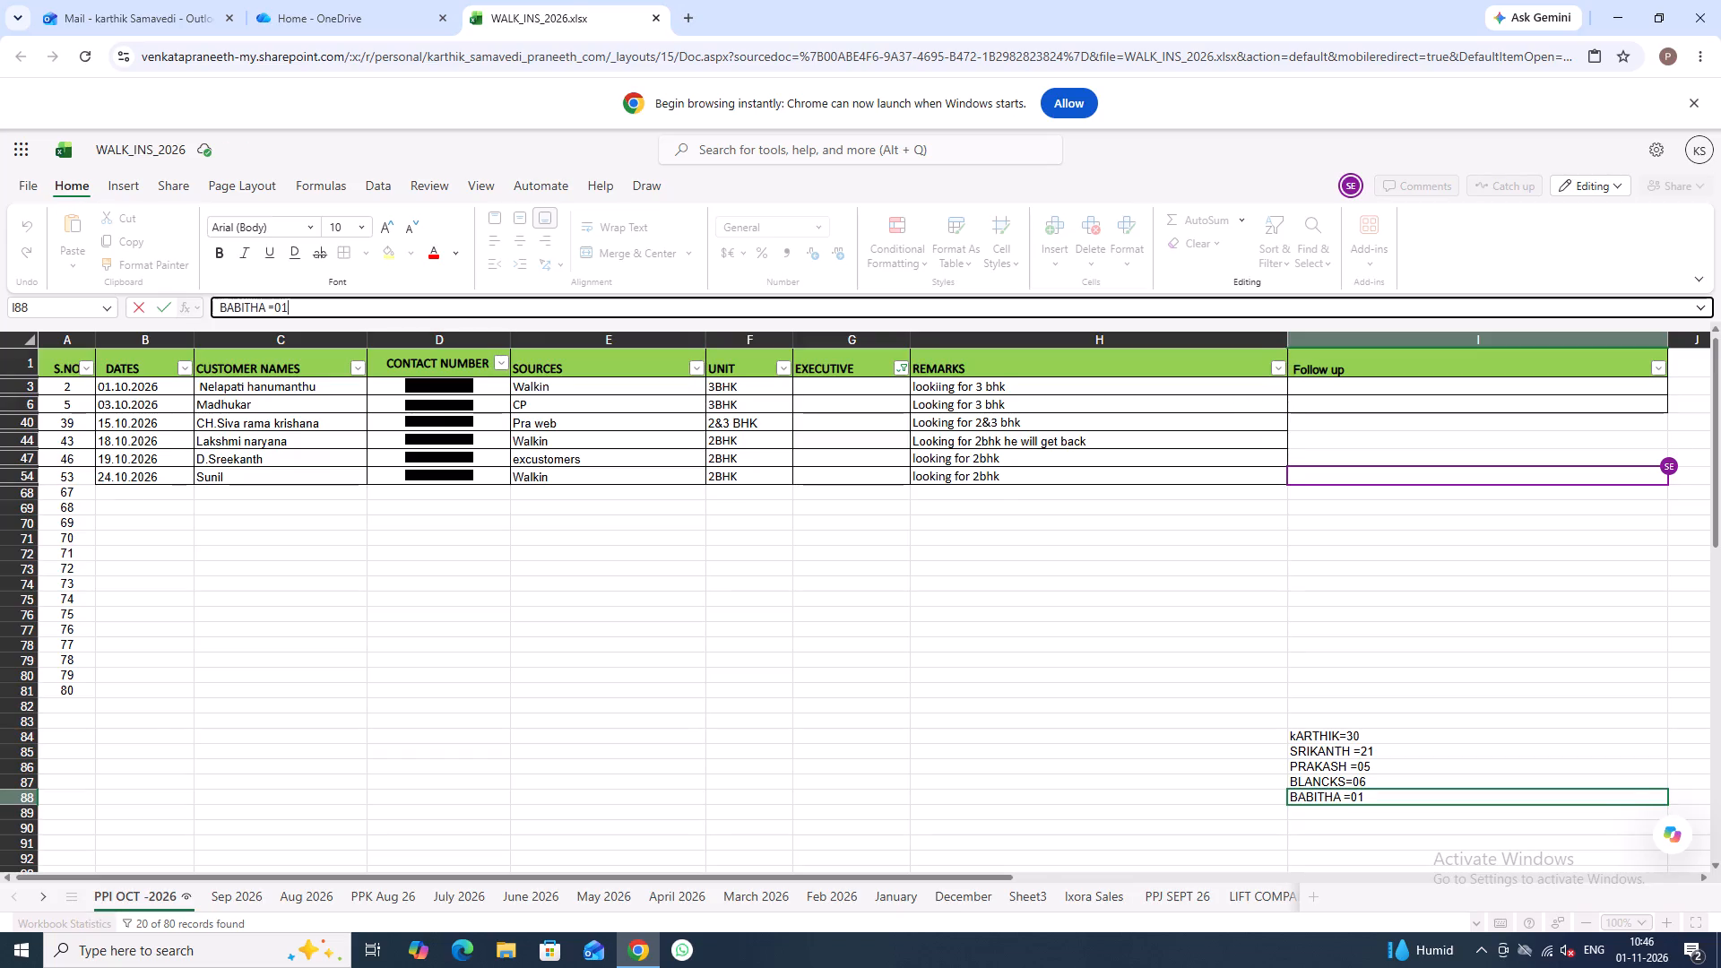
Record C.P=01 in cell I89 at the end of the executive count list.
{"action": "left_click", "coordinate": [1328, 813]}
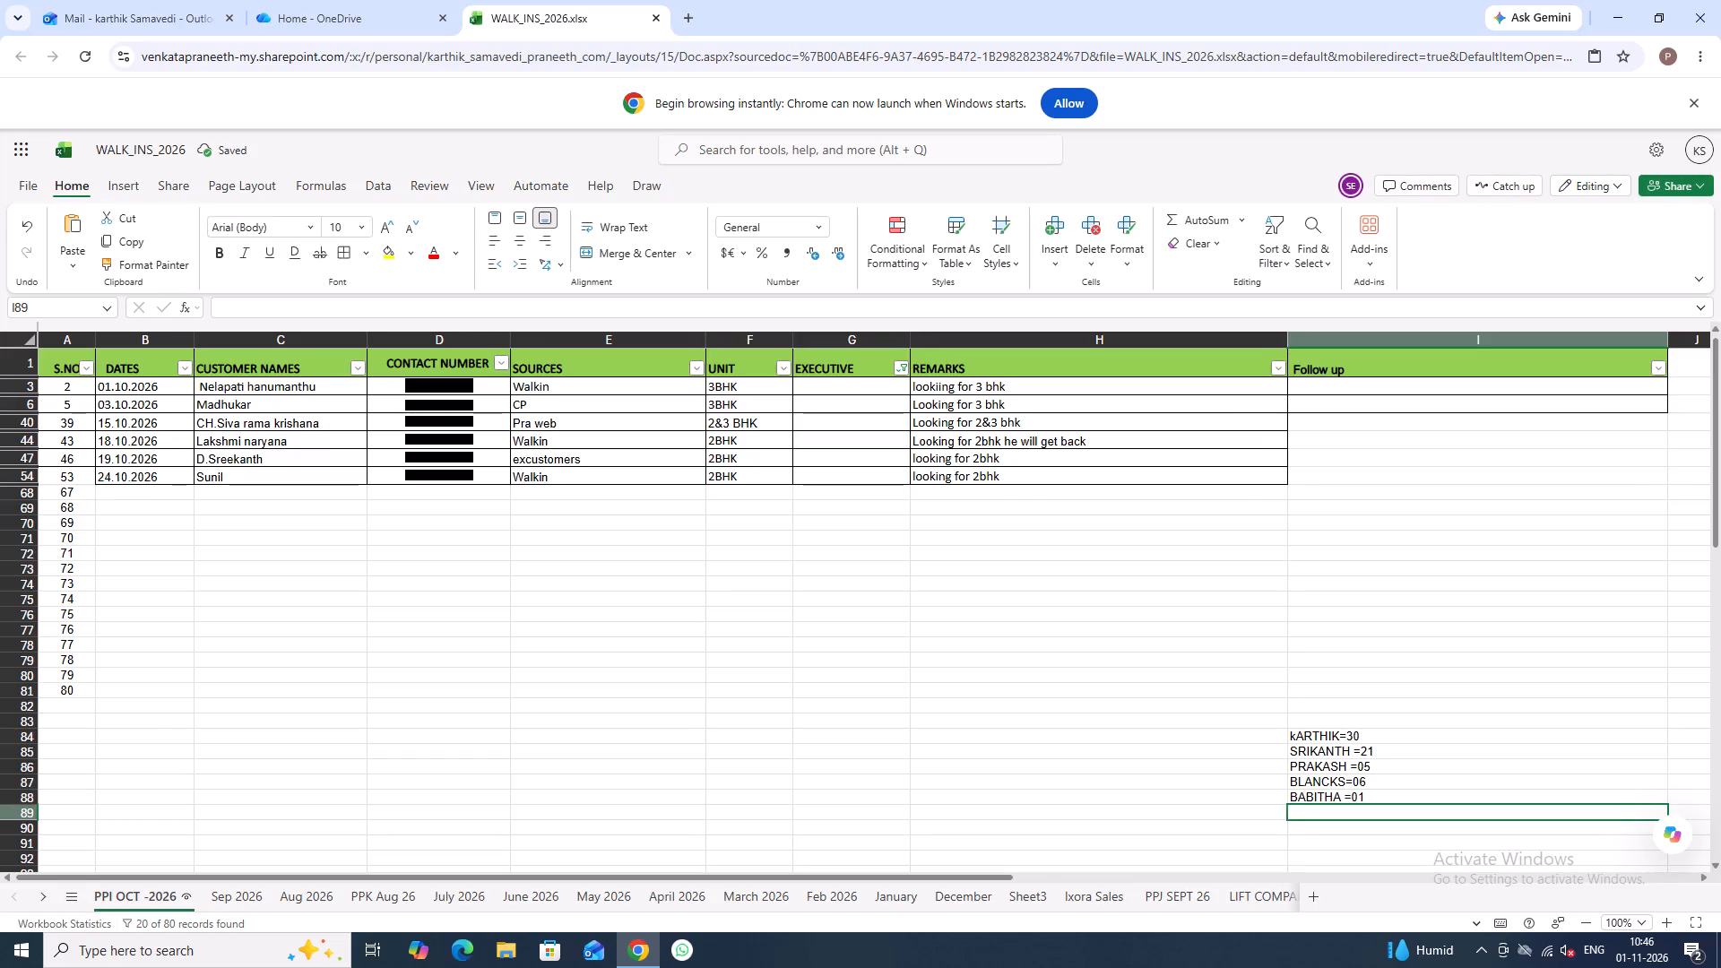
{"action": "key", "text": "c"}
{"action": "type", "text": ".P"}
{"action": "type", "text": "=01"}
{"action": "left_click", "coordinate": [1578, 640]}
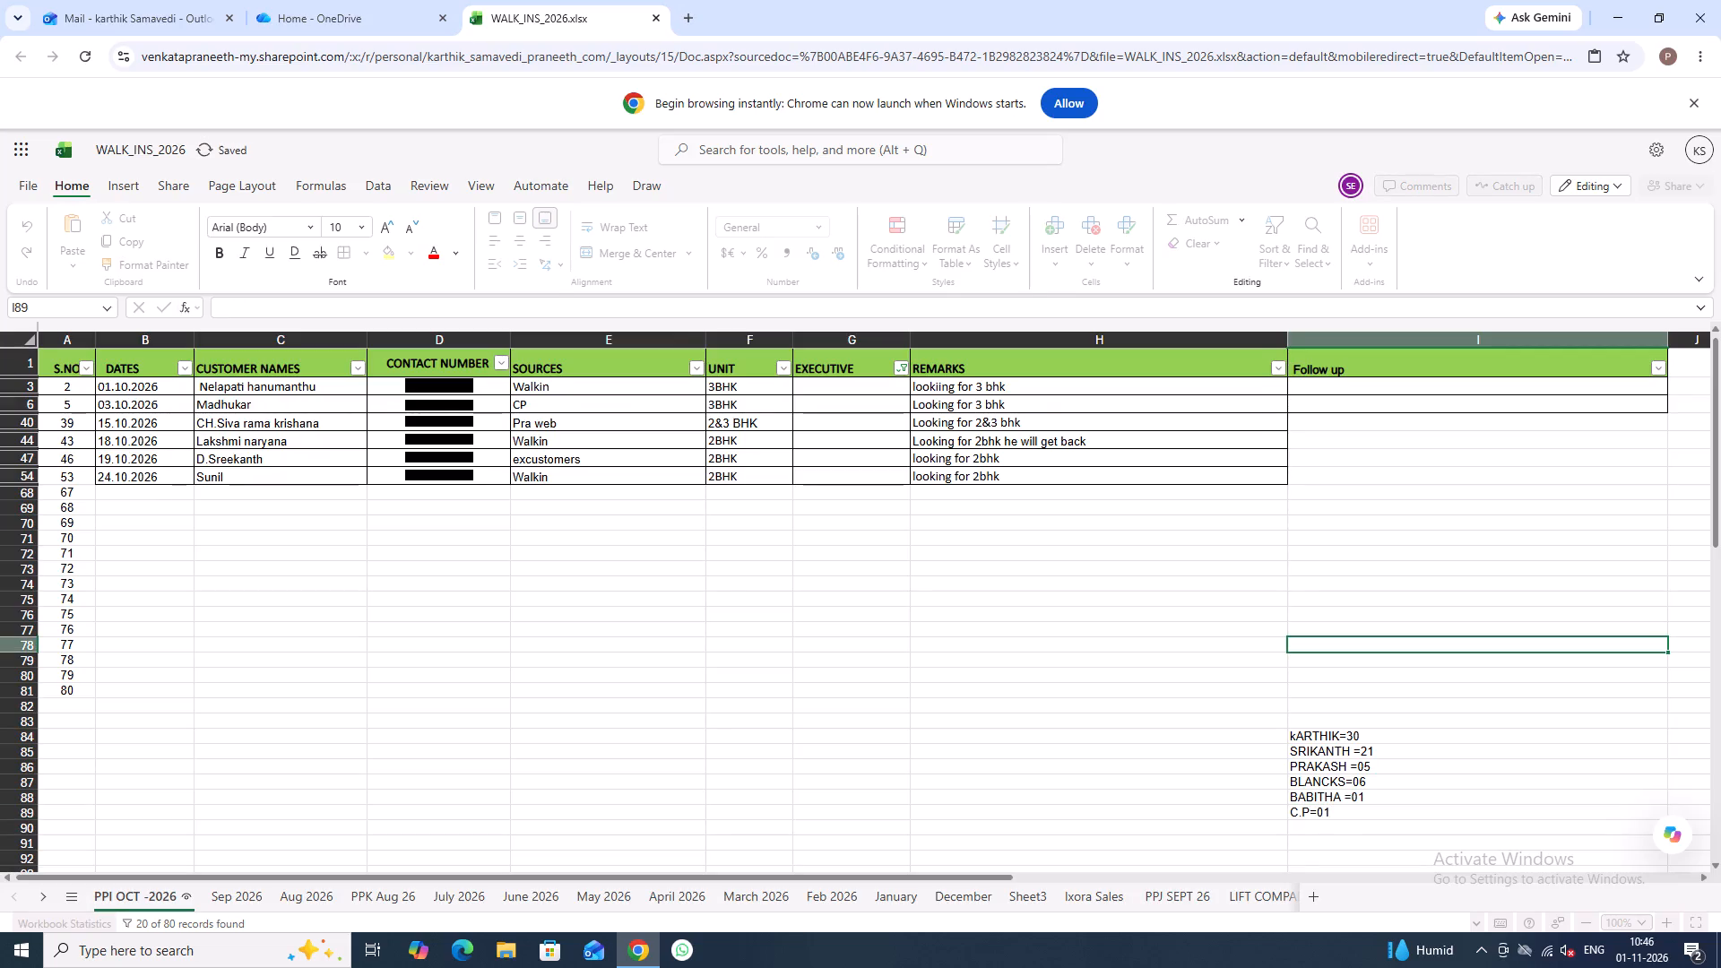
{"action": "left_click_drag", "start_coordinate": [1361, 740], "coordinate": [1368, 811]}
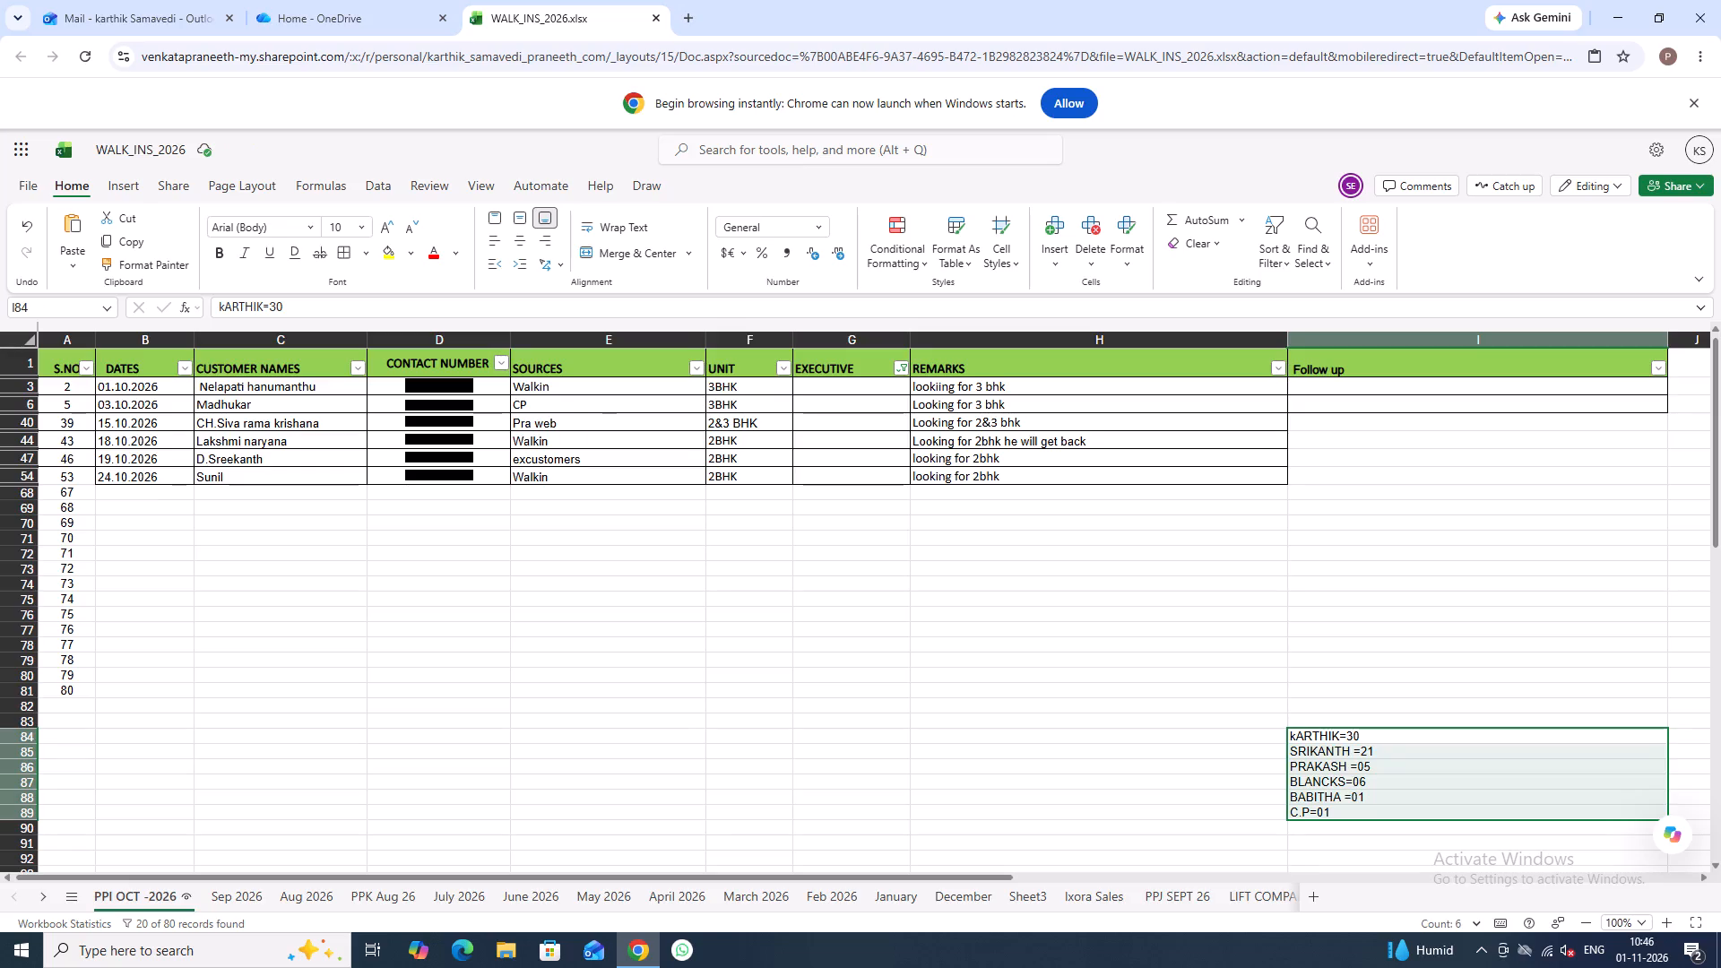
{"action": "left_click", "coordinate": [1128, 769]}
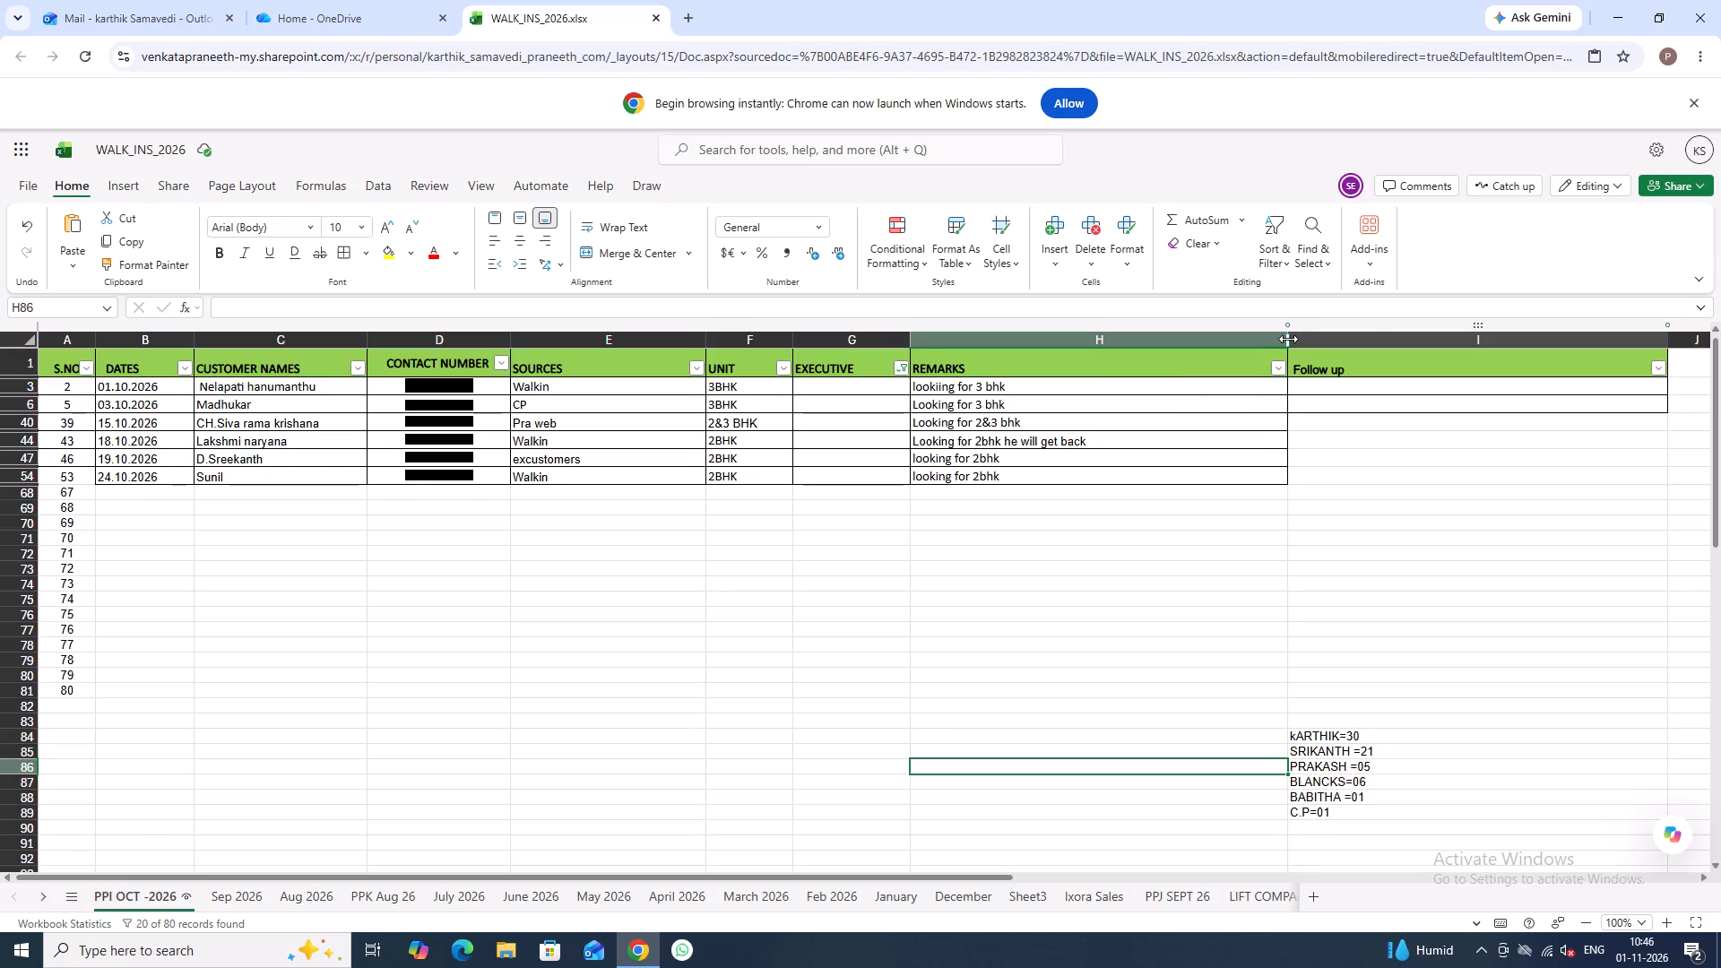
Narrow the REMARKS column H slightly.
{"action": "left_click_drag", "start_coordinate": [1288, 339], "coordinate": [1275, 337]}
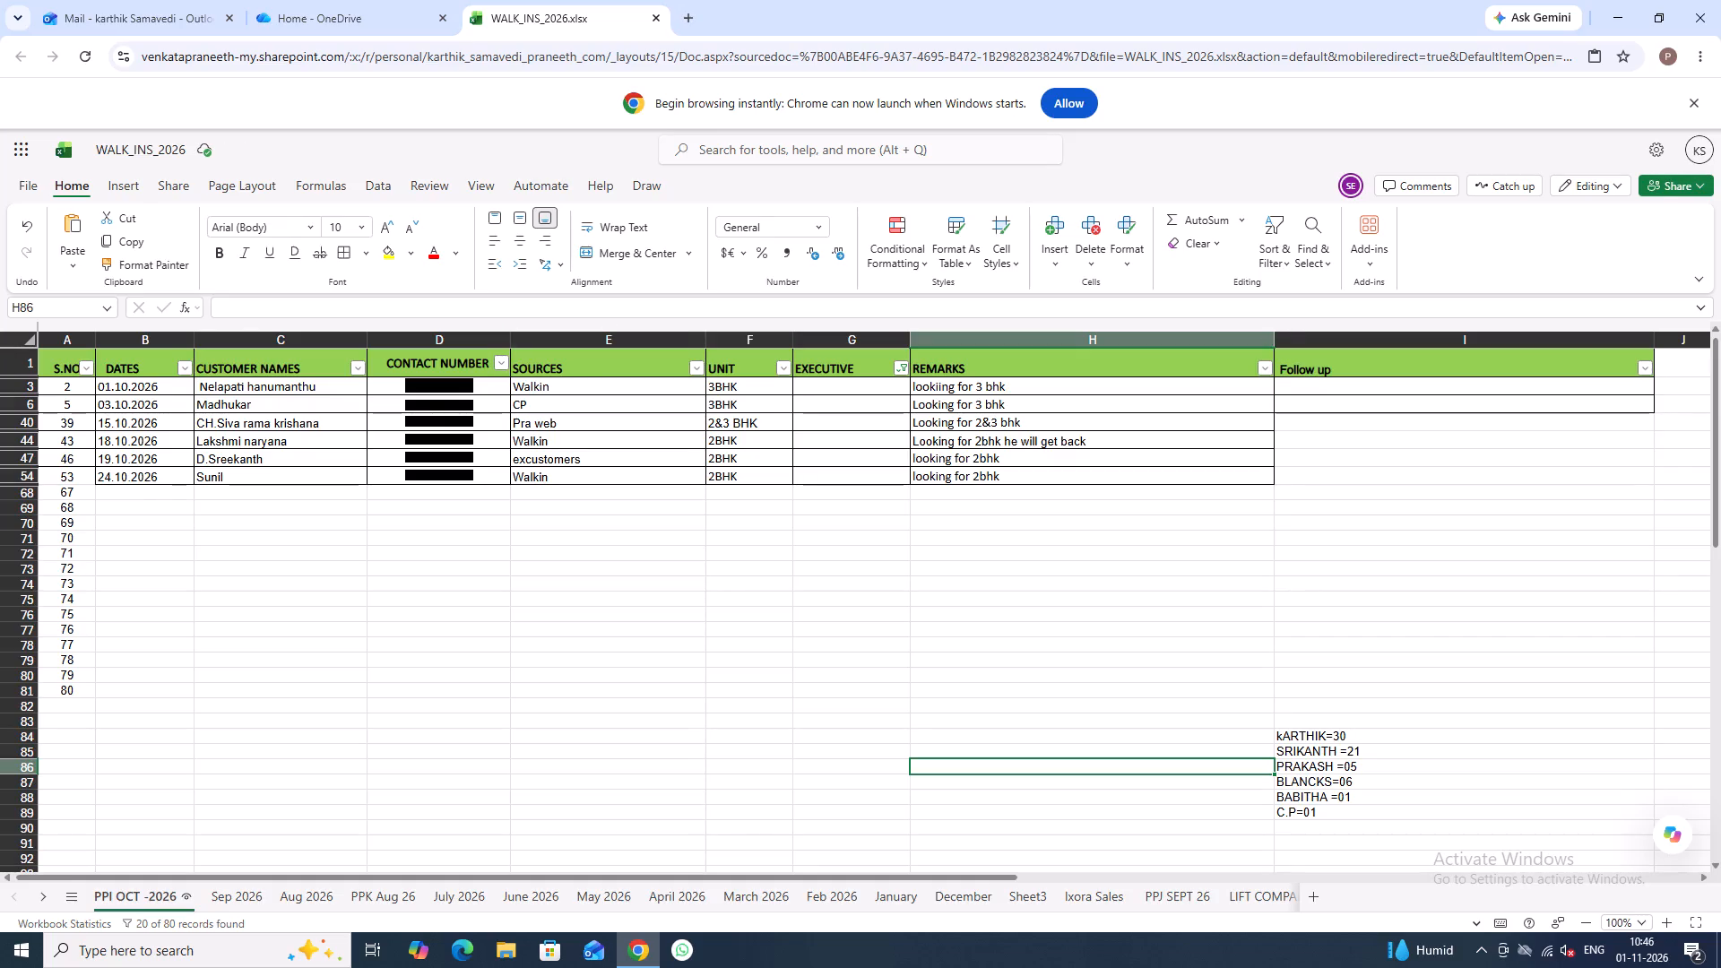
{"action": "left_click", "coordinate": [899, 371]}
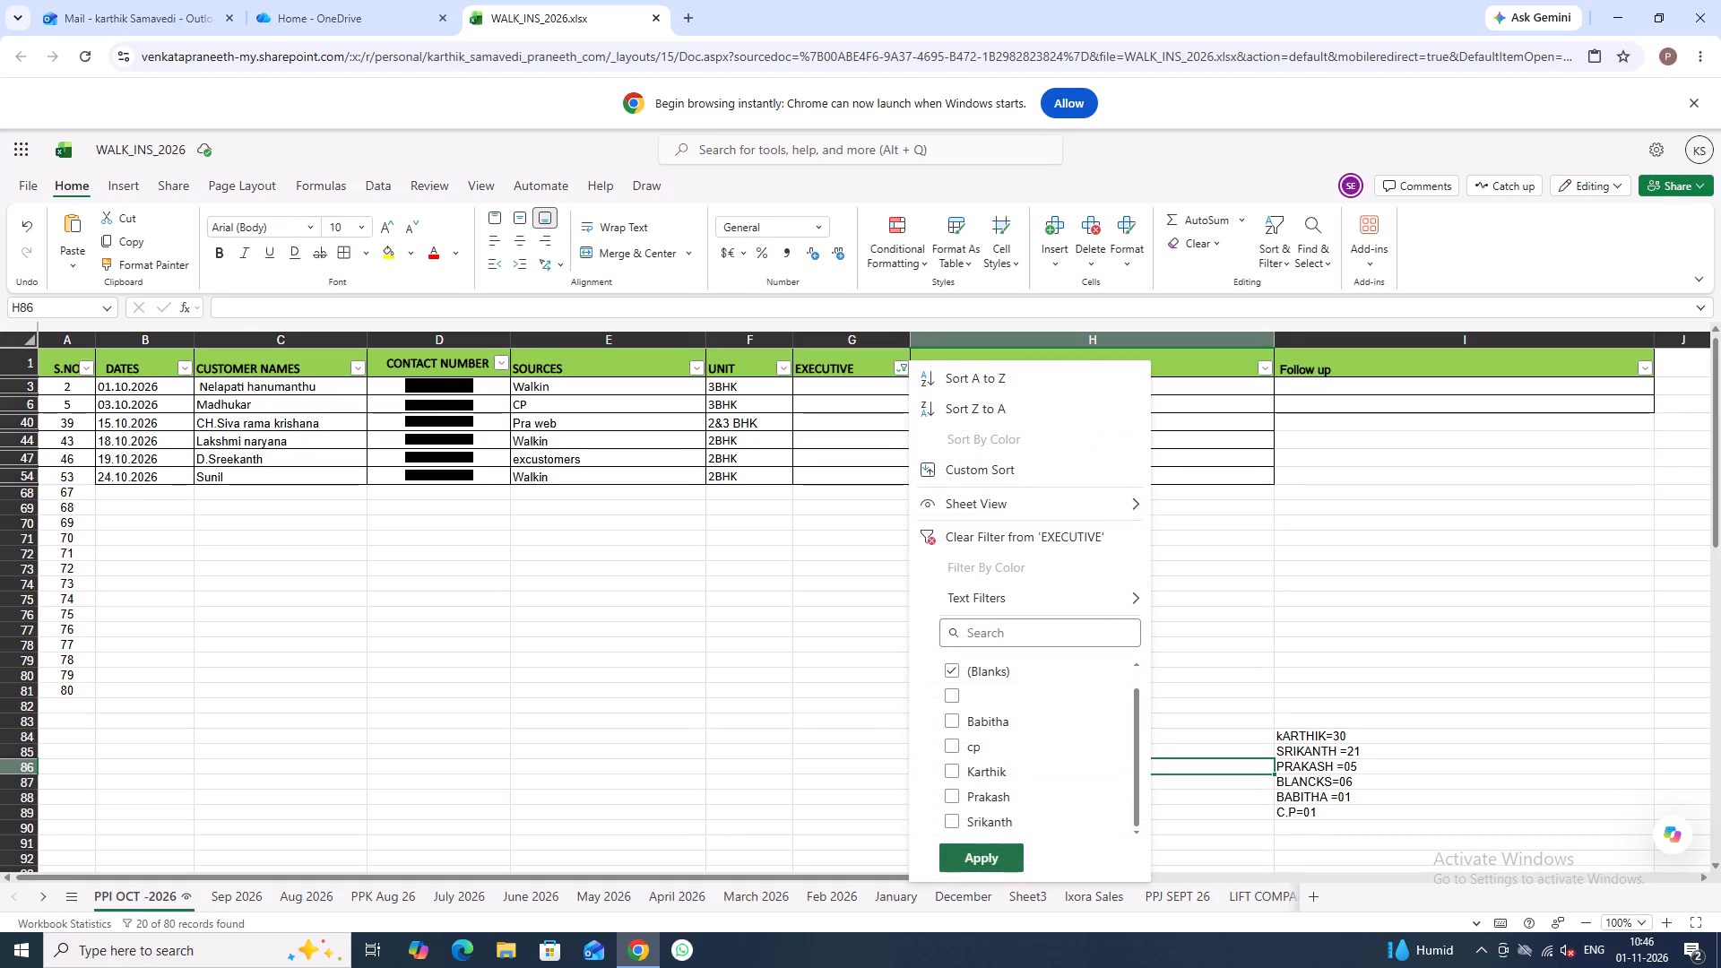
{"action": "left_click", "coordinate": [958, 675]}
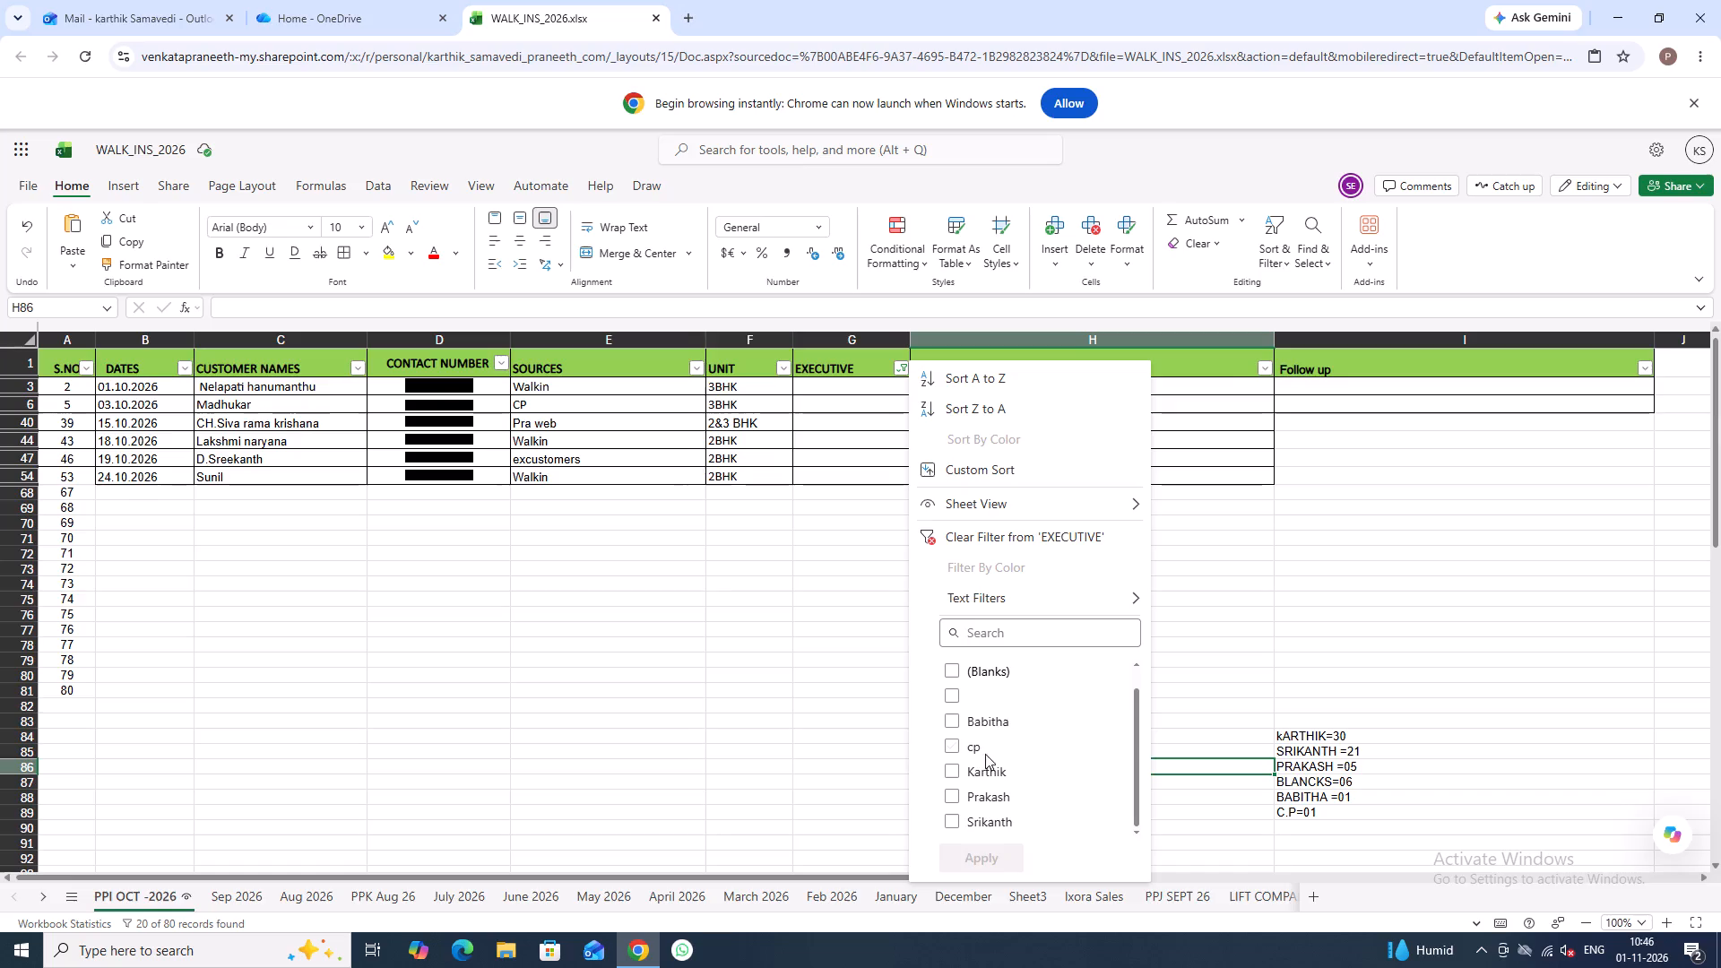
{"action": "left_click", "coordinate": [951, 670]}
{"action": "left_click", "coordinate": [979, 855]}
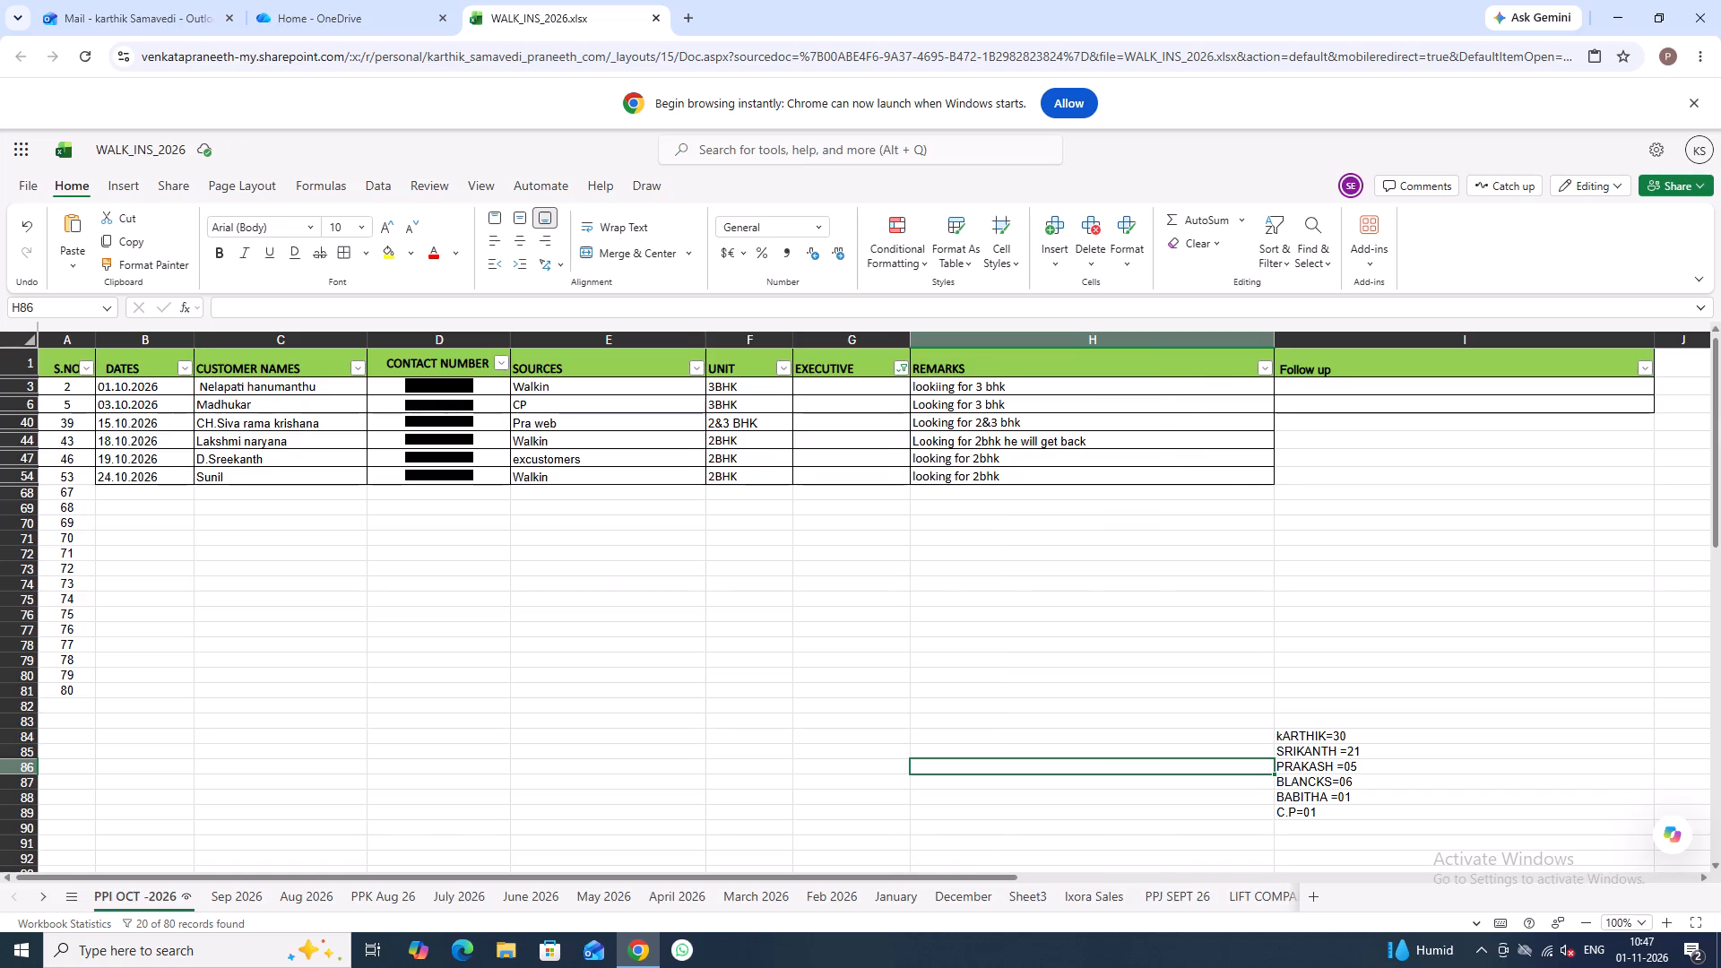
Set the EXECUTIVE column filter to select all values so every record is shown.
{"action": "left_click", "coordinate": [897, 373]}
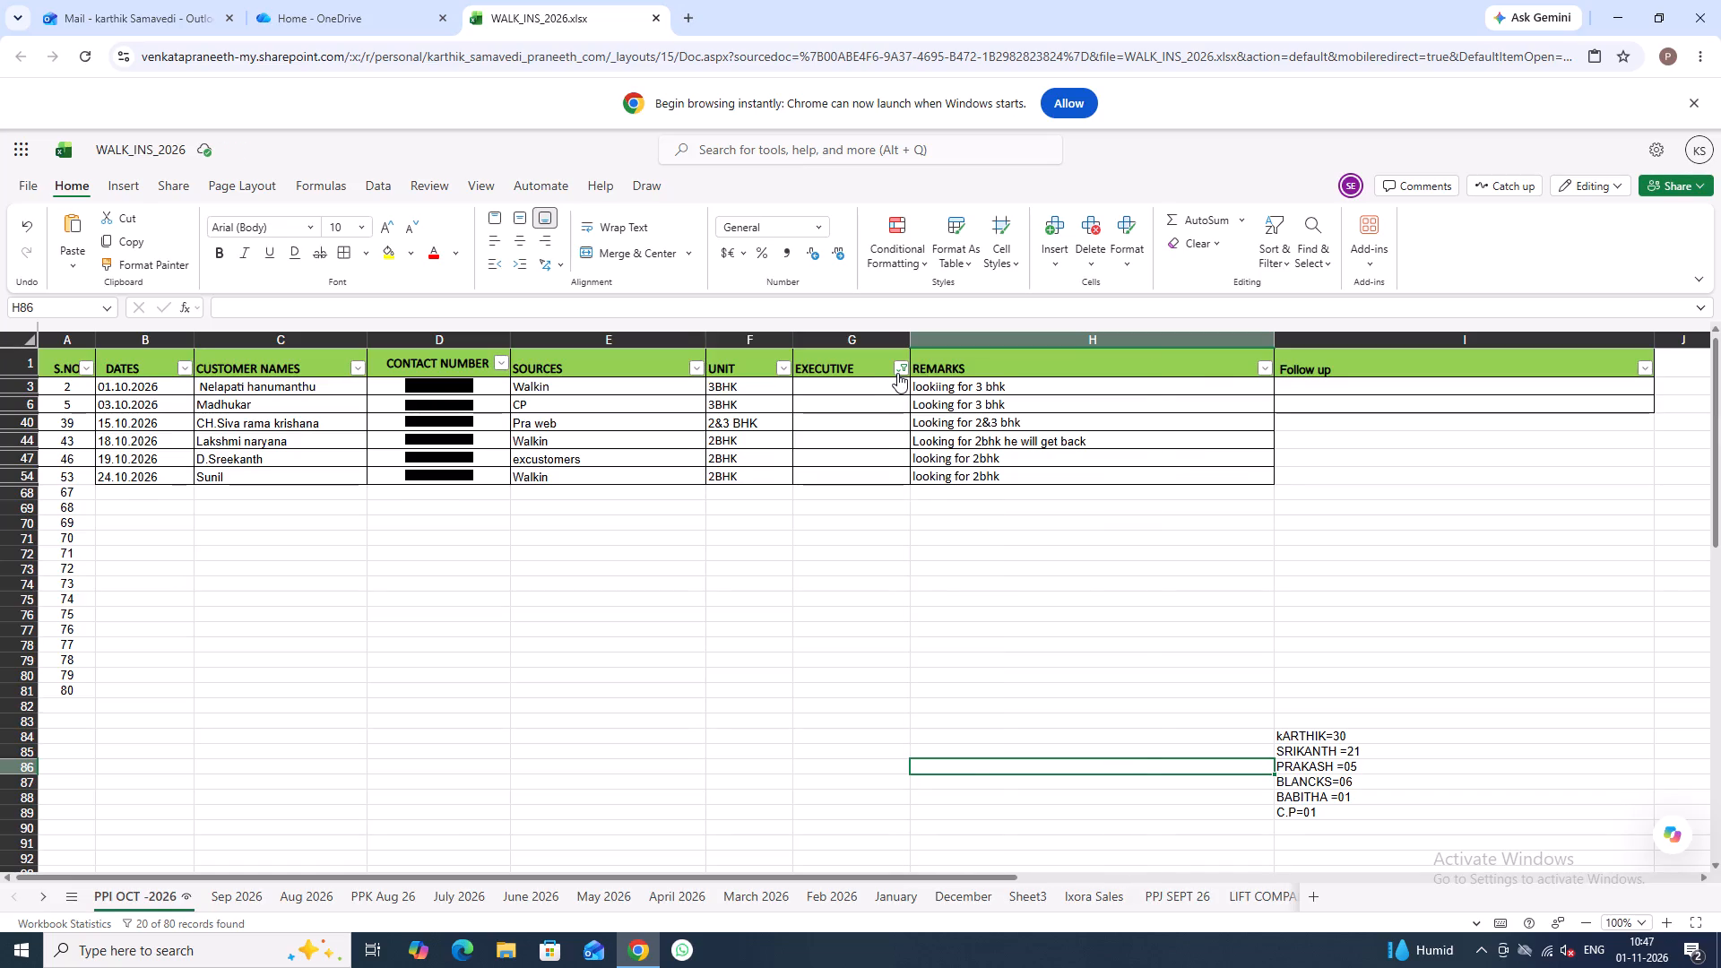
{"action": "left_click", "coordinate": [955, 672]}
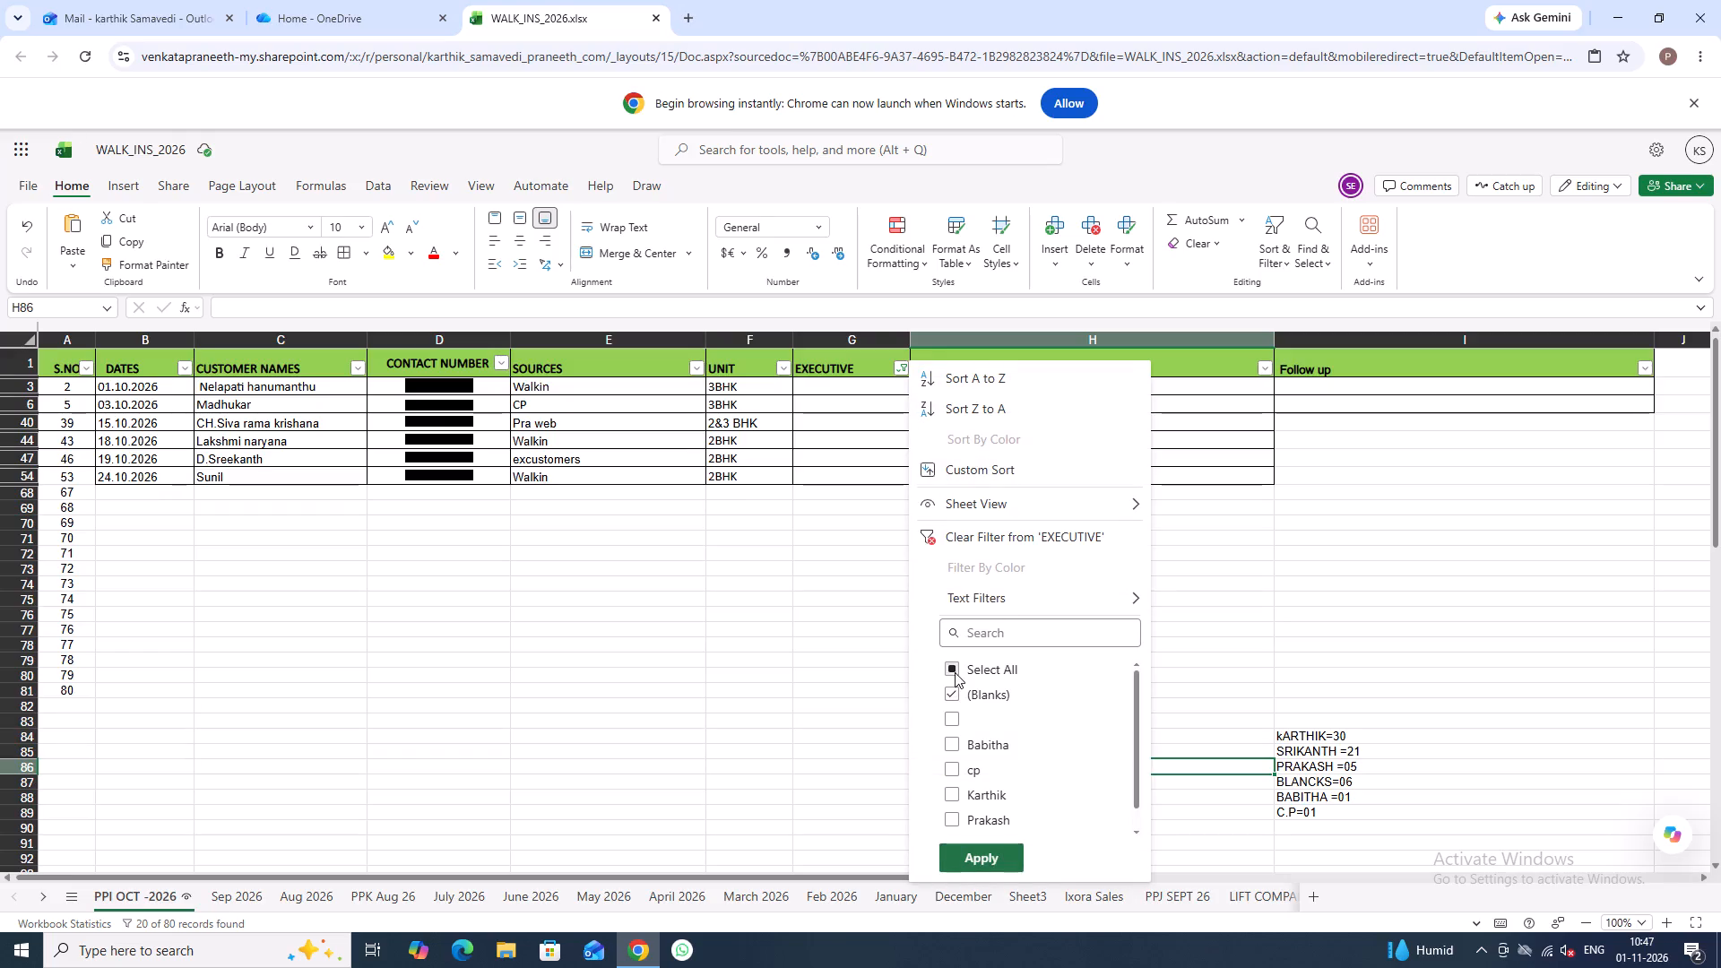
{"action": "left_click", "coordinate": [1006, 860]}
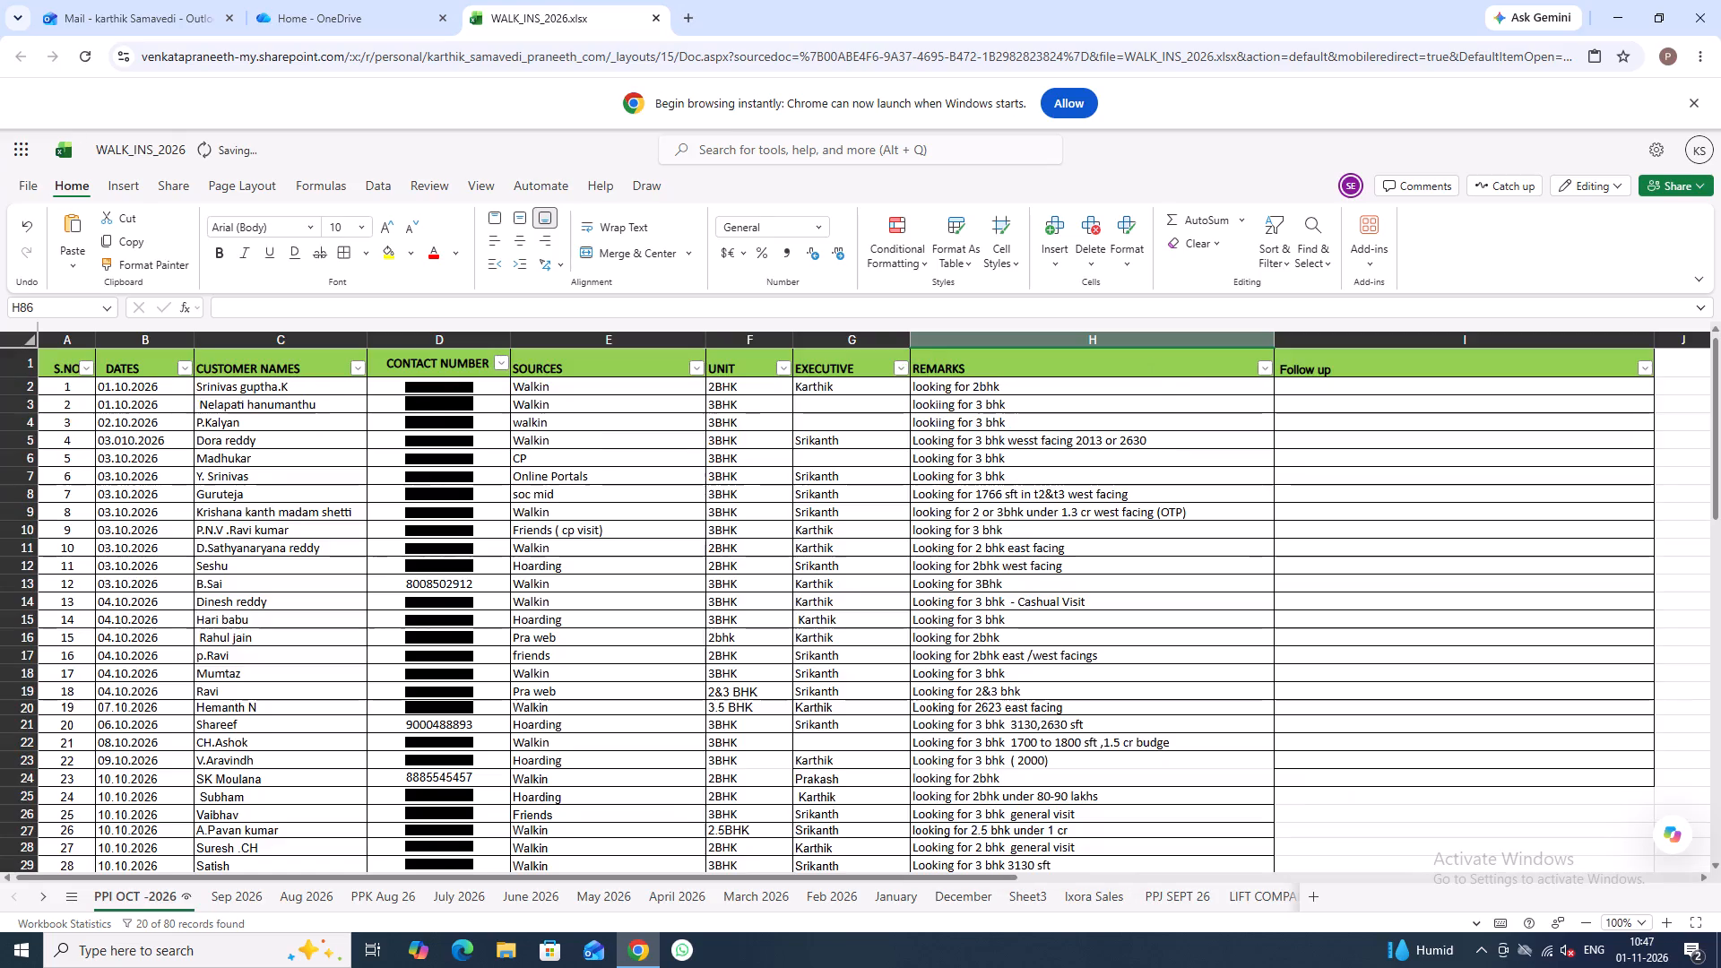
Apply all borders to the last filled record, serial number 66, covering cells B67 to H67 and cell A67.
{"action": "scroll", "coordinate": [831, 672], "scroll_direction": "down", "scroll_amount": 13}
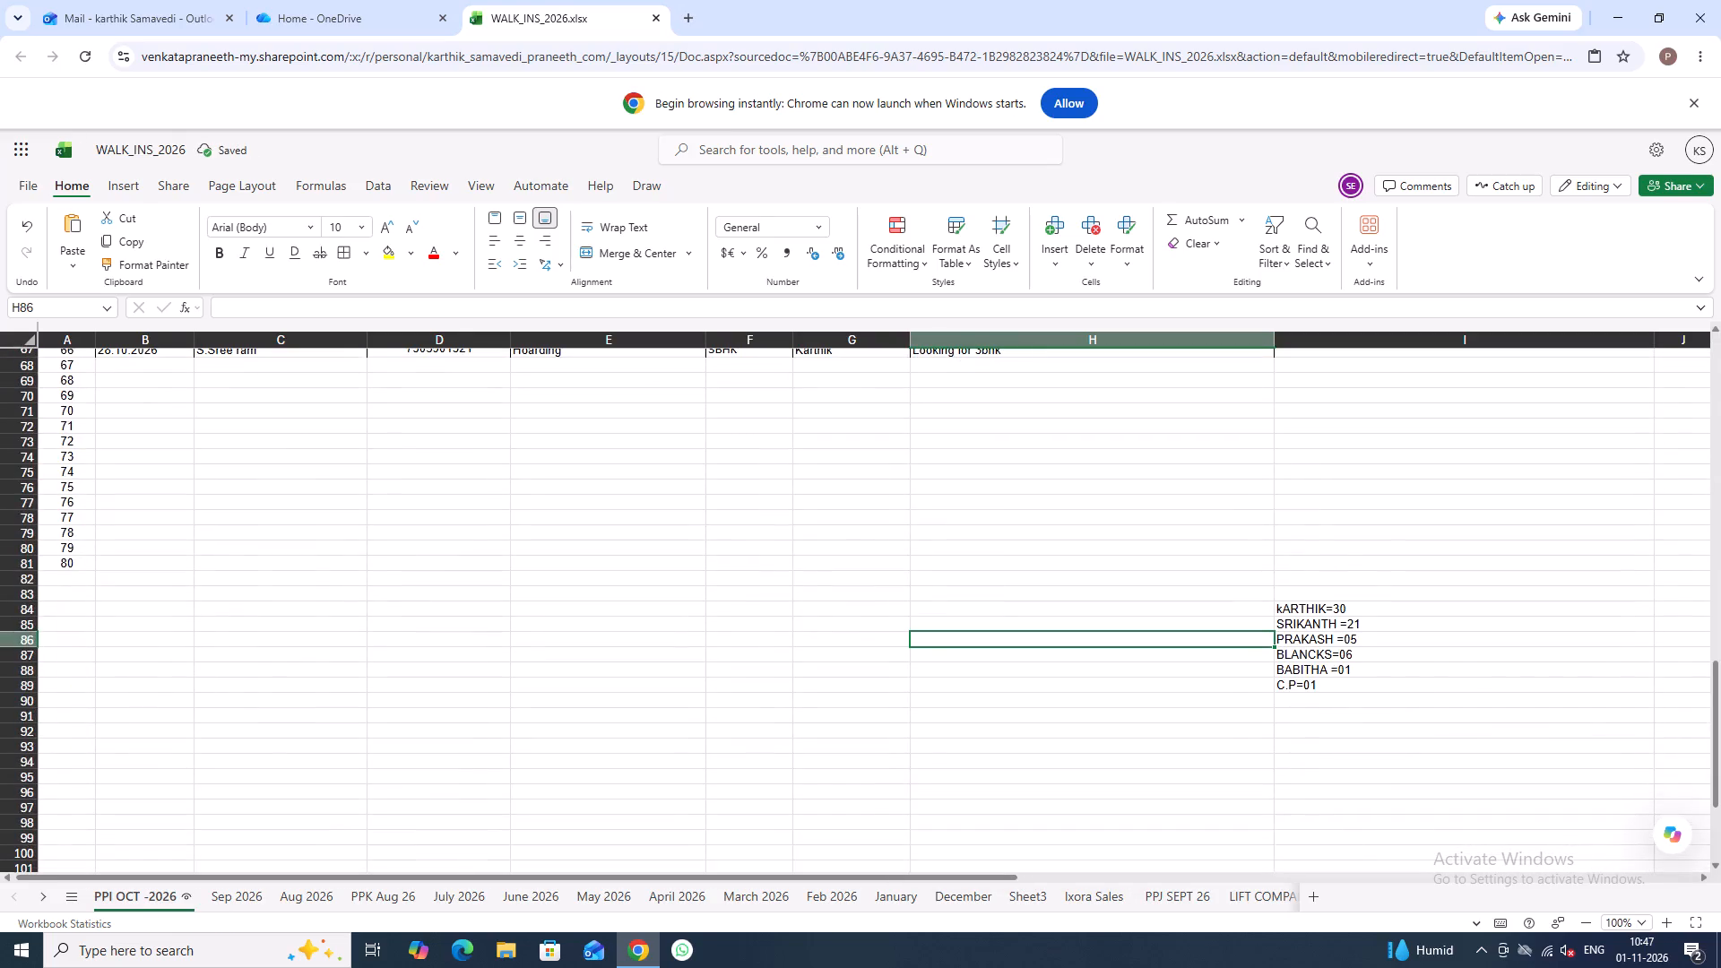
{"action": "scroll", "coordinate": [812, 592], "scroll_direction": "up", "scroll_amount": 2}
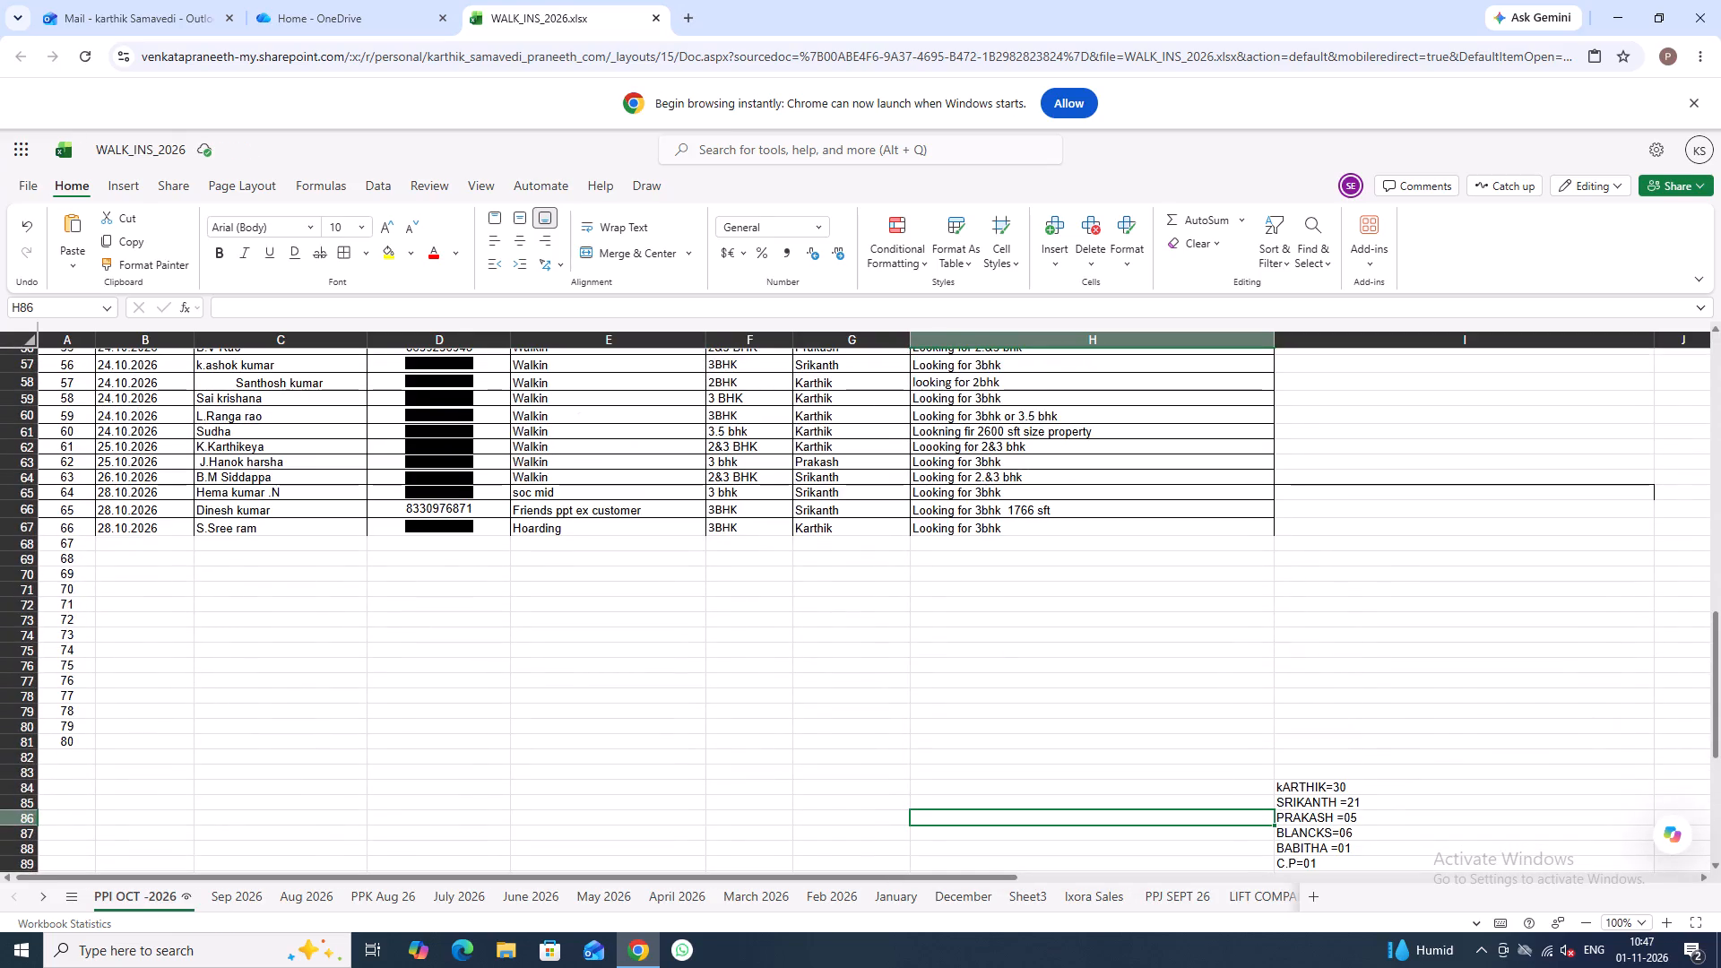
{"action": "left_click_drag", "start_coordinate": [223, 532], "coordinate": [374, 532]}
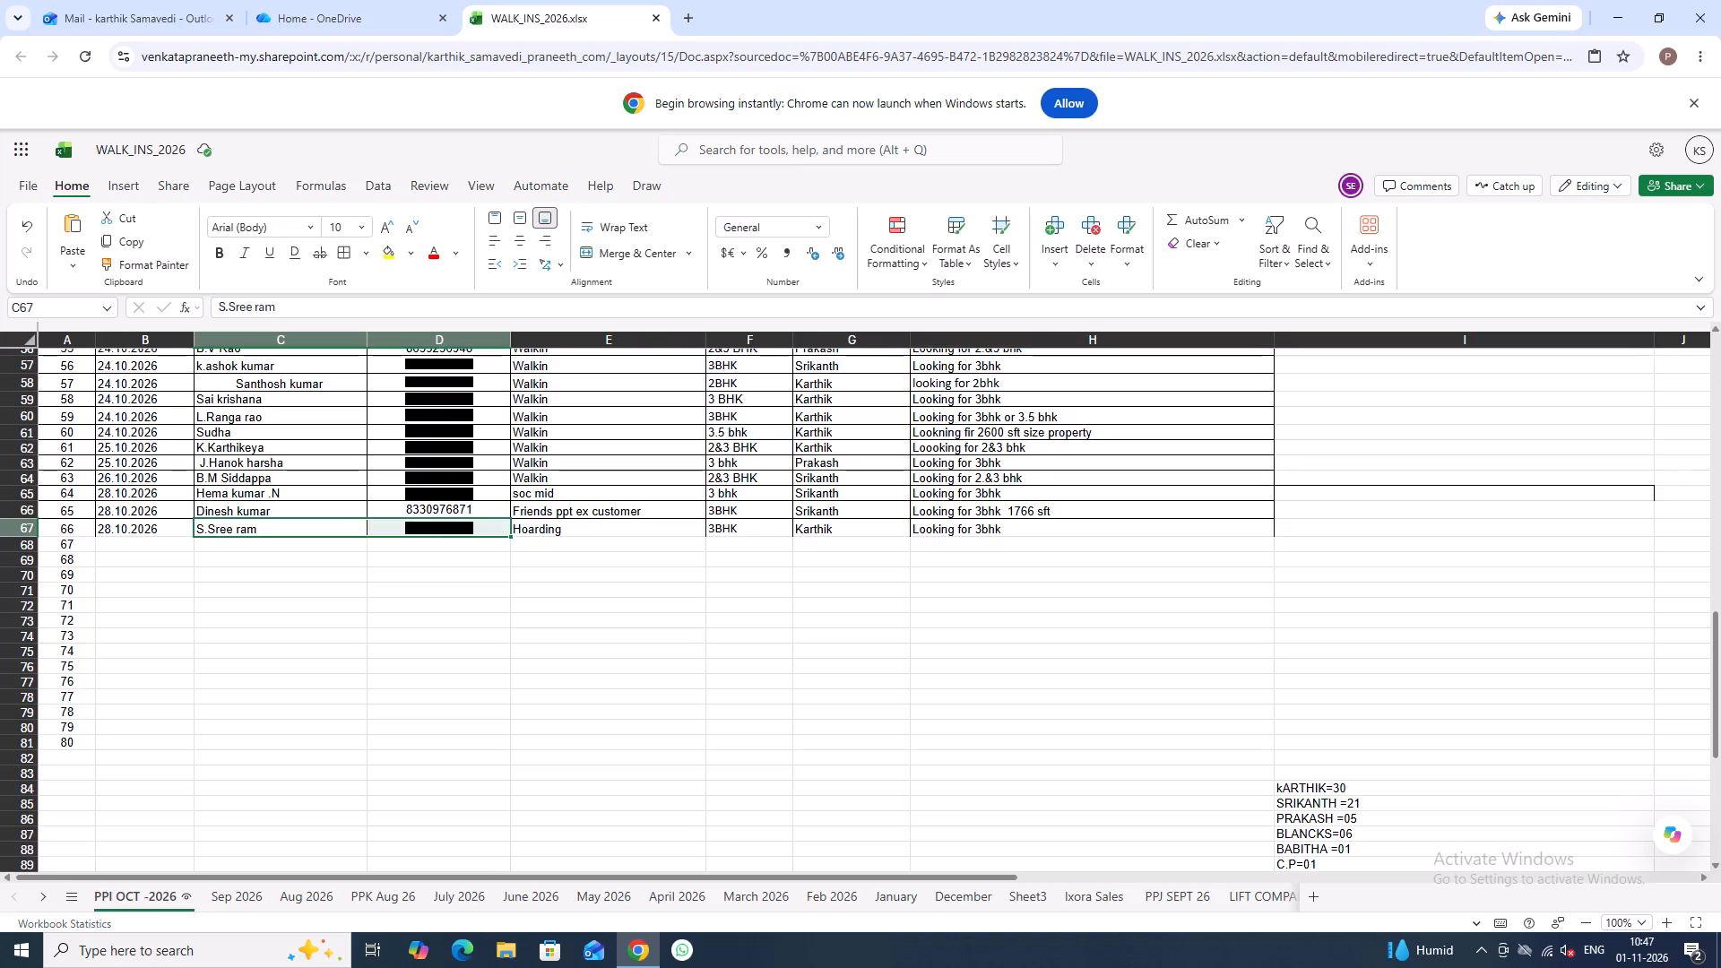
{"action": "left_click_drag", "start_coordinate": [679, 532], "coordinate": [695, 532]}
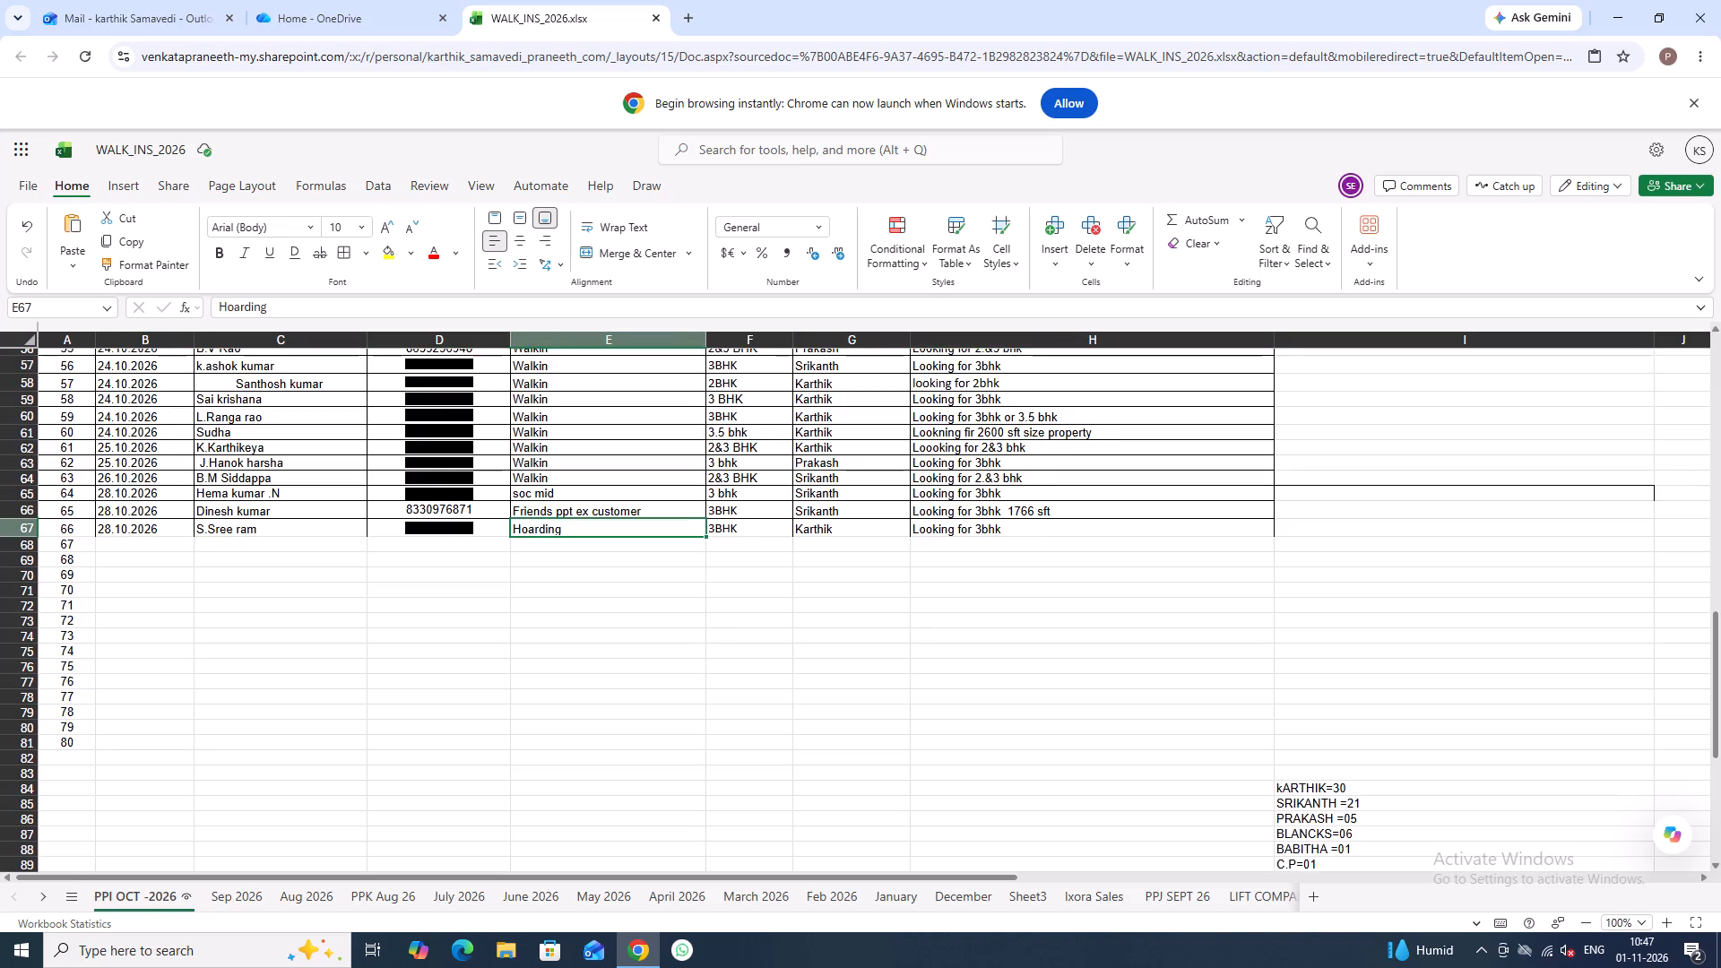
{"action": "left_click_drag", "start_coordinate": [112, 531], "coordinate": [722, 551]}
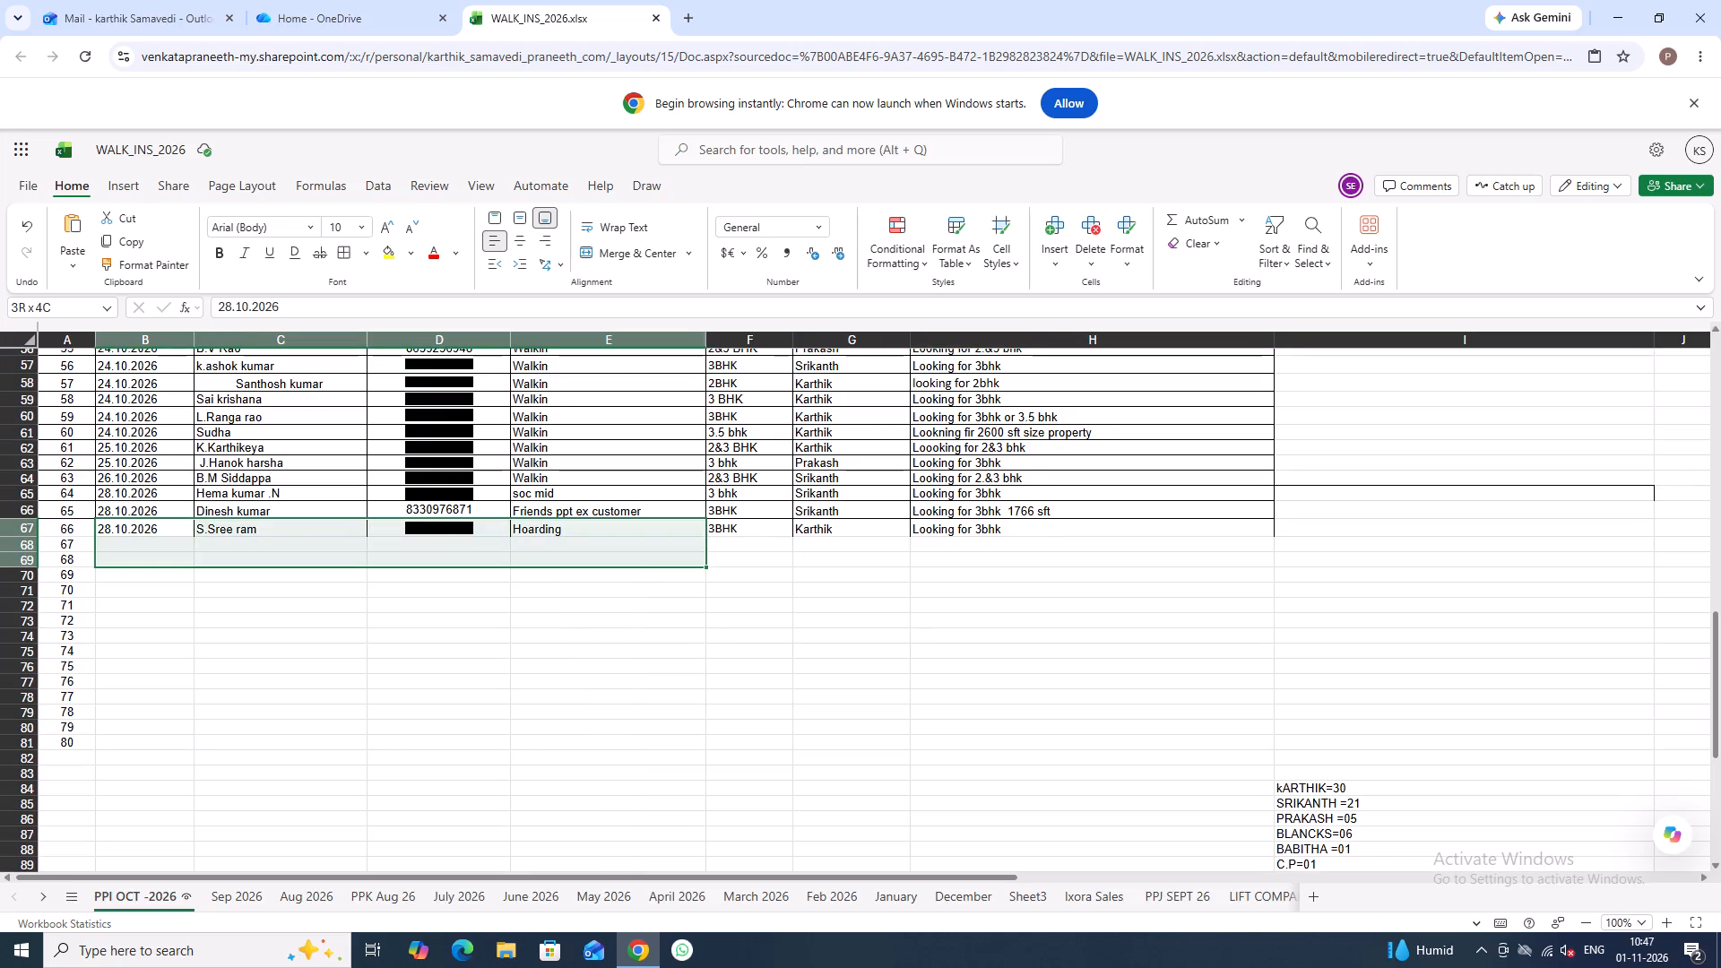
{"action": "left_click_drag", "start_coordinate": [722, 551], "coordinate": [1085, 536]}
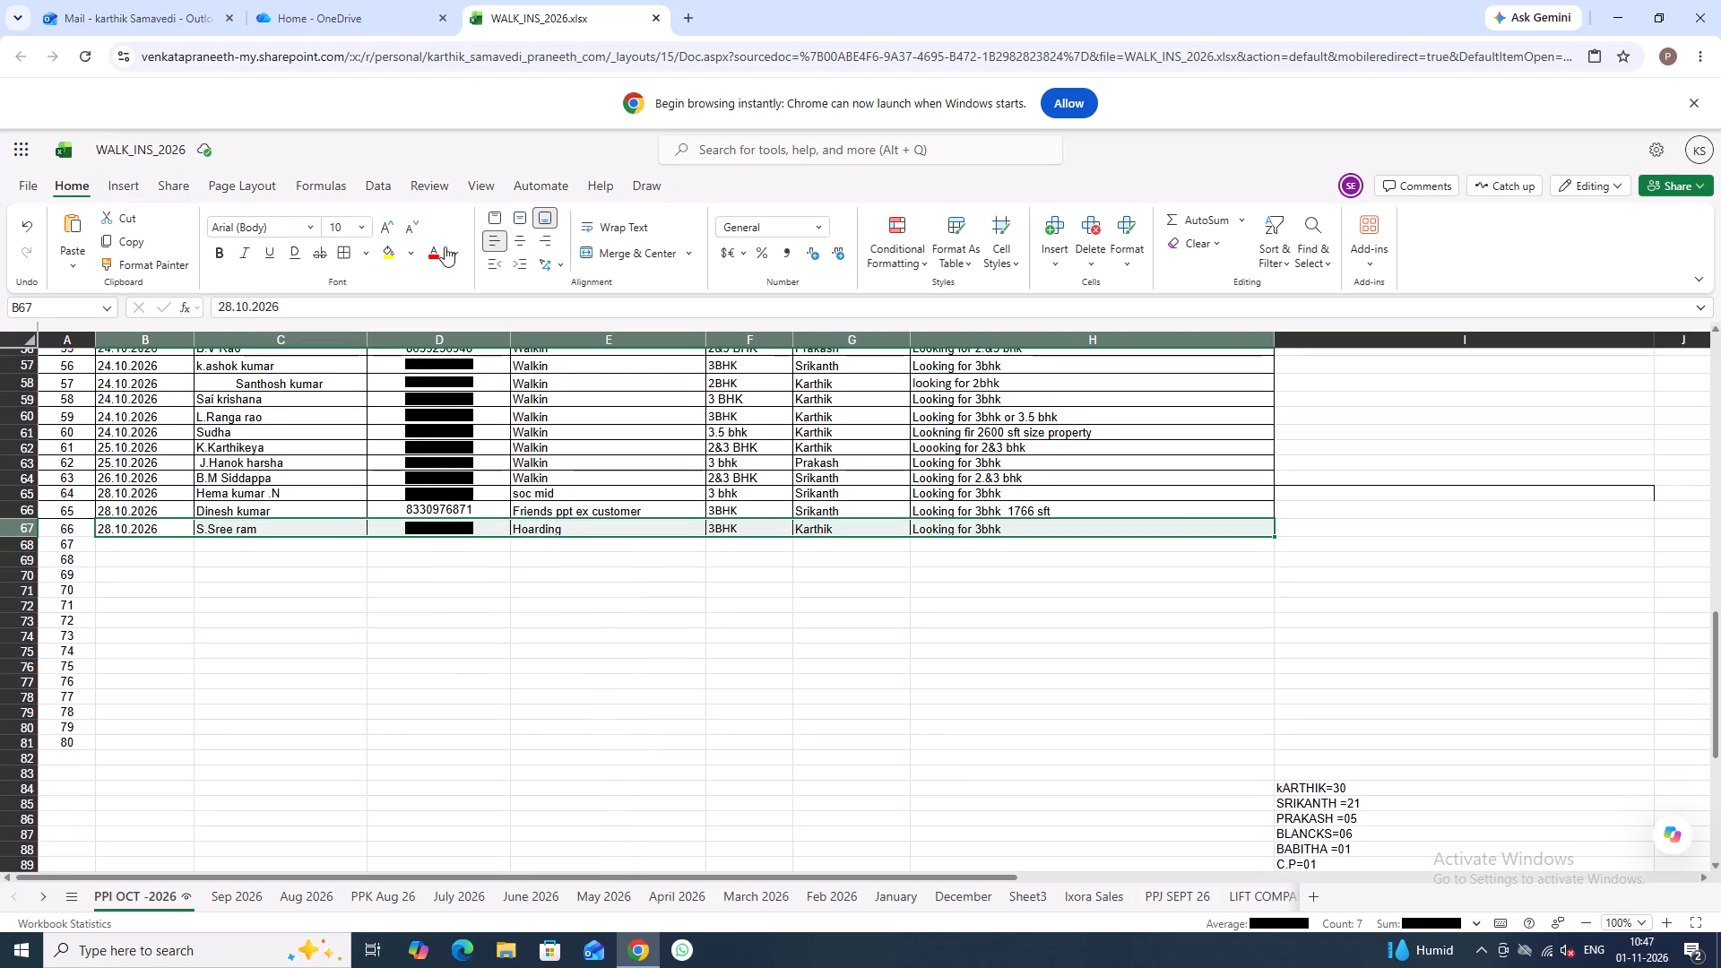
{"action": "left_click", "coordinate": [348, 254]}
{"action": "left_click", "coordinate": [420, 562]}
{"action": "left_click", "coordinate": [369, 566]}
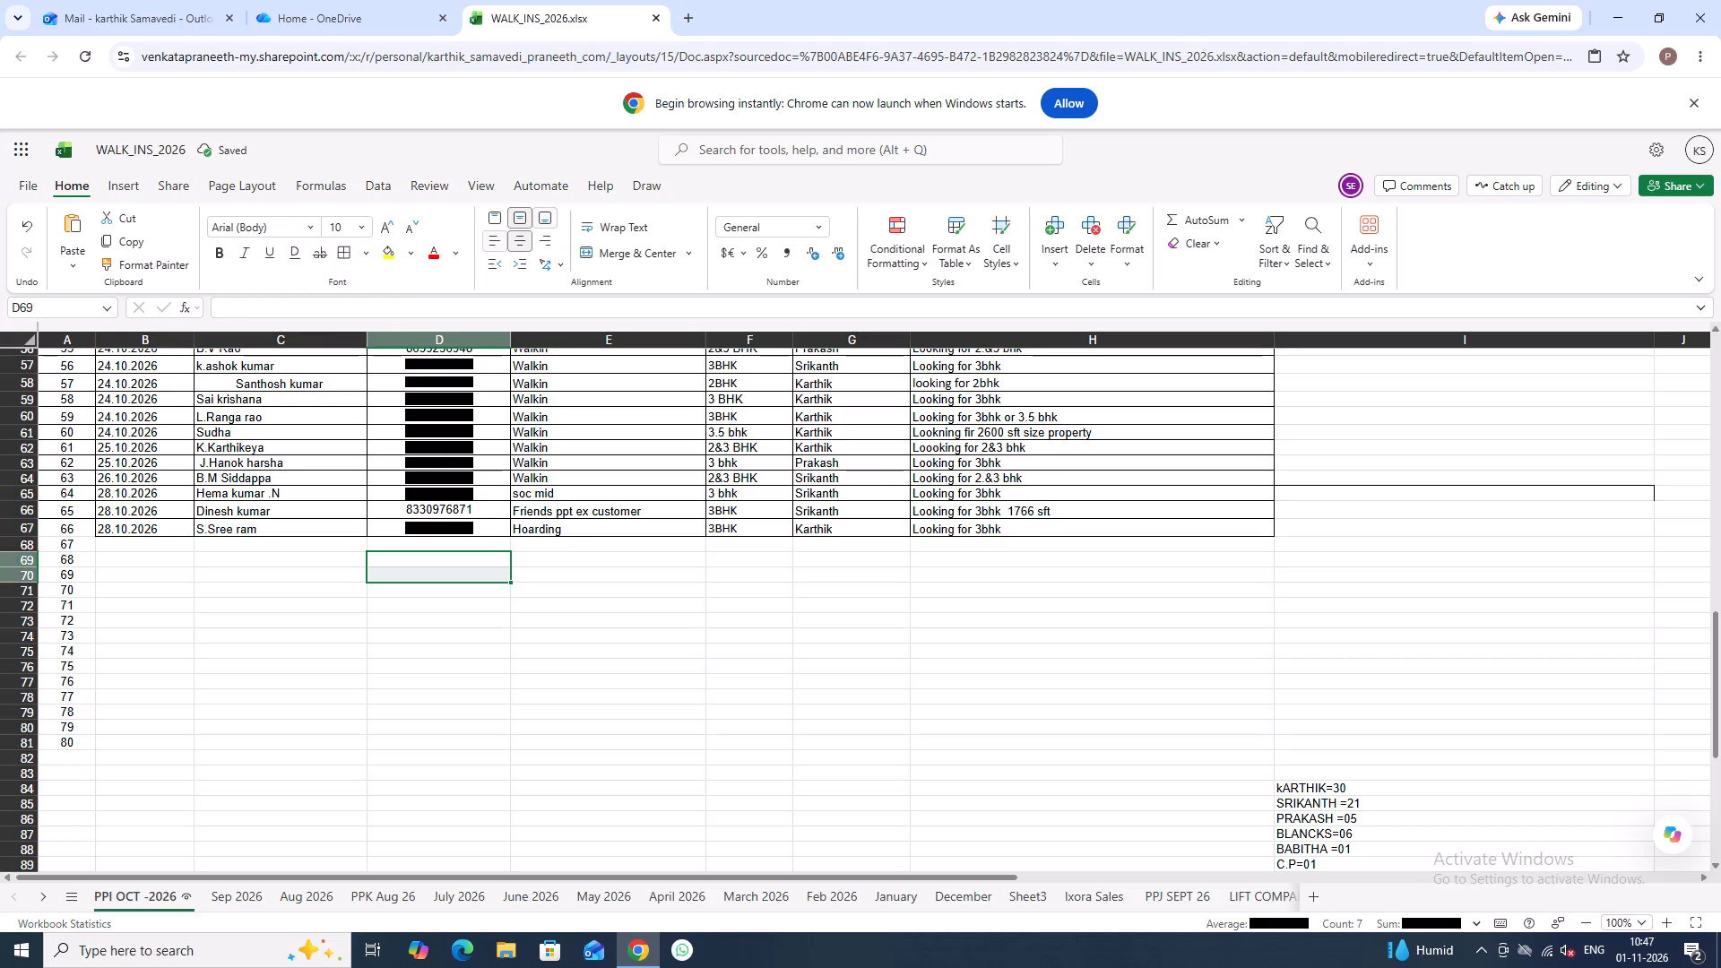
{"action": "left_click", "coordinate": [55, 524]}
{"action": "left_click", "coordinate": [349, 258]}
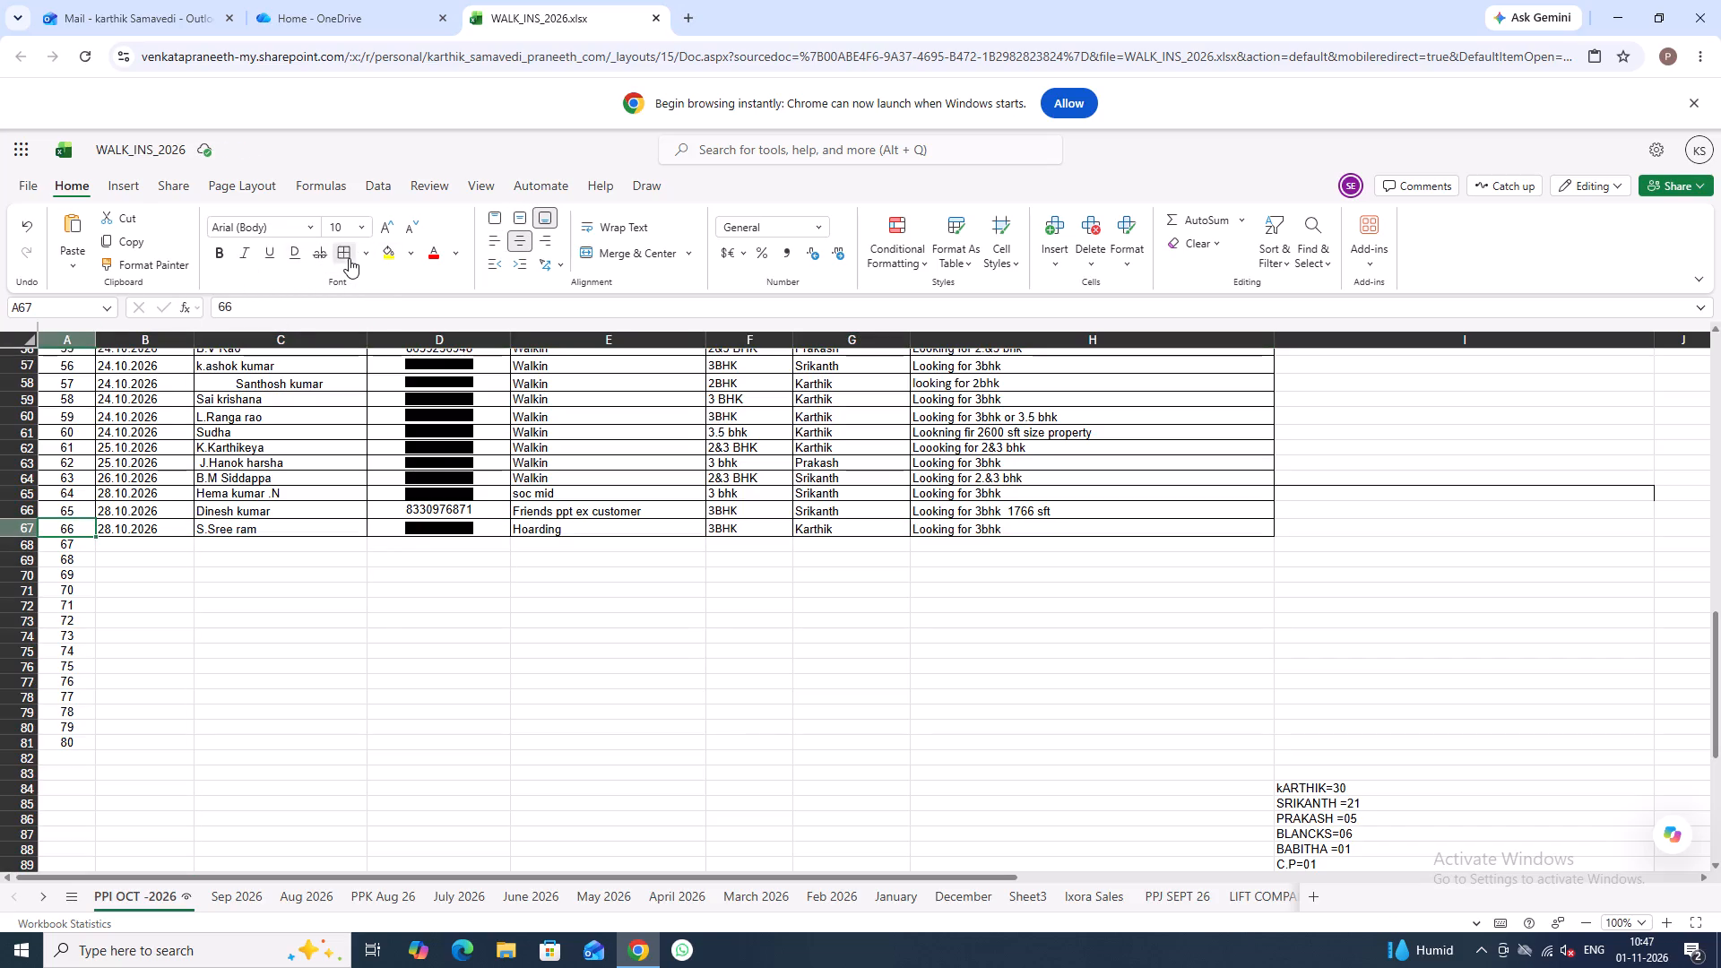
{"action": "left_click", "coordinate": [360, 633]}
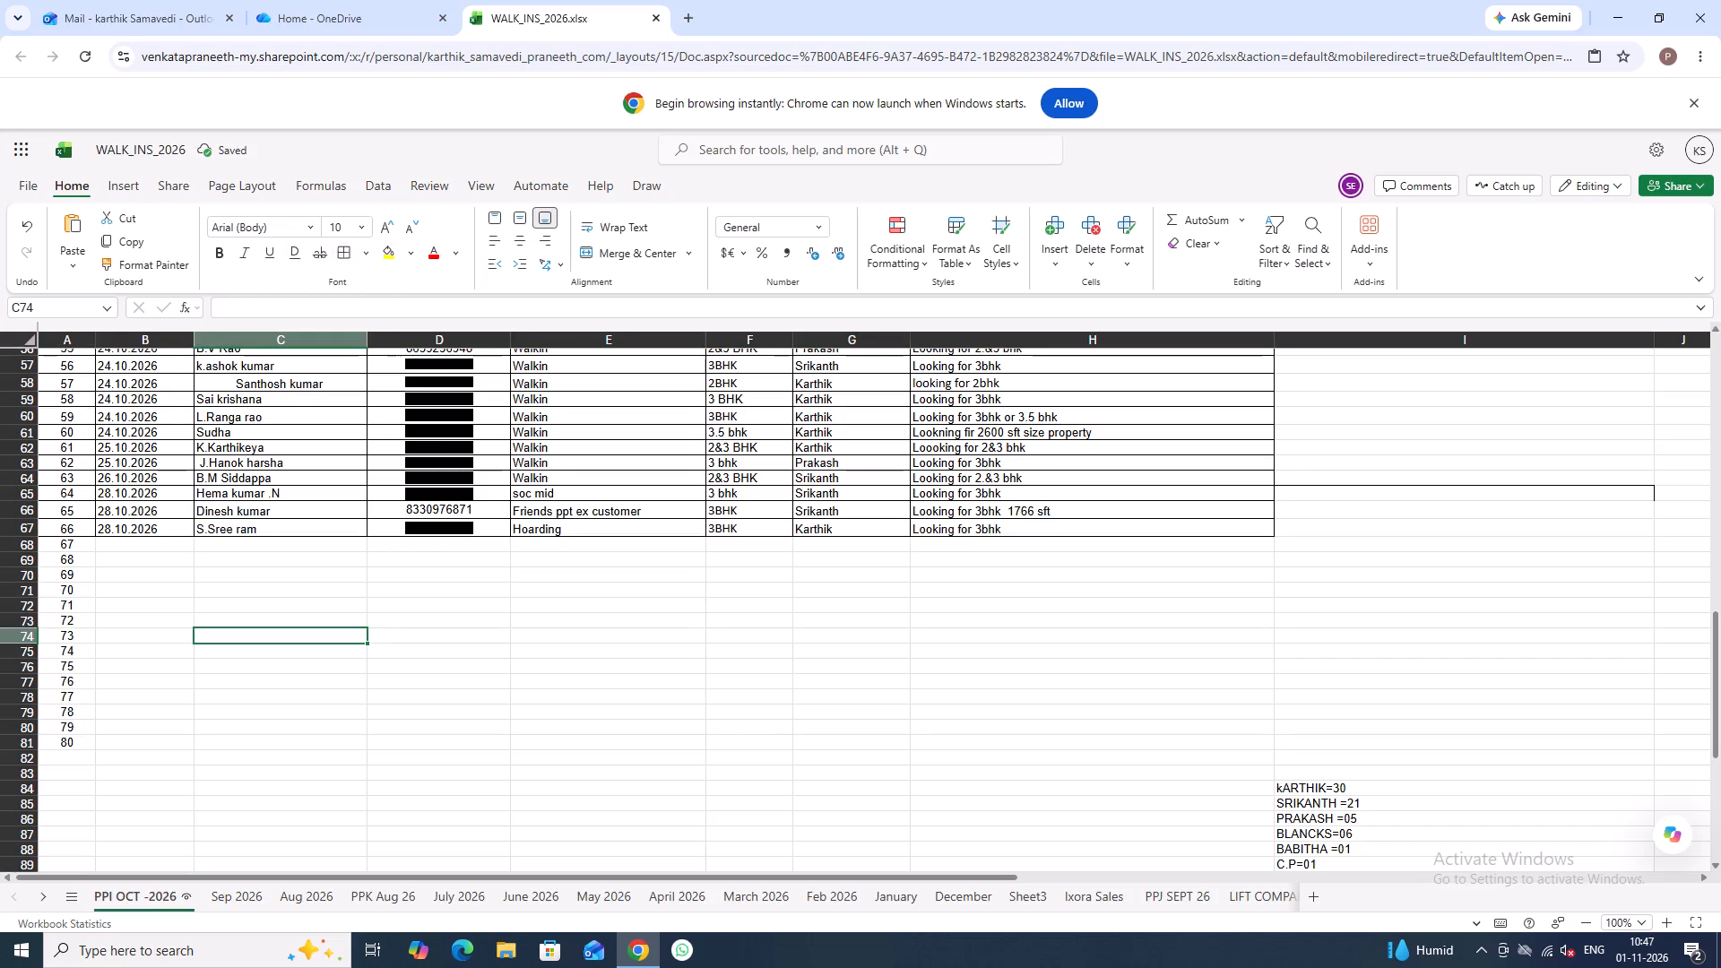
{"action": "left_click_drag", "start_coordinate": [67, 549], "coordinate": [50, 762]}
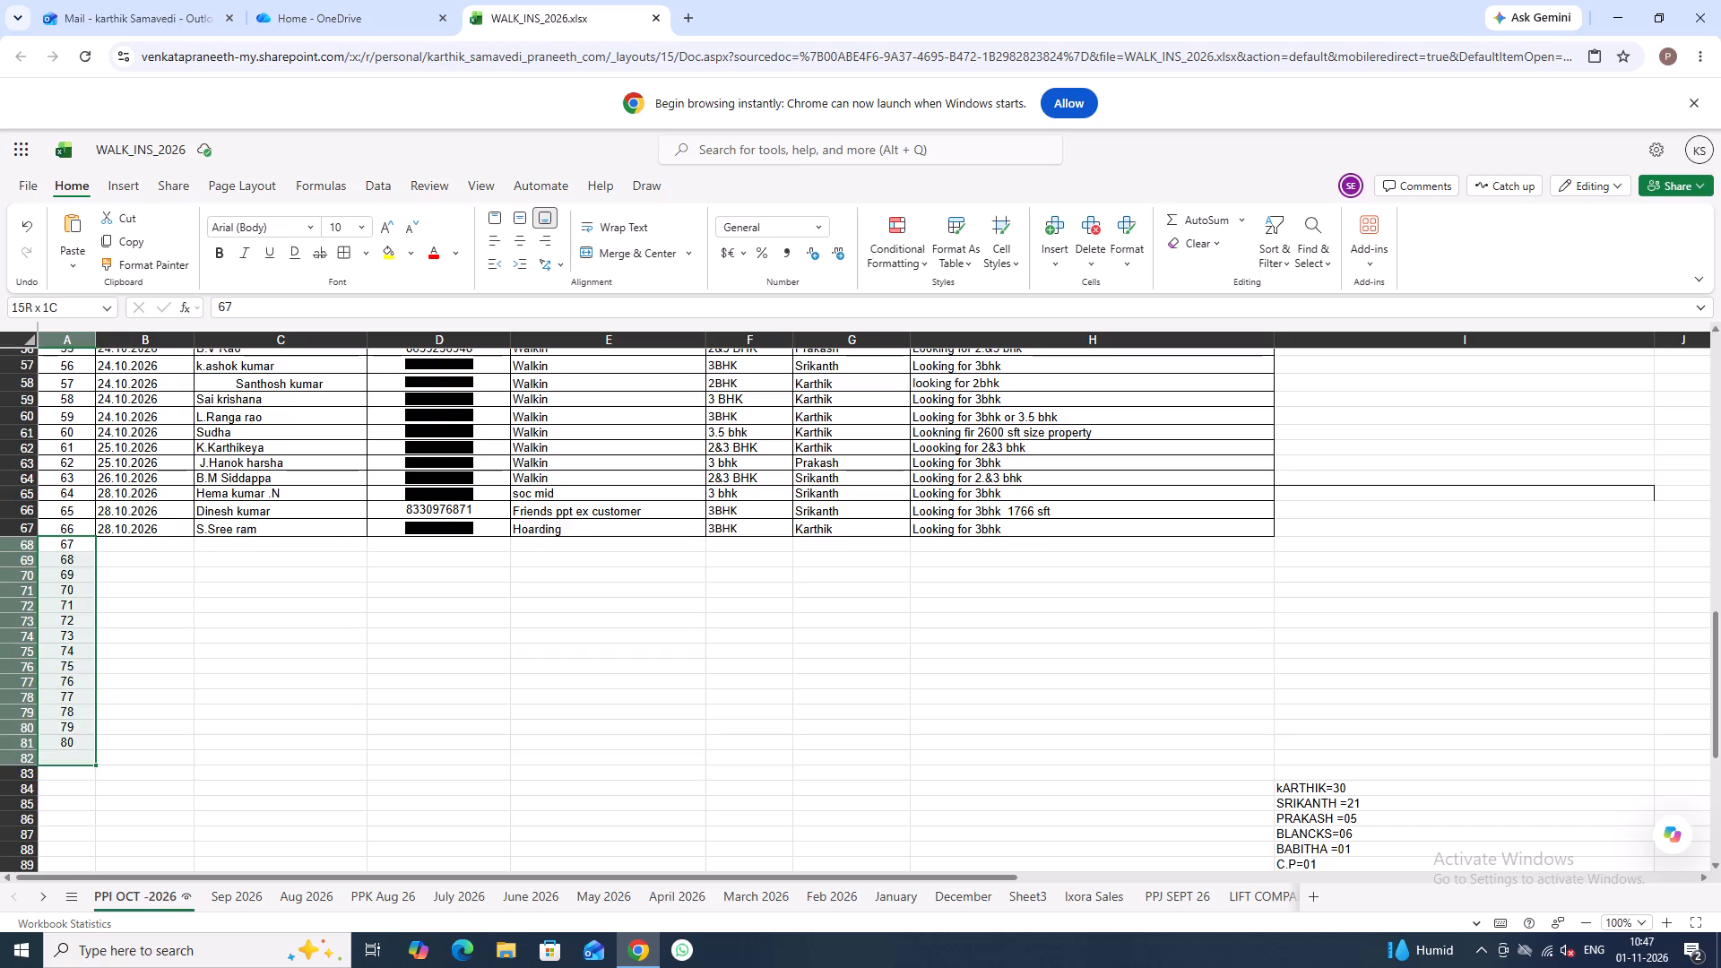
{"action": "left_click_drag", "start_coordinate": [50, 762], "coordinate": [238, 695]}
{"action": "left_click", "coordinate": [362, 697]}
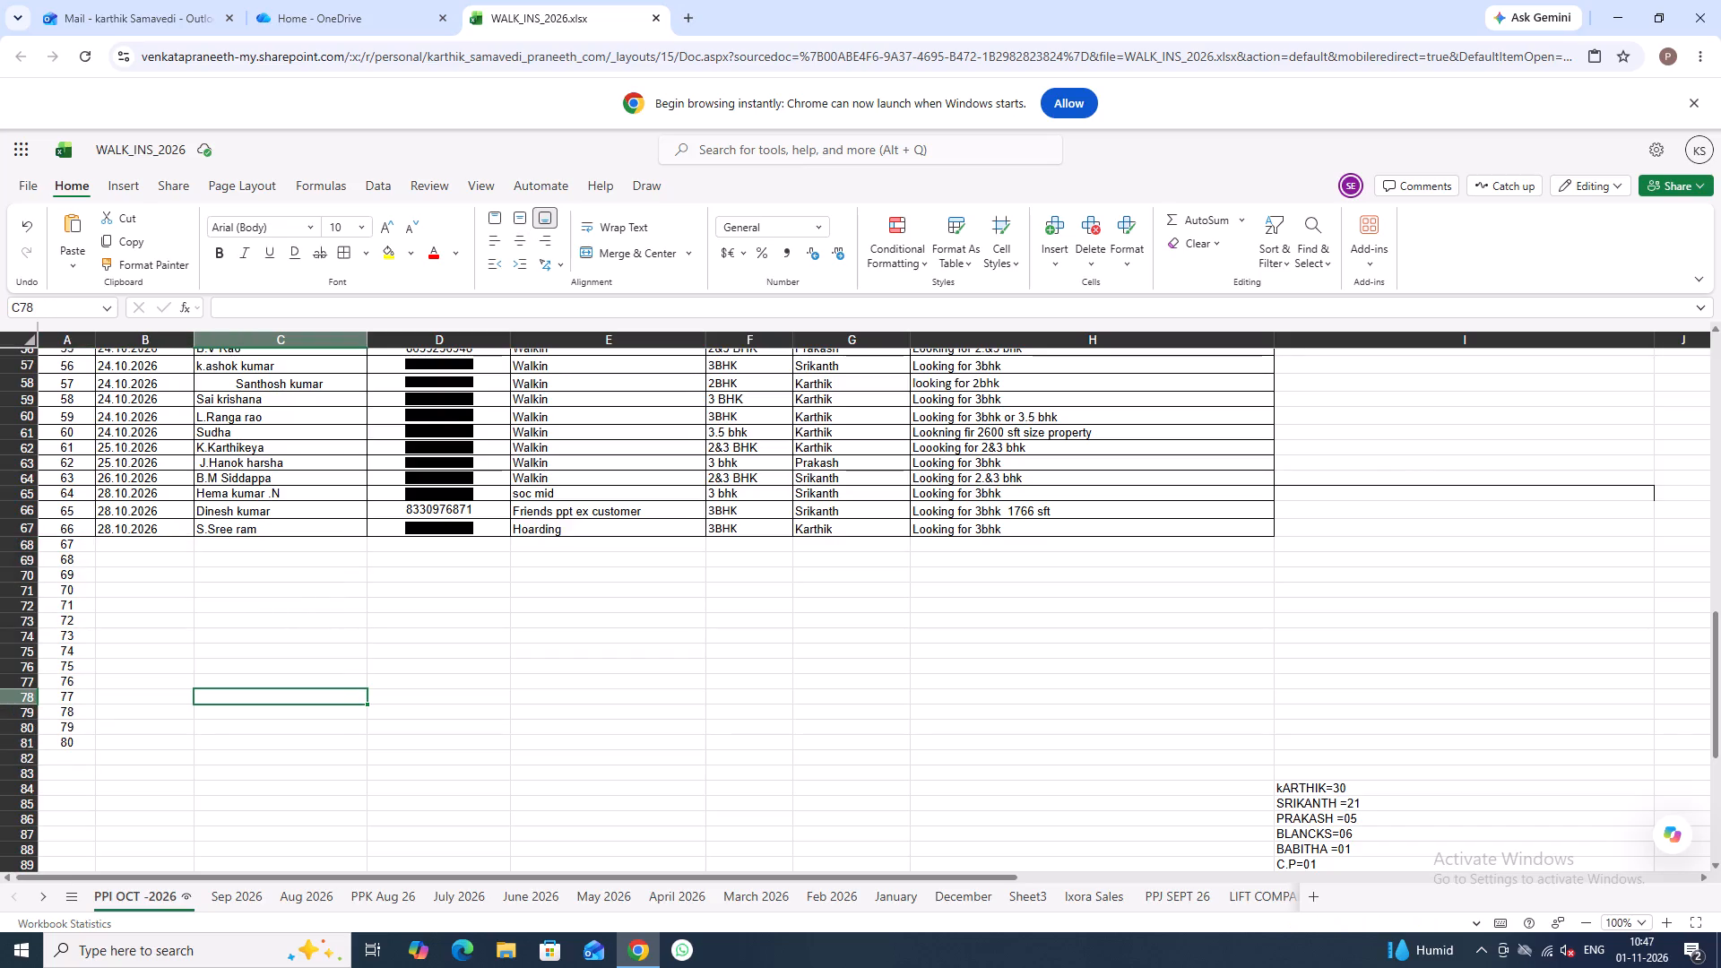
Filter the SOURCES column to show only the Walkin records.
{"action": "scroll", "coordinate": [913, 593], "scroll_direction": "up", "scroll_amount": 10}
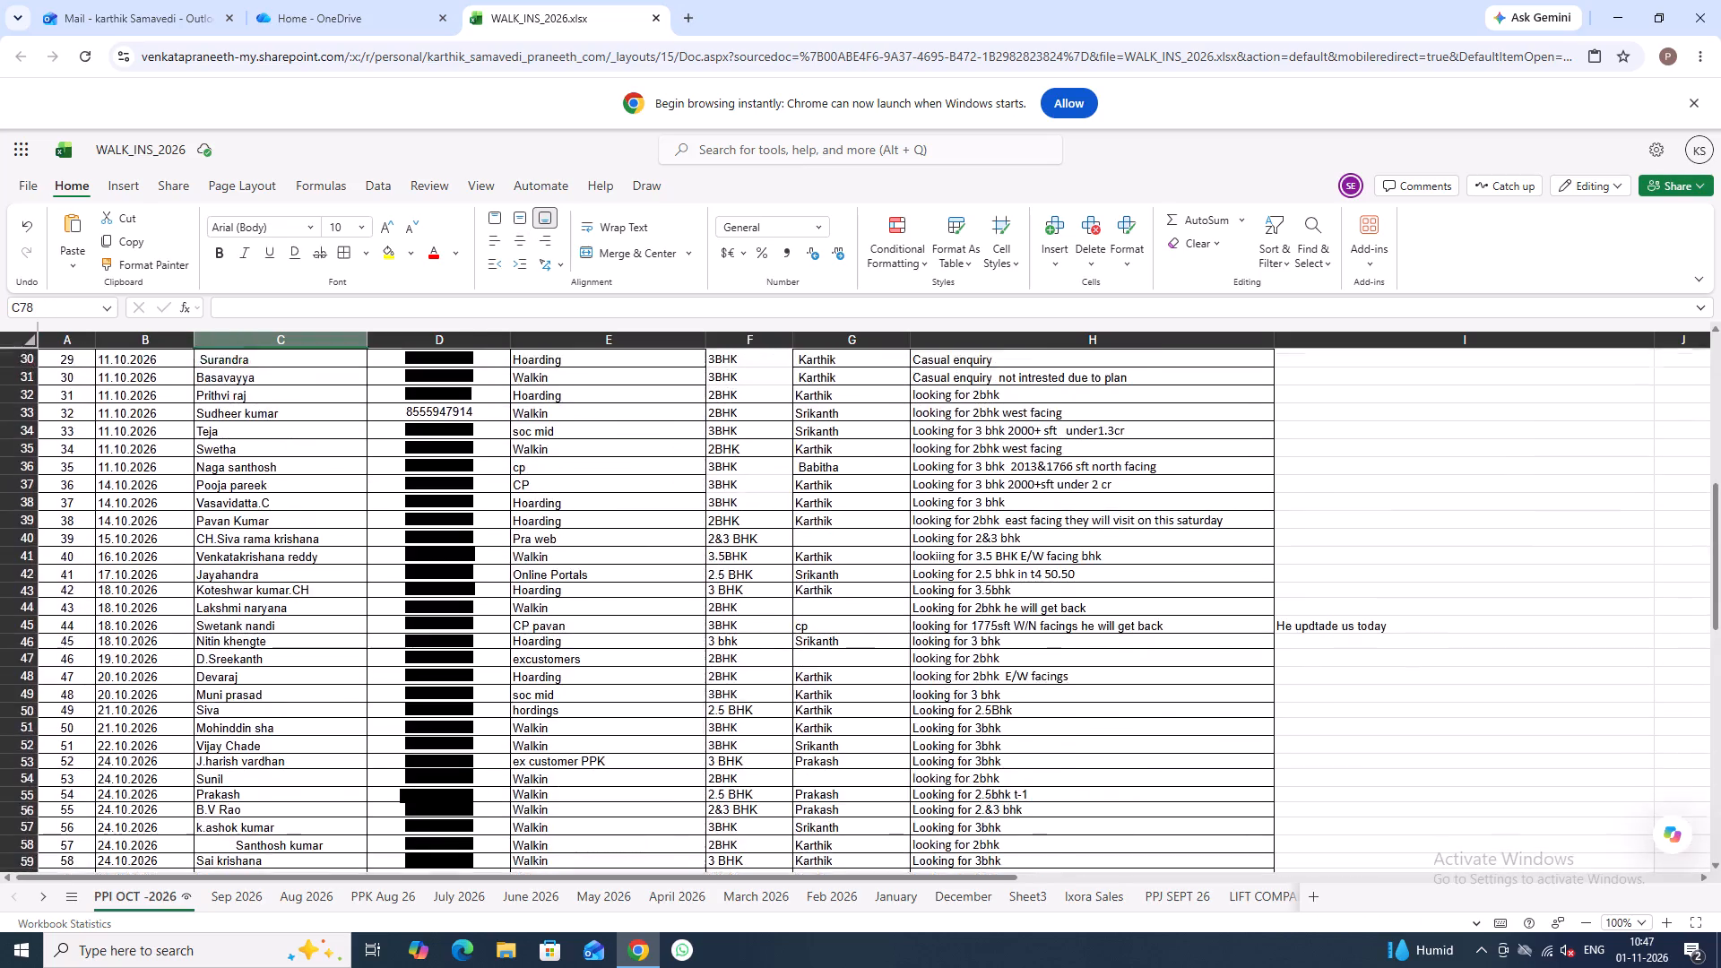
{"action": "scroll", "coordinate": [569, 549], "scroll_direction": "up", "scroll_amount": 8}
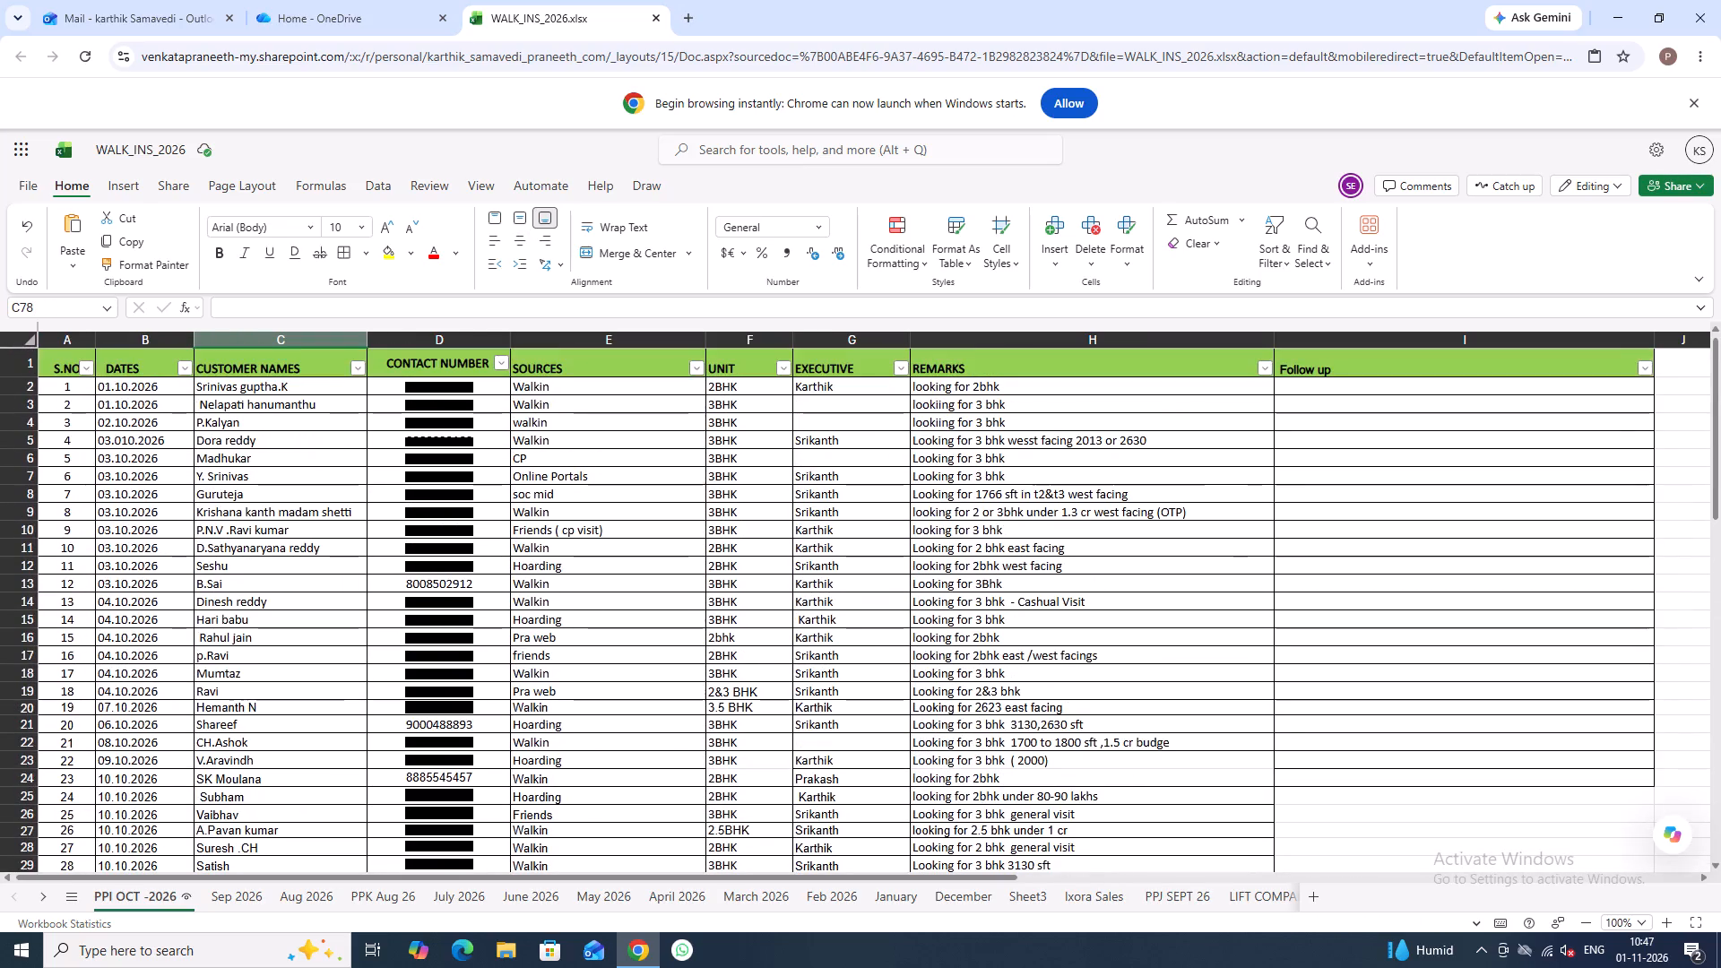
{"action": "left_click", "coordinate": [697, 367]}
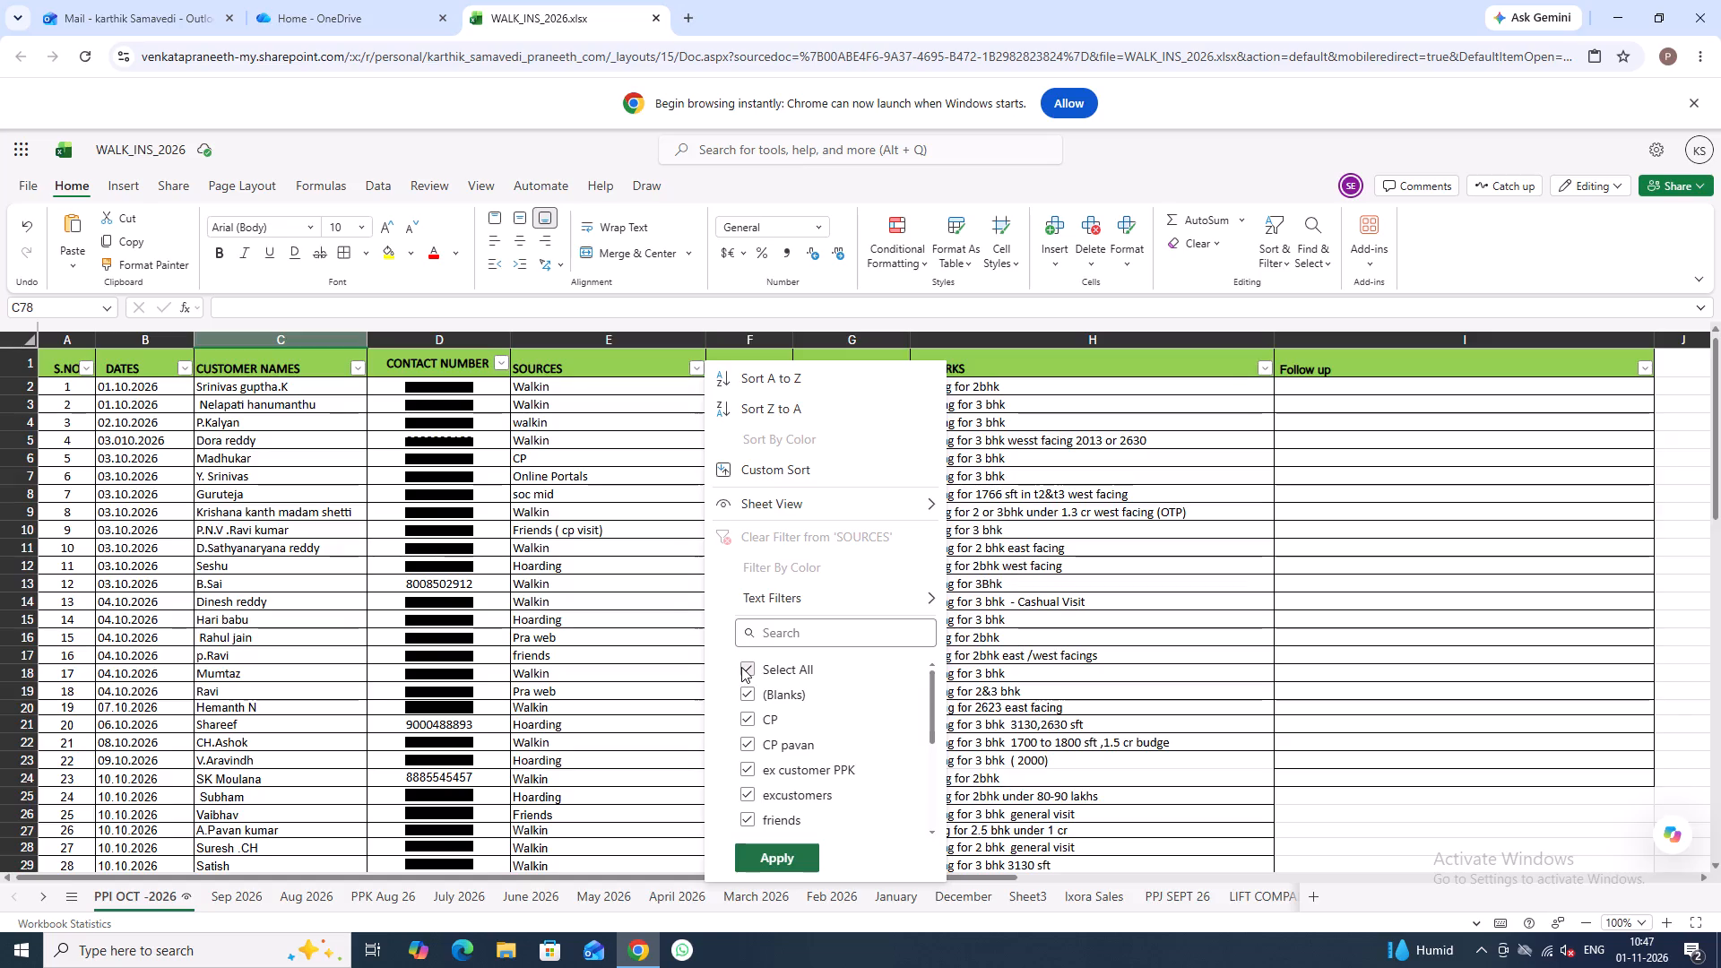
{"action": "left_click", "coordinate": [696, 374]}
{"action": "left_click", "coordinate": [696, 371]}
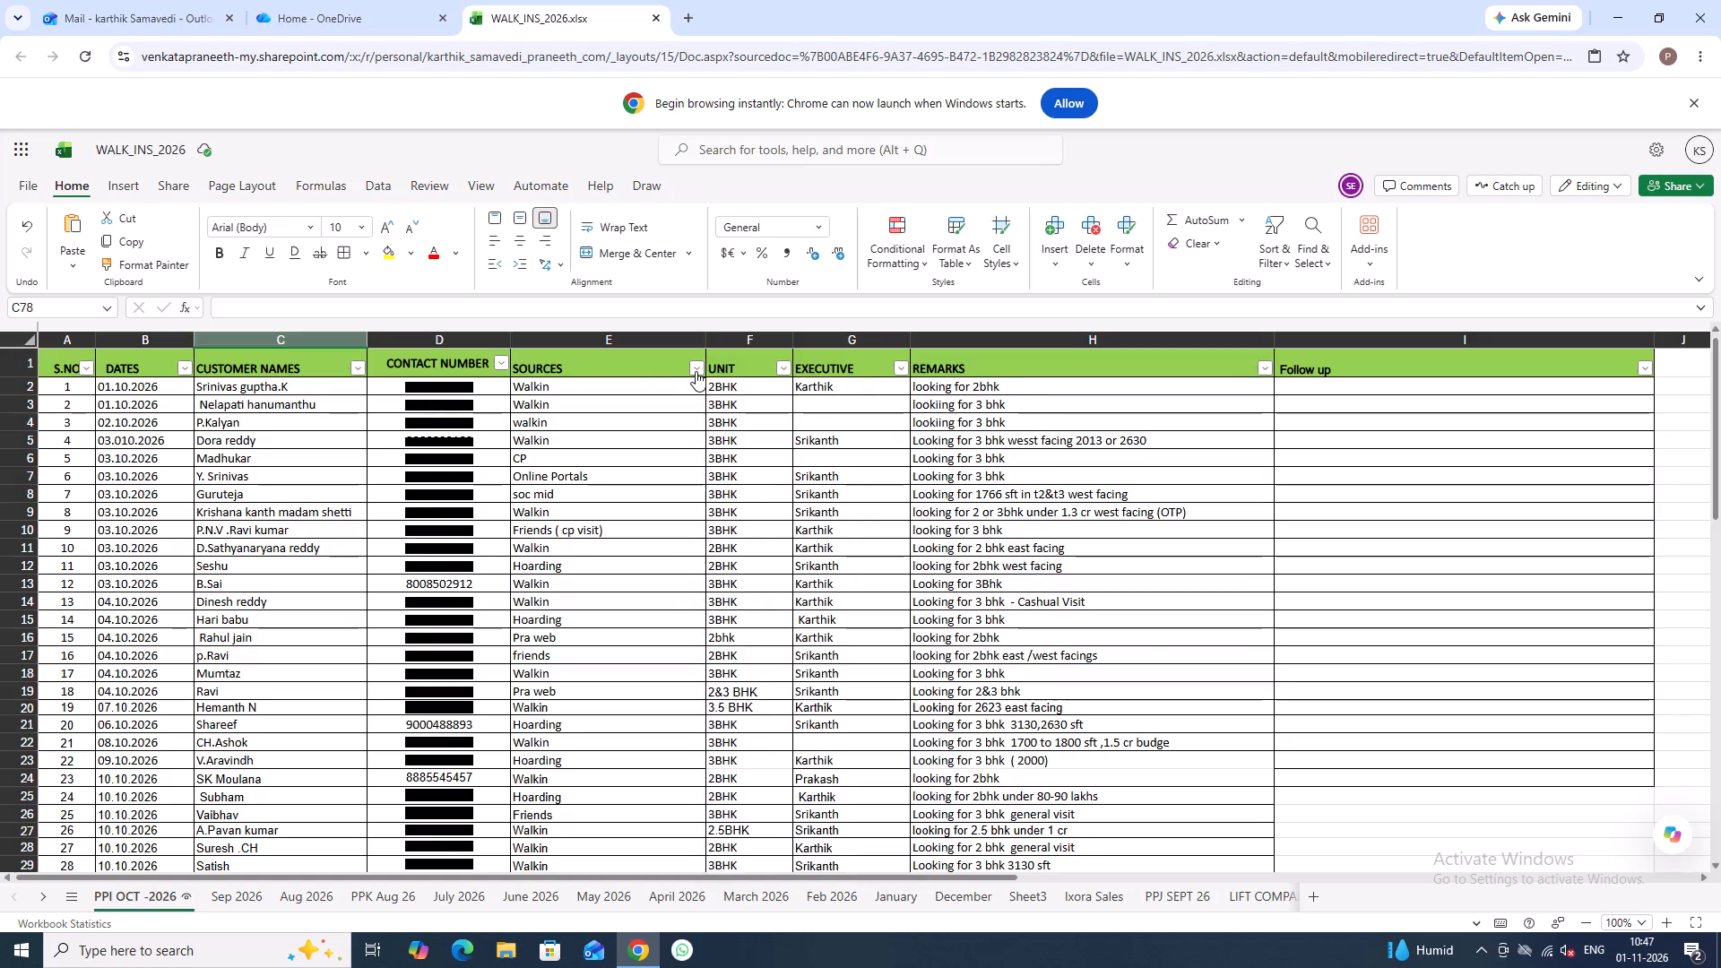
{"action": "left_click", "coordinate": [744, 670]}
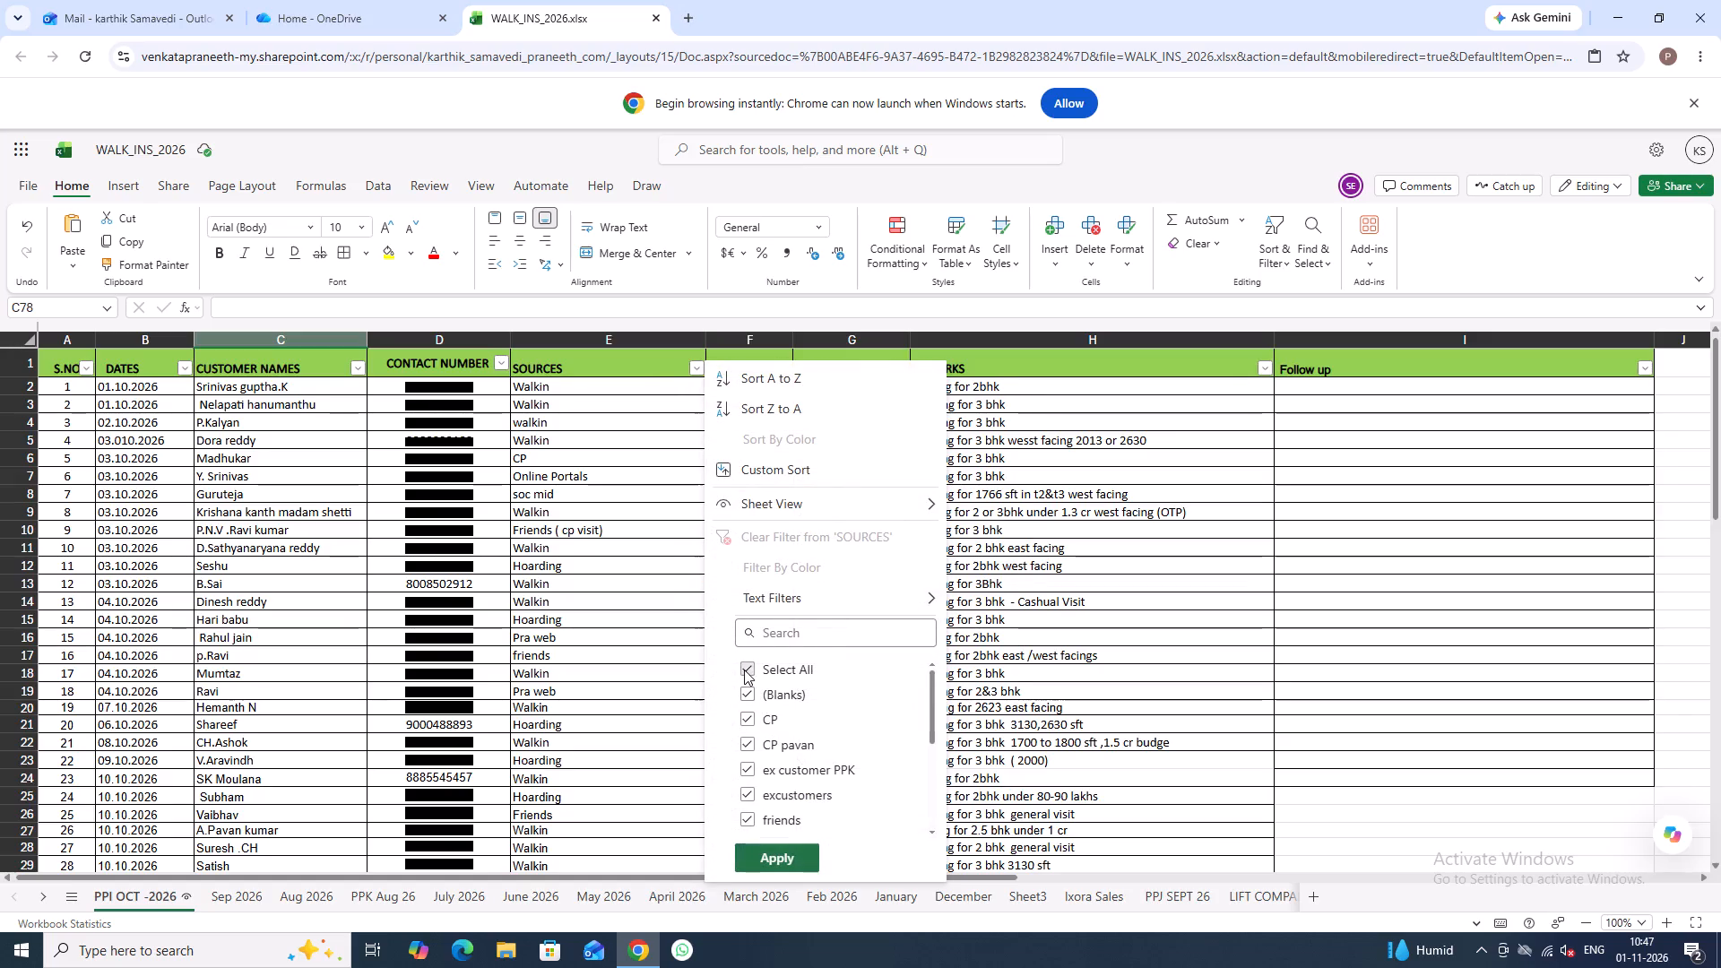
{"action": "scroll", "coordinate": [758, 788], "scroll_direction": "down", "scroll_amount": 4}
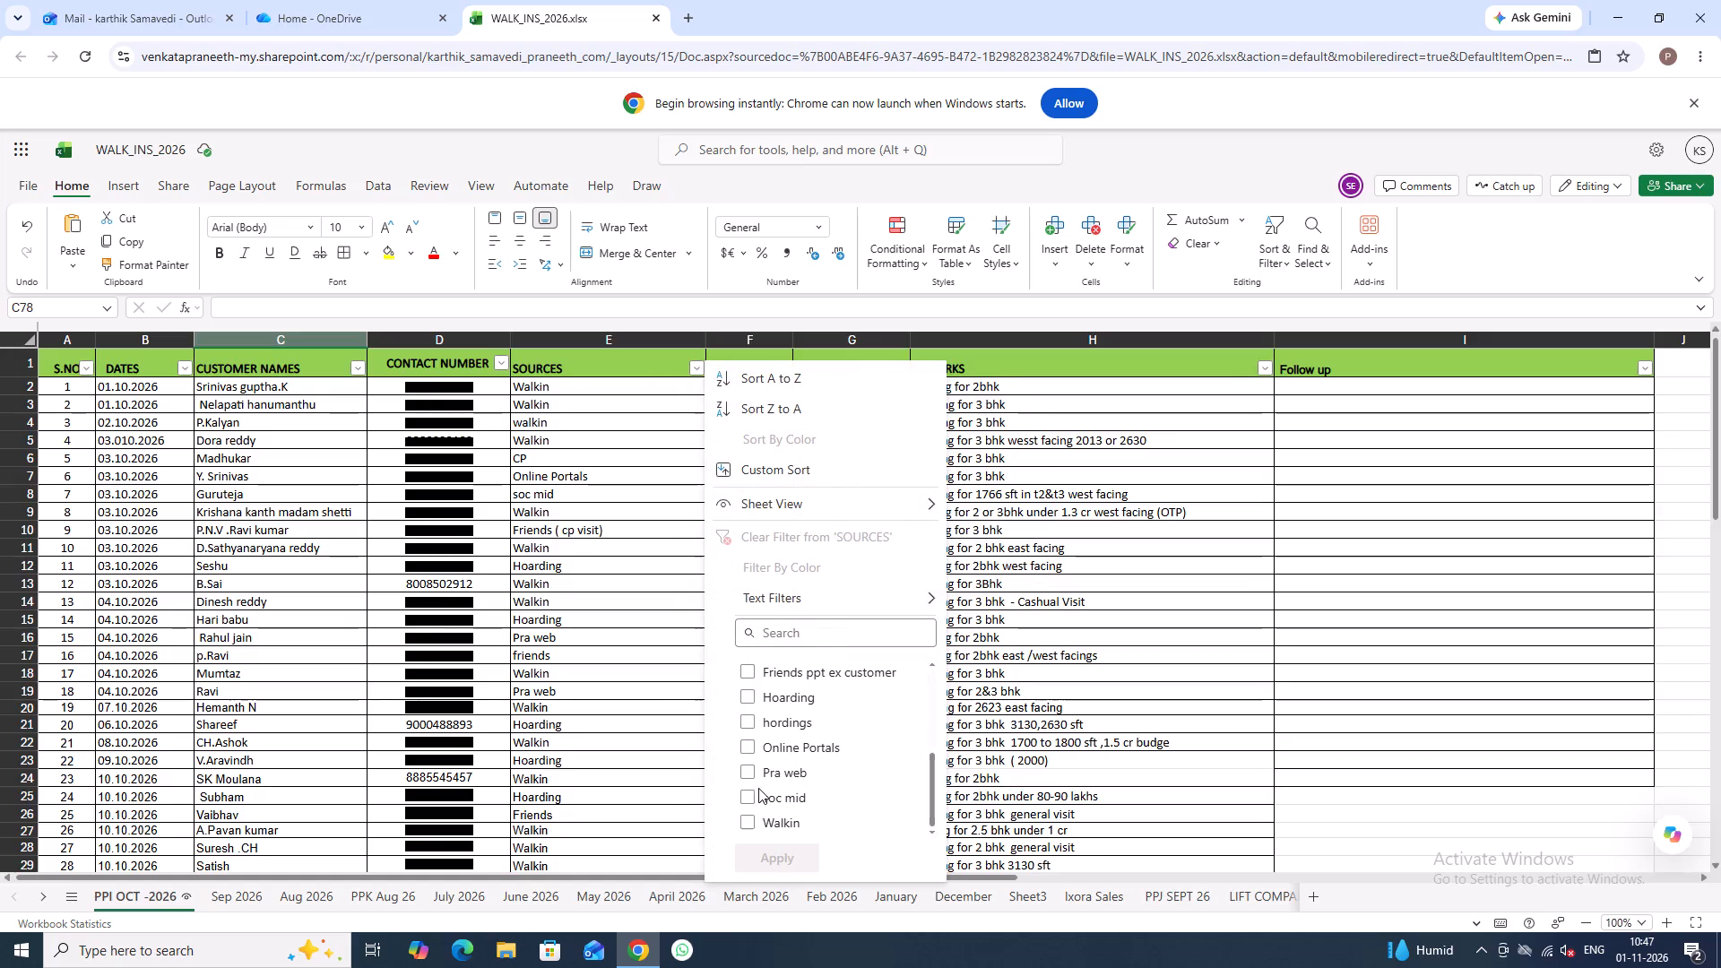
{"action": "scroll", "coordinate": [758, 788], "scroll_direction": "down", "scroll_amount": 3}
{"action": "left_click", "coordinate": [745, 822]}
{"action": "left_click", "coordinate": [773, 860]}
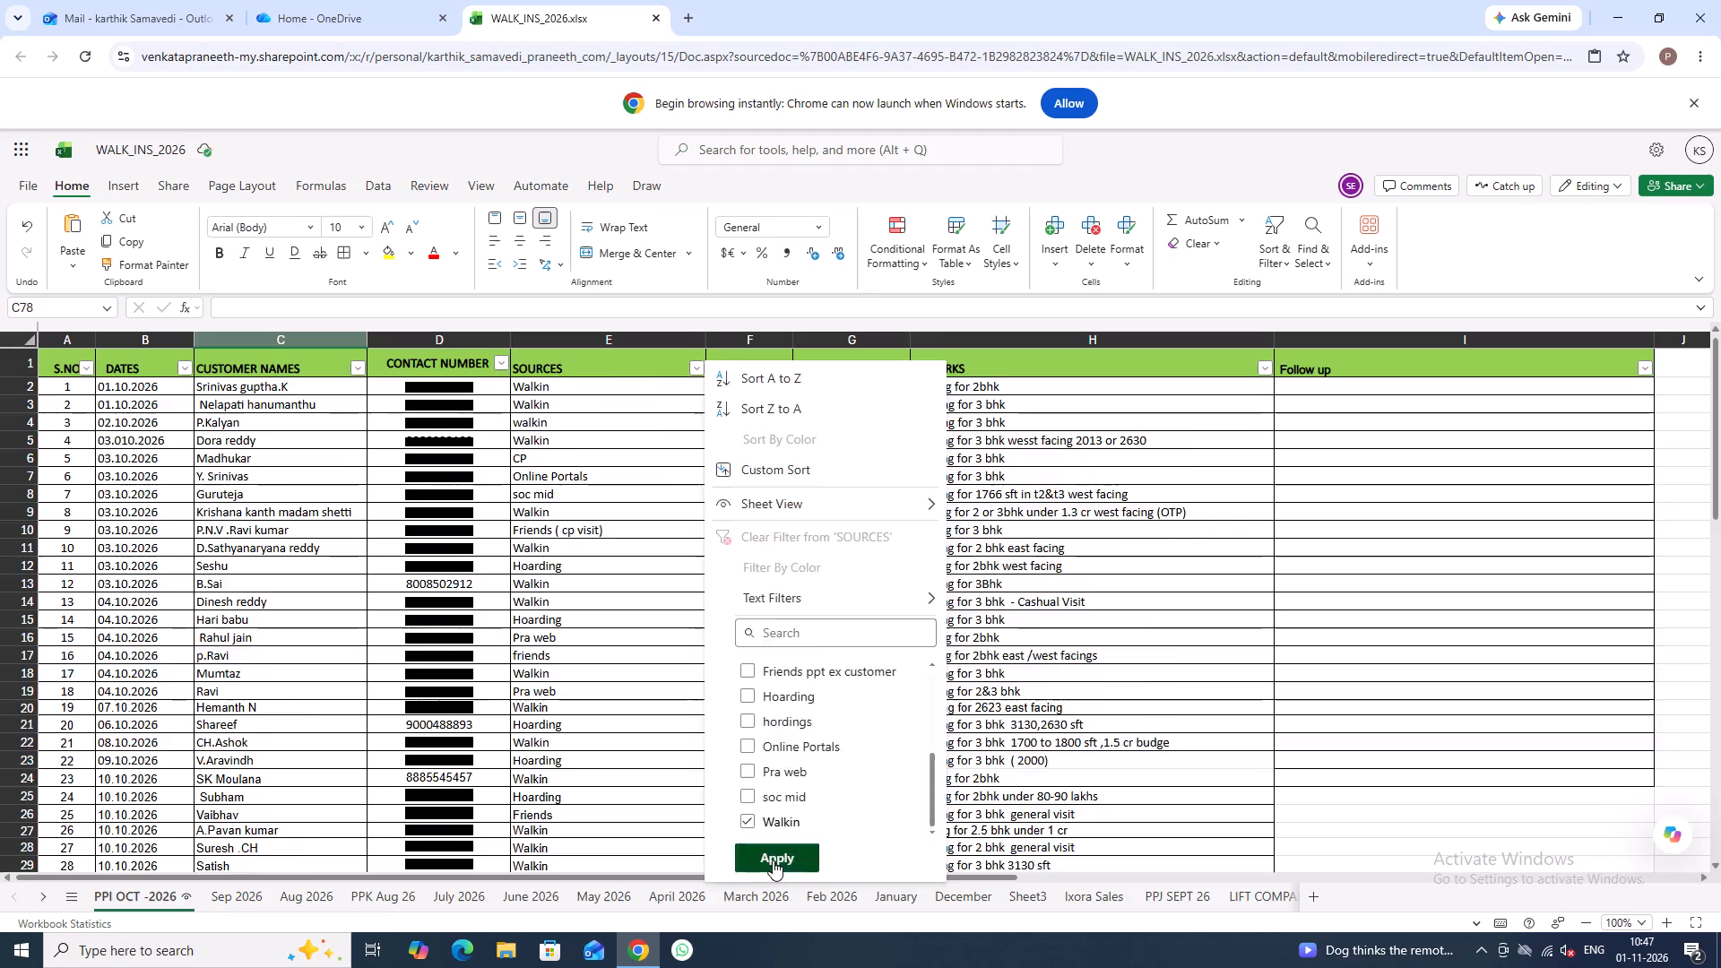
Select the filtered SOURCES cells to count them and record WALKIN =33 in cell H85.
{"action": "left_click_drag", "start_coordinate": [546, 392], "coordinate": [546, 435]}
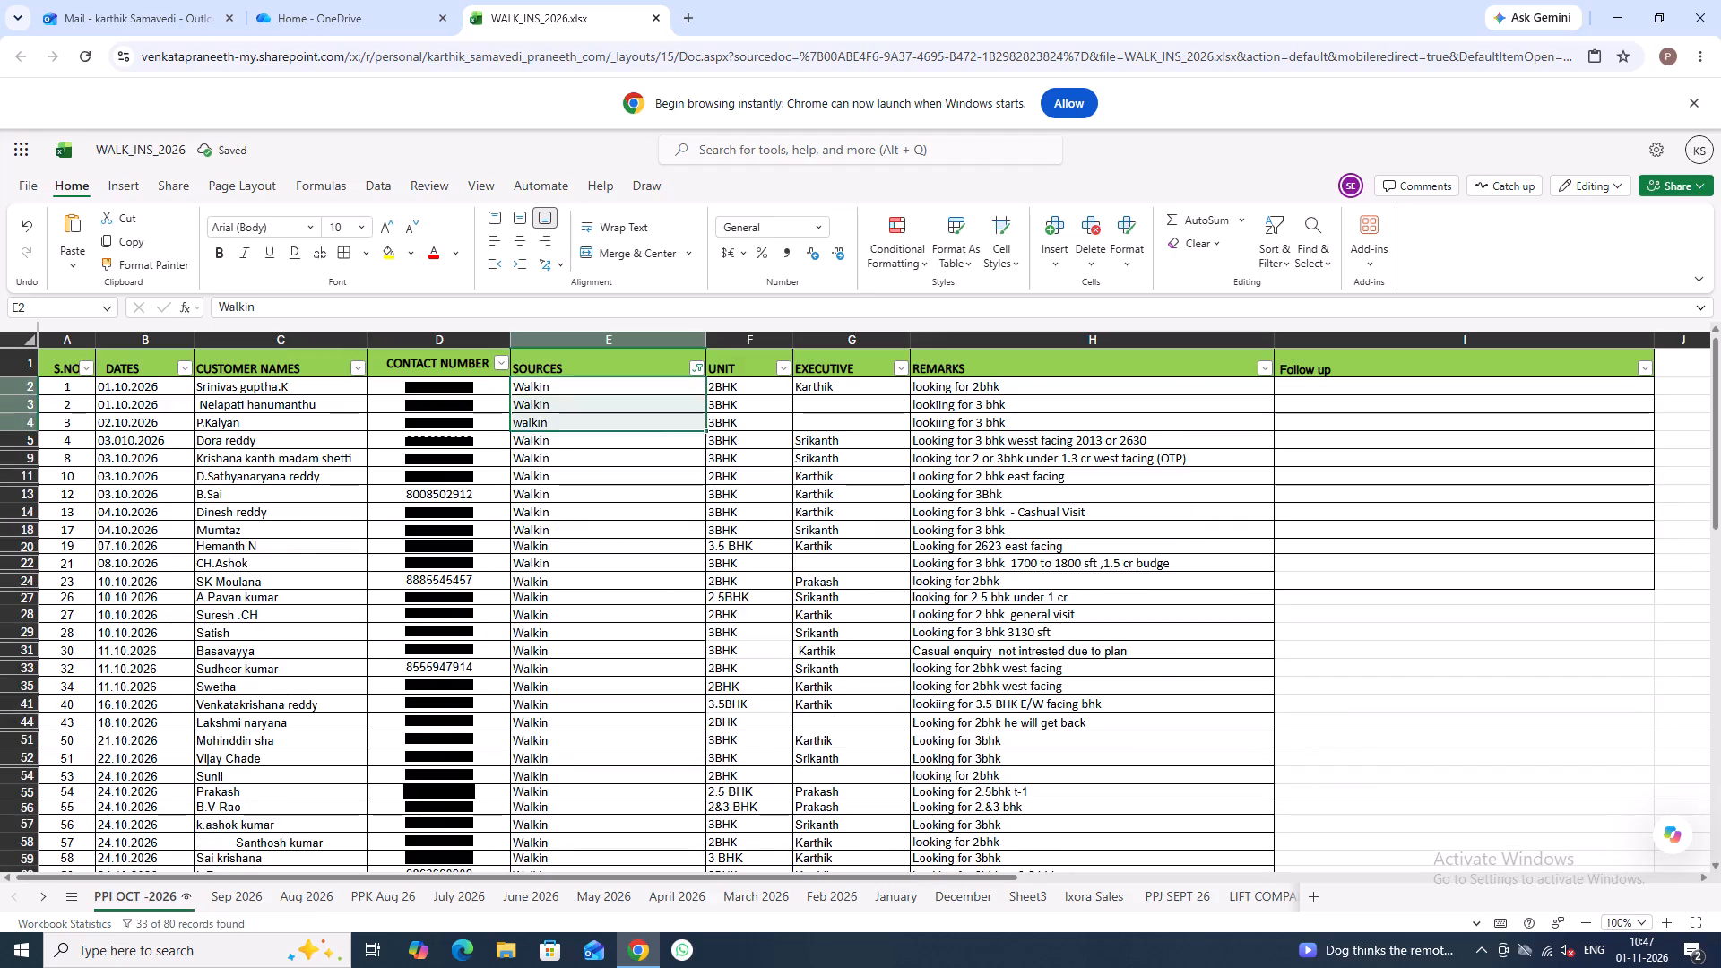
{"action": "left_click_drag", "start_coordinate": [546, 435], "coordinate": [583, 677]}
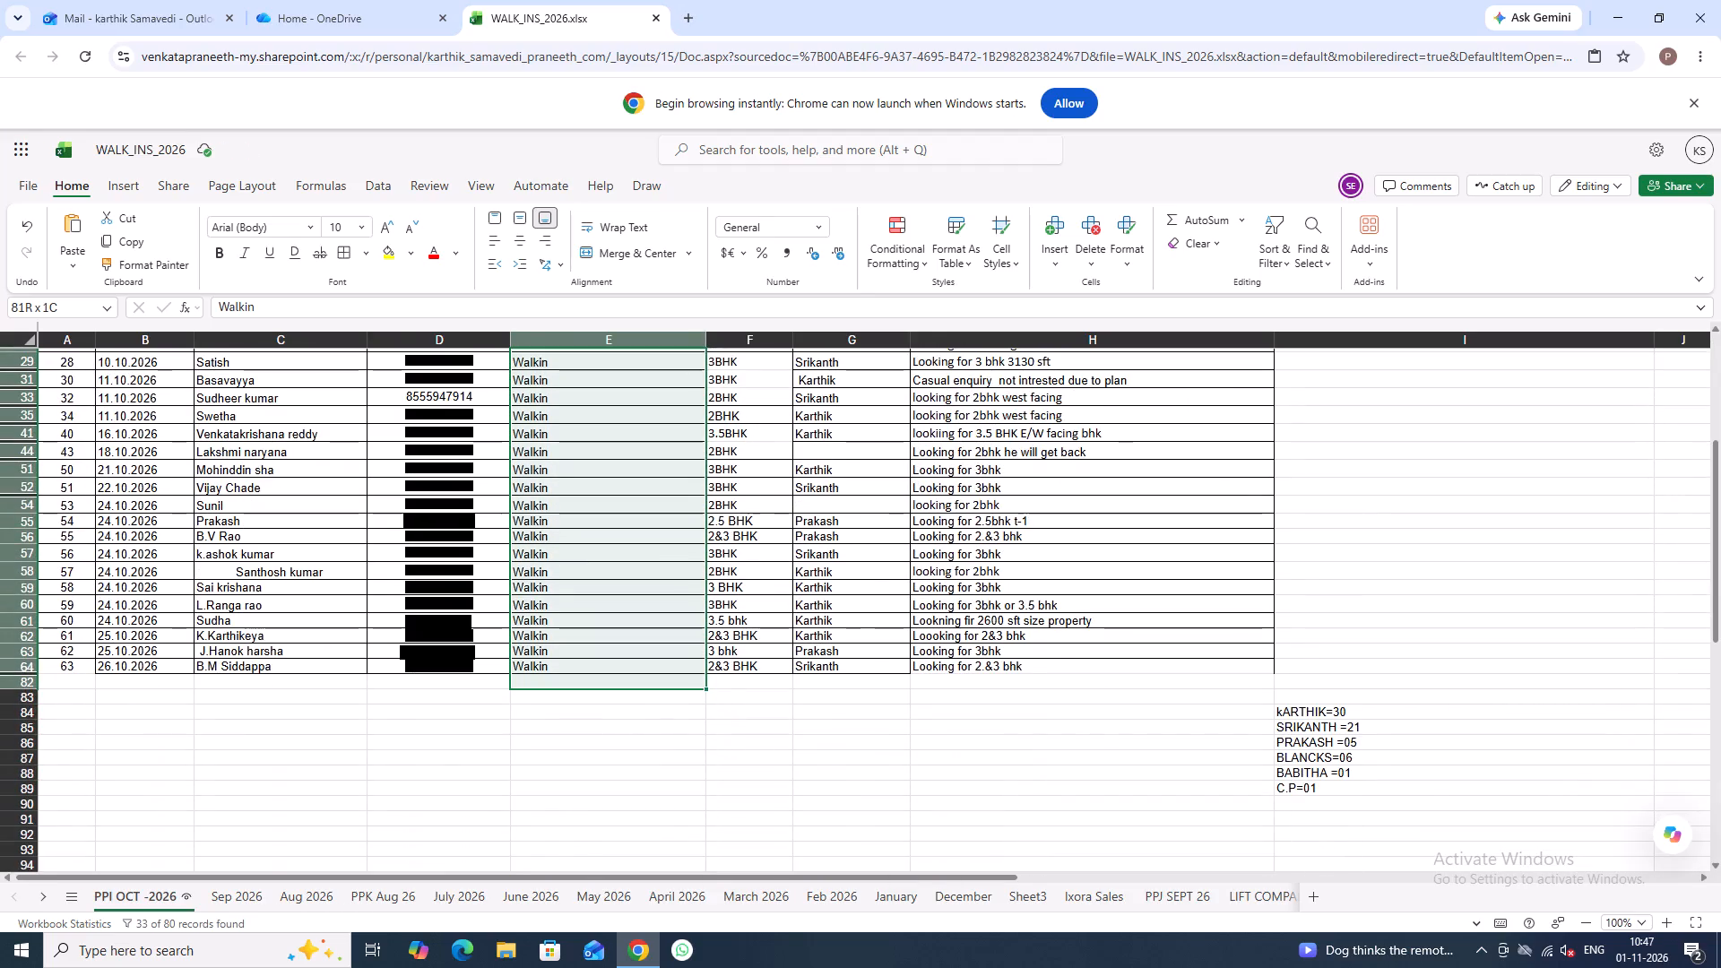
{"action": "left_click_drag", "start_coordinate": [583, 677], "coordinate": [583, 674]}
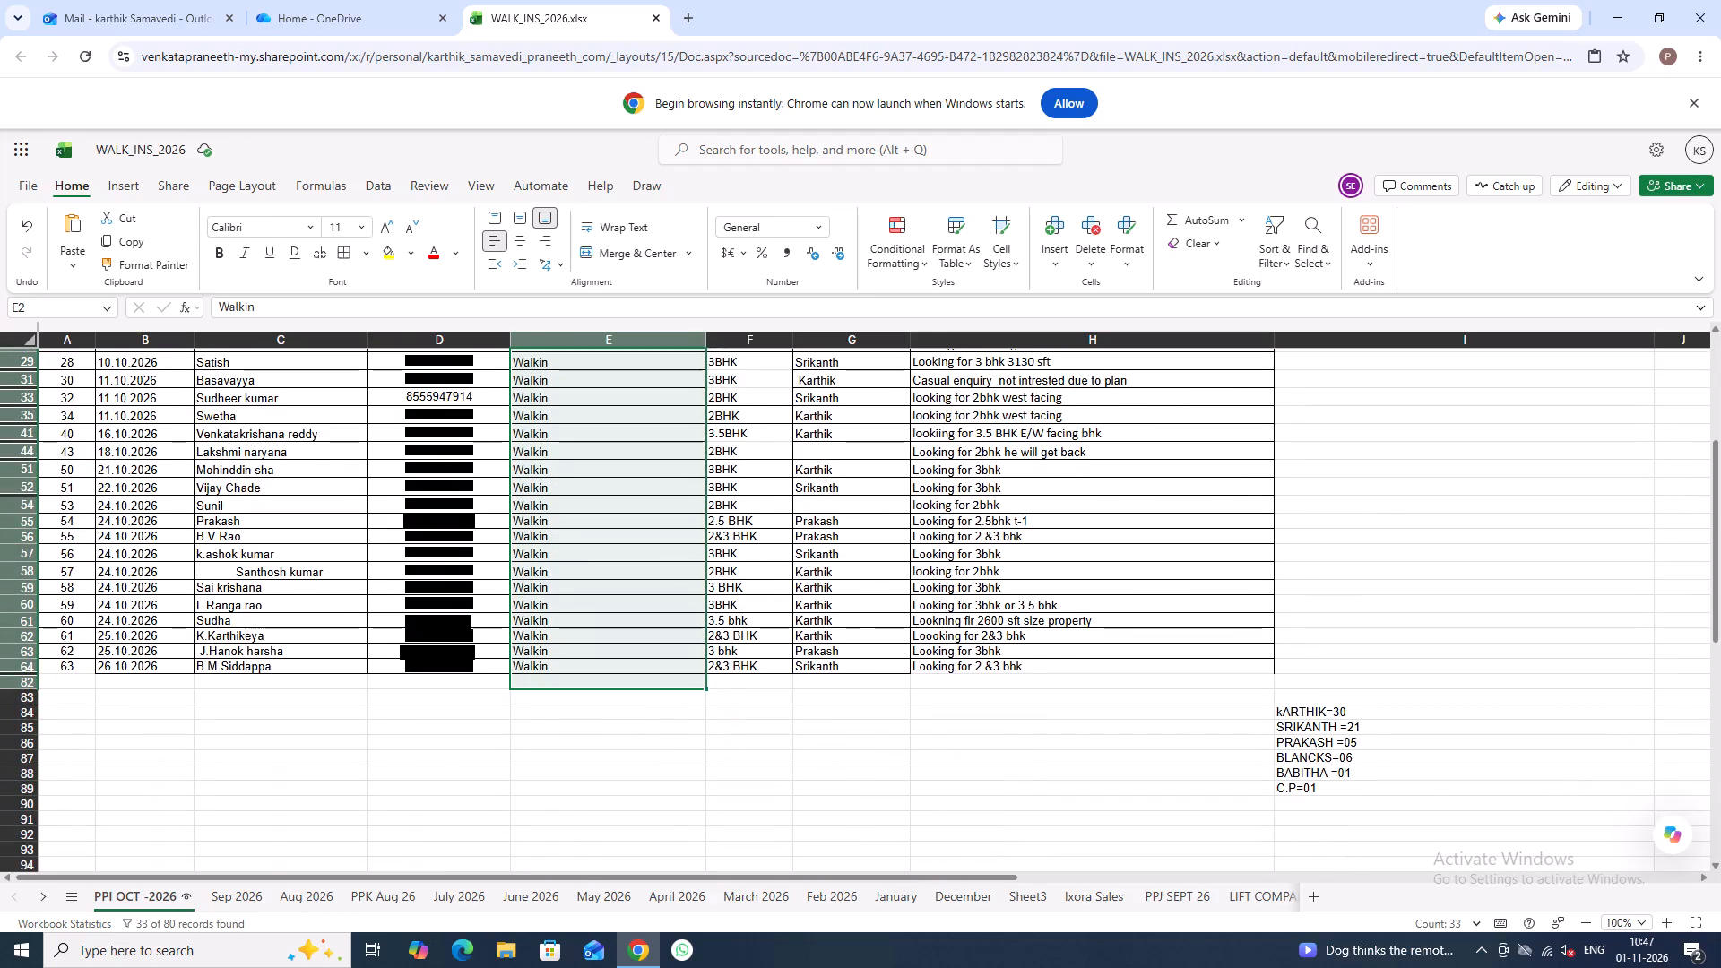
{"action": "left_click", "coordinate": [601, 672]}
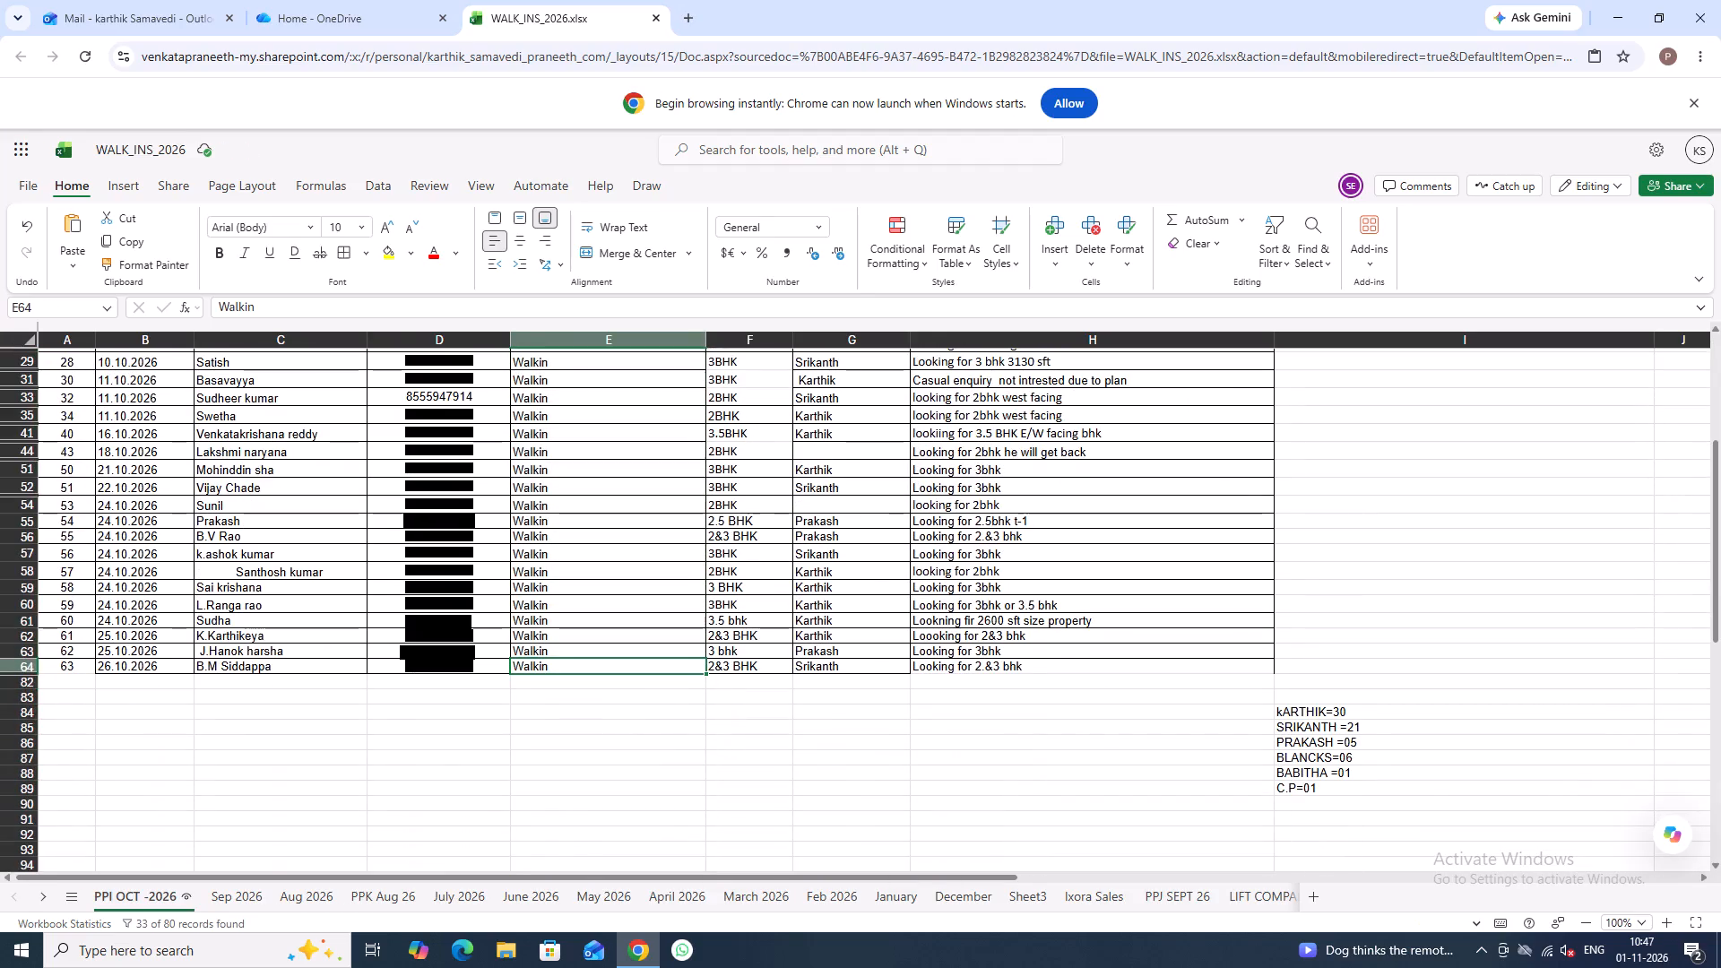
{"action": "scroll", "coordinate": [601, 672], "scroll_direction": "up", "scroll_amount": 15}
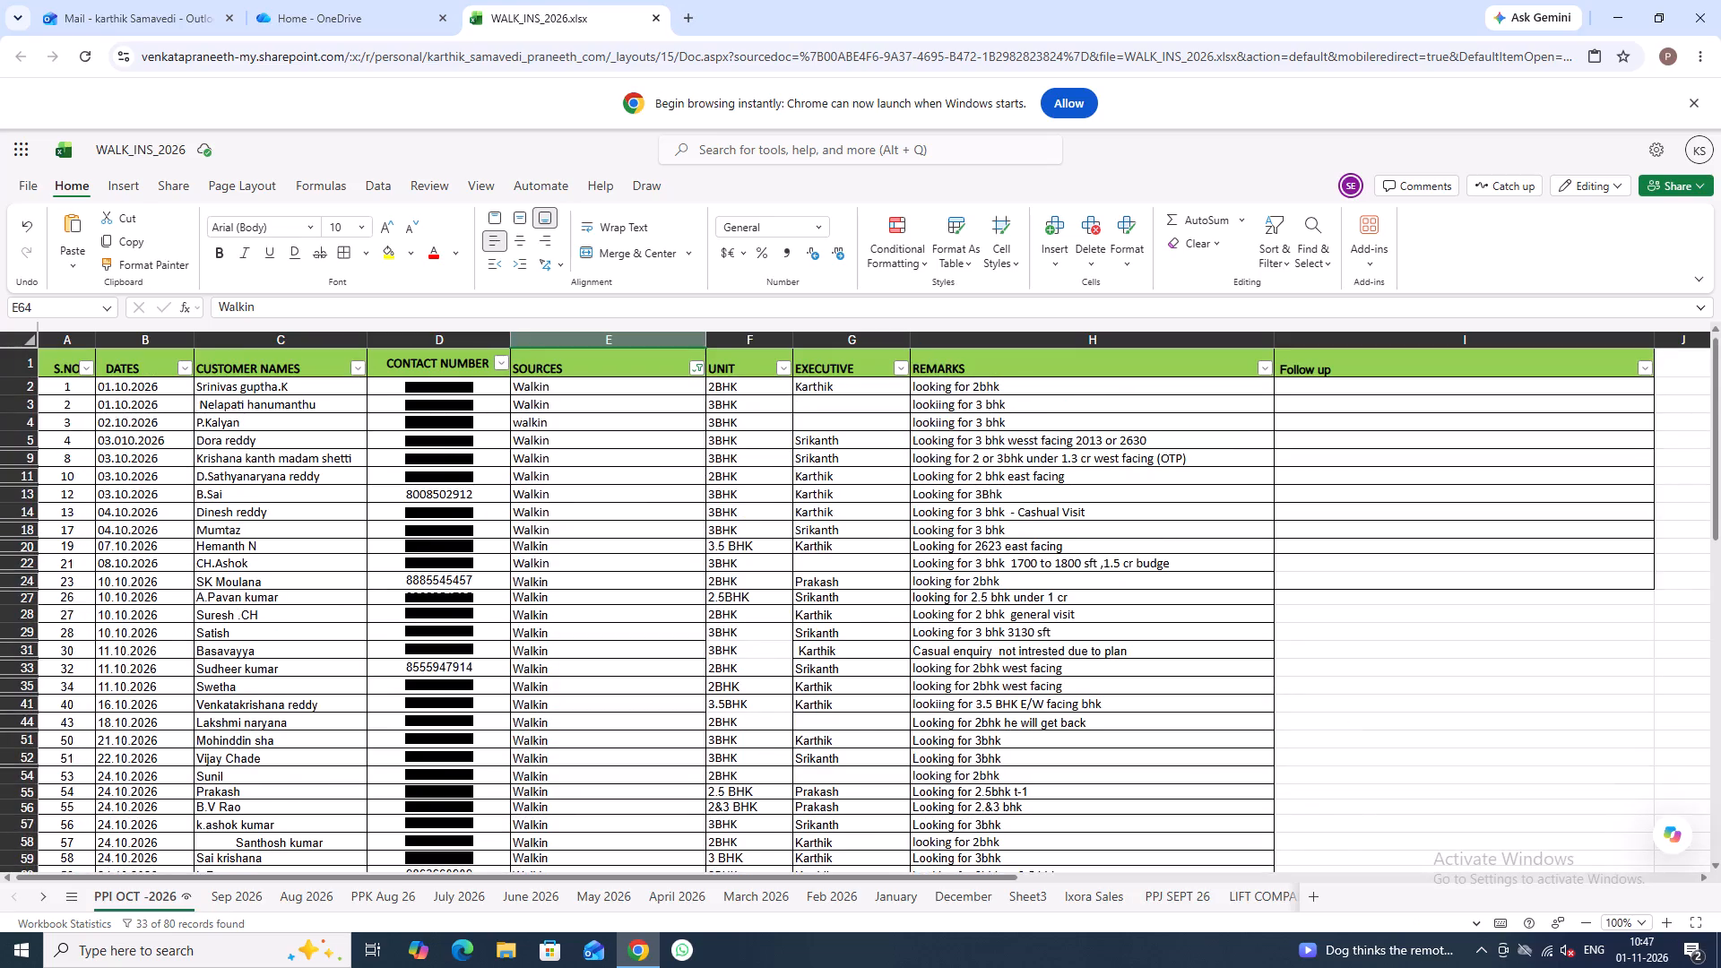
{"action": "left_click_drag", "start_coordinate": [588, 391], "coordinate": [627, 808]}
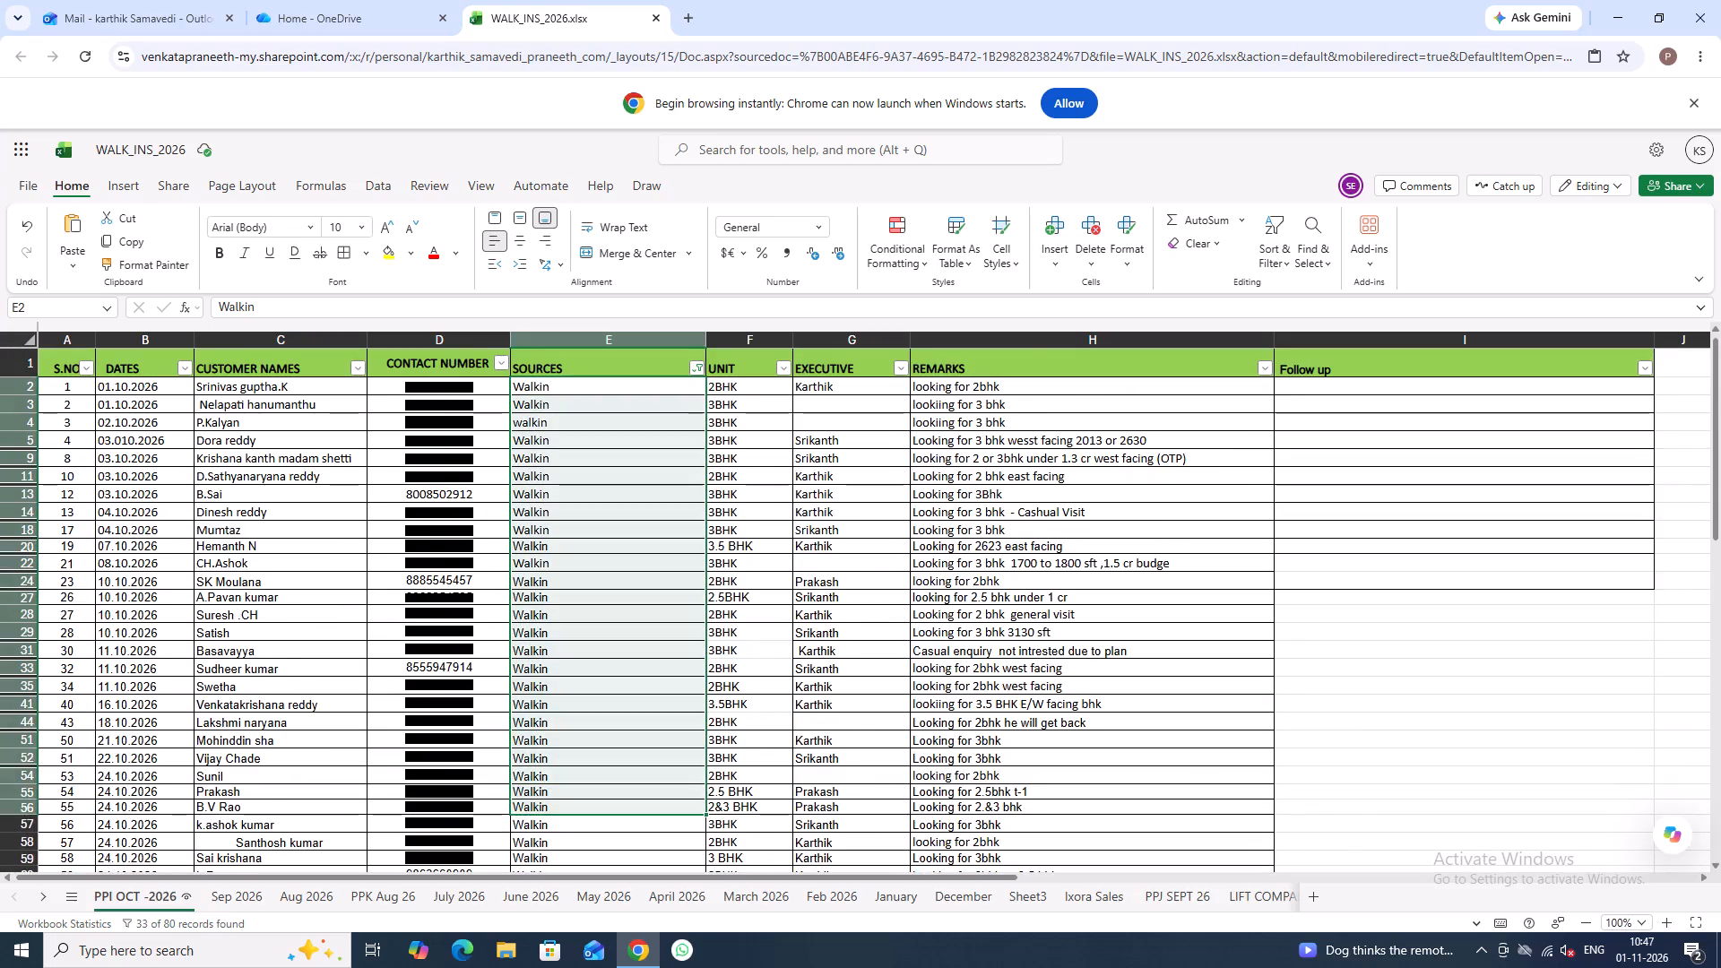
{"action": "left_click_drag", "start_coordinate": [627, 808], "coordinate": [629, 702]}
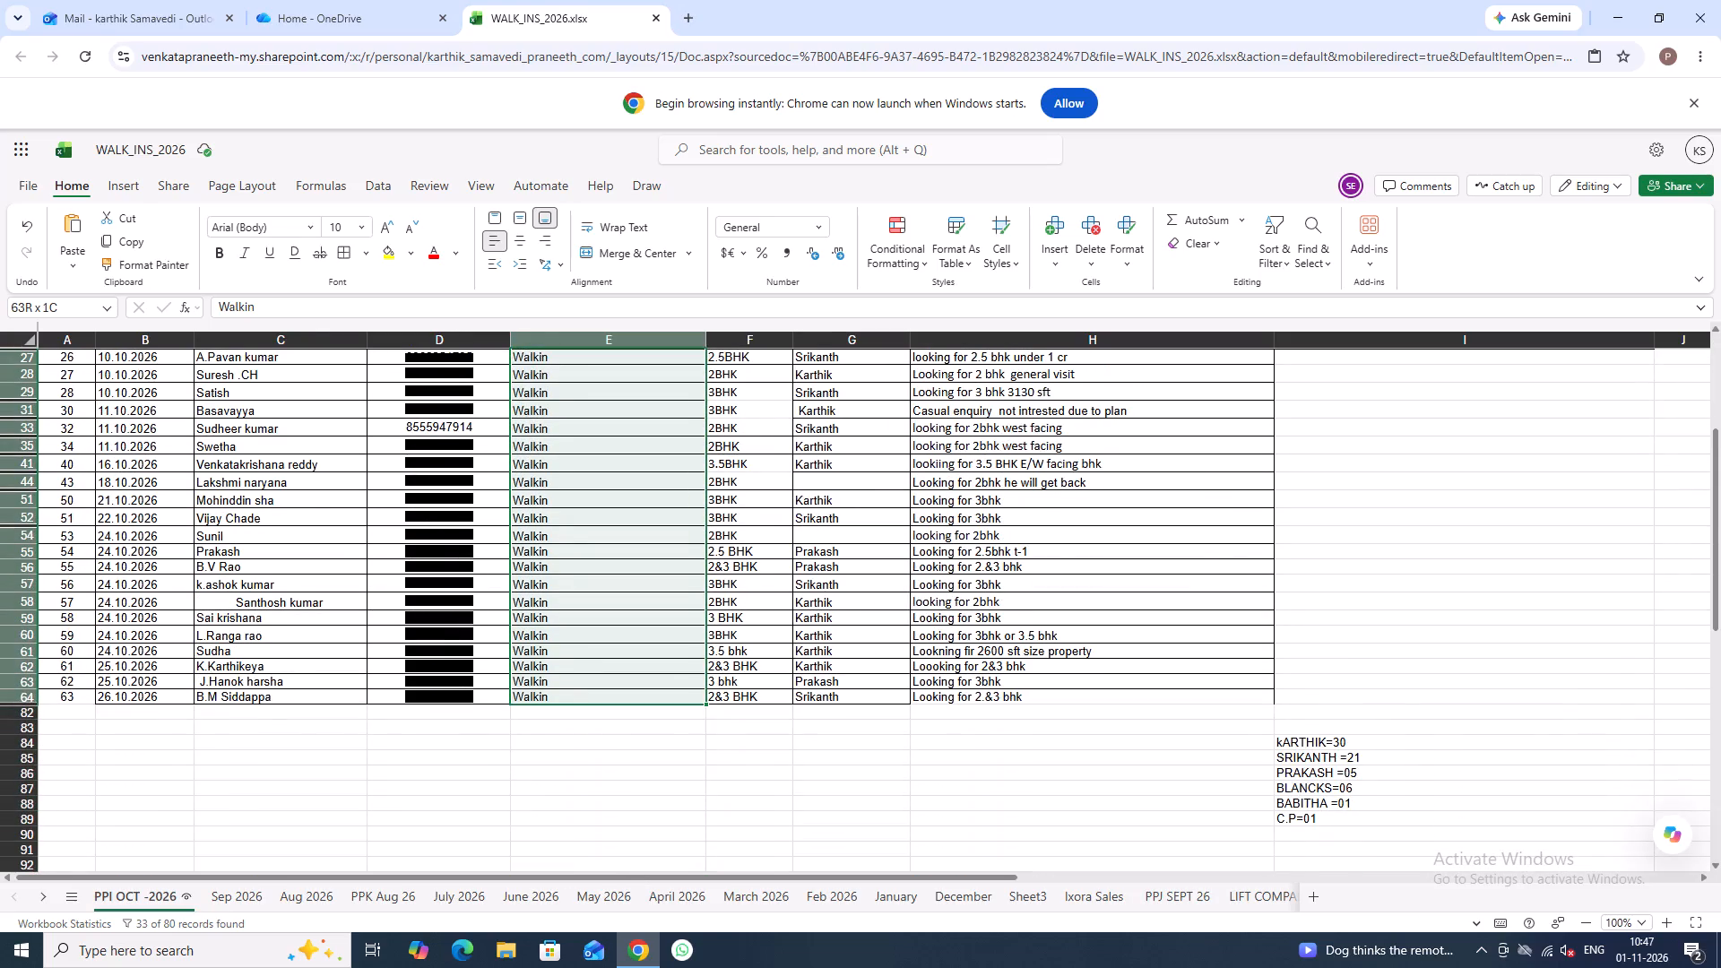
{"action": "left_click", "coordinate": [990, 750]}
{"action": "type", "text": "WALKIN"}
{"action": "key", "text": "space"}
{"action": "type", "text": "=33"}
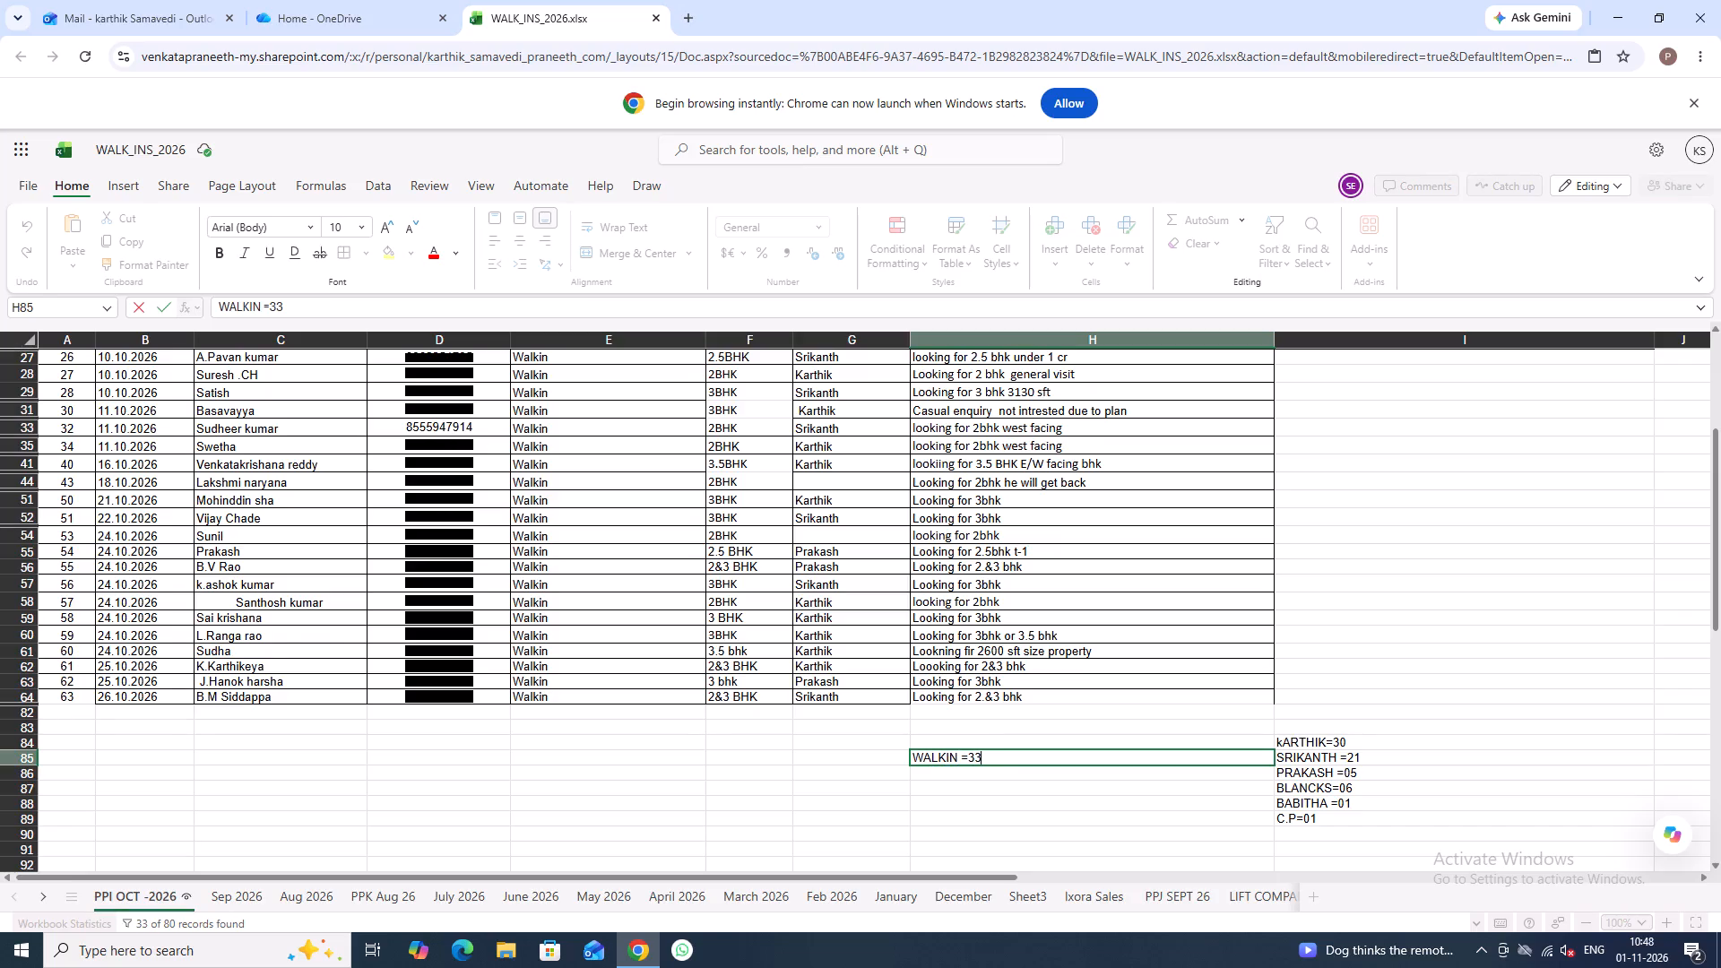
Filter the SOURCES column to soc mid only and record SOC MED =04 in cell H86.
{"action": "scroll", "coordinate": [622, 558], "scroll_direction": "up", "scroll_amount": 8}
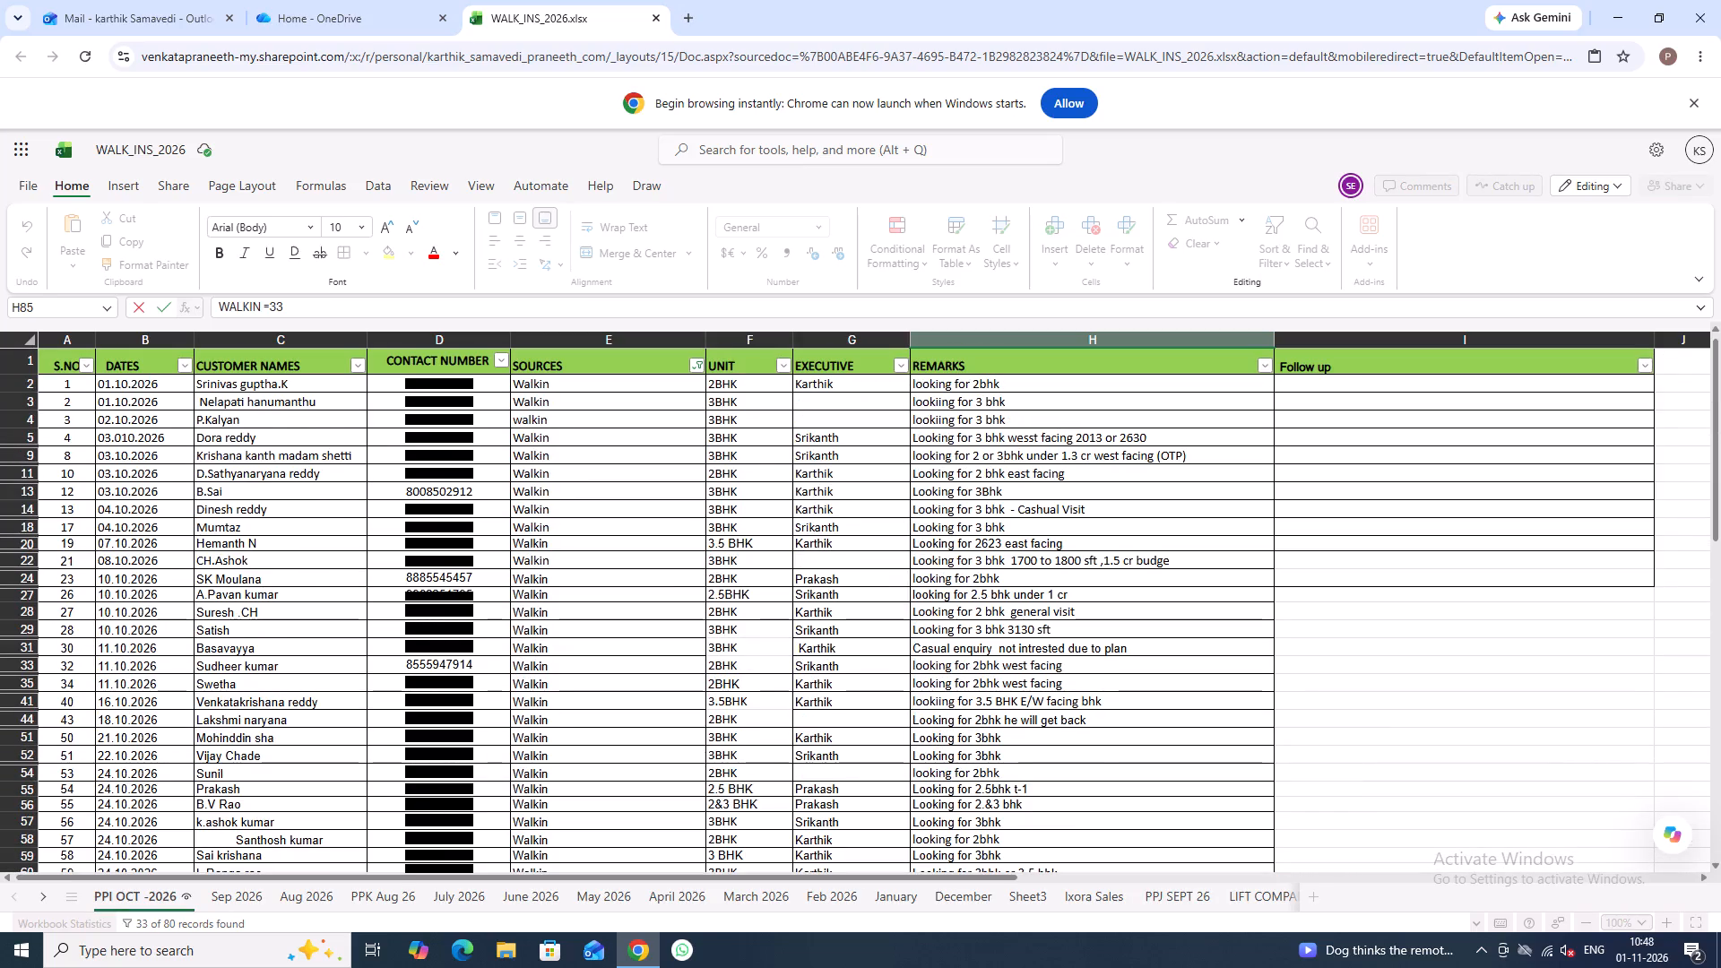
{"action": "left_click", "coordinate": [694, 369]}
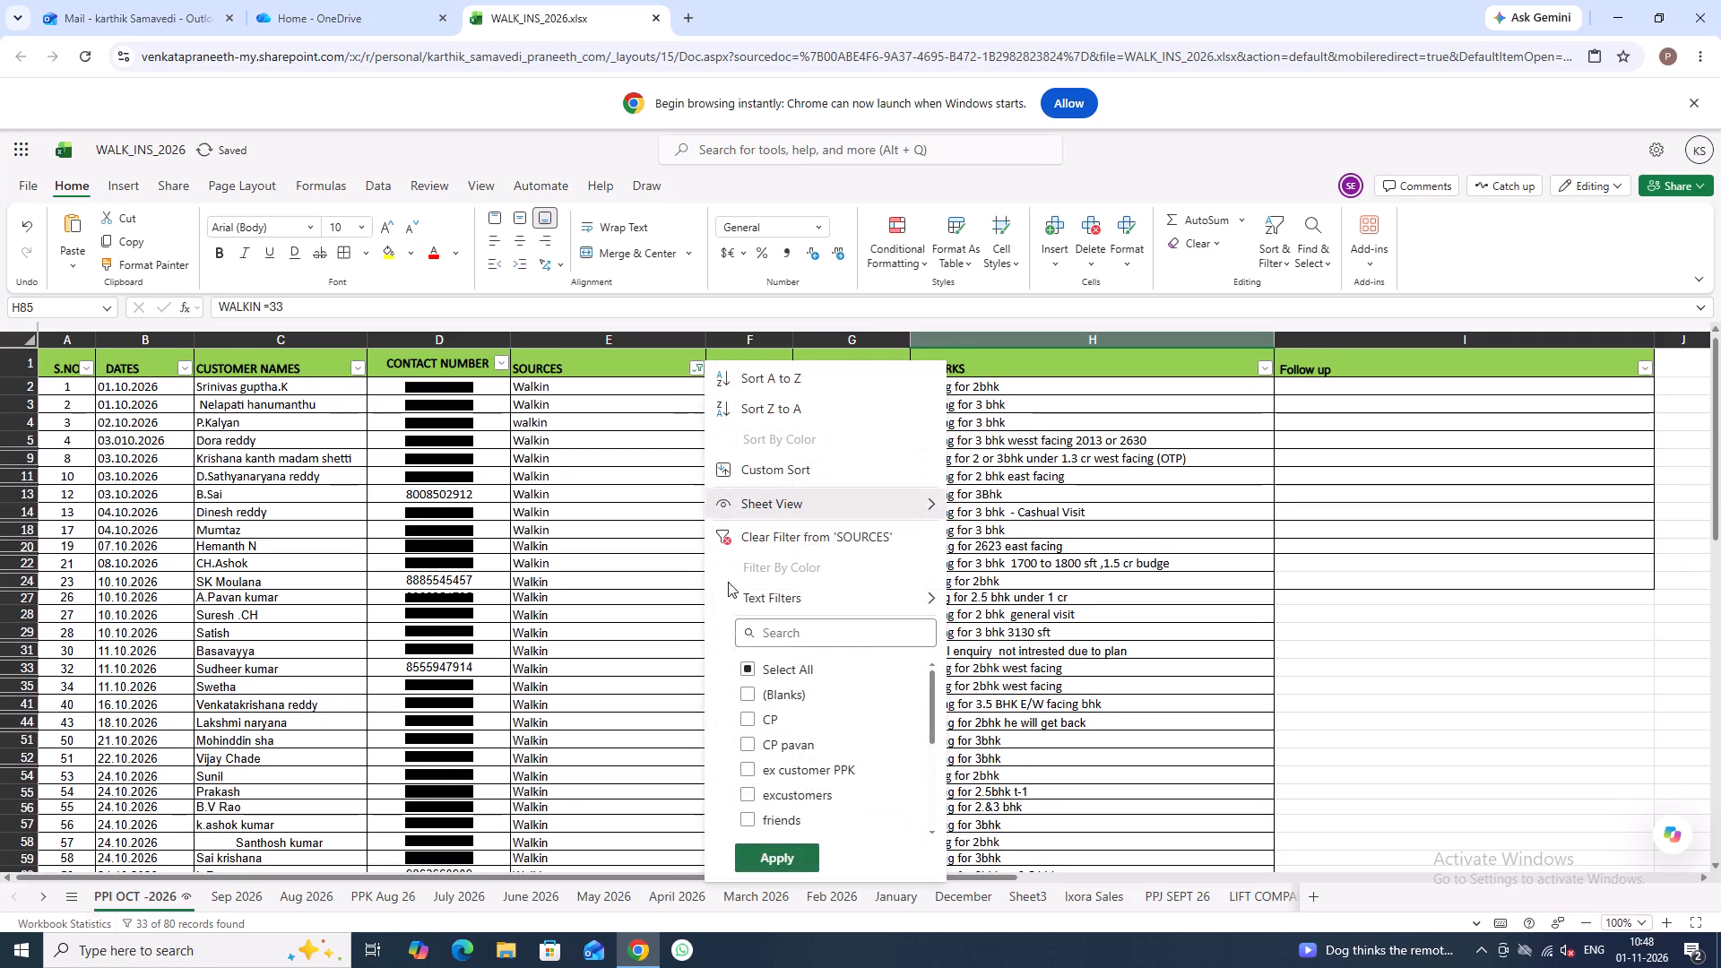
{"action": "scroll", "coordinate": [749, 791], "scroll_direction": "down", "scroll_amount": 5}
{"action": "left_click", "coordinate": [749, 791]}
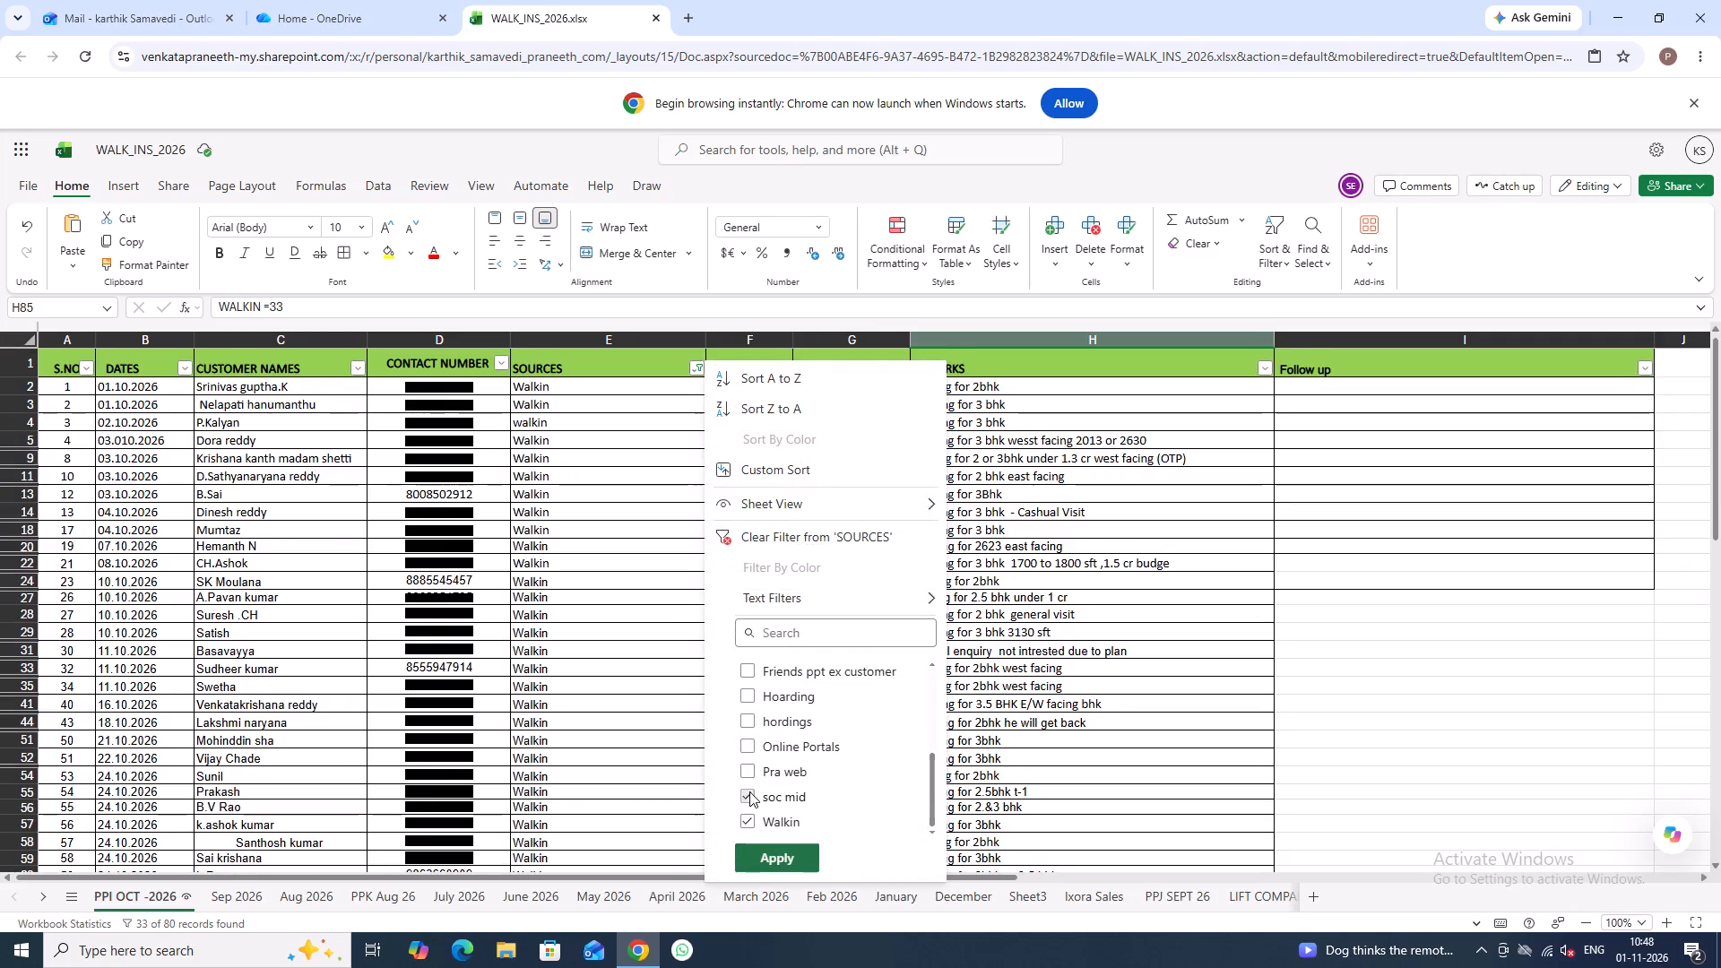
{"action": "left_click", "coordinate": [743, 826]}
{"action": "left_click", "coordinate": [765, 863]}
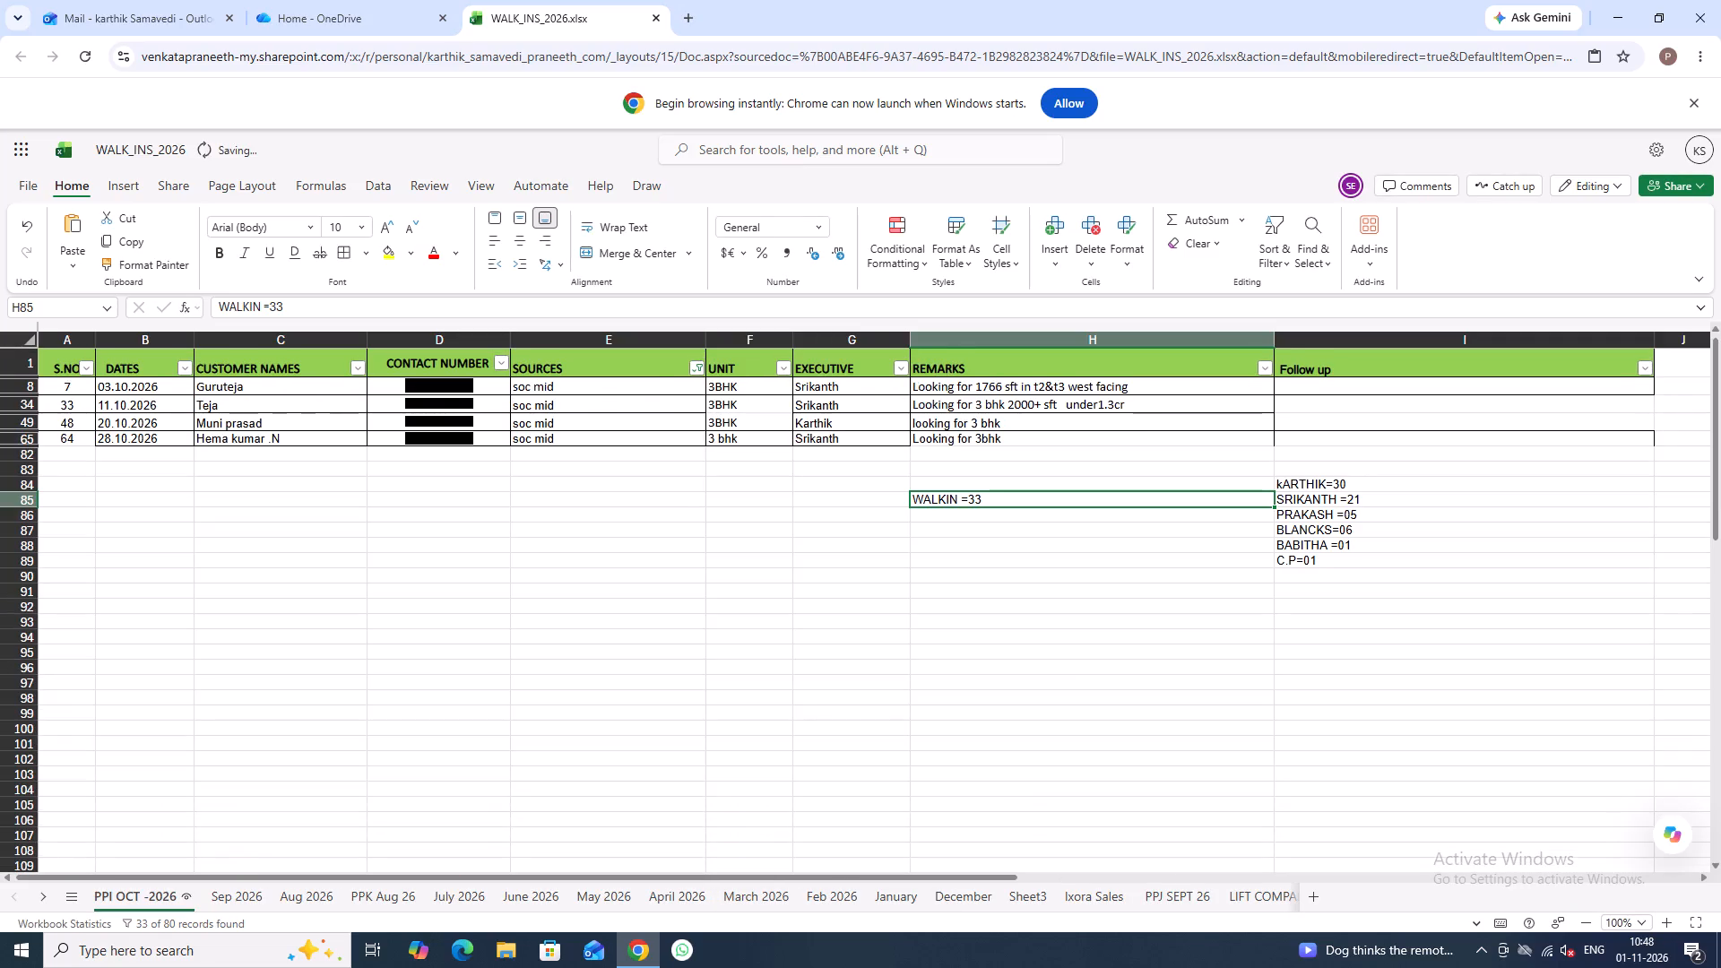
{"action": "left_click", "coordinate": [1005, 519]}
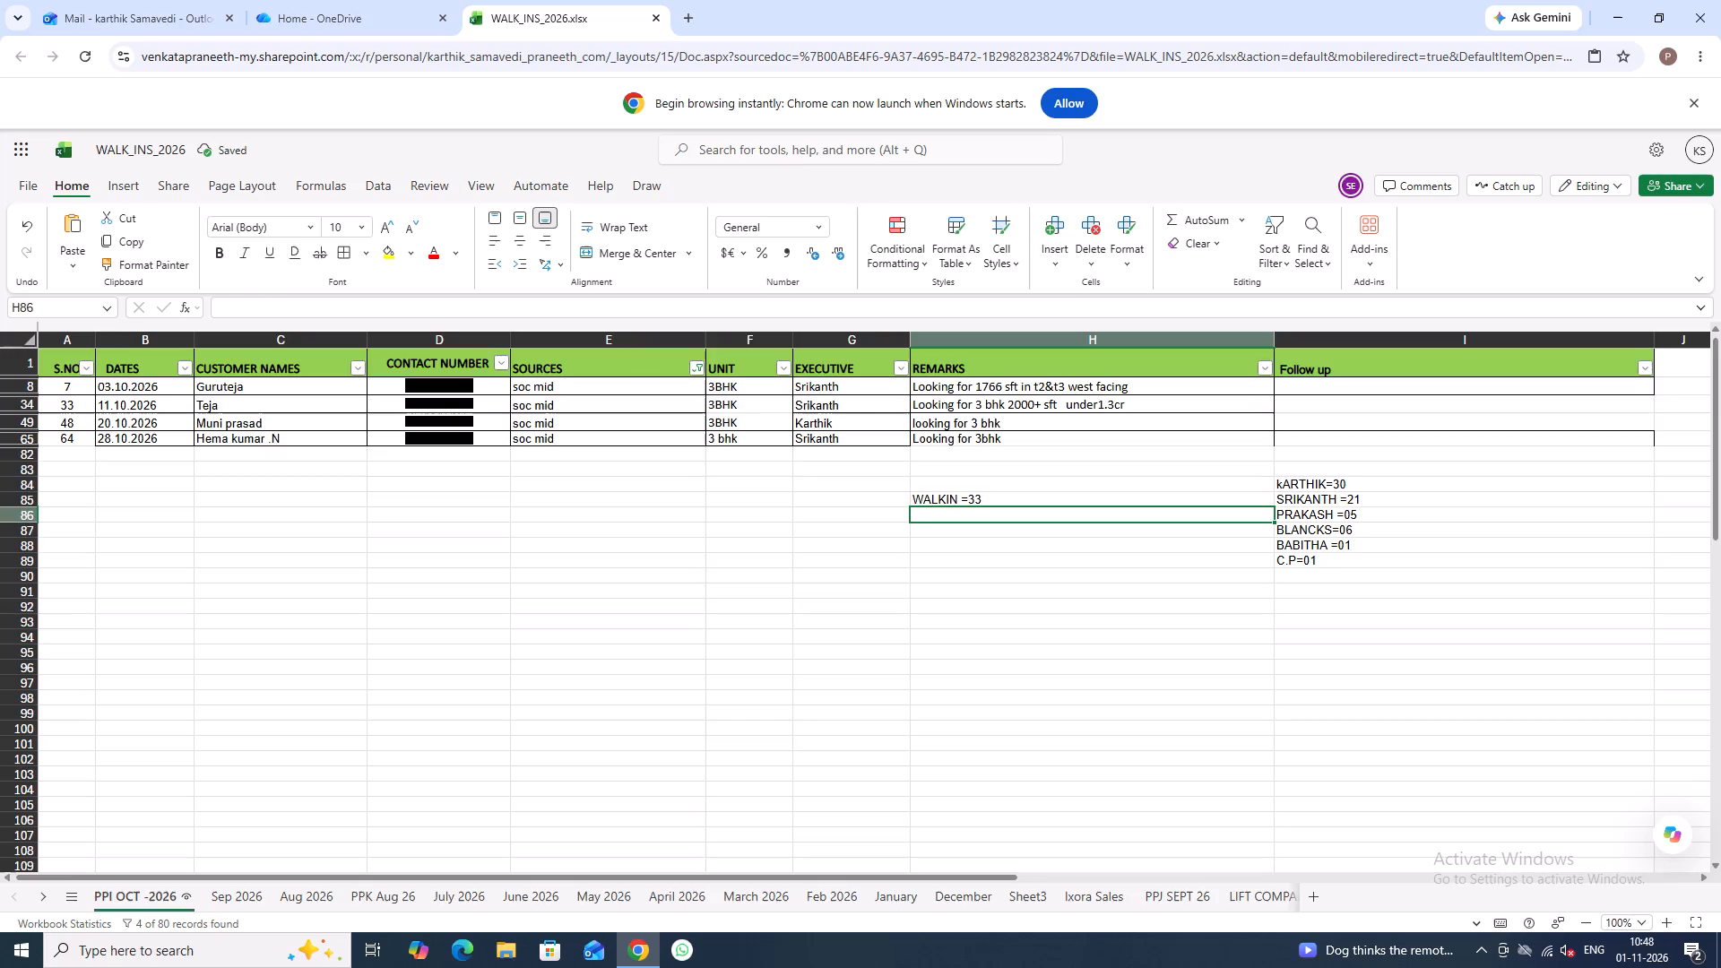
{"action": "type", "text": "SOC MED =04"}
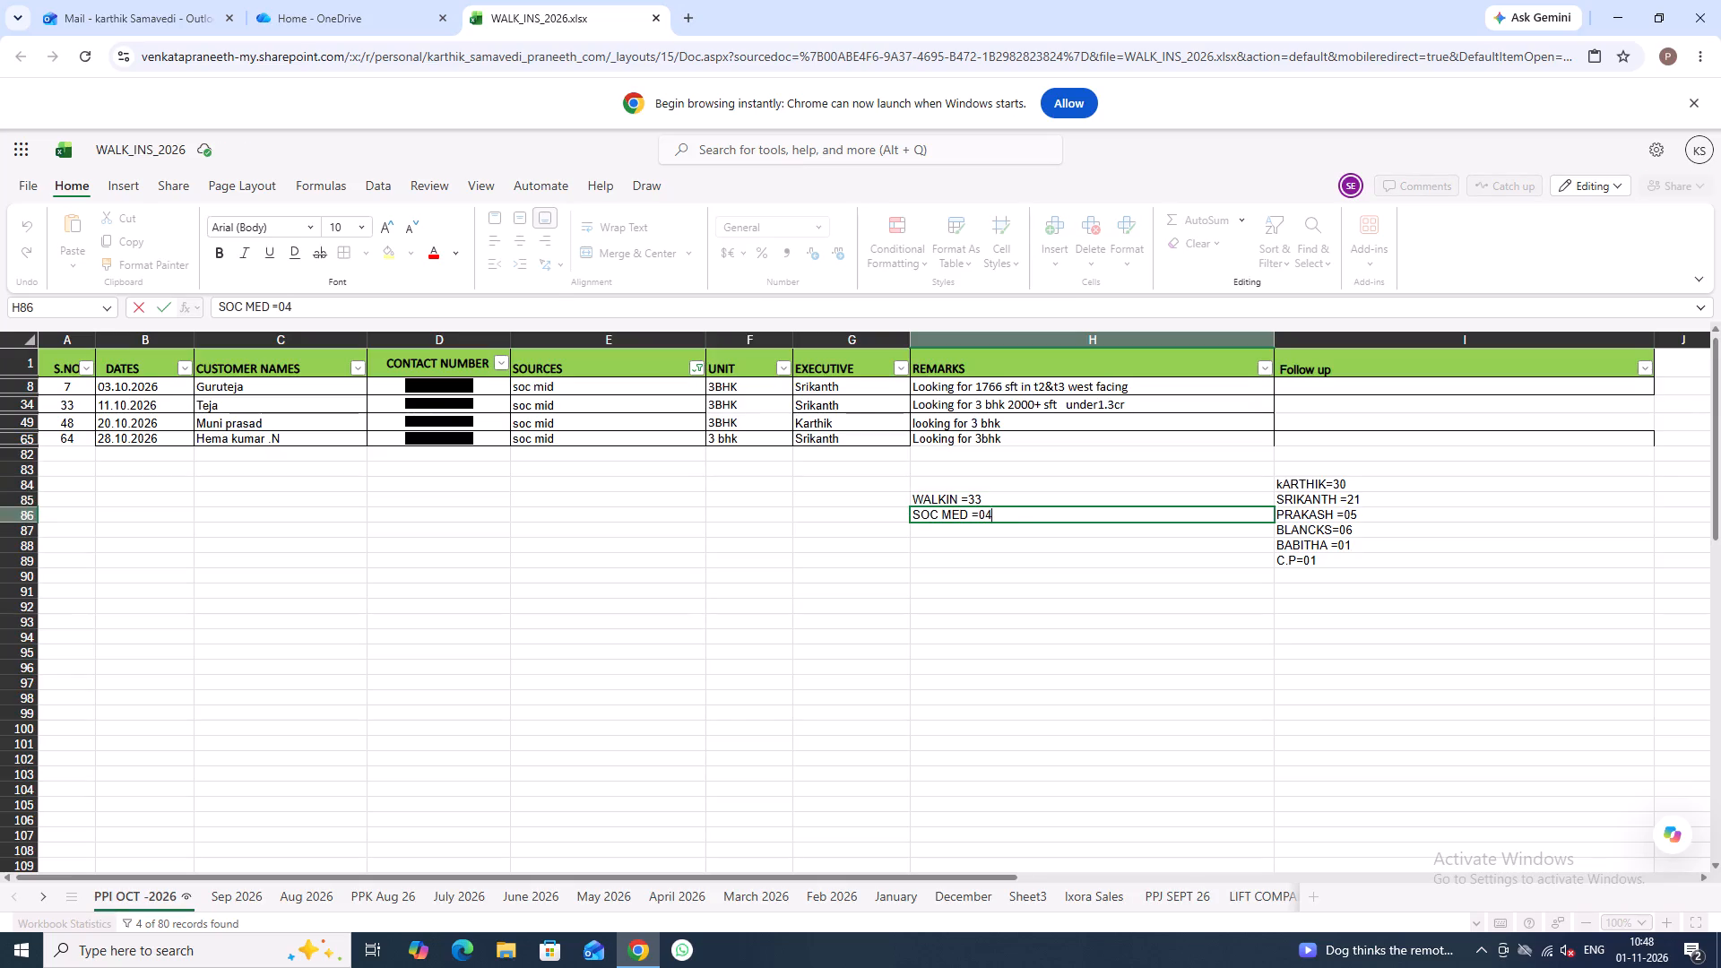
{"action": "left_click", "coordinate": [1033, 529]}
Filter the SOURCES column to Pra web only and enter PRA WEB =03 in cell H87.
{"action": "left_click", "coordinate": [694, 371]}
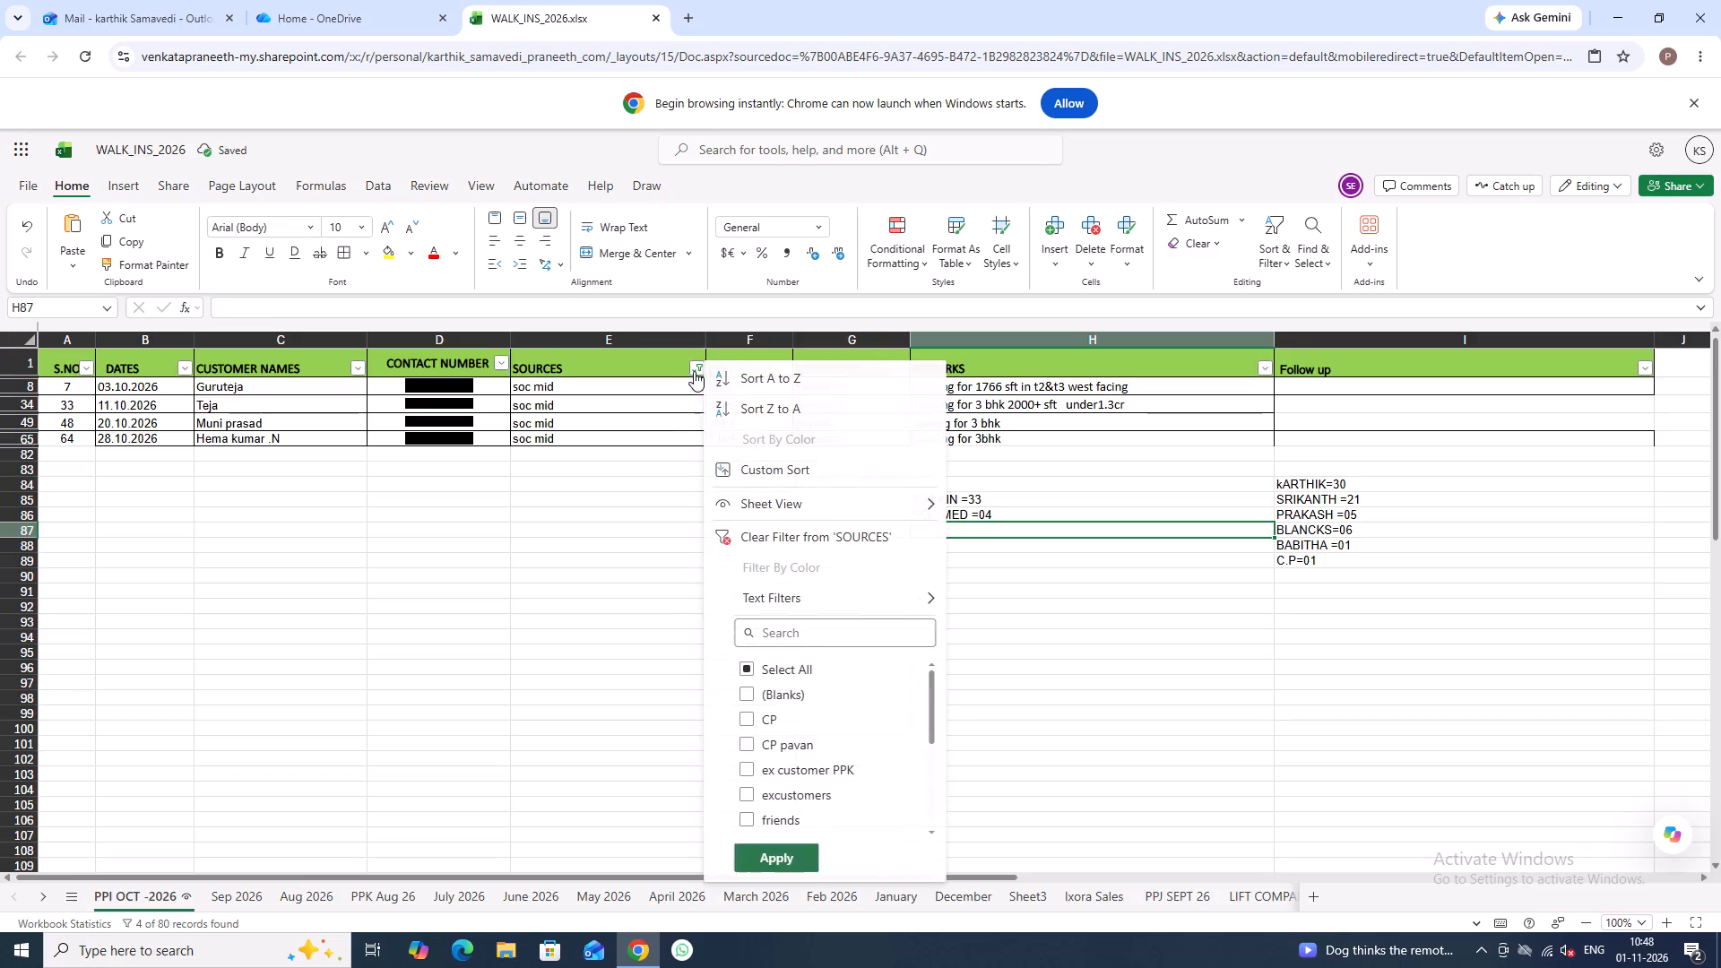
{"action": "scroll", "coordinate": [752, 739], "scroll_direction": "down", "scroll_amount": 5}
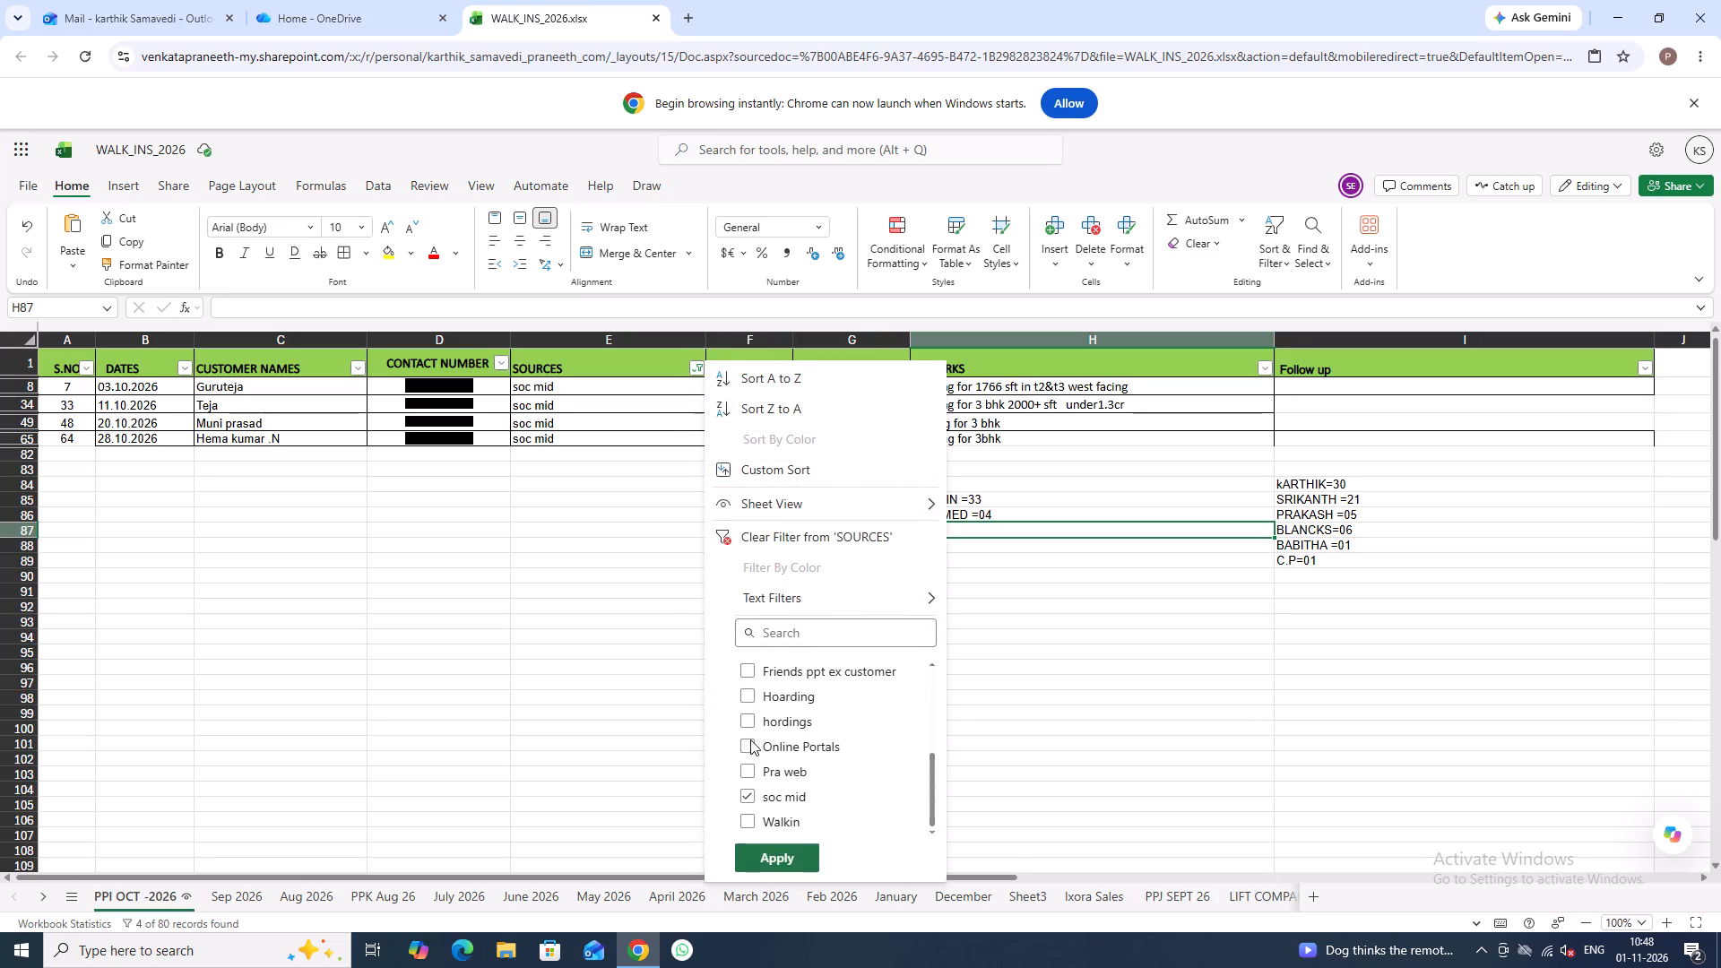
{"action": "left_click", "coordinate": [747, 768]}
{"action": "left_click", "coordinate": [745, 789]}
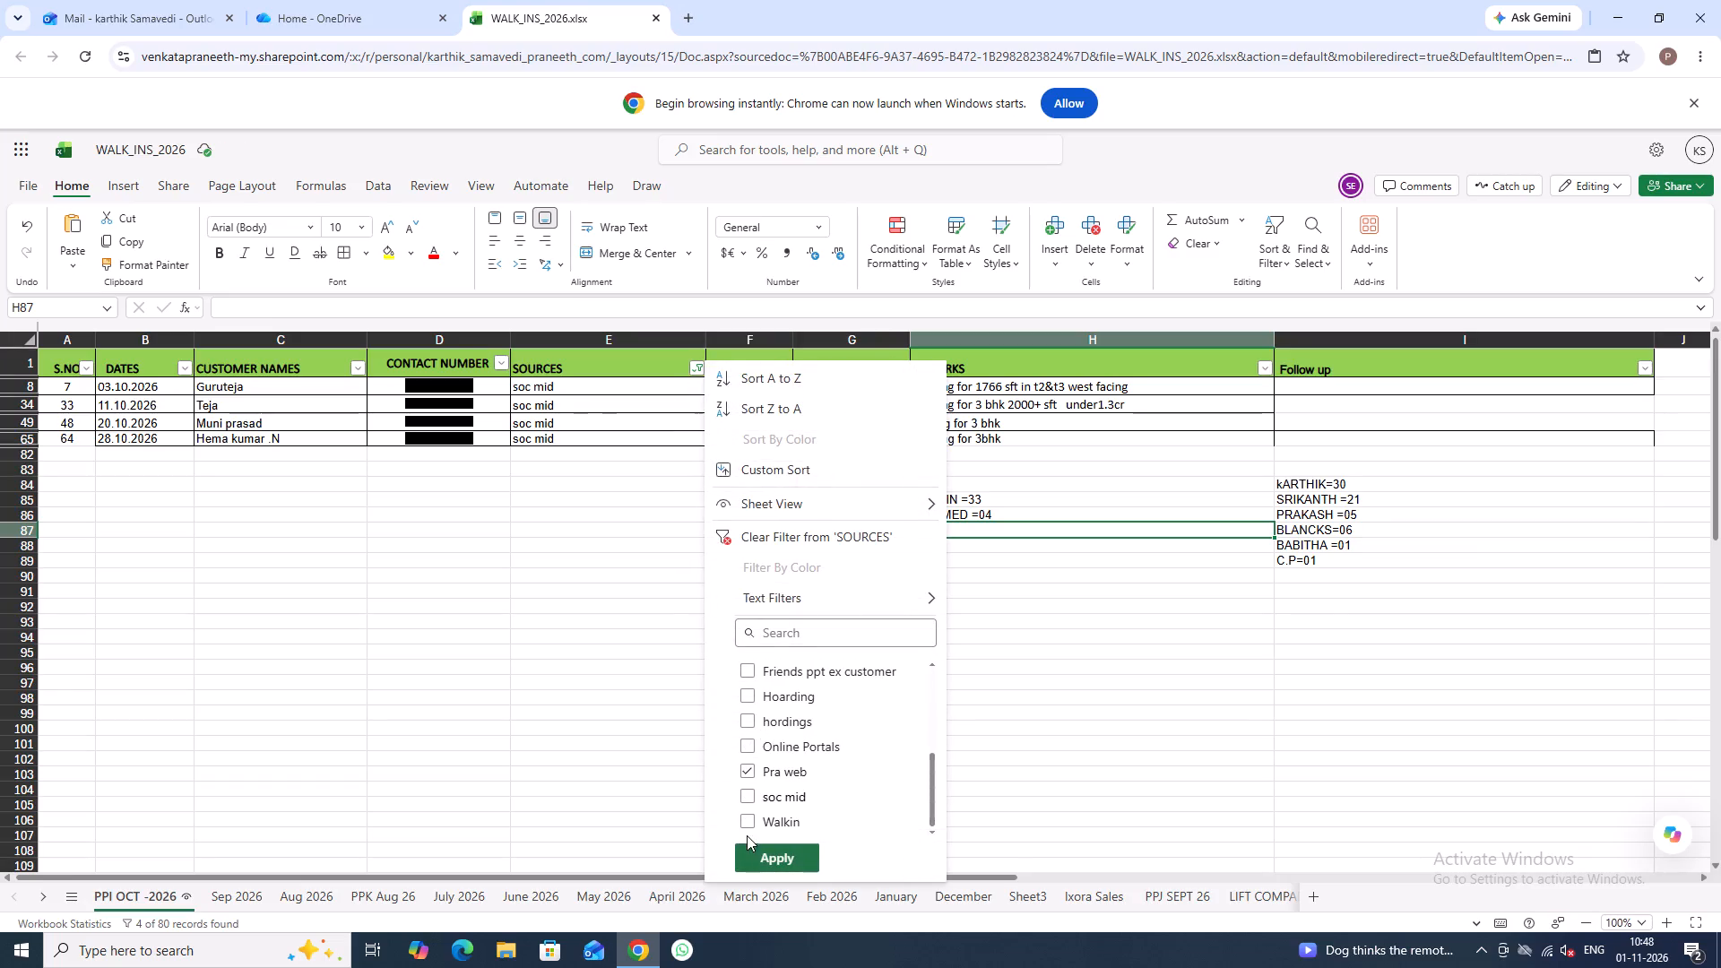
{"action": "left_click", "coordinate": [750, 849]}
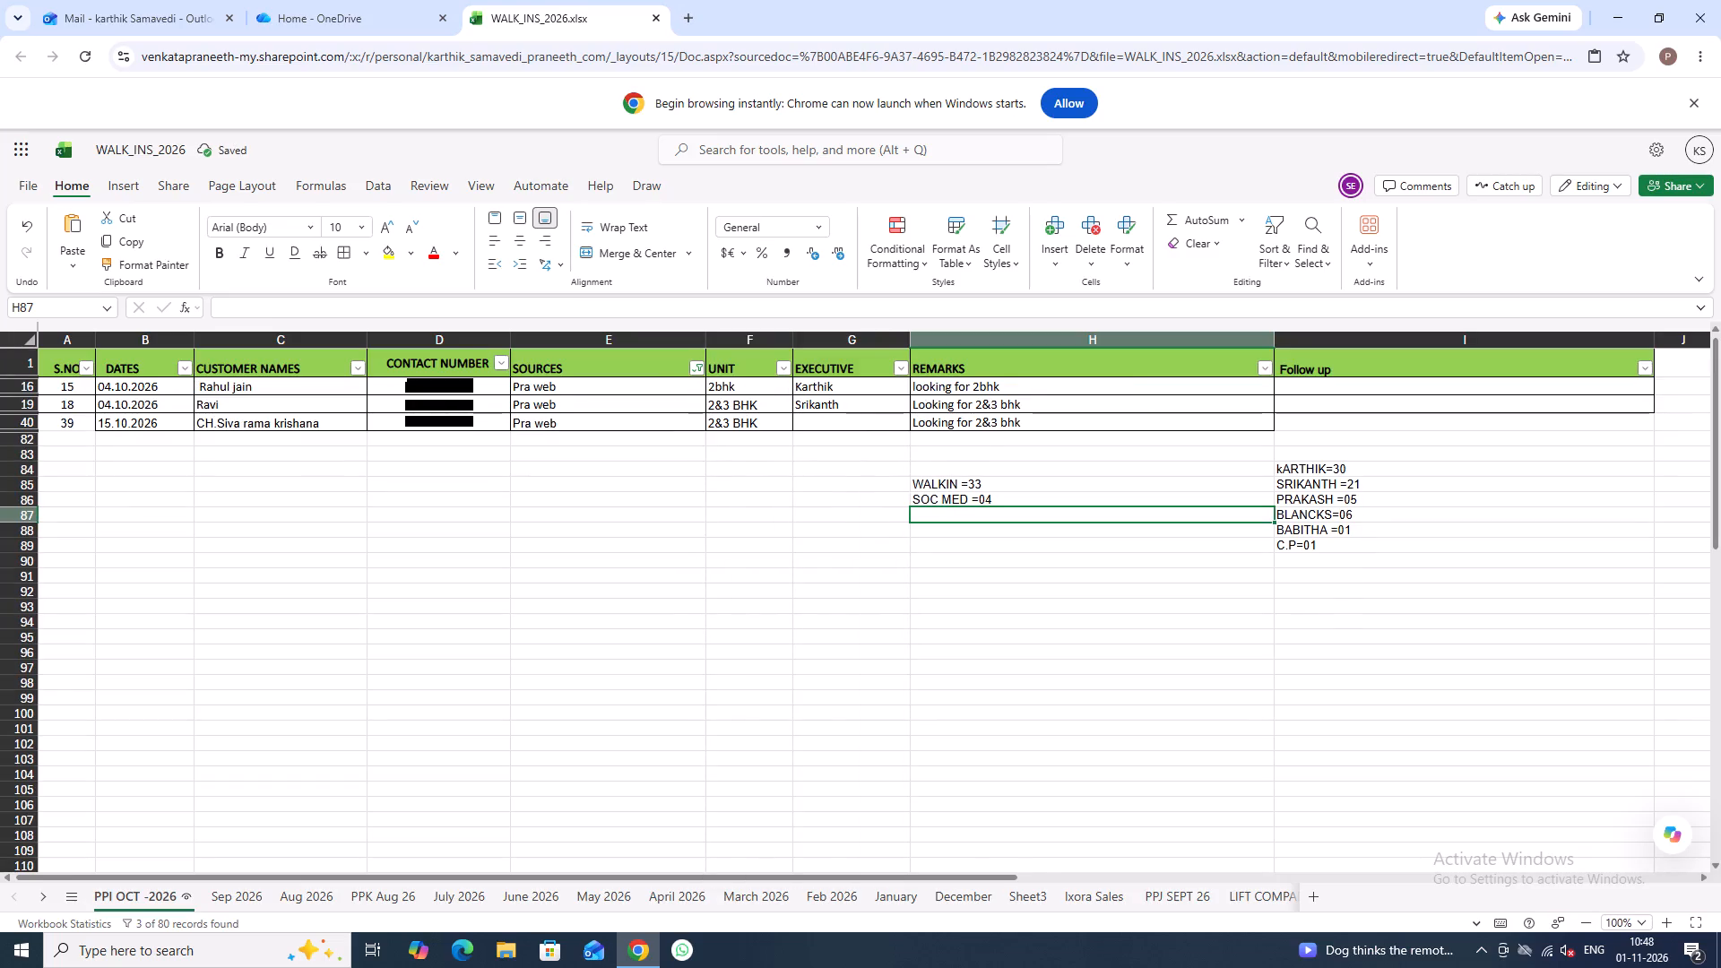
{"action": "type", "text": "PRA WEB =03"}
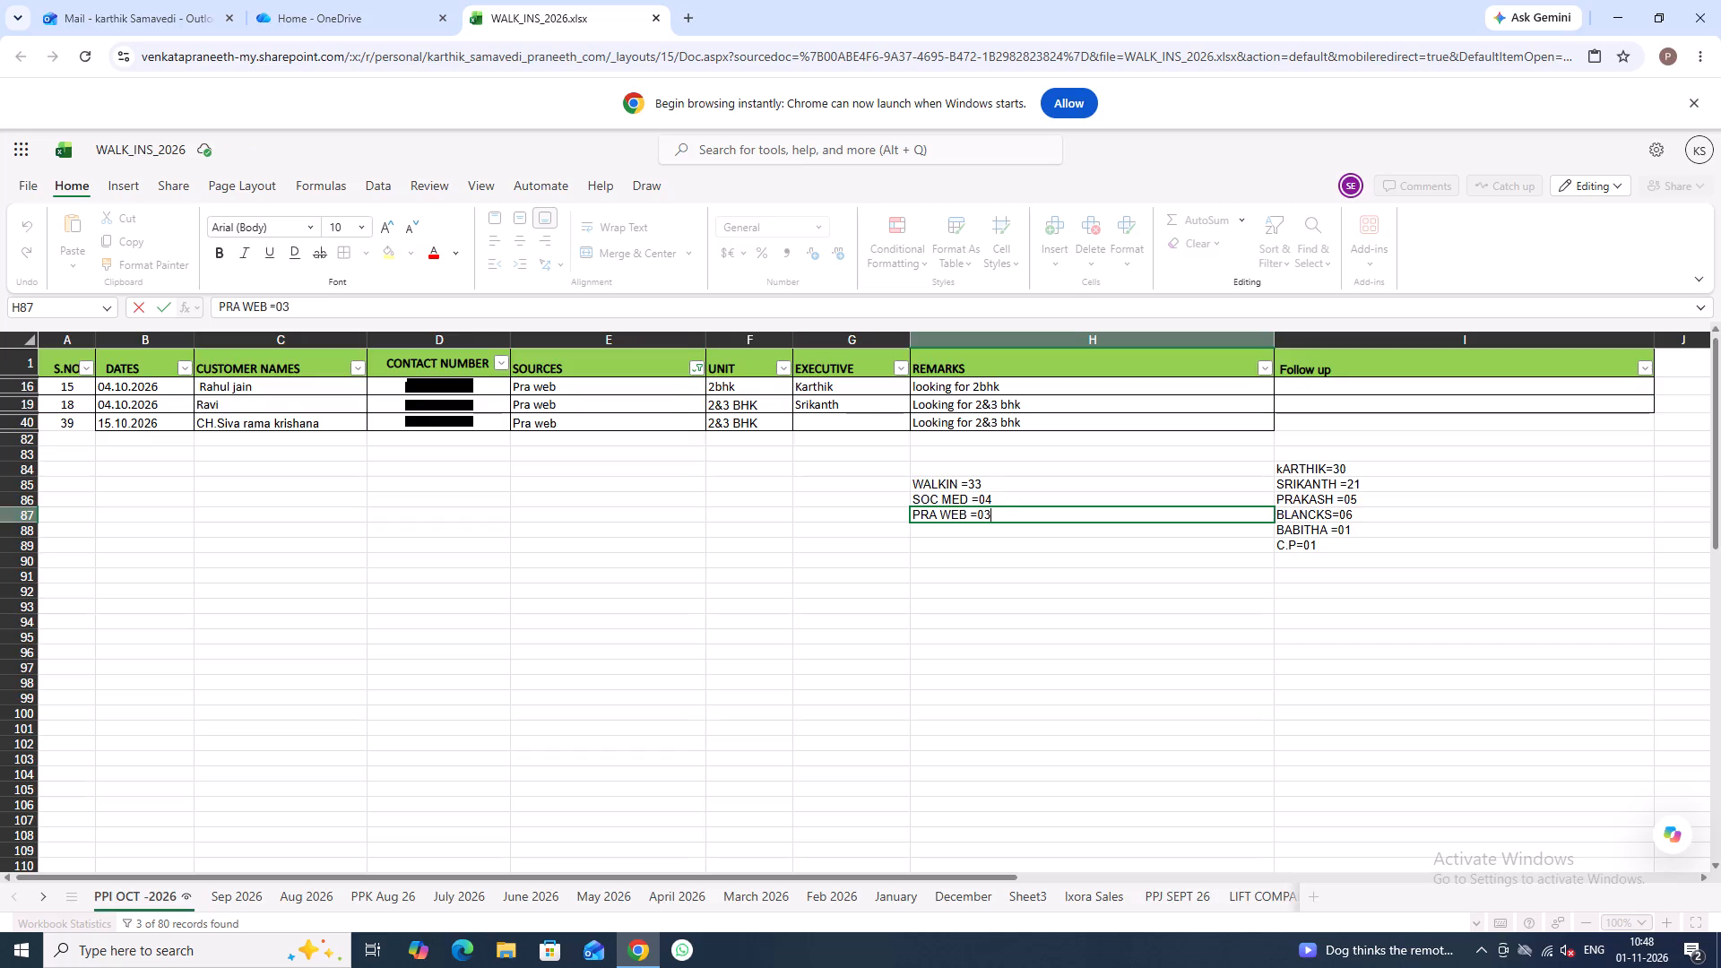
Filter the SOURCES column to Online Portals only and enter ONLINE PORTALS=02 in cell H87.
{"action": "left_click", "coordinate": [699, 372]}
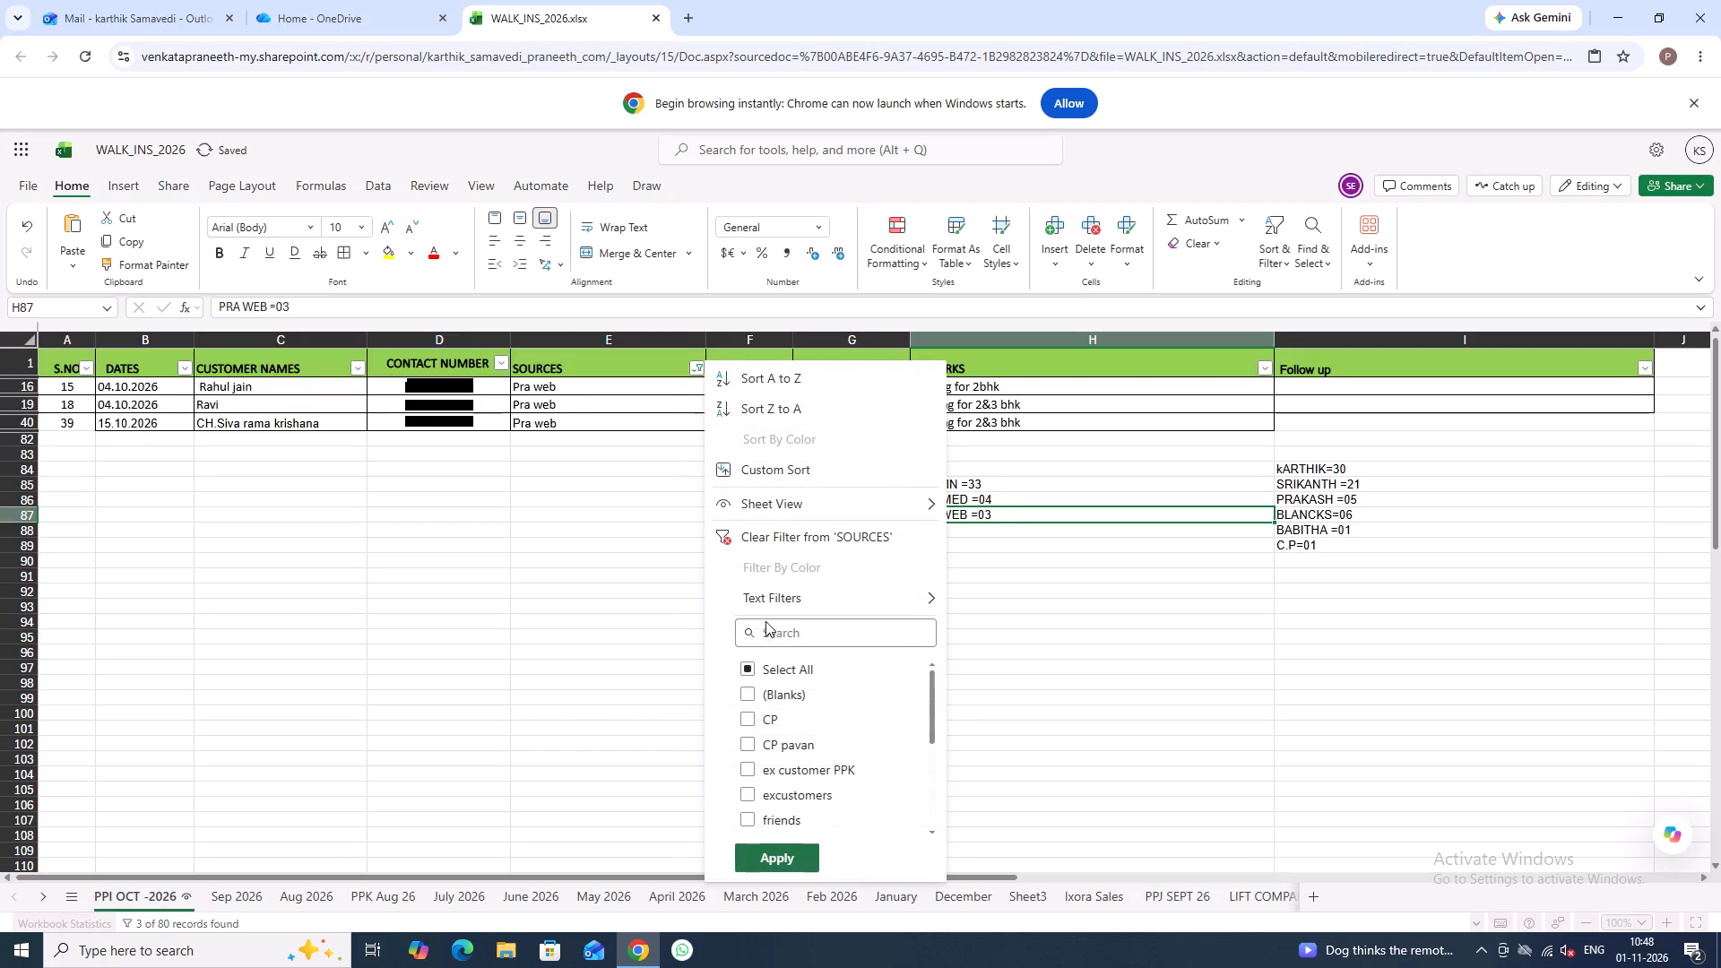
{"action": "scroll", "coordinate": [765, 728], "scroll_direction": "down", "scroll_amount": 4}
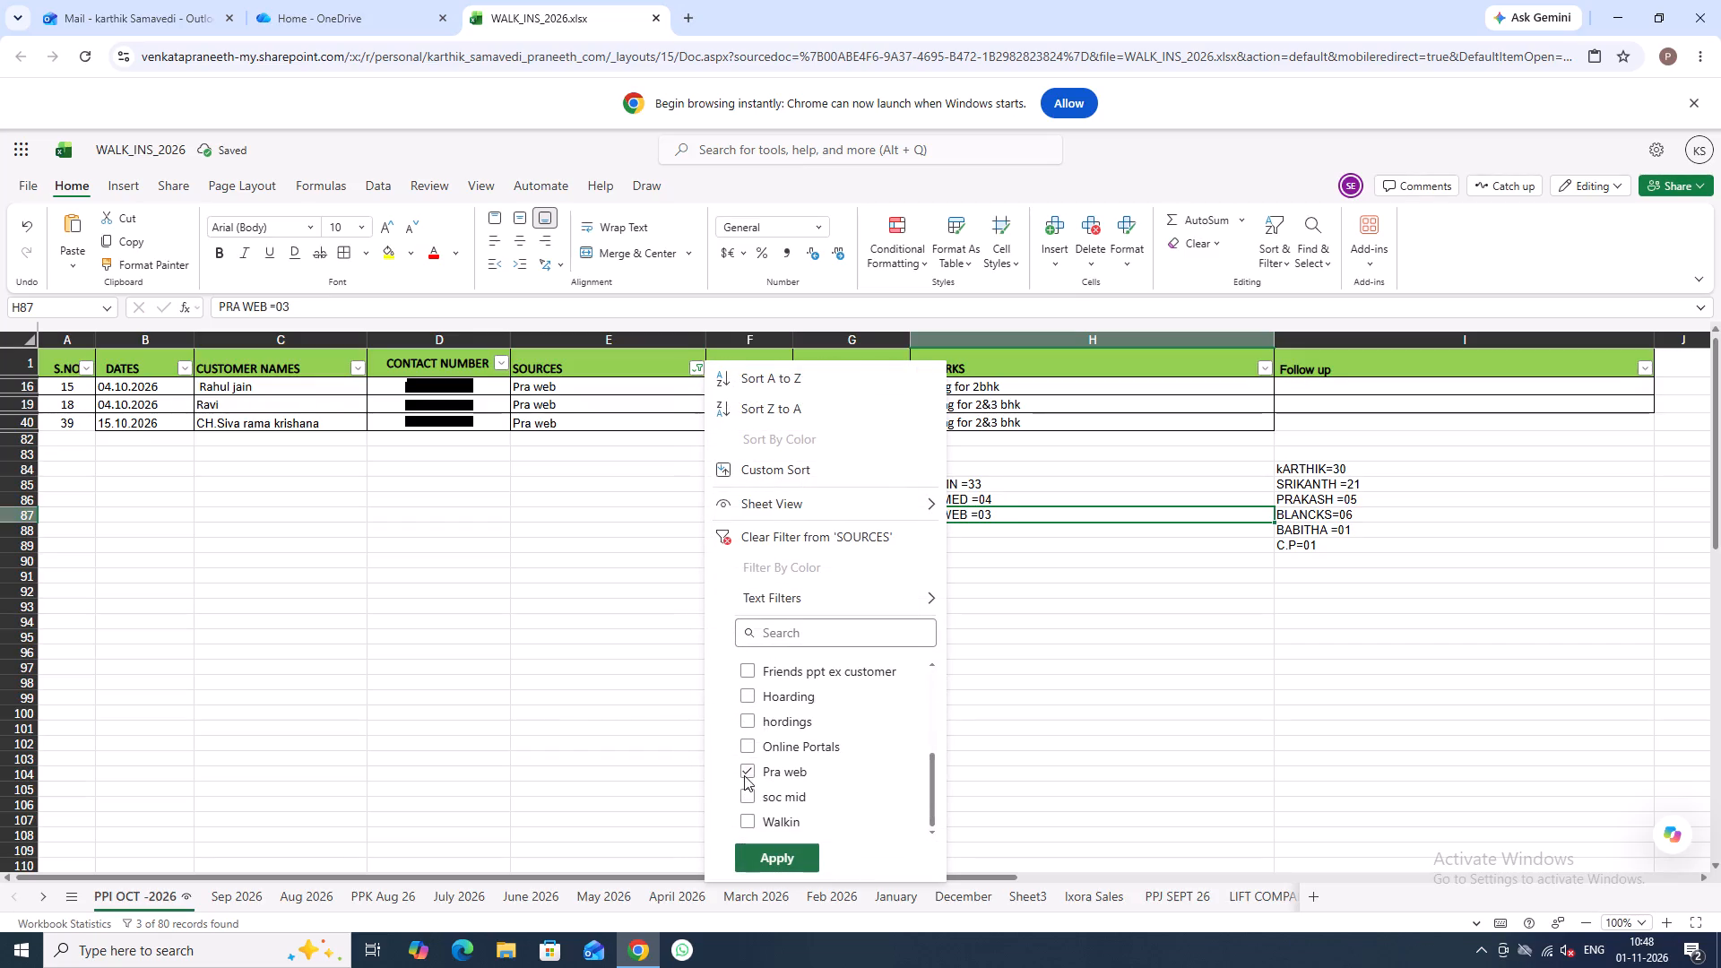
{"action": "left_click", "coordinate": [744, 775]}
{"action": "left_click", "coordinate": [743, 749]}
{"action": "left_click", "coordinate": [786, 852]}
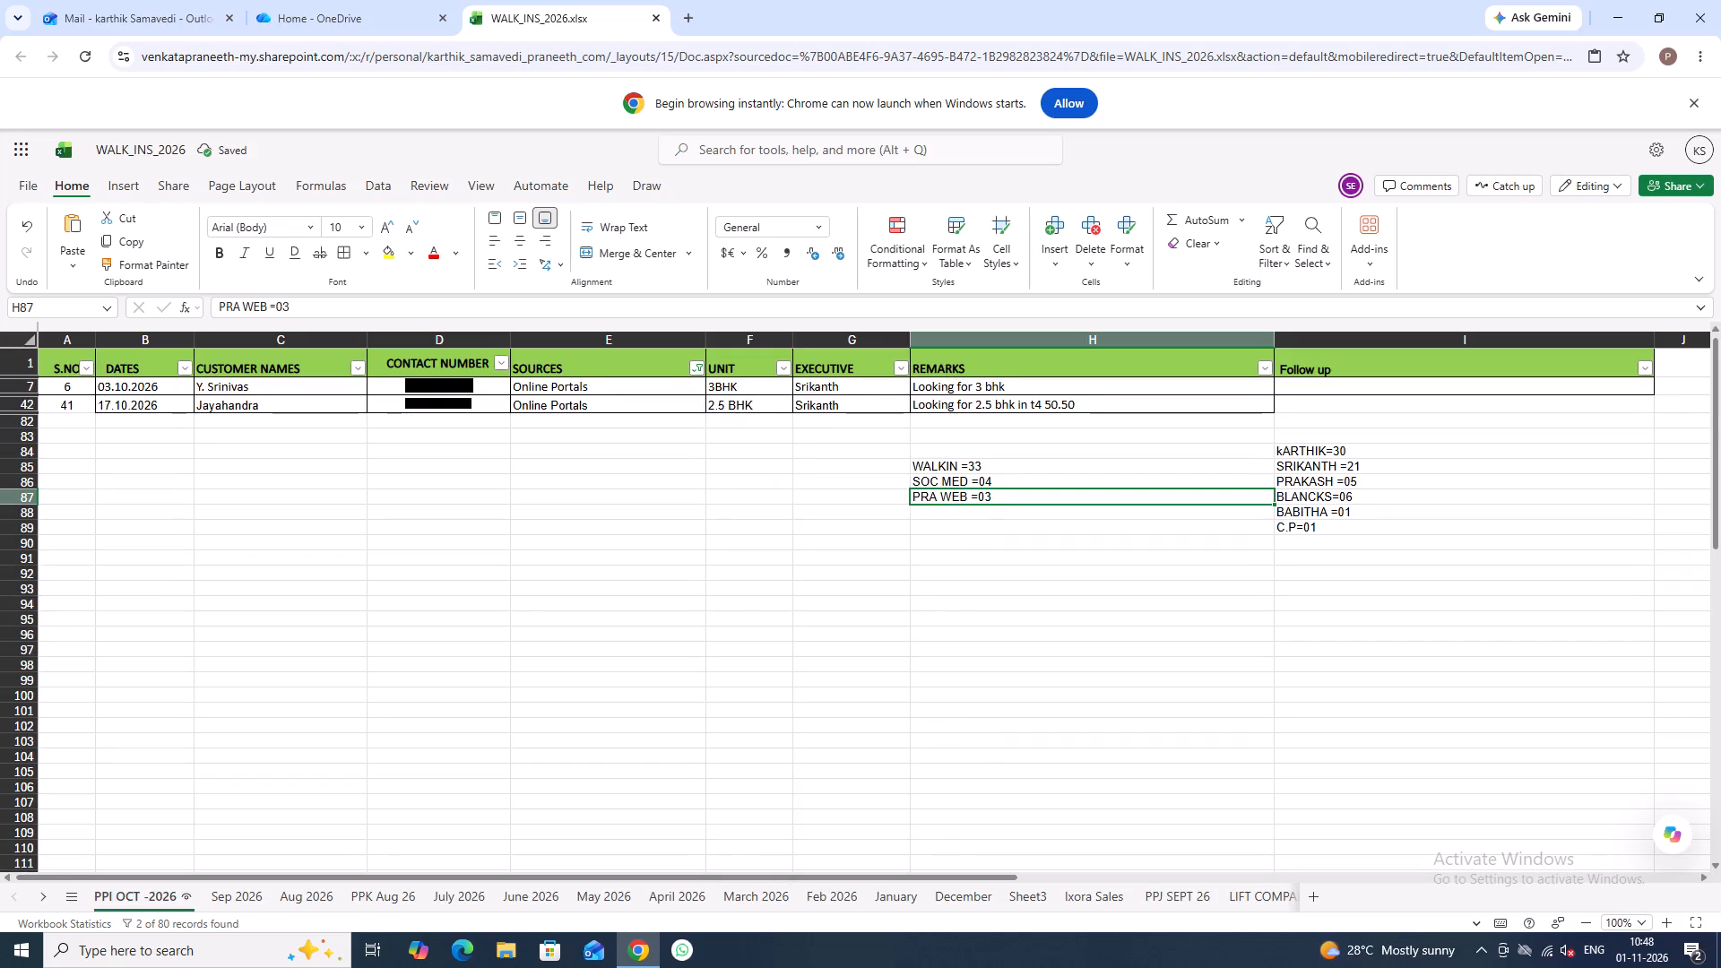
{"action": "type", "text": "ONLIN"}
{"action": "key", "text": "space"}
{"action": "key", "text": "BackSpace"}
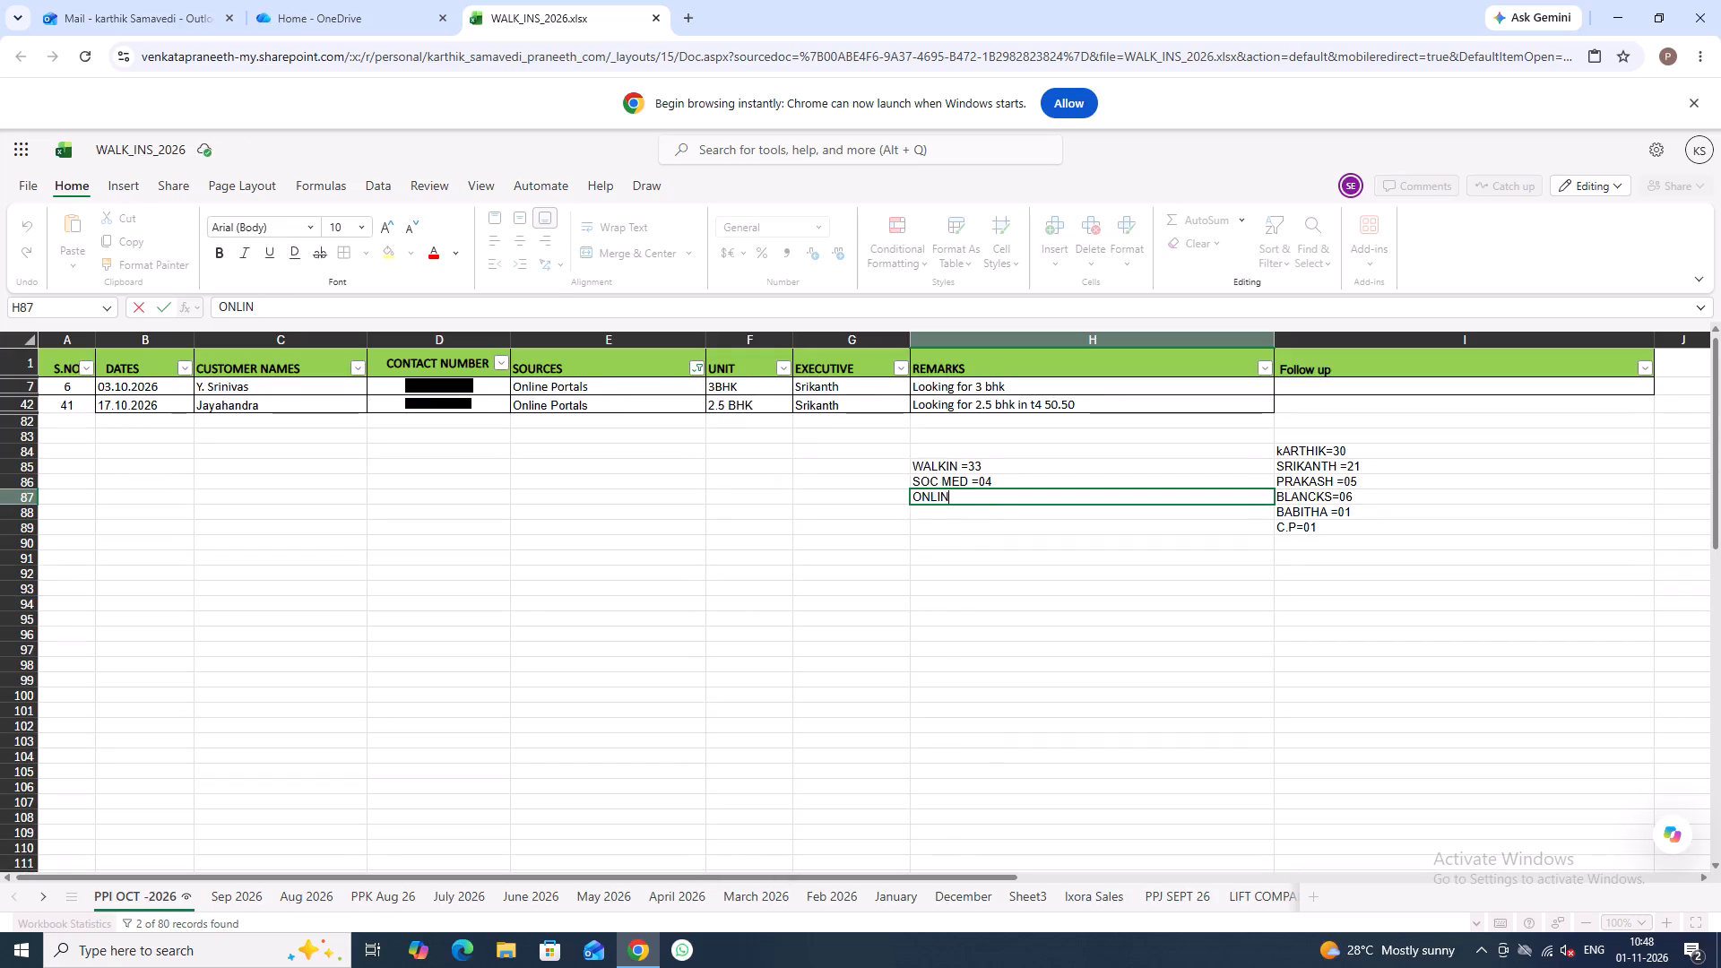
{"action": "type", "text": "E"}
{"action": "key", "text": "space"}
{"action": "type", "text": "PORTALS"}
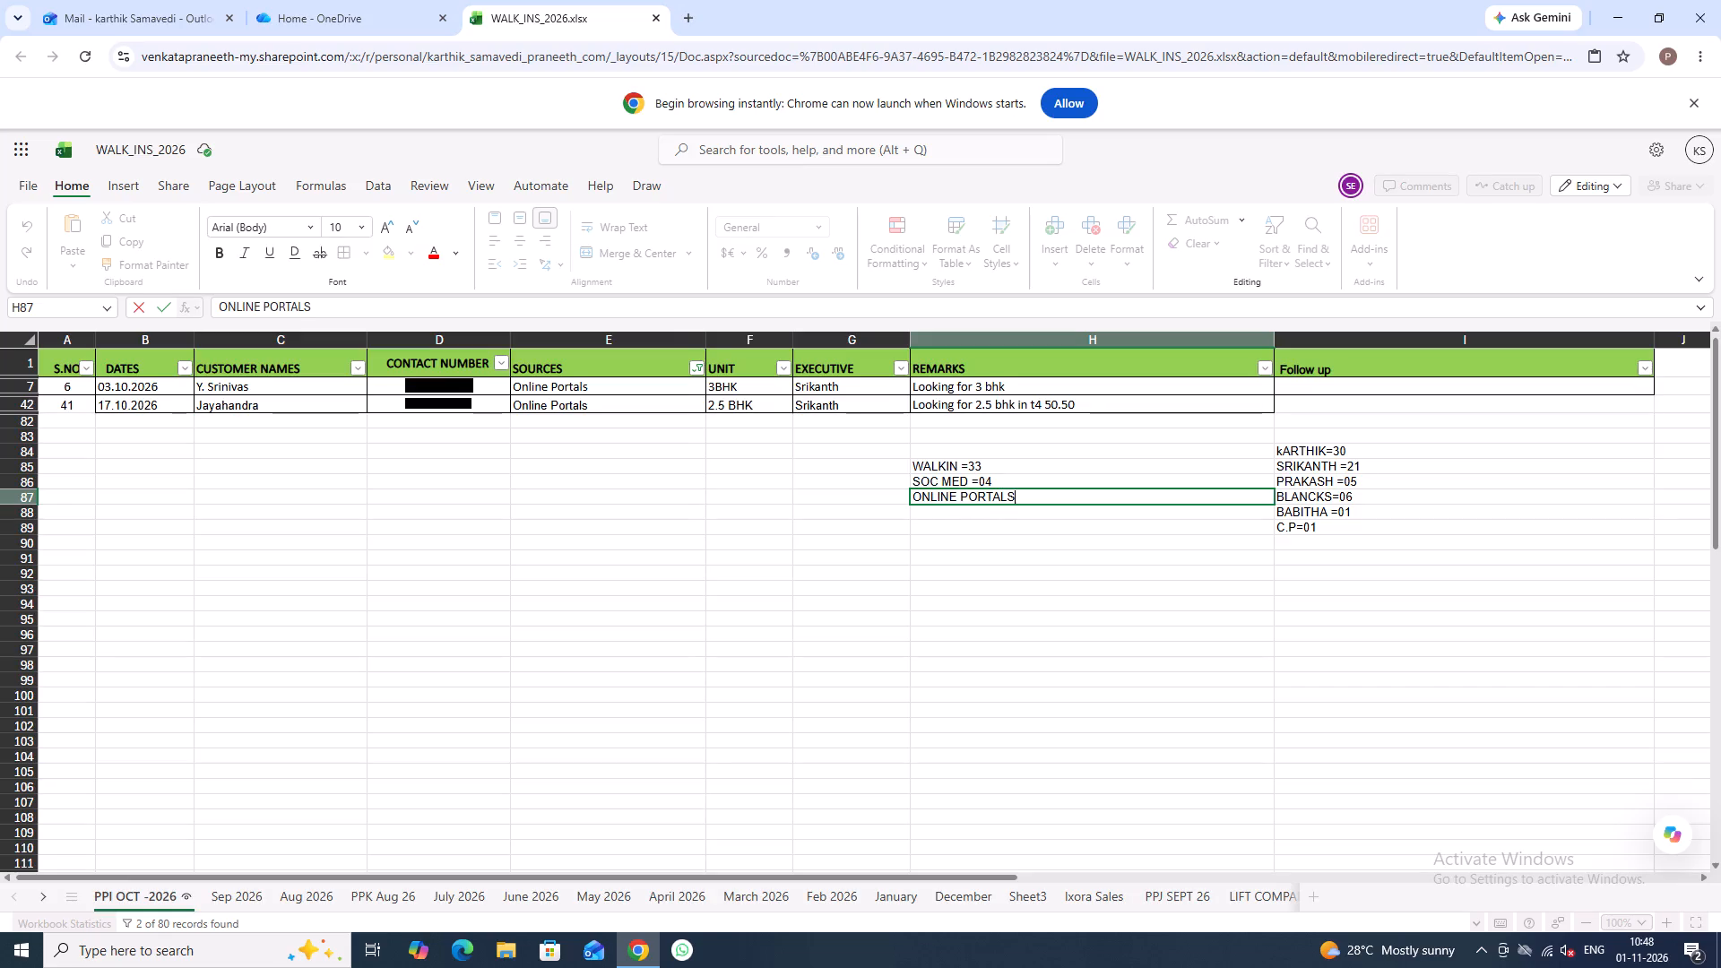
{"action": "key", "text": "equal"}
{"action": "type", "text": "02"}
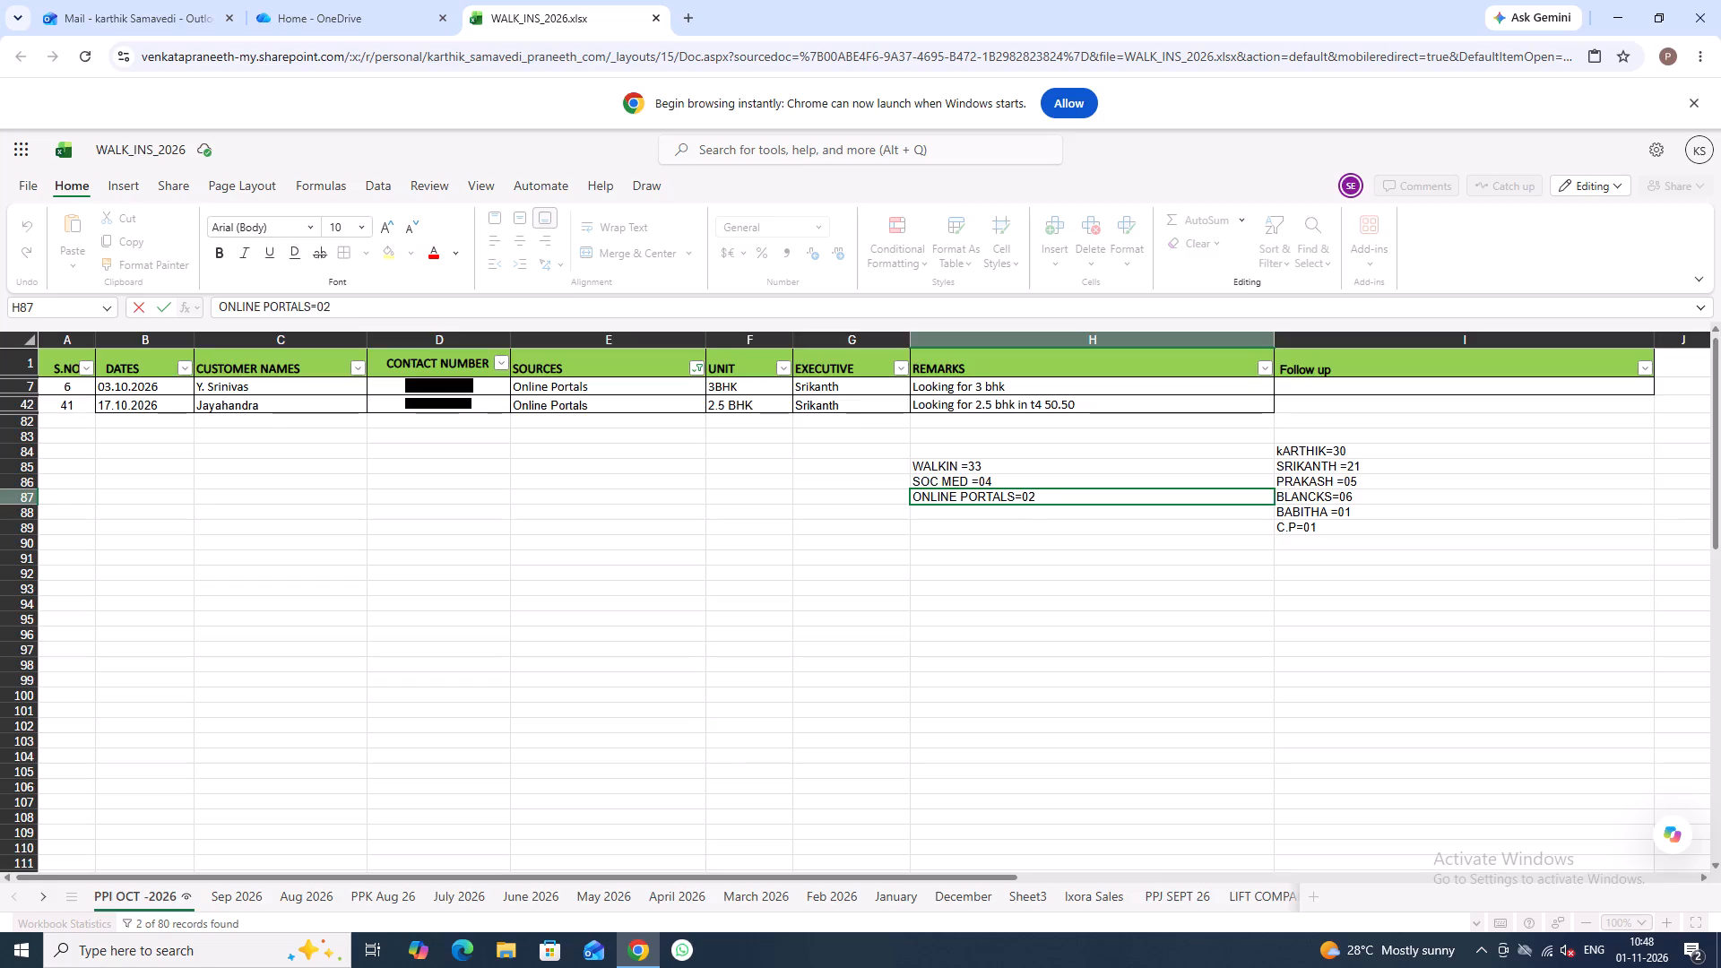
{"action": "left_click", "coordinate": [967, 507]}
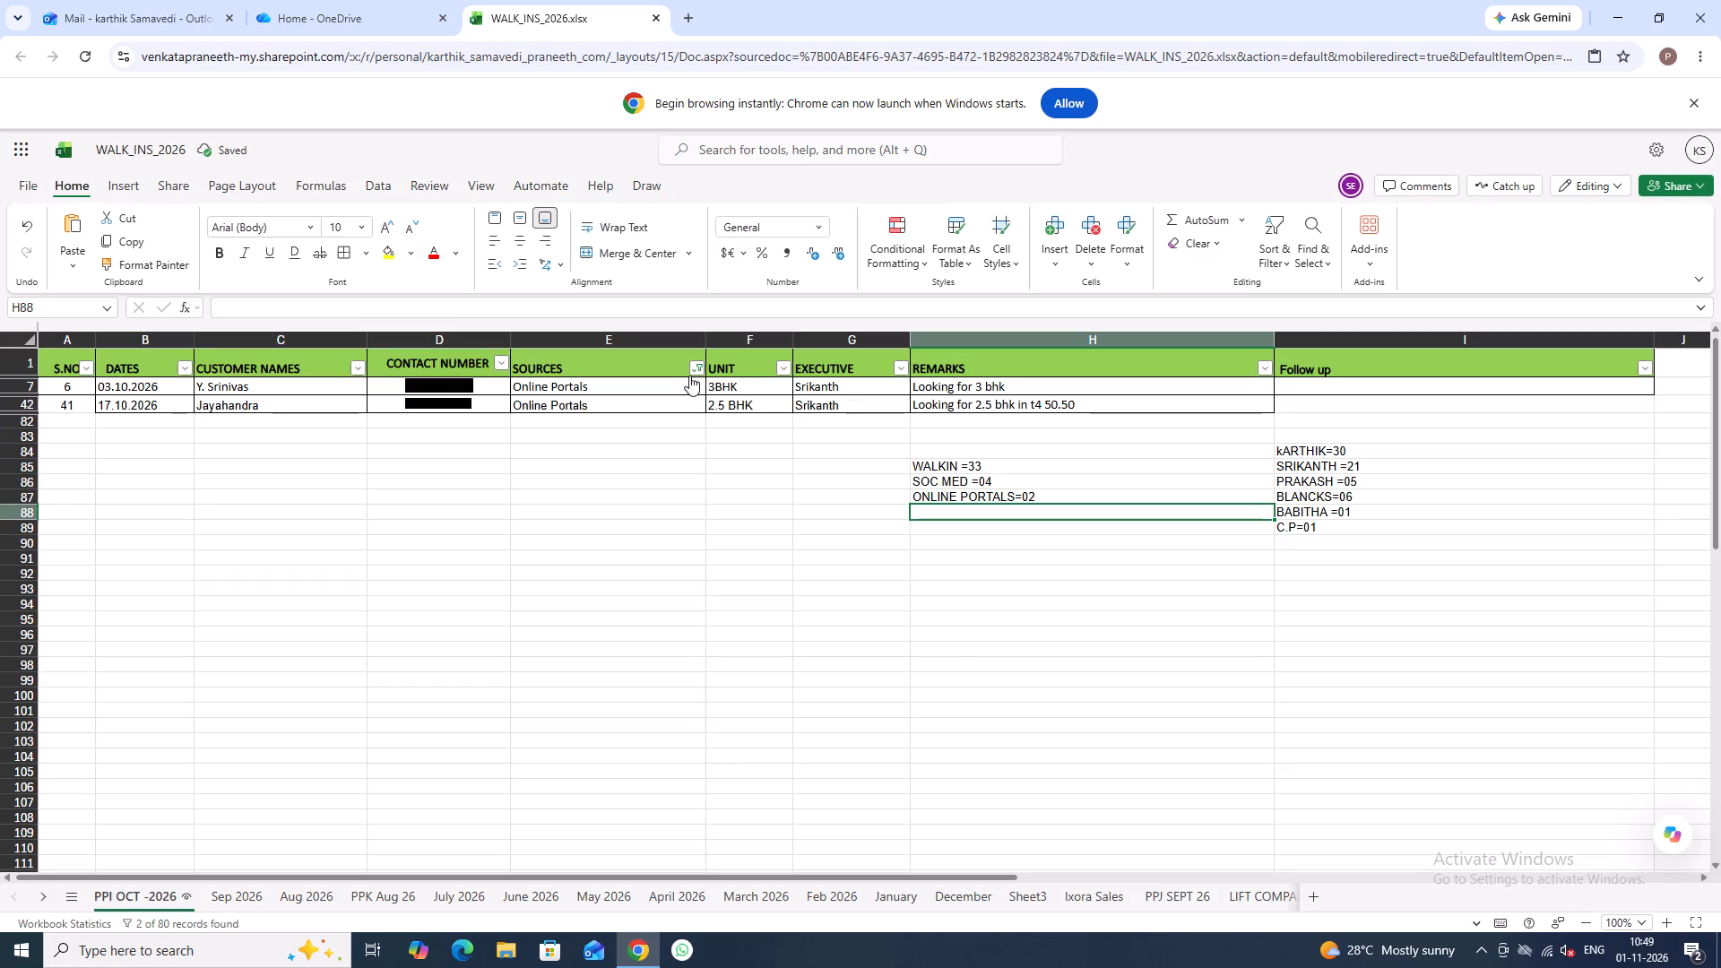
Filter the SOURCES column to show only Hoarding and hordings.
{"action": "left_click", "coordinate": [694, 370]}
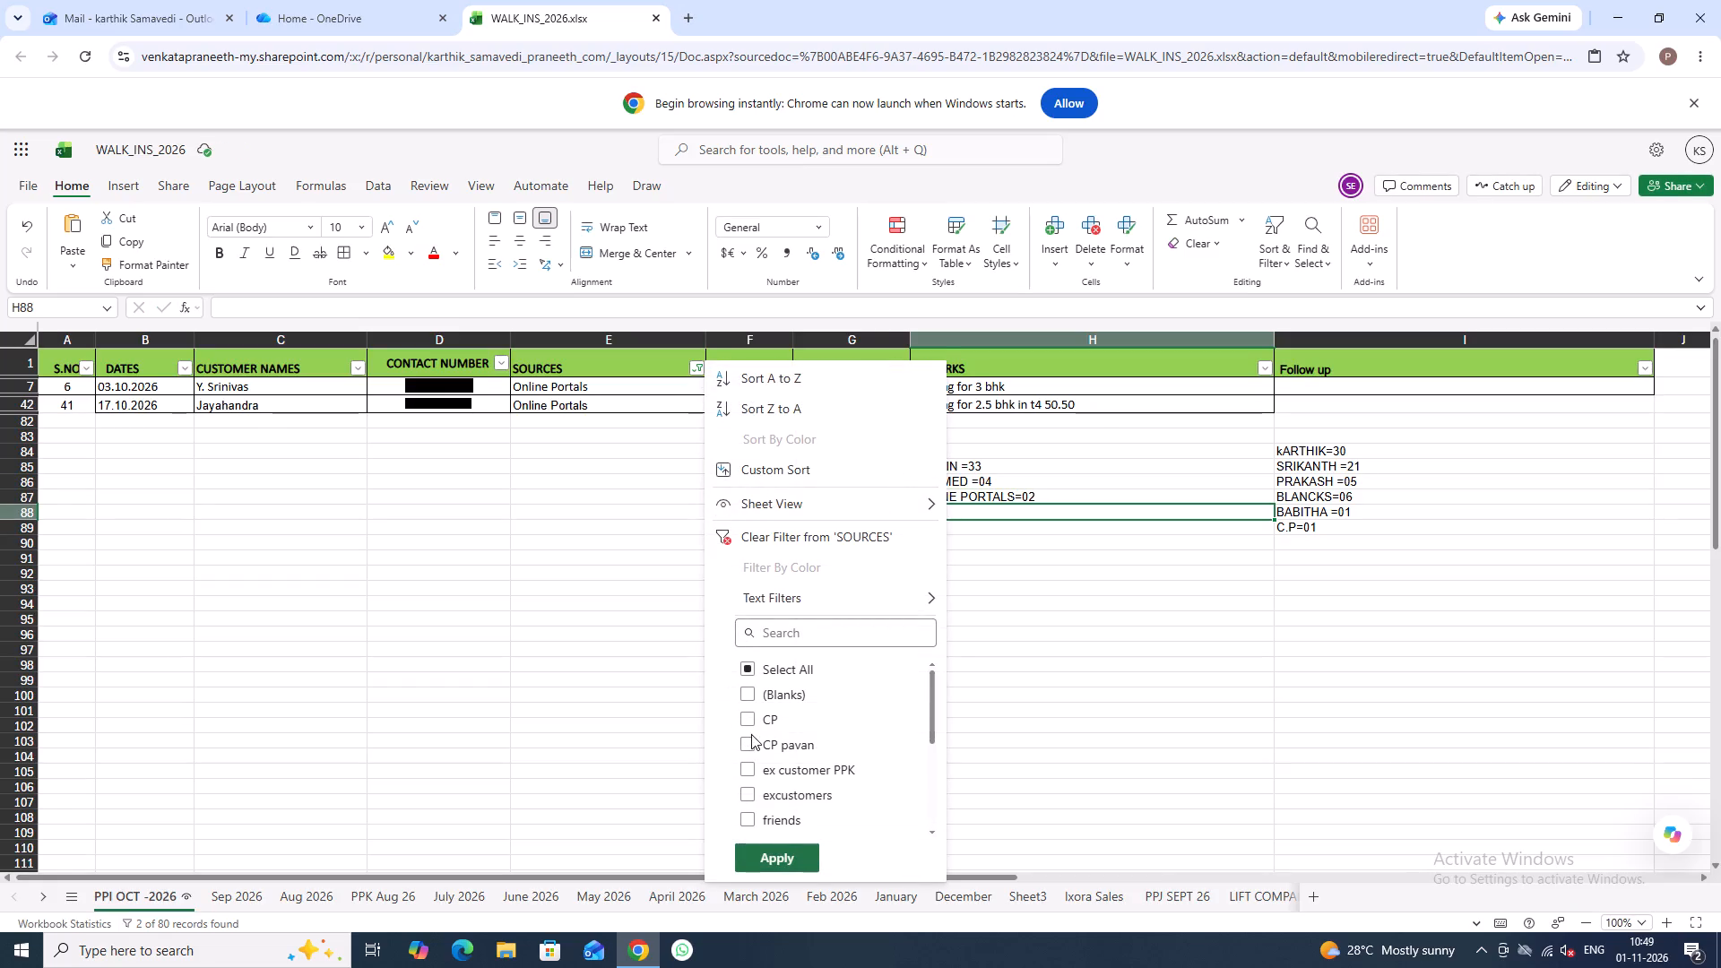
{"action": "scroll", "coordinate": [751, 734], "scroll_direction": "down", "scroll_amount": 2}
{"action": "left_click", "coordinate": [744, 735]}
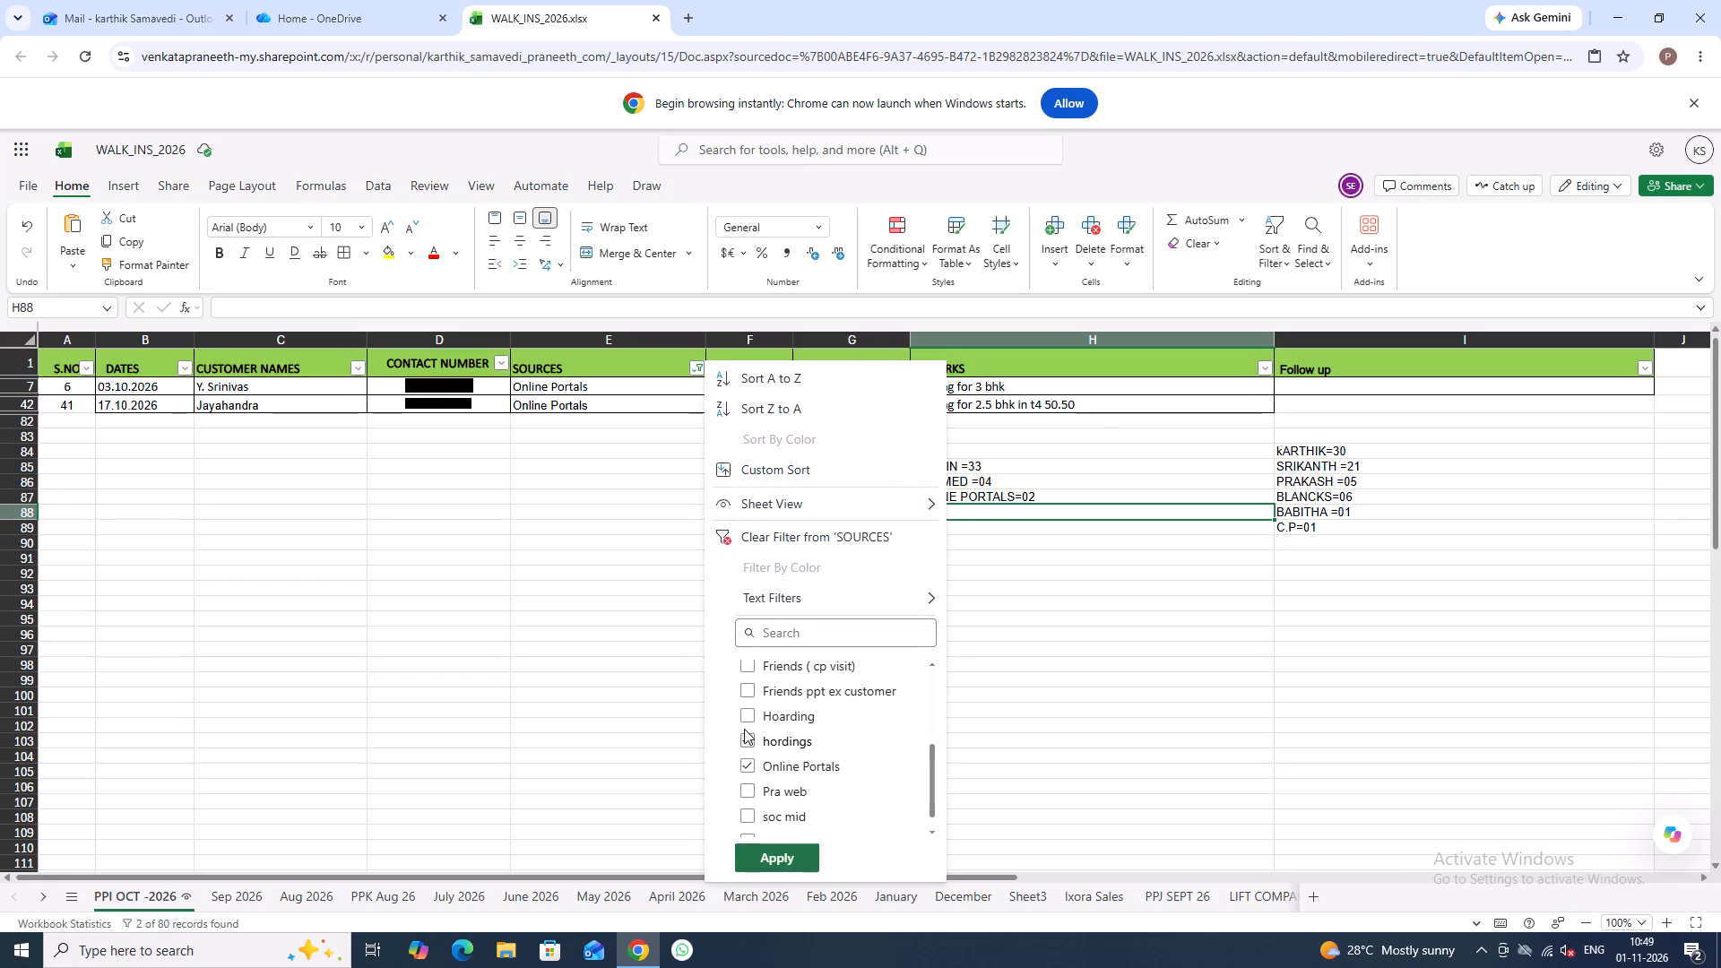
{"action": "left_click", "coordinate": [744, 718]}
{"action": "left_click", "coordinate": [744, 771]}
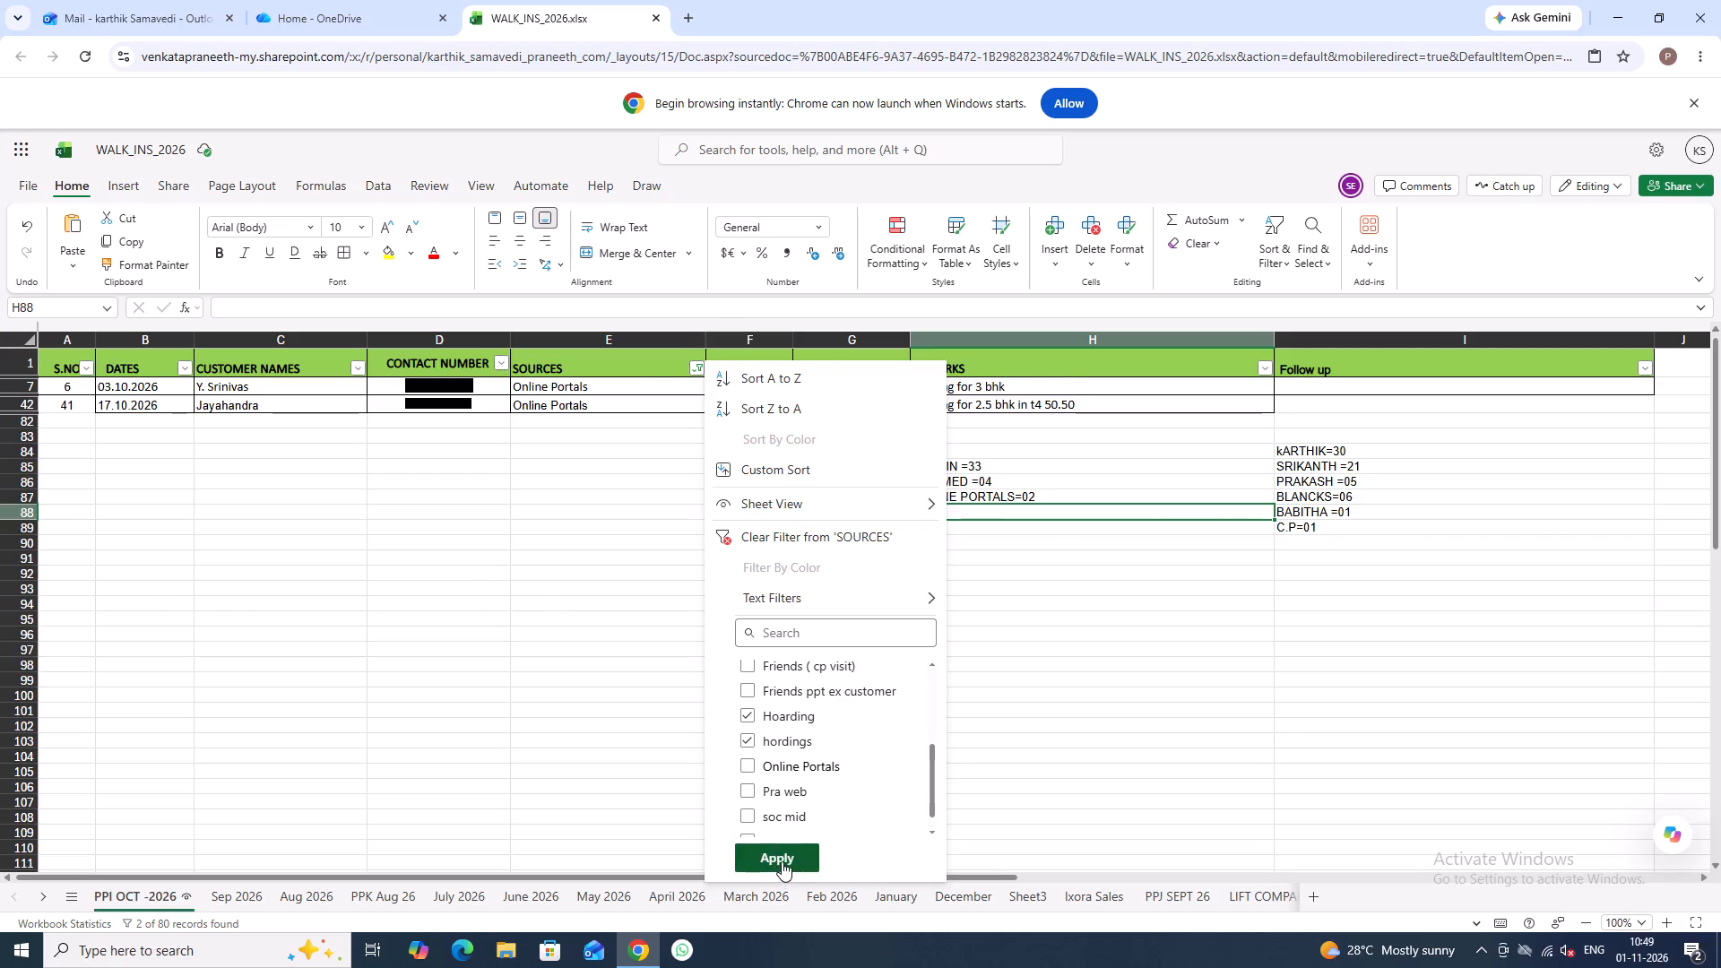
{"action": "left_click", "coordinate": [782, 861]}
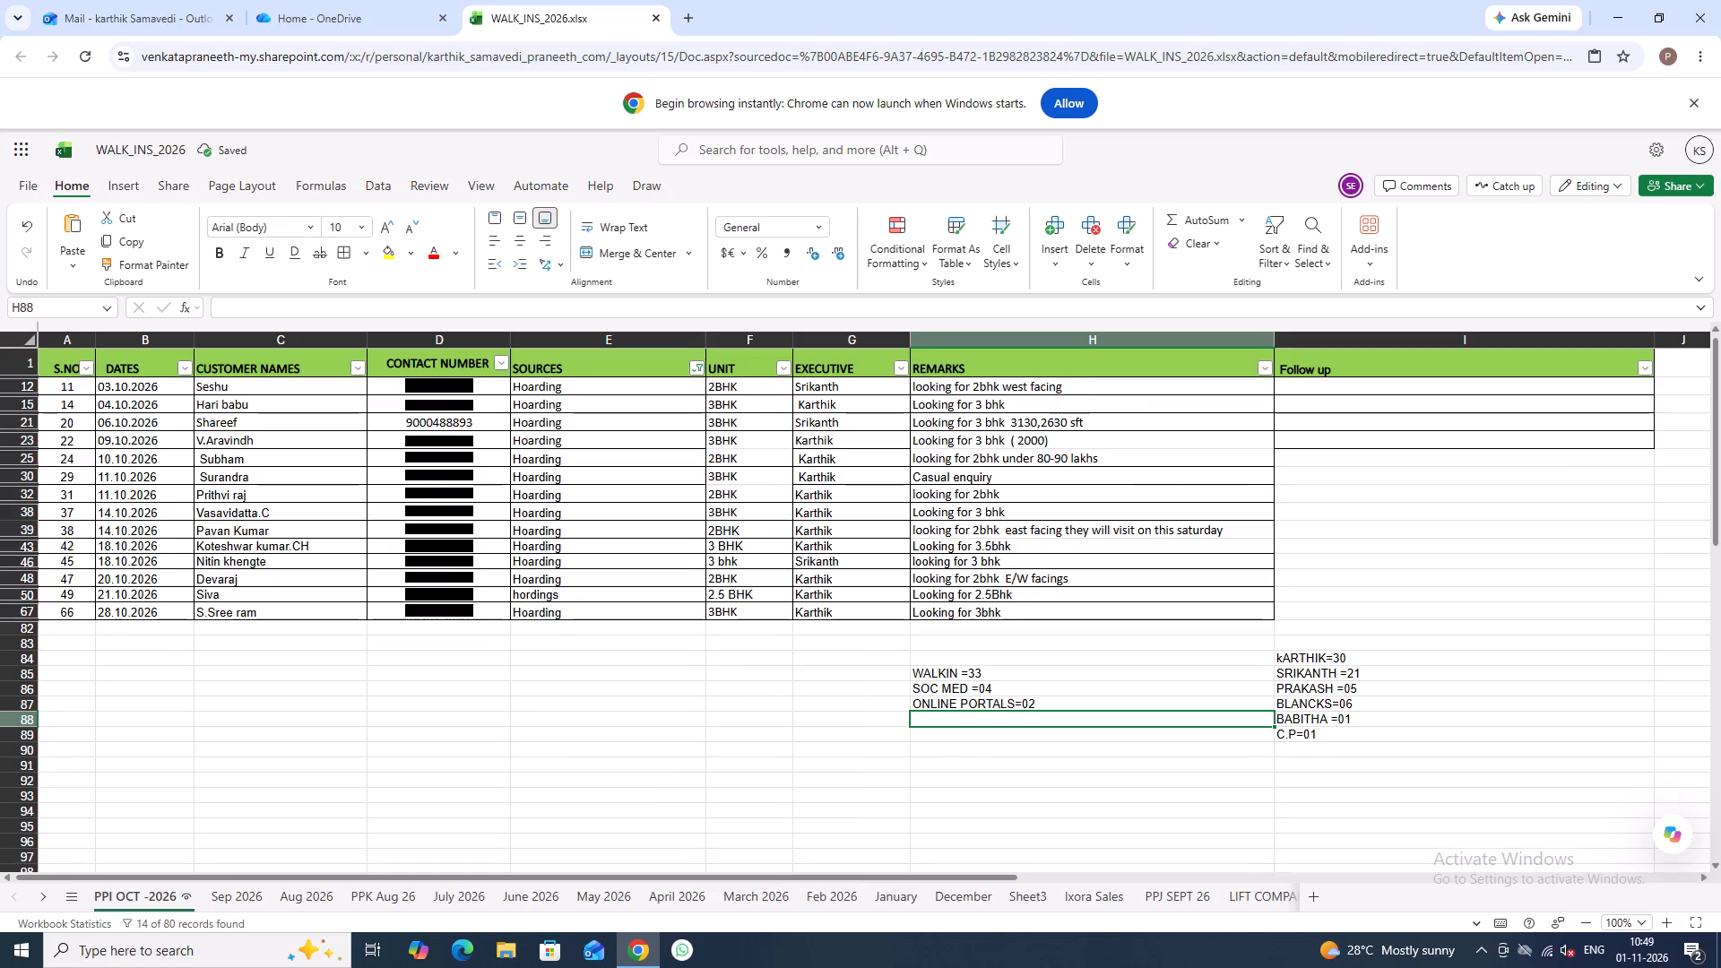
Replace the hordings entry in SOURCES cell E50 with Hoarding, copied from cell E67.
{"action": "left_click", "coordinate": [563, 593]}
{"action": "left_click", "coordinate": [568, 625]}
{"action": "left_click", "coordinate": [568, 616]}
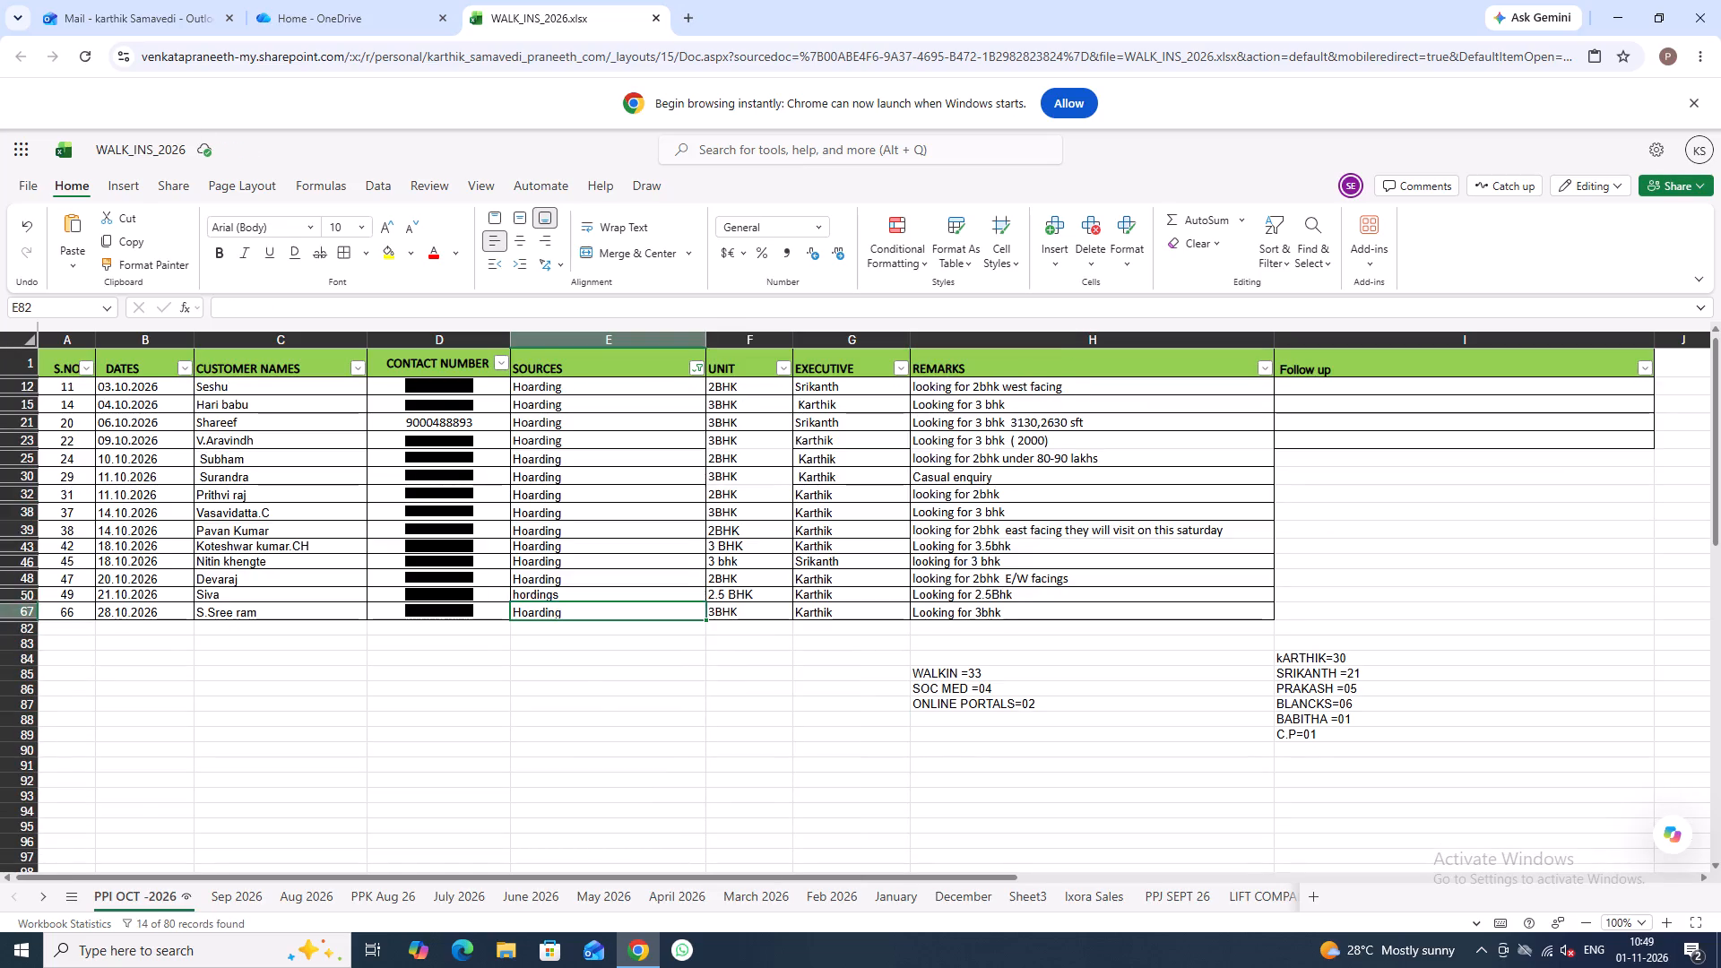
{"action": "key", "text": "ctrl+c"}
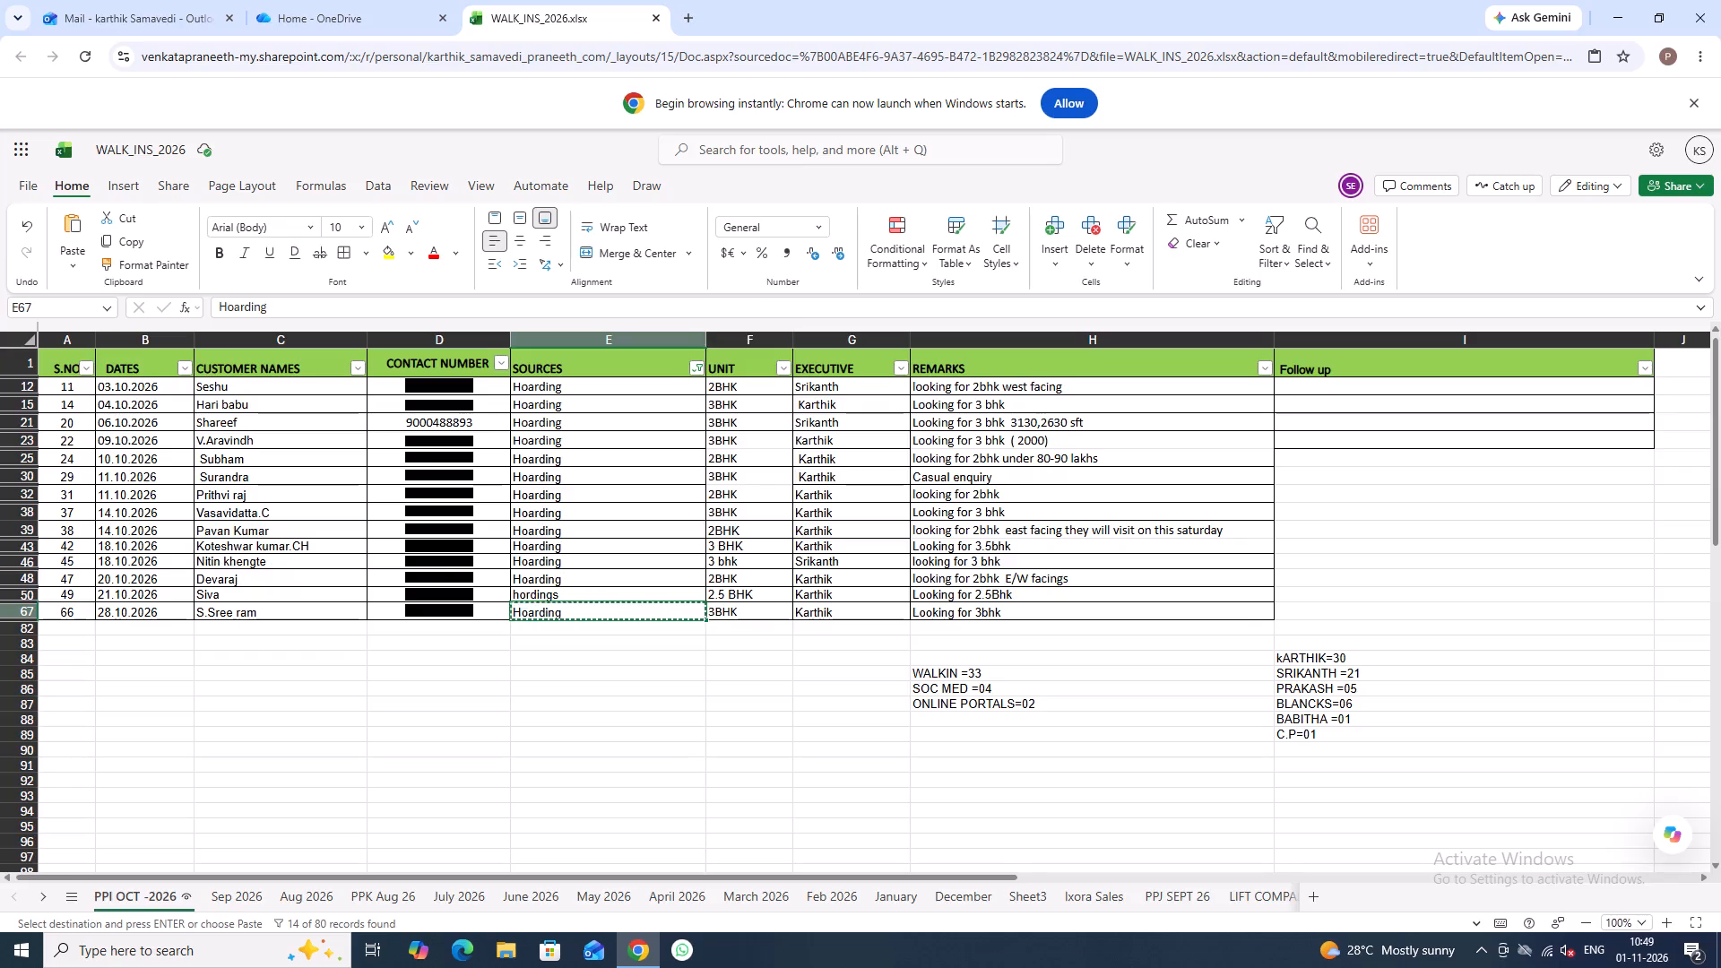
{"action": "left_click", "coordinate": [576, 596]}
{"action": "key", "text": "ctrl+v"}
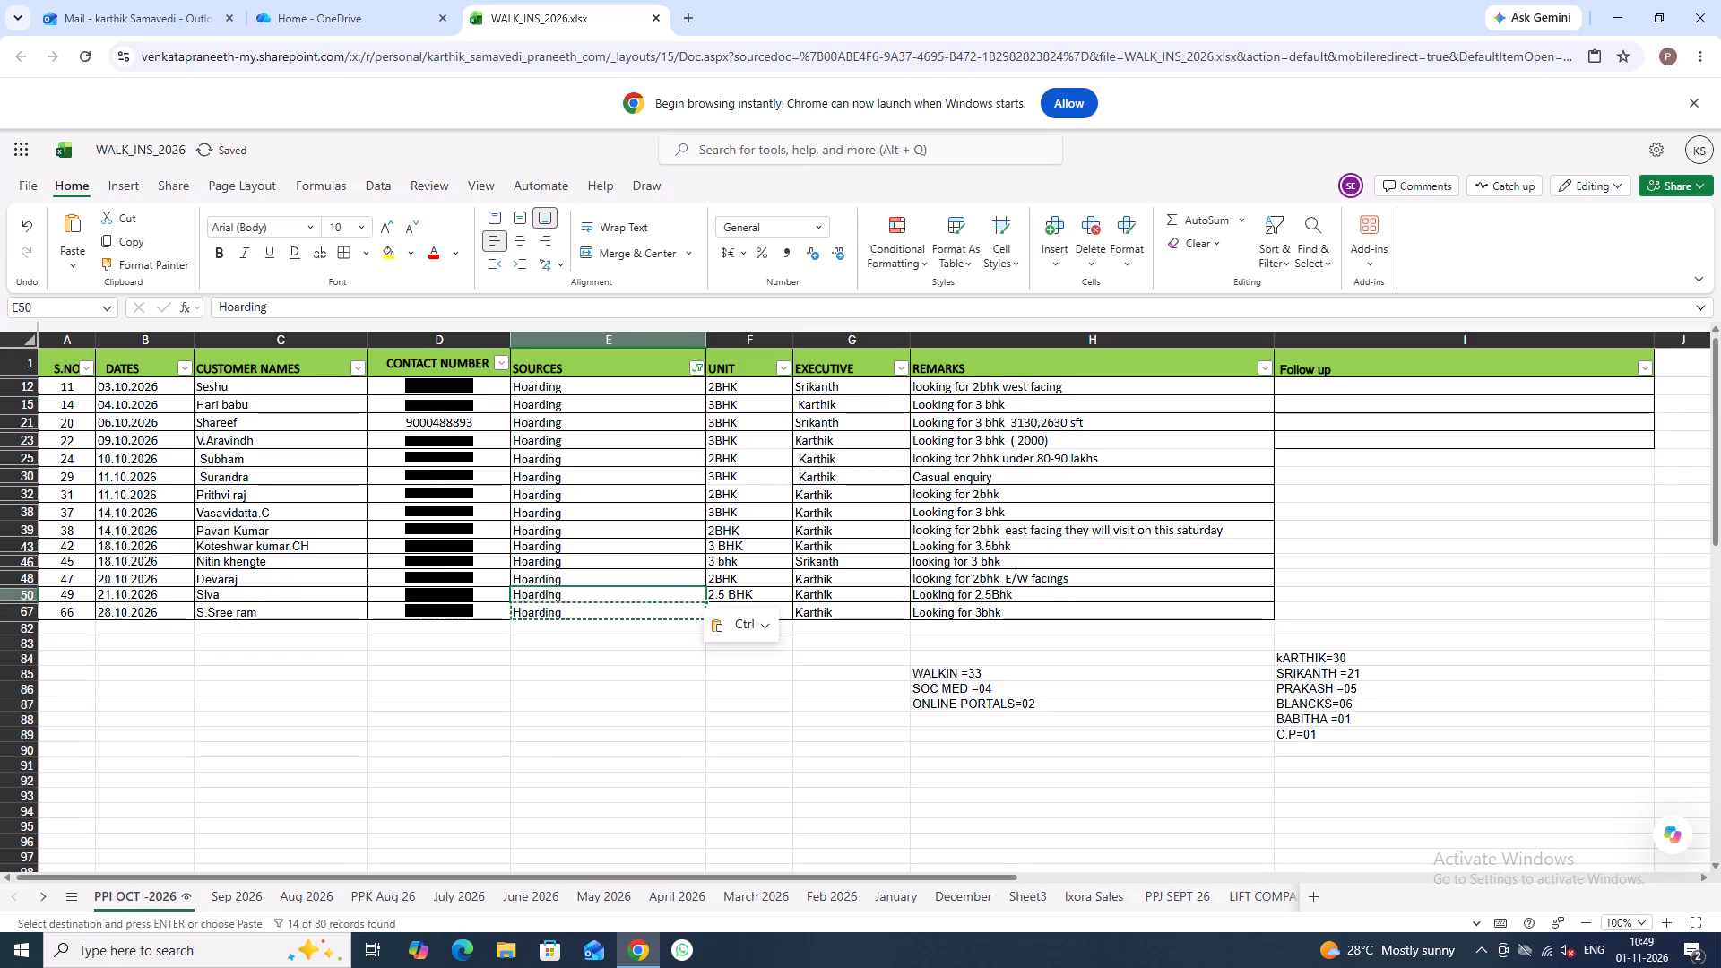
{"action": "left_click", "coordinate": [577, 642]}
{"action": "key", "text": "space"}
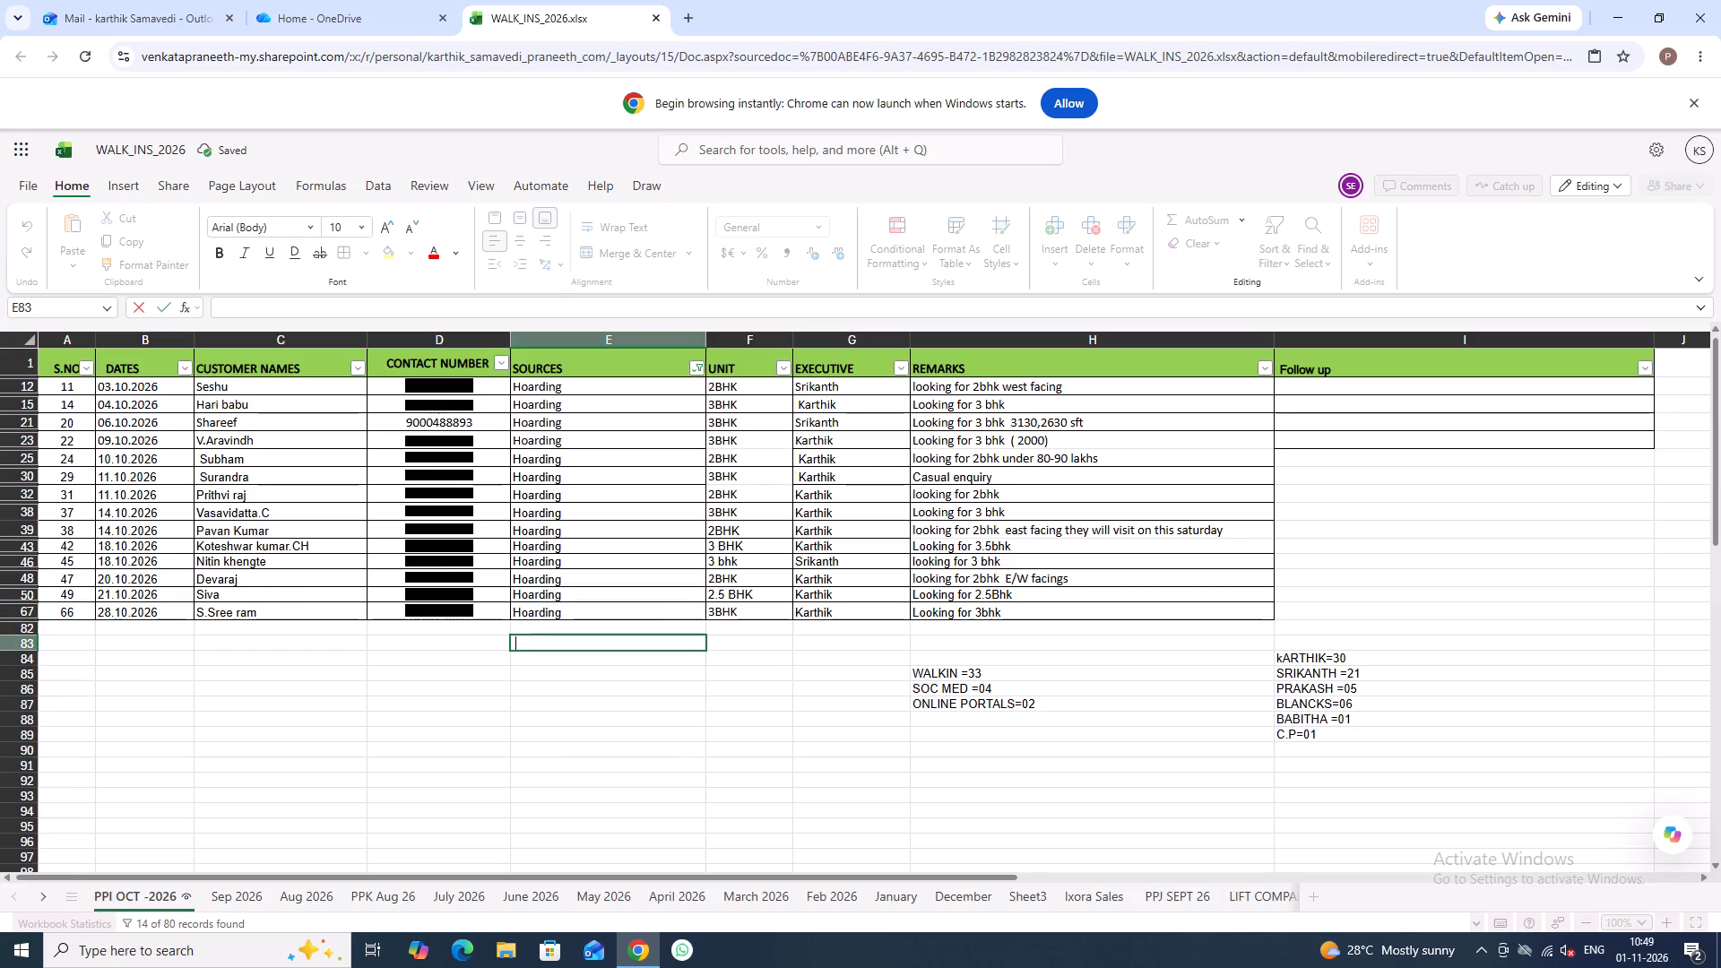
Select the filtered Hoarding cells in the SOURCES column to count them and enter the label HOARDING = in cell H88.
{"action": "left_click_drag", "start_coordinate": [610, 390], "coordinate": [626, 590]}
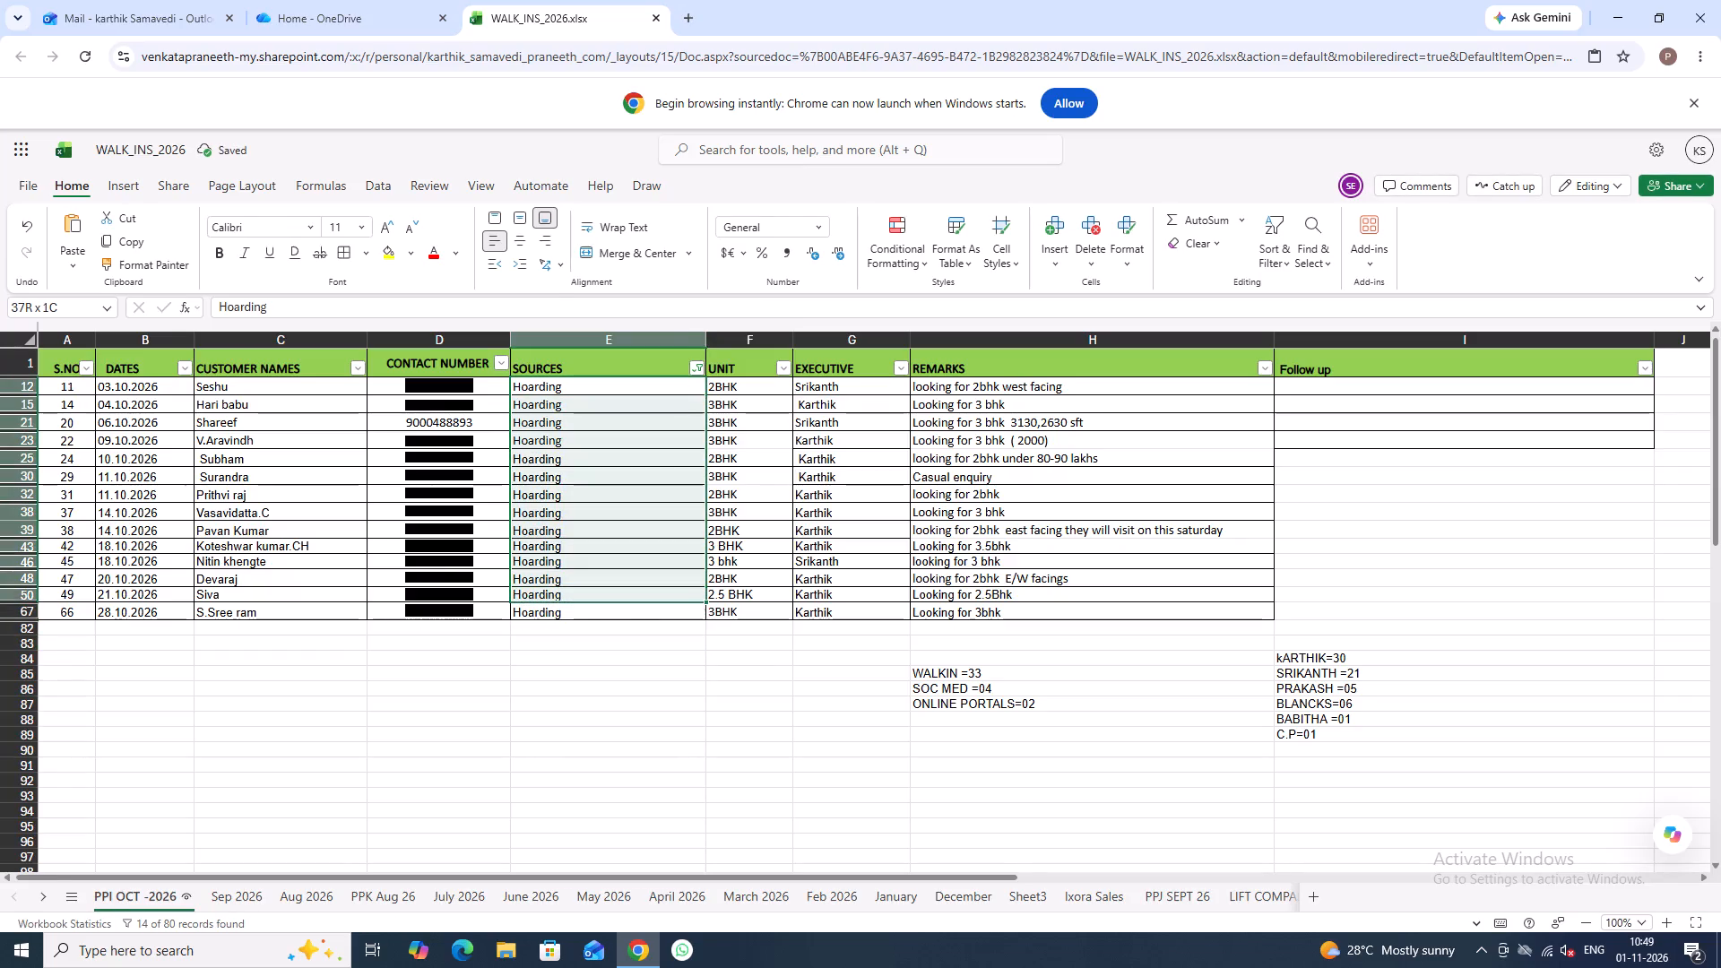
{"action": "left_click_drag", "start_coordinate": [626, 590], "coordinate": [626, 606]}
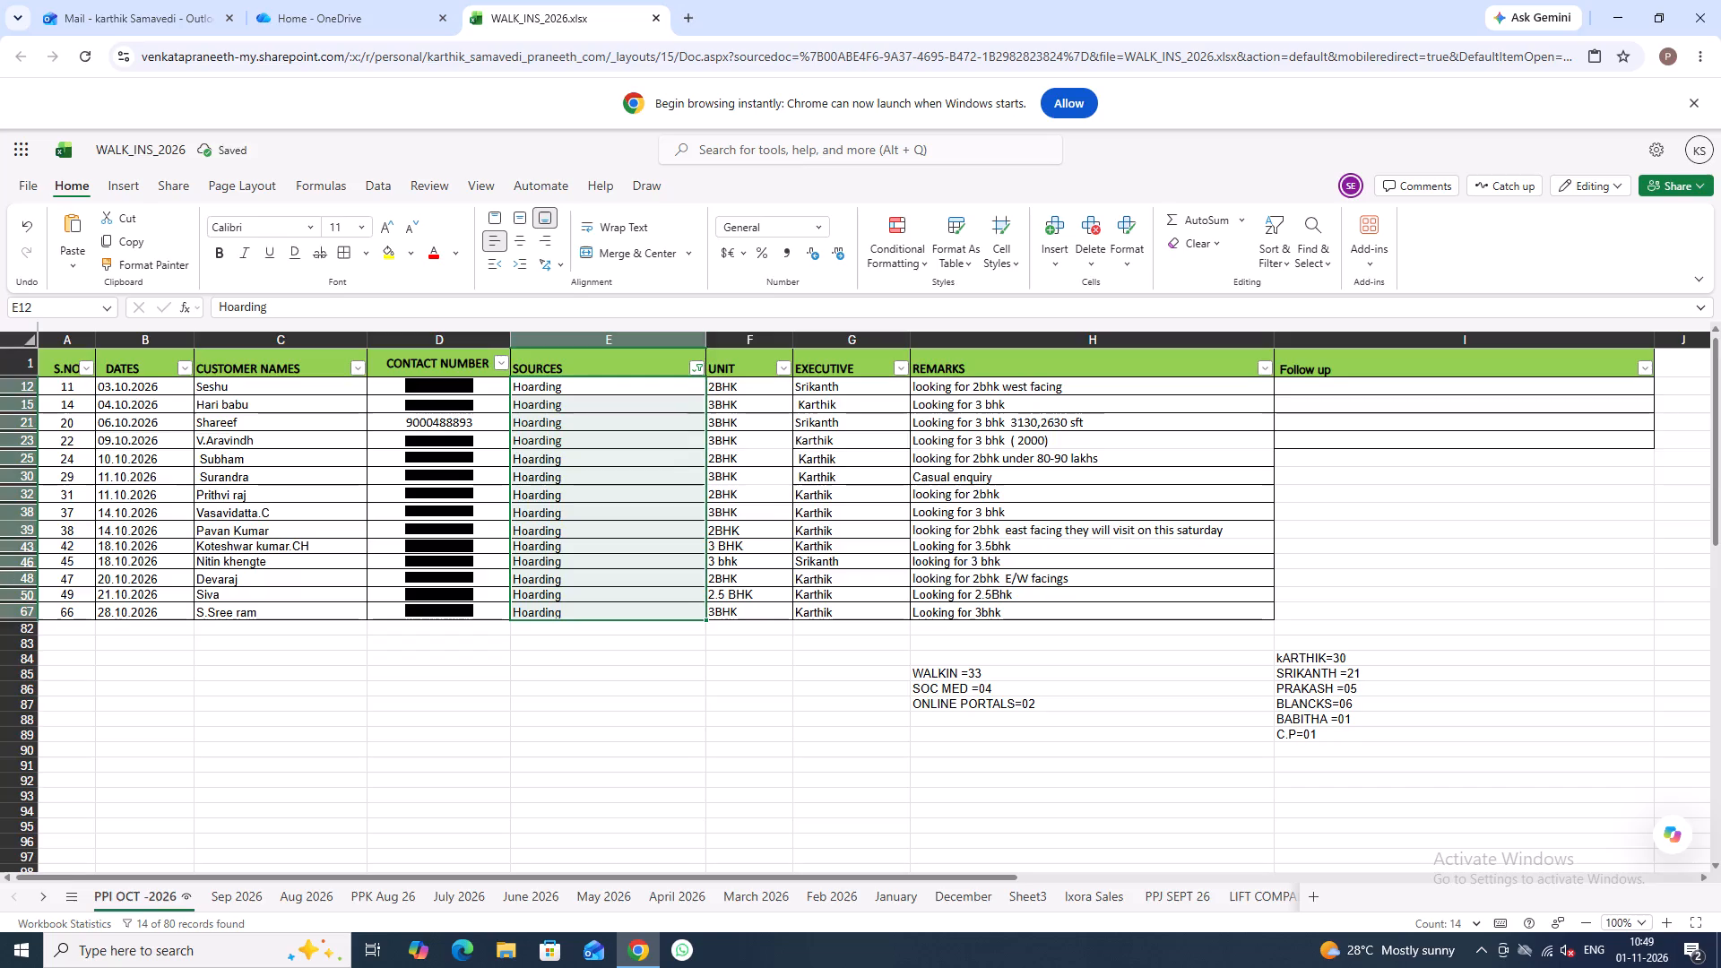
{"action": "left_click", "coordinate": [1007, 722]}
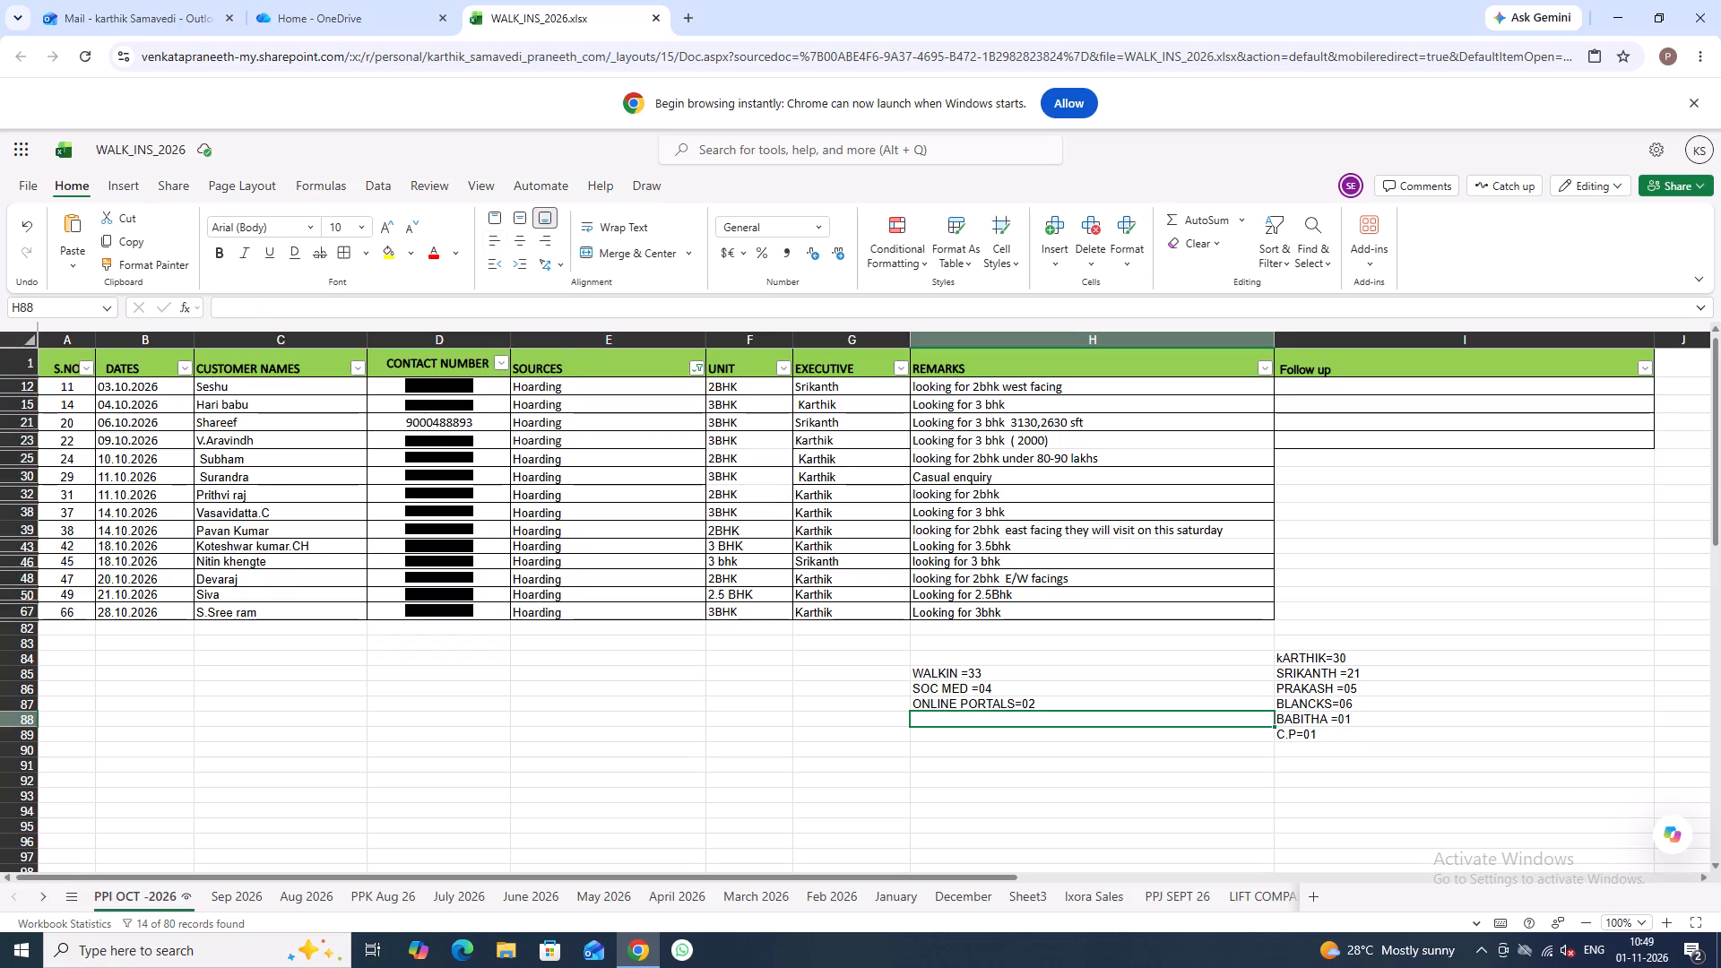
{"action": "type", "text": "HO"}
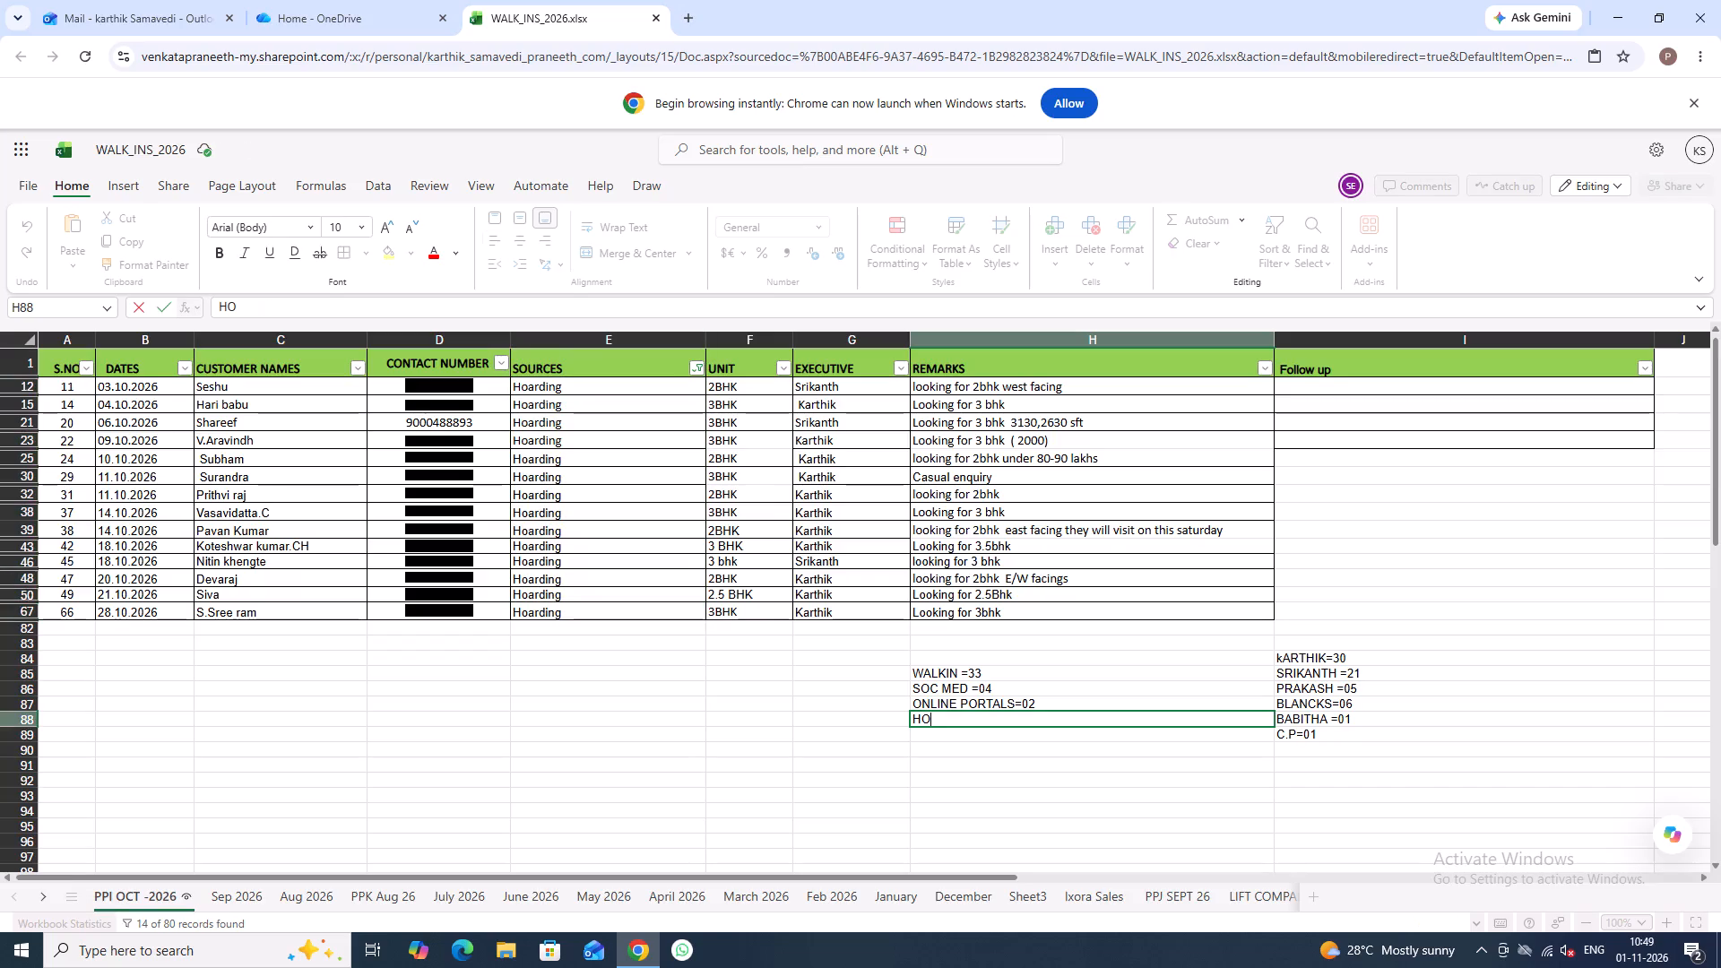
{"action": "type", "text": "ARDING ="}
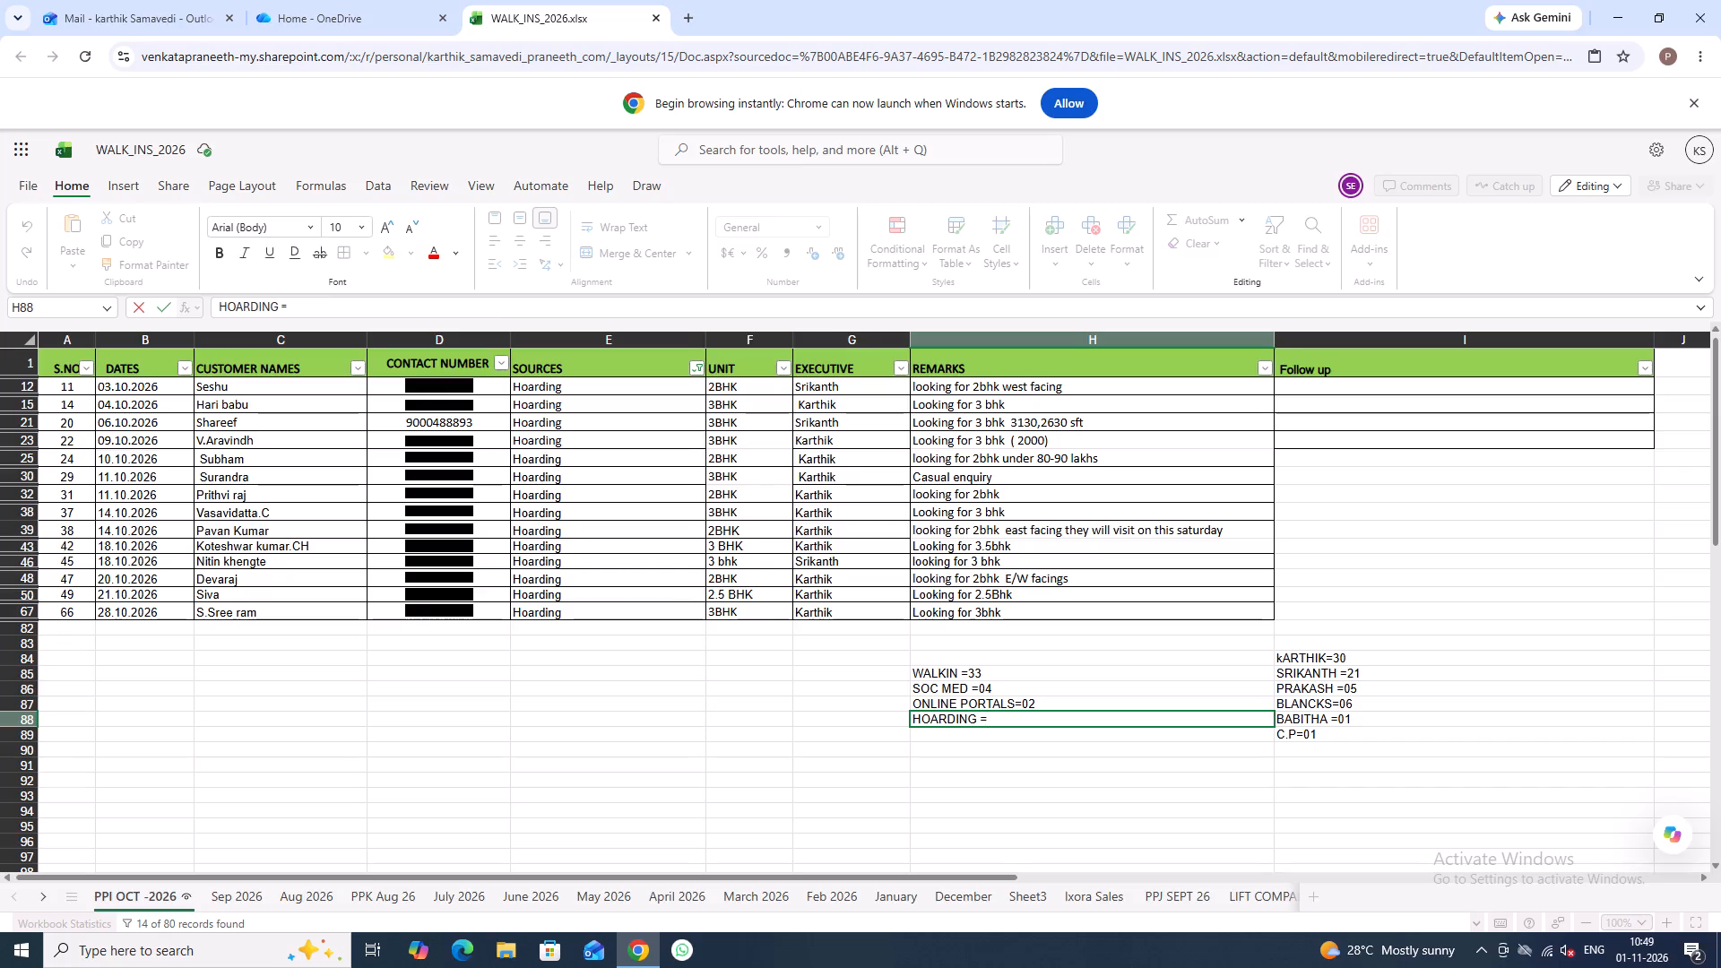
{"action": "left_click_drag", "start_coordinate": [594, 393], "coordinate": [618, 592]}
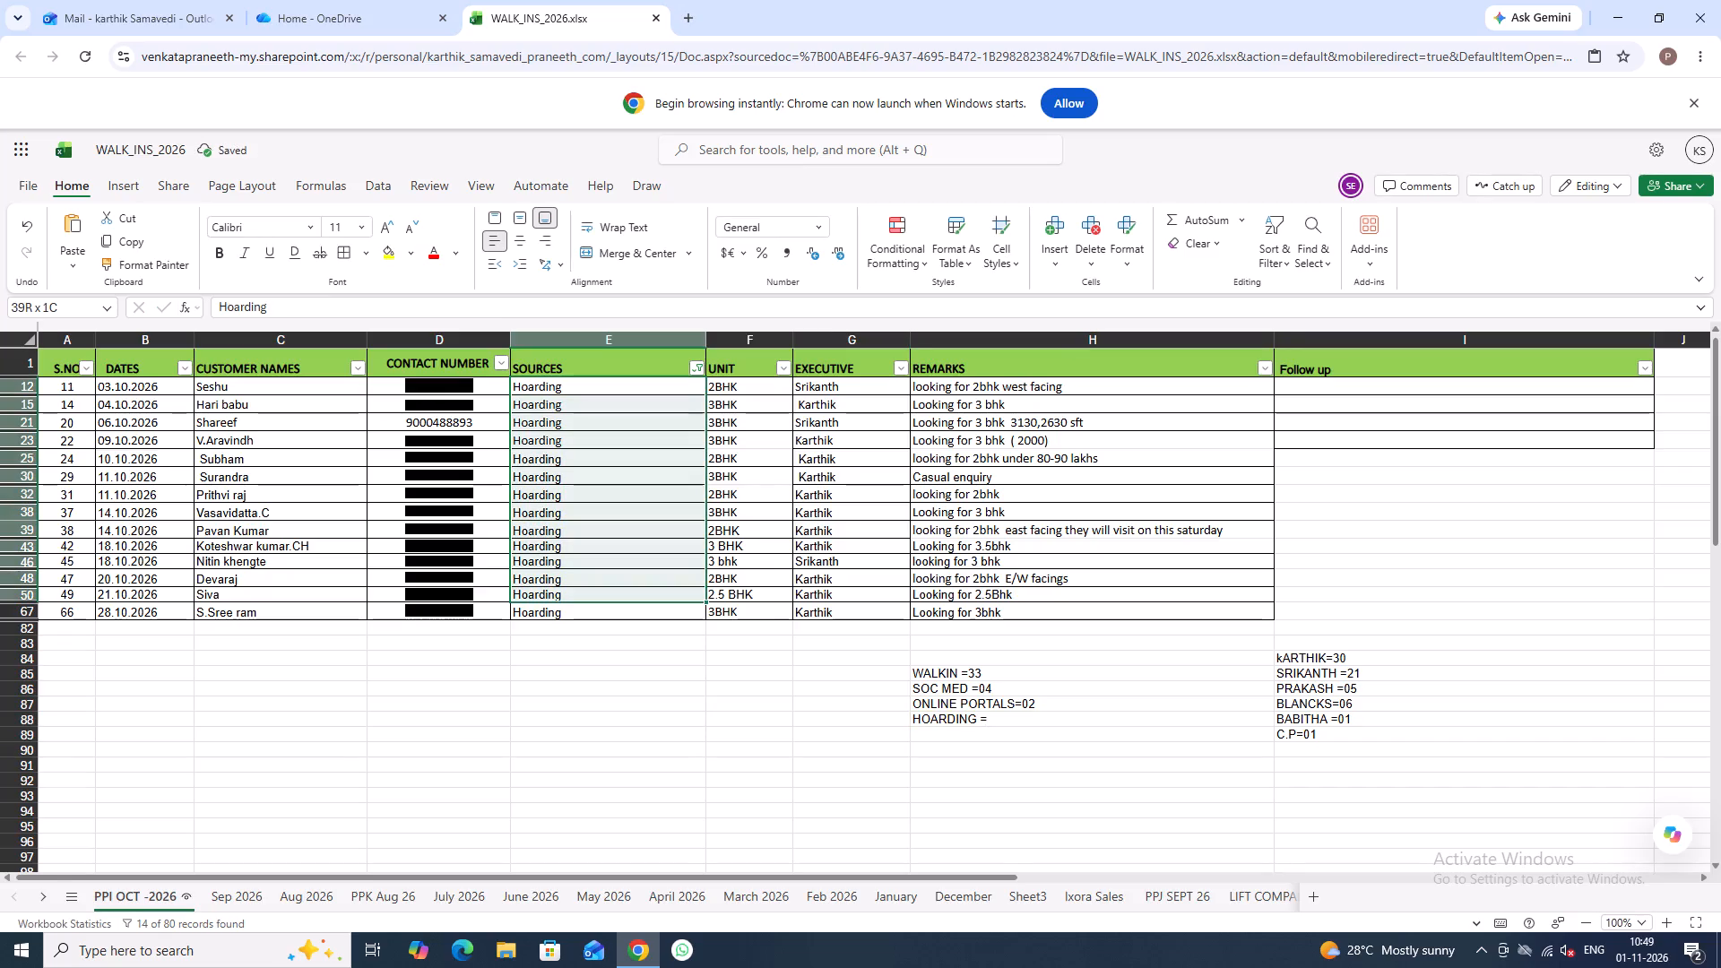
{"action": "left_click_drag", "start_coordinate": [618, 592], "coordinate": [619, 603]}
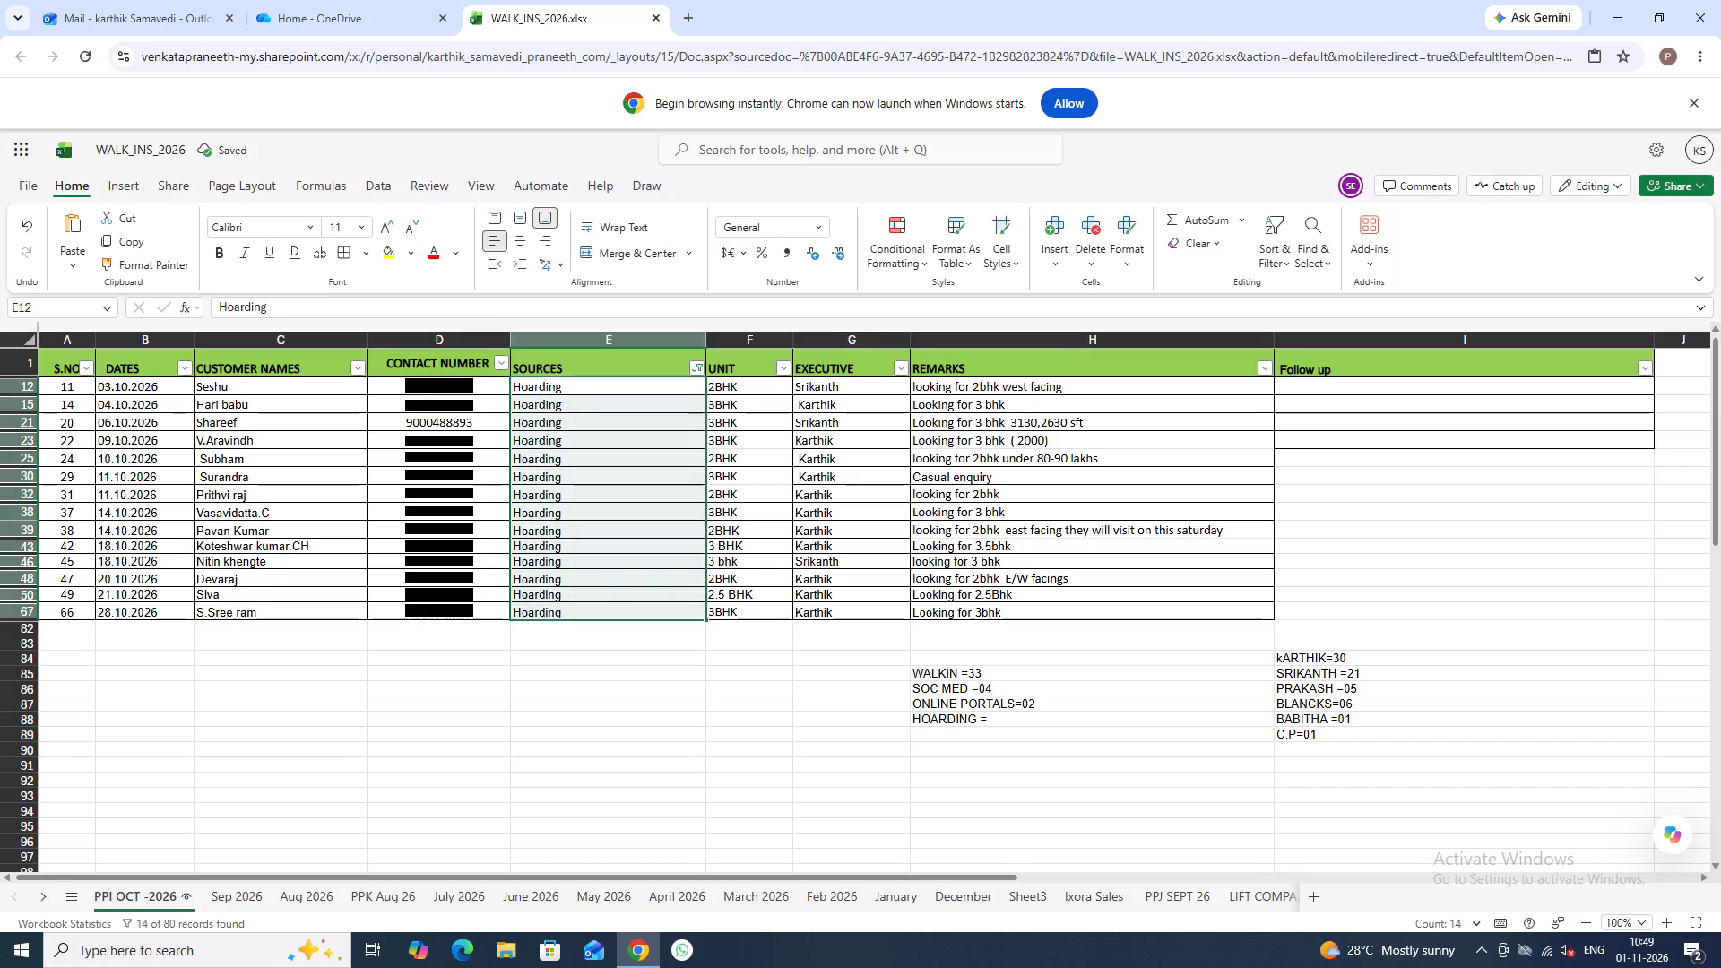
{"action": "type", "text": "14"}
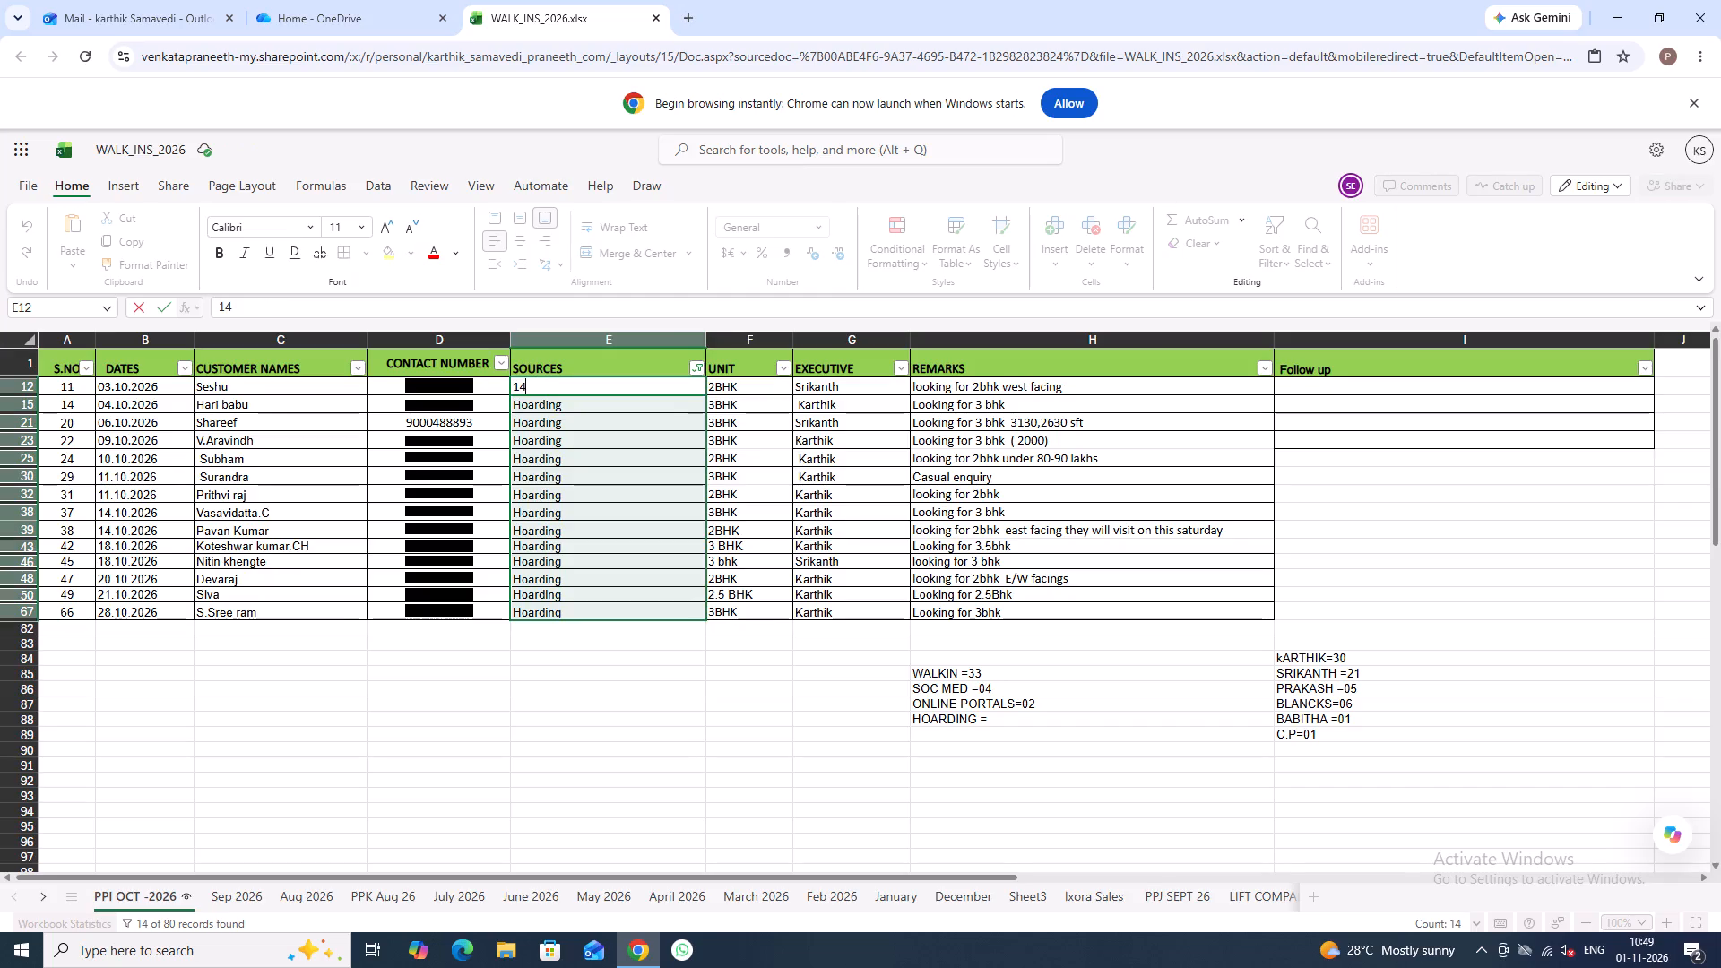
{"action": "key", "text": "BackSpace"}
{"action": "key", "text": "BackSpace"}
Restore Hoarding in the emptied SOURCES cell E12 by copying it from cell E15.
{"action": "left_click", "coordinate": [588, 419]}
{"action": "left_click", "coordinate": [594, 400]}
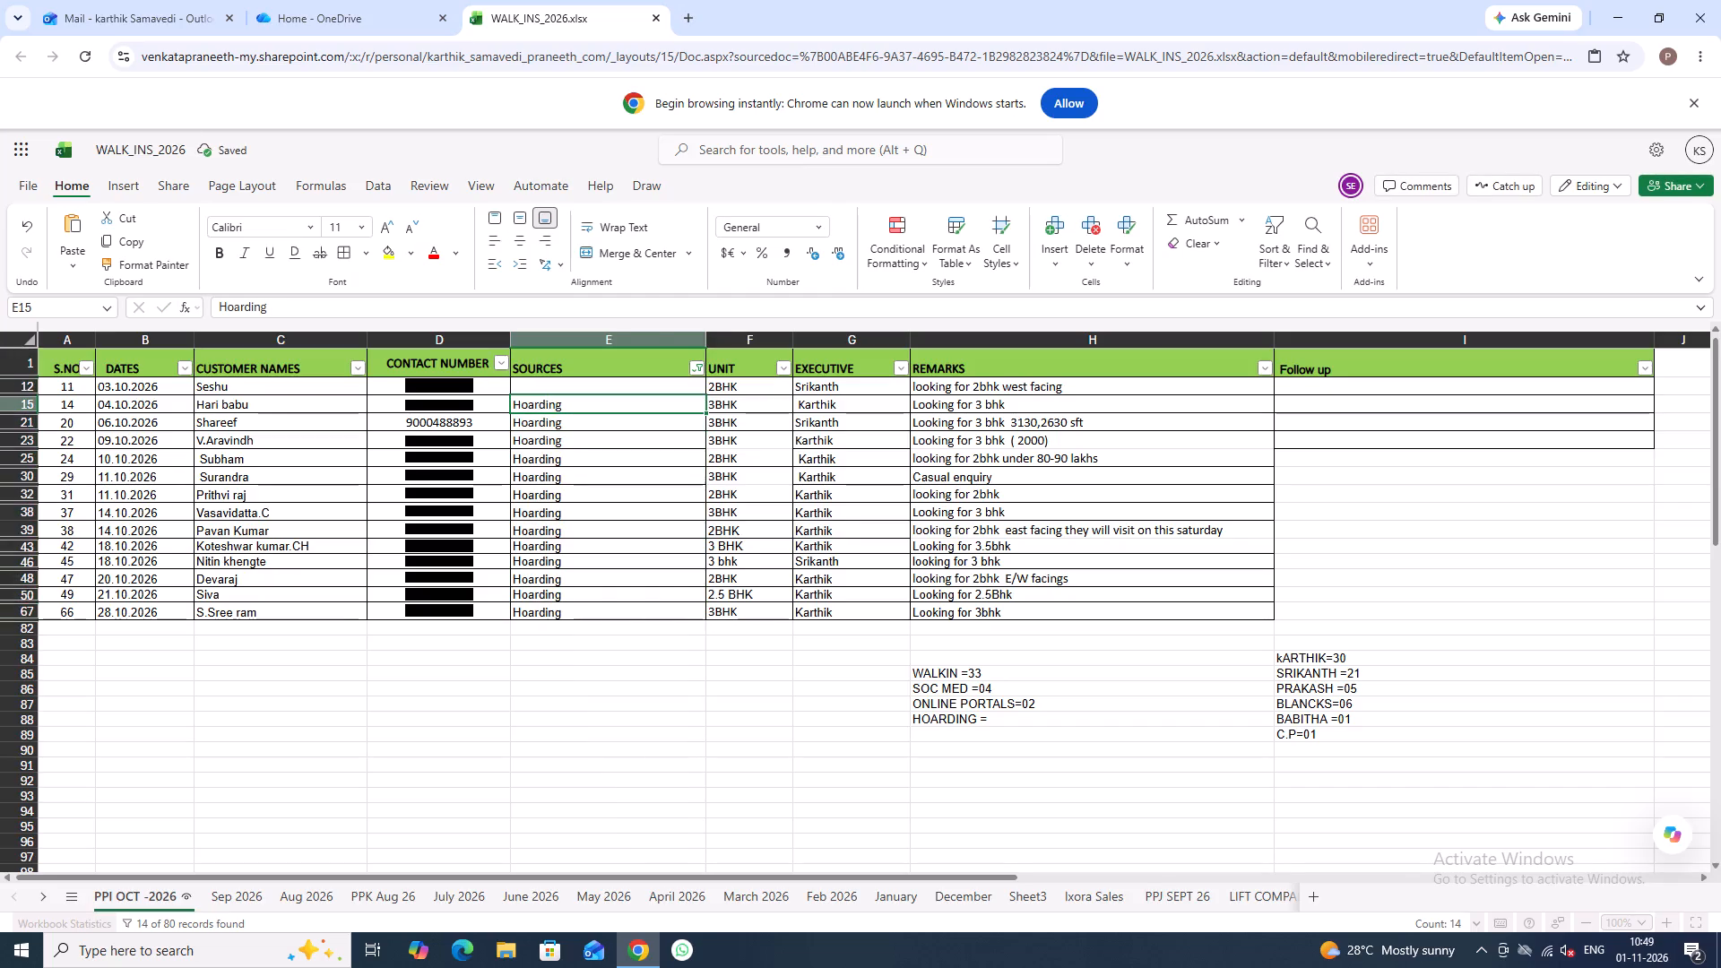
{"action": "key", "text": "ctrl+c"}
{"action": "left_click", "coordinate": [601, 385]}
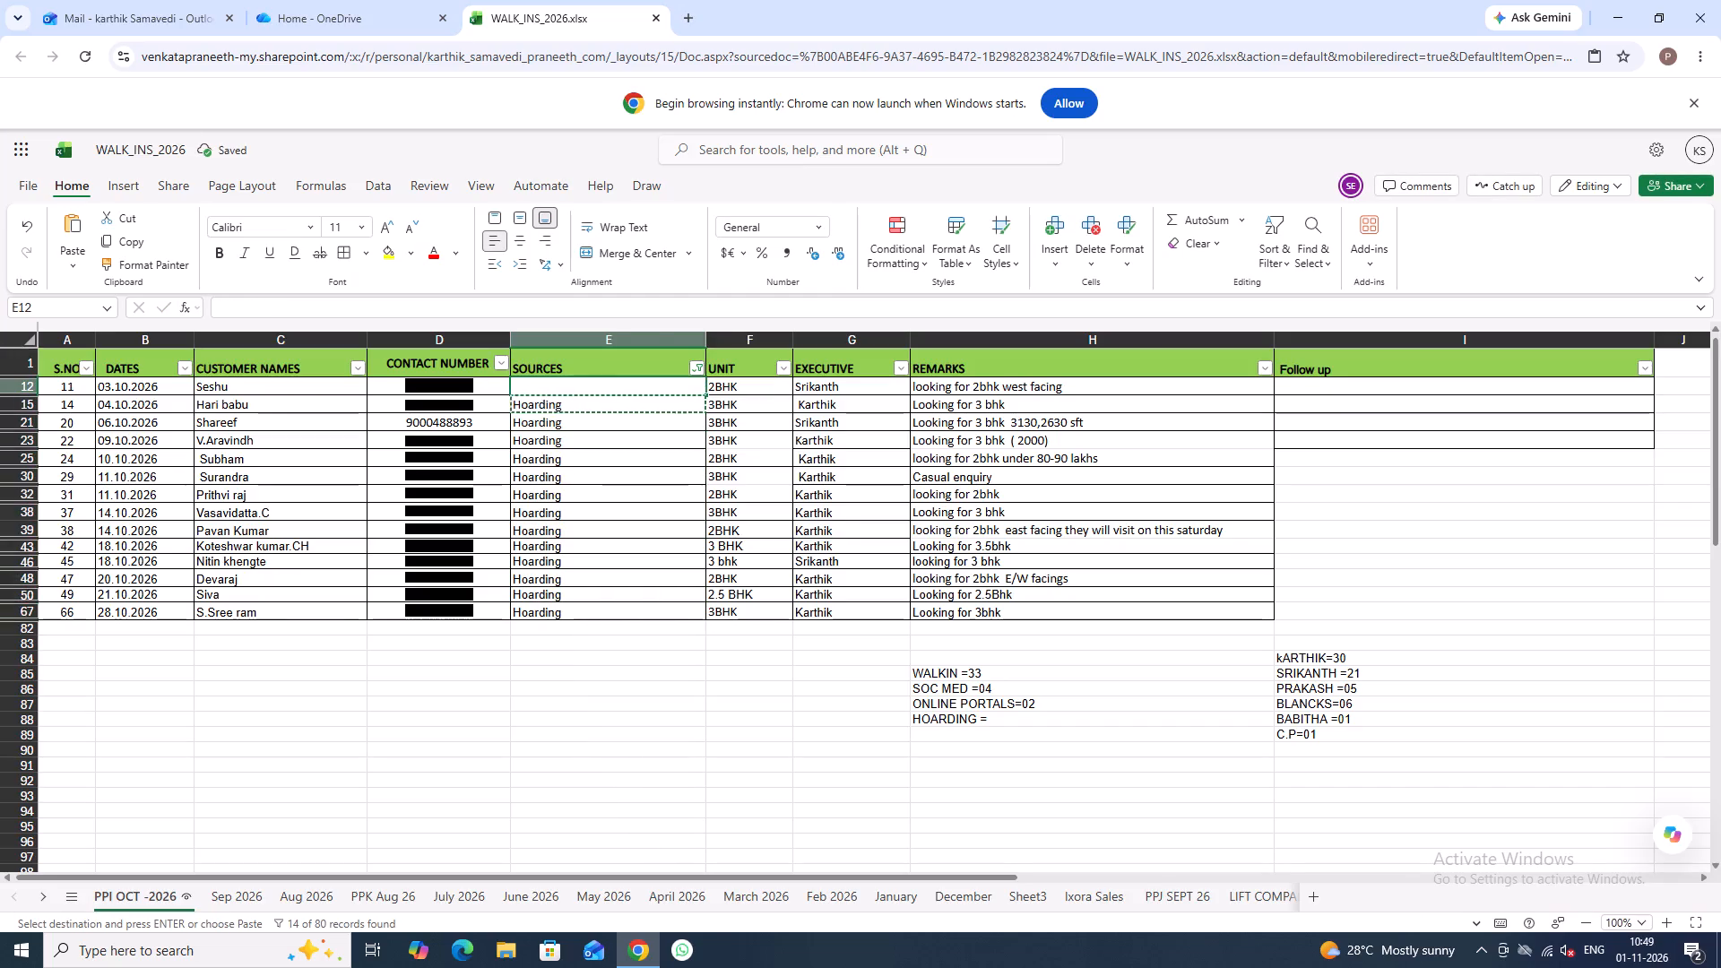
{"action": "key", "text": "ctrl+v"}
Complete the entry in cell H88 as HOARDING =14.
{"action": "left_click", "coordinate": [1056, 715]}
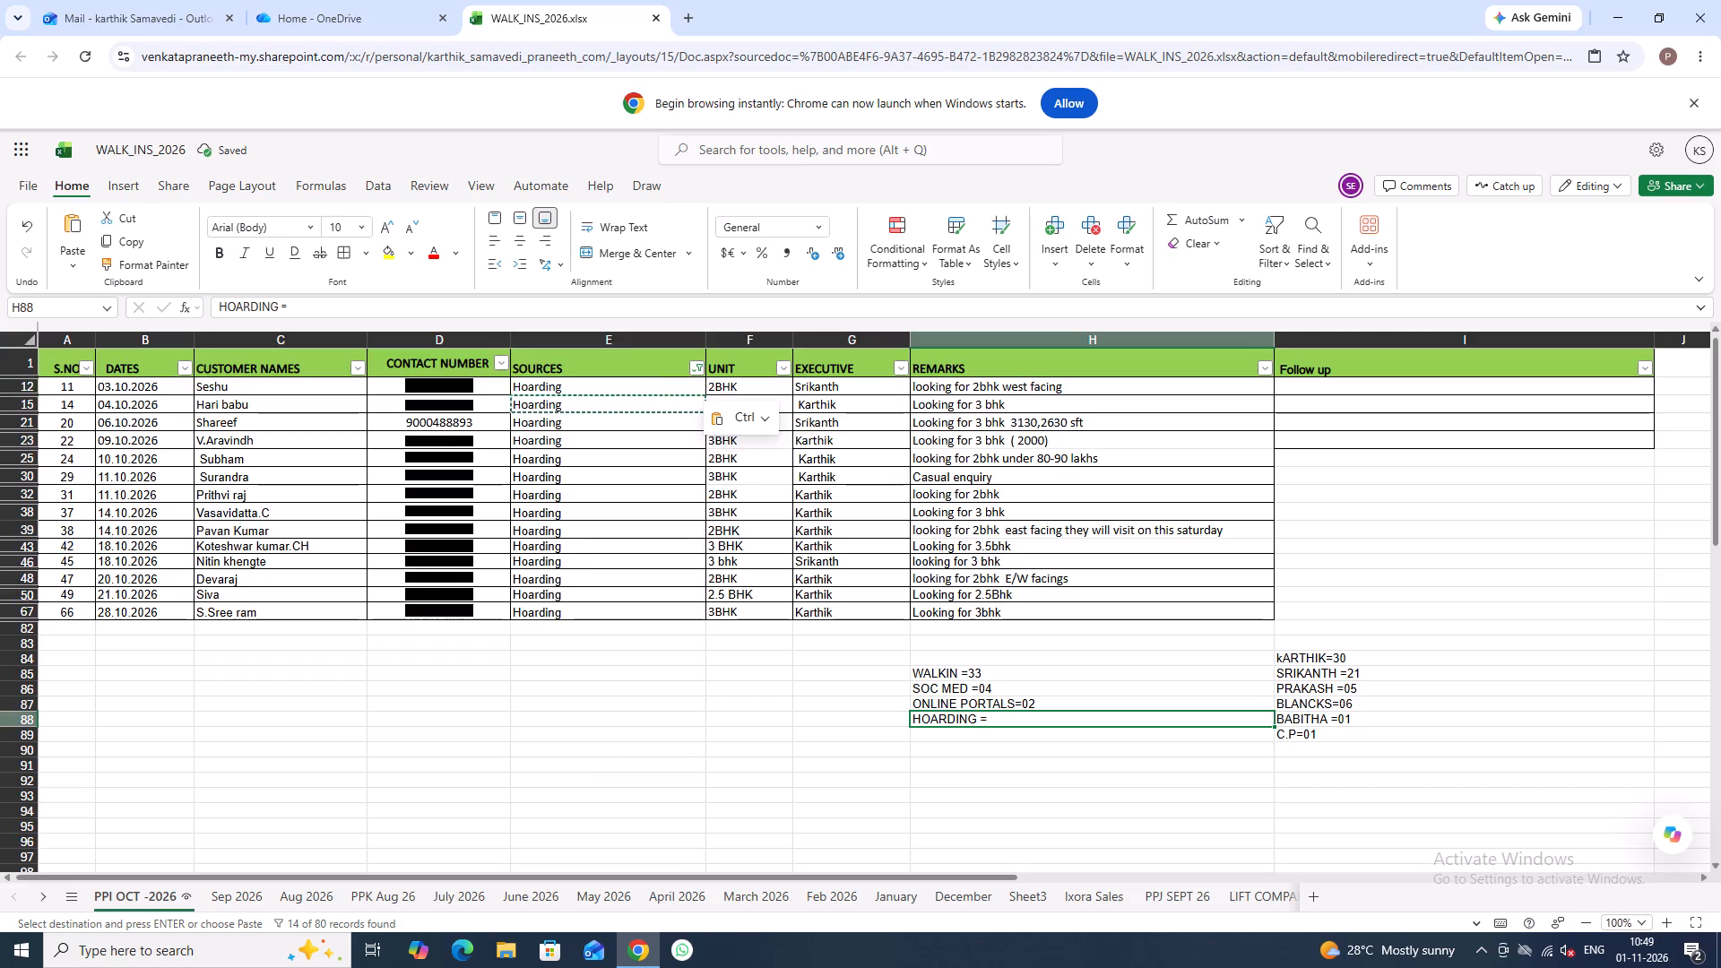
{"action": "left_click", "coordinate": [387, 311]}
{"action": "type", "text": "14"}
{"action": "left_click", "coordinate": [382, 756]}
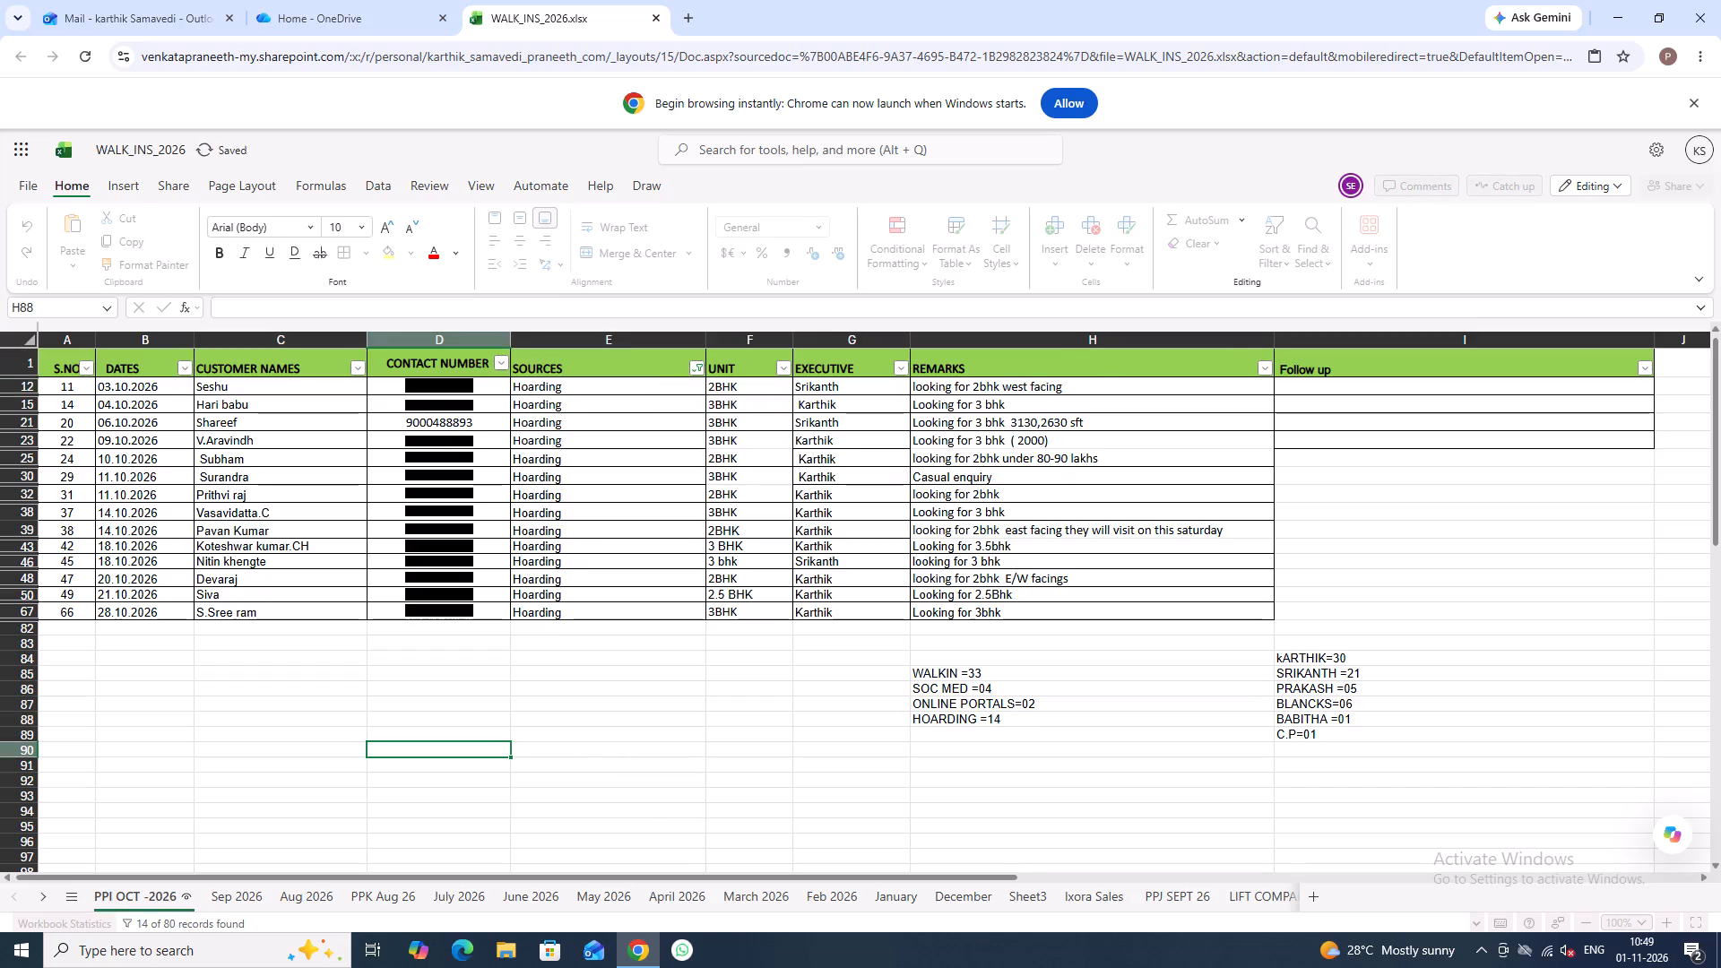
Filter the SOURCES column to show only Friends ( cp visit) and Friends ppt ex customer.
{"action": "left_click", "coordinate": [695, 372]}
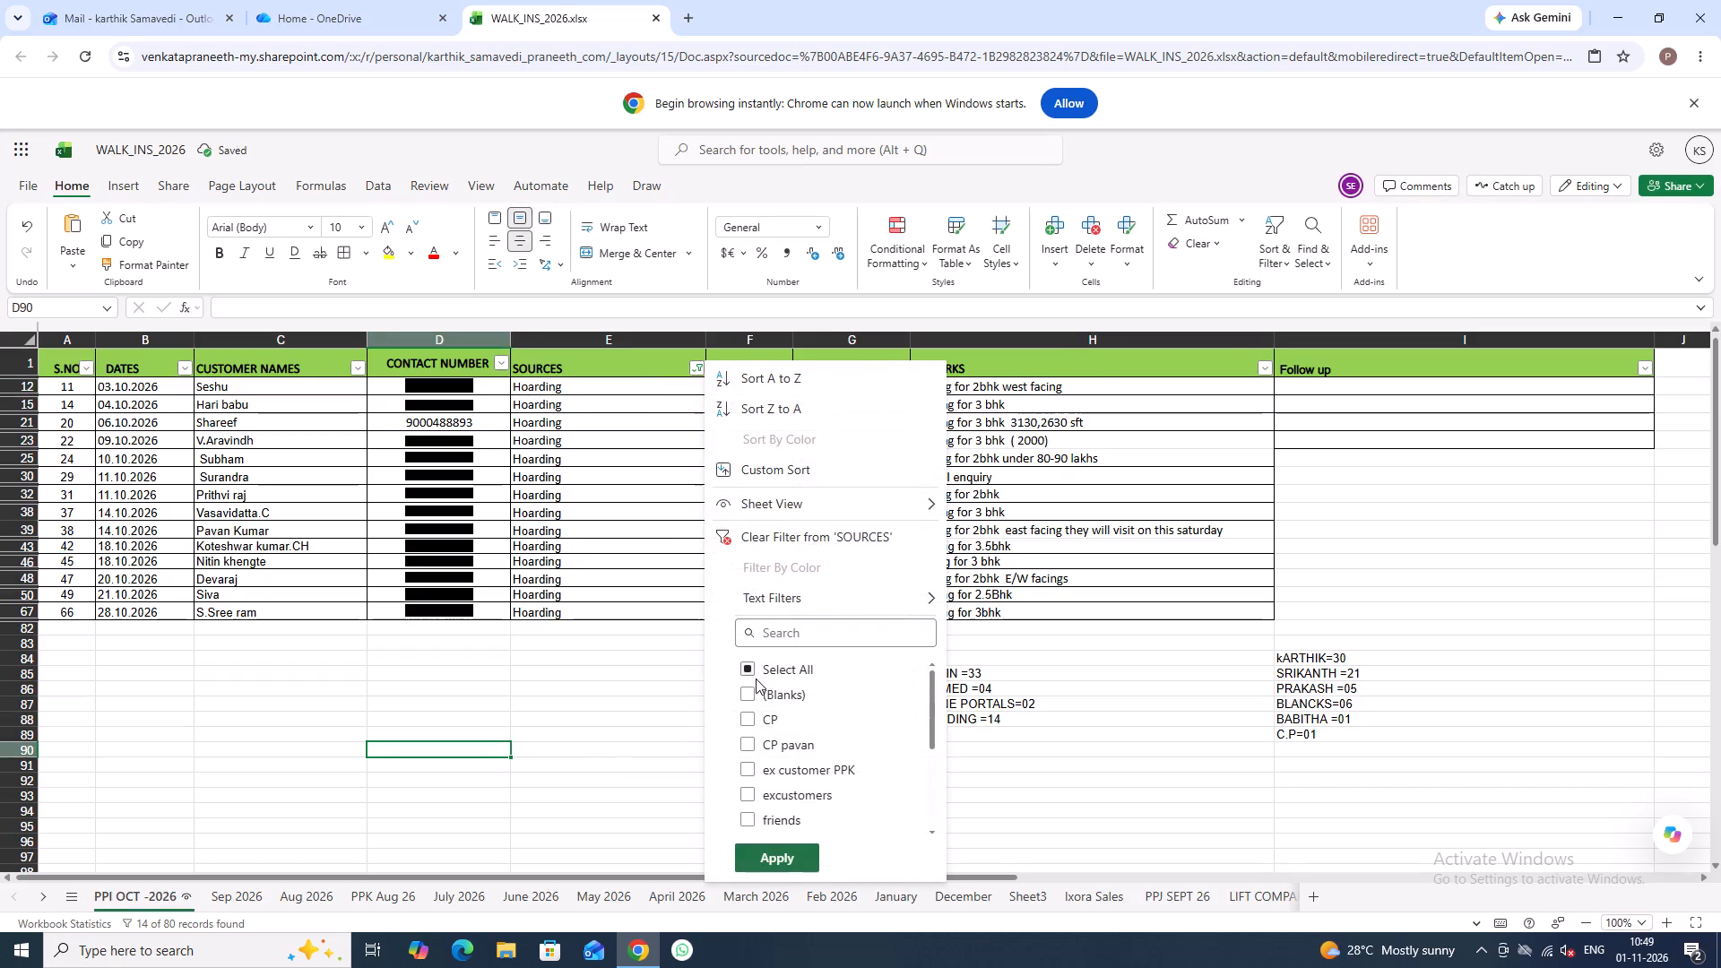
{"action": "scroll", "coordinate": [781, 736], "scroll_direction": "down", "scroll_amount": 3}
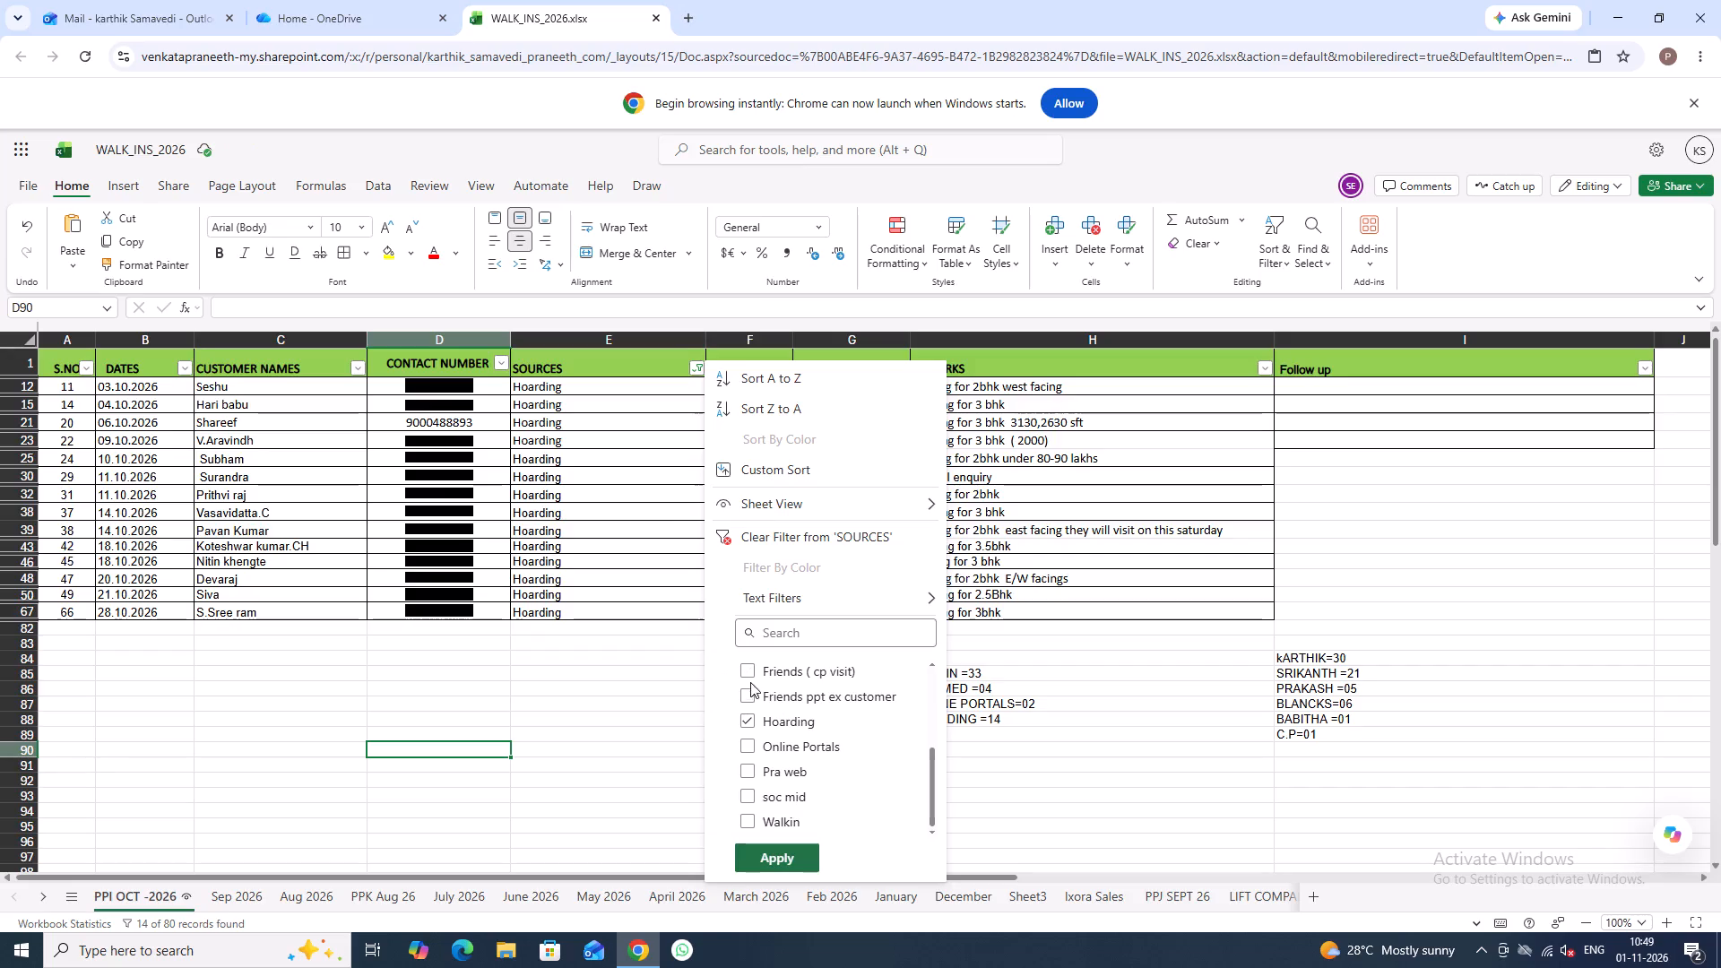
{"action": "left_click", "coordinate": [746, 673]}
{"action": "left_click", "coordinate": [752, 700]}
{"action": "left_click", "coordinate": [748, 731]}
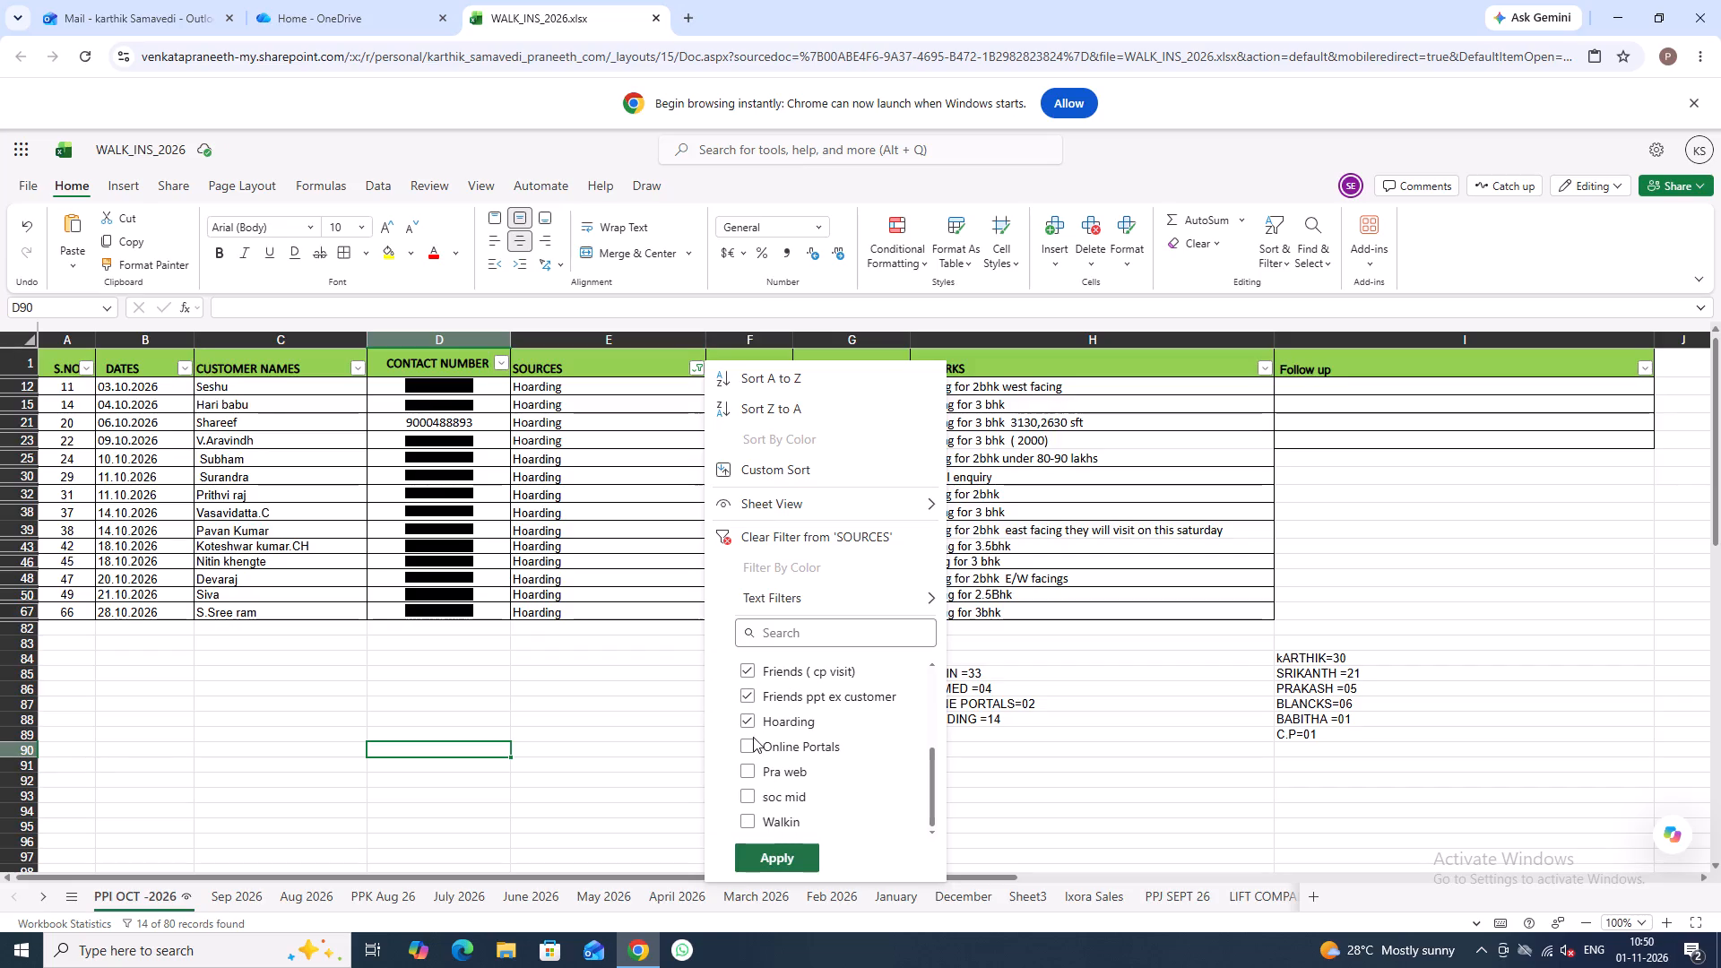
{"action": "left_click", "coordinate": [748, 721]}
{"action": "left_click", "coordinate": [779, 851]}
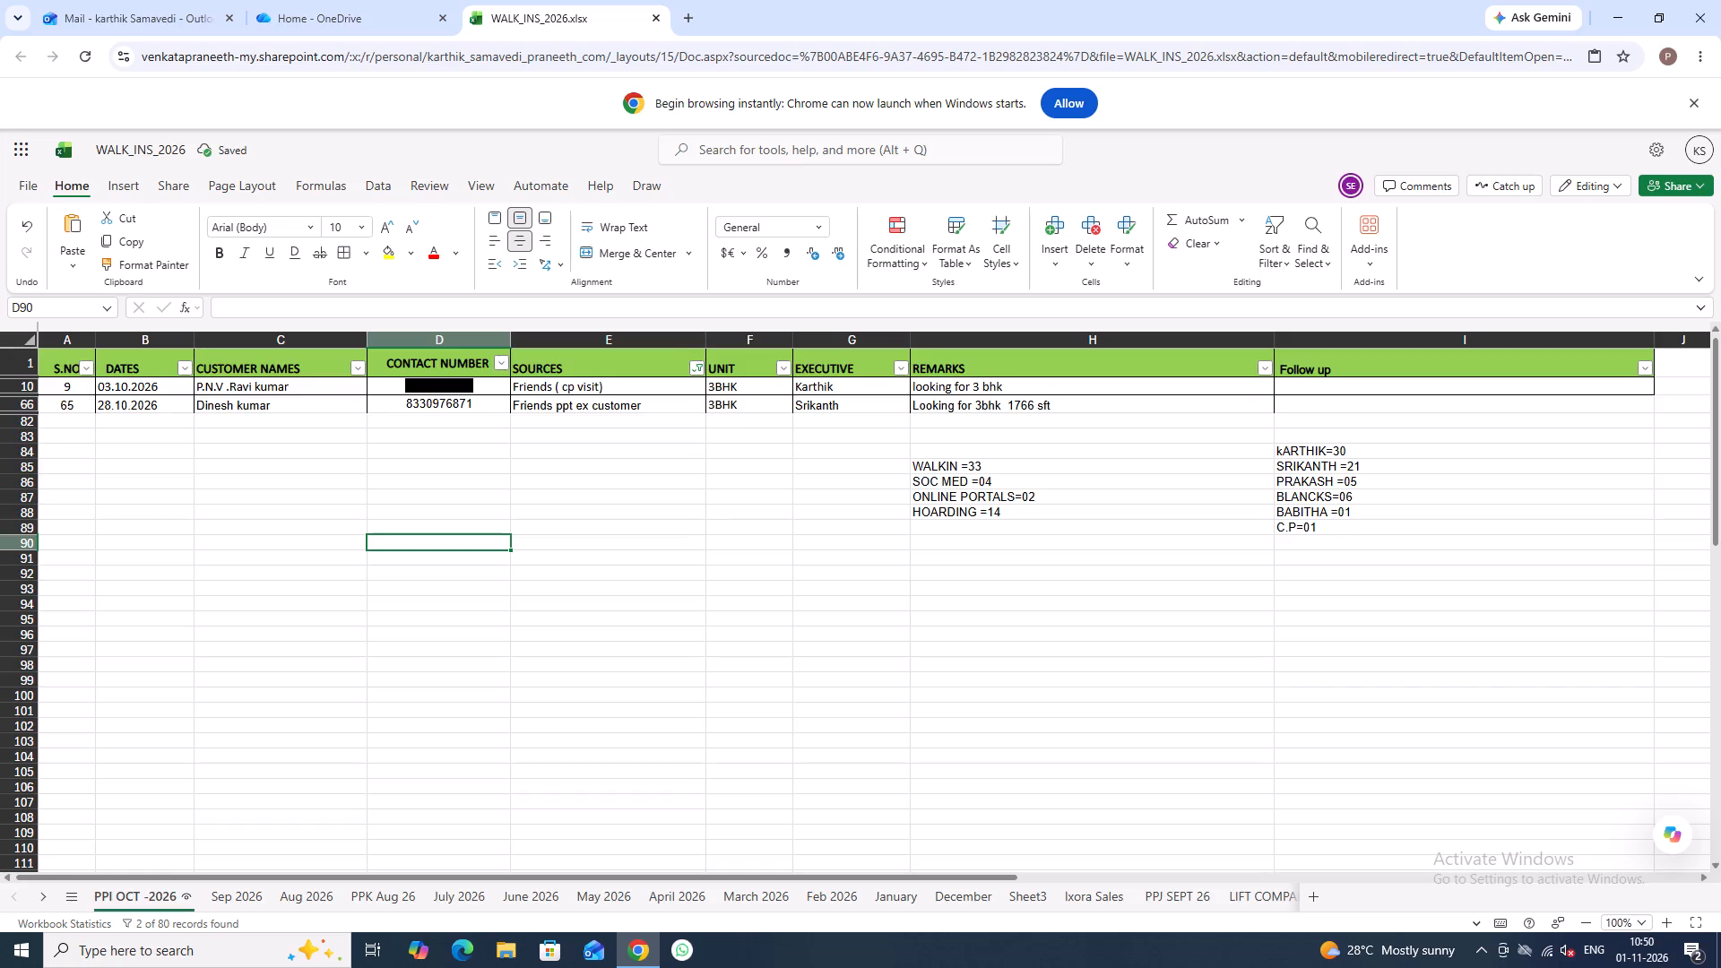
Record FRIENDS=02 in cell H89.
{"action": "left_click", "coordinate": [936, 532]}
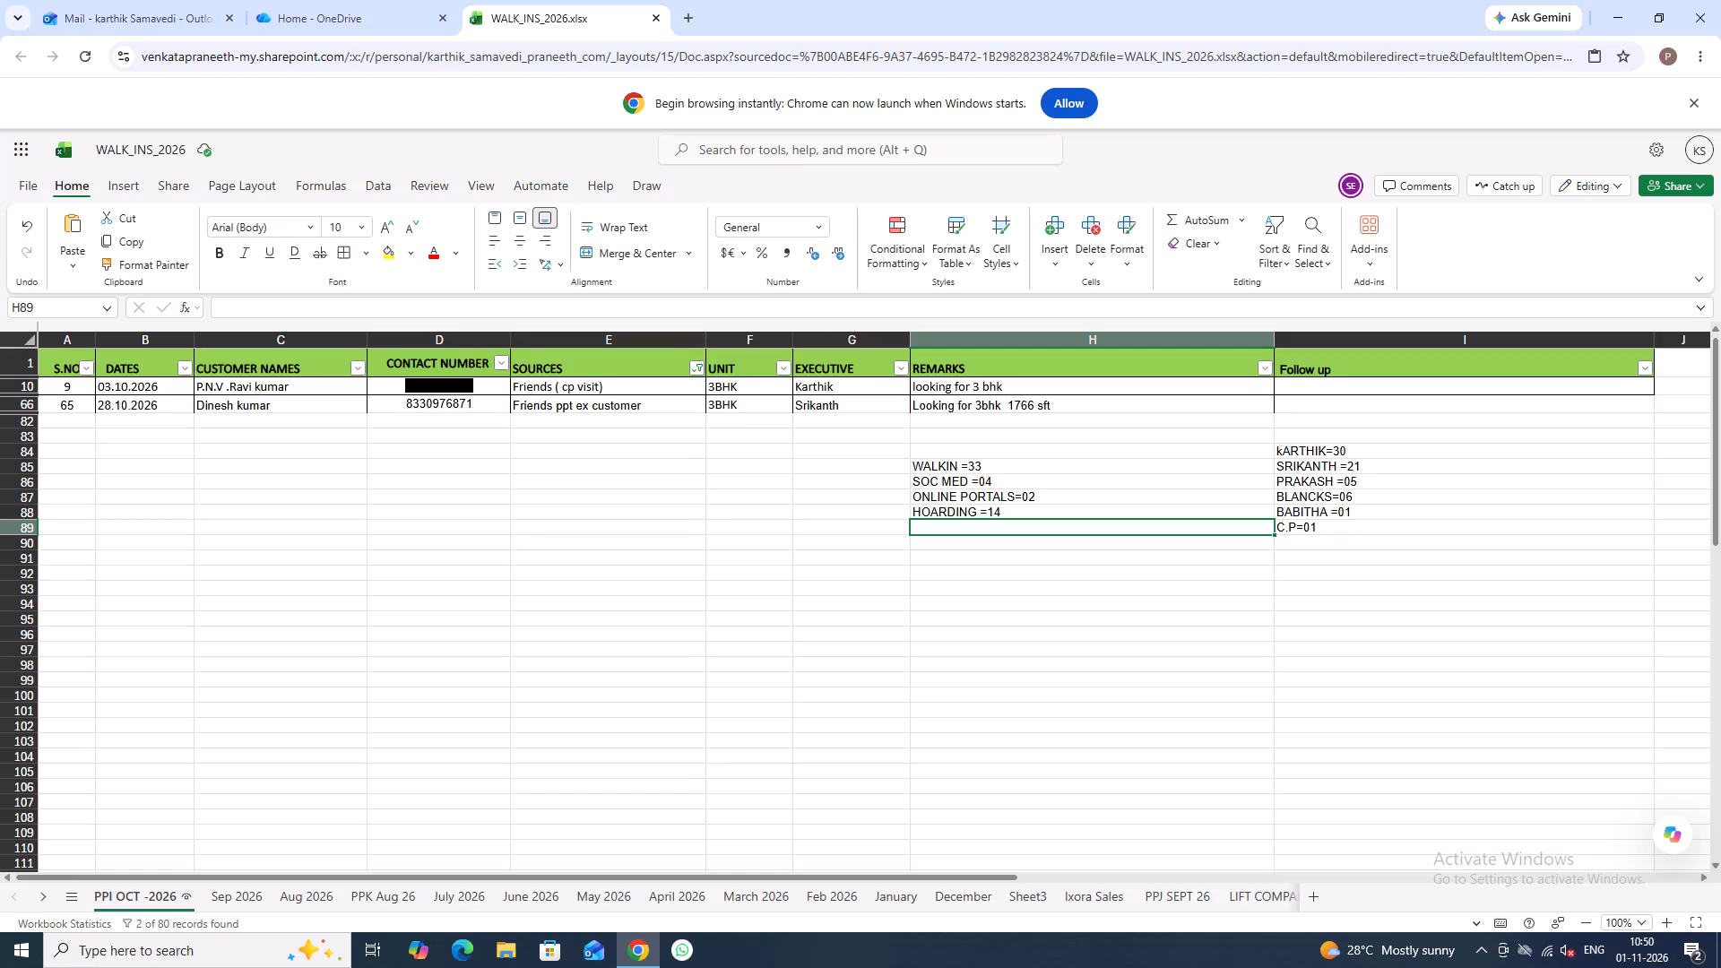
{"action": "key", "text": "f"}
{"action": "key", "text": "BackSpace"}
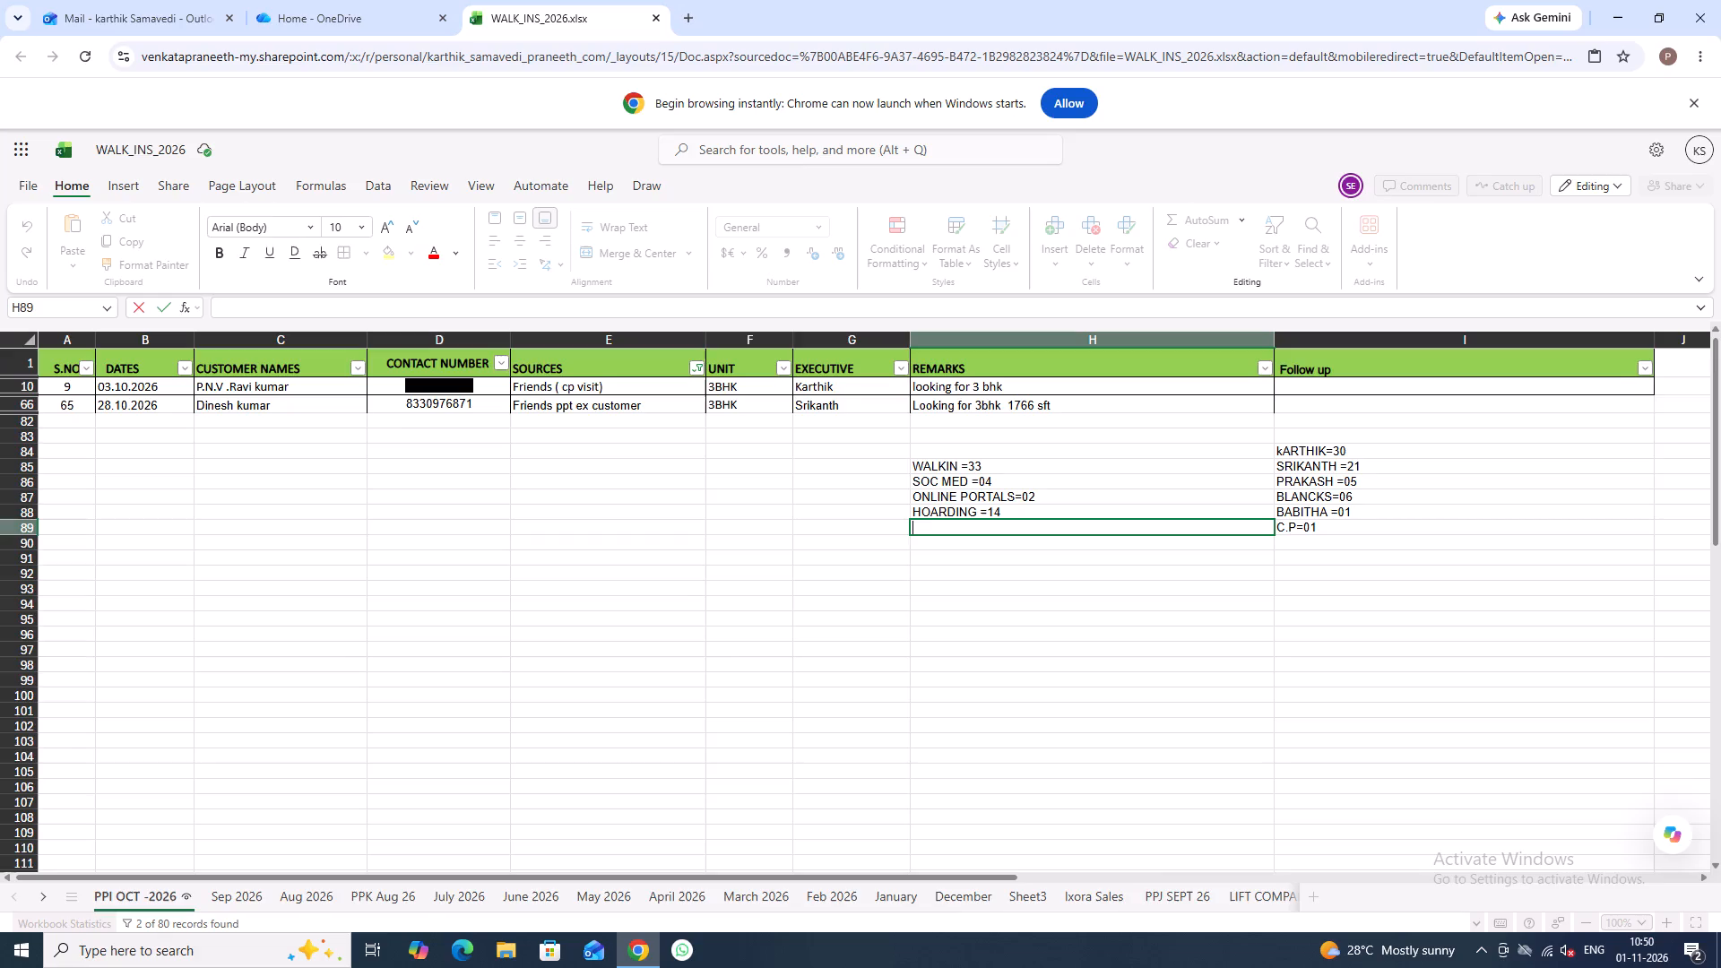
{"action": "type", "text": "FR"}
{"action": "type", "text": "IENDS="}
{"action": "type", "text": "02"}
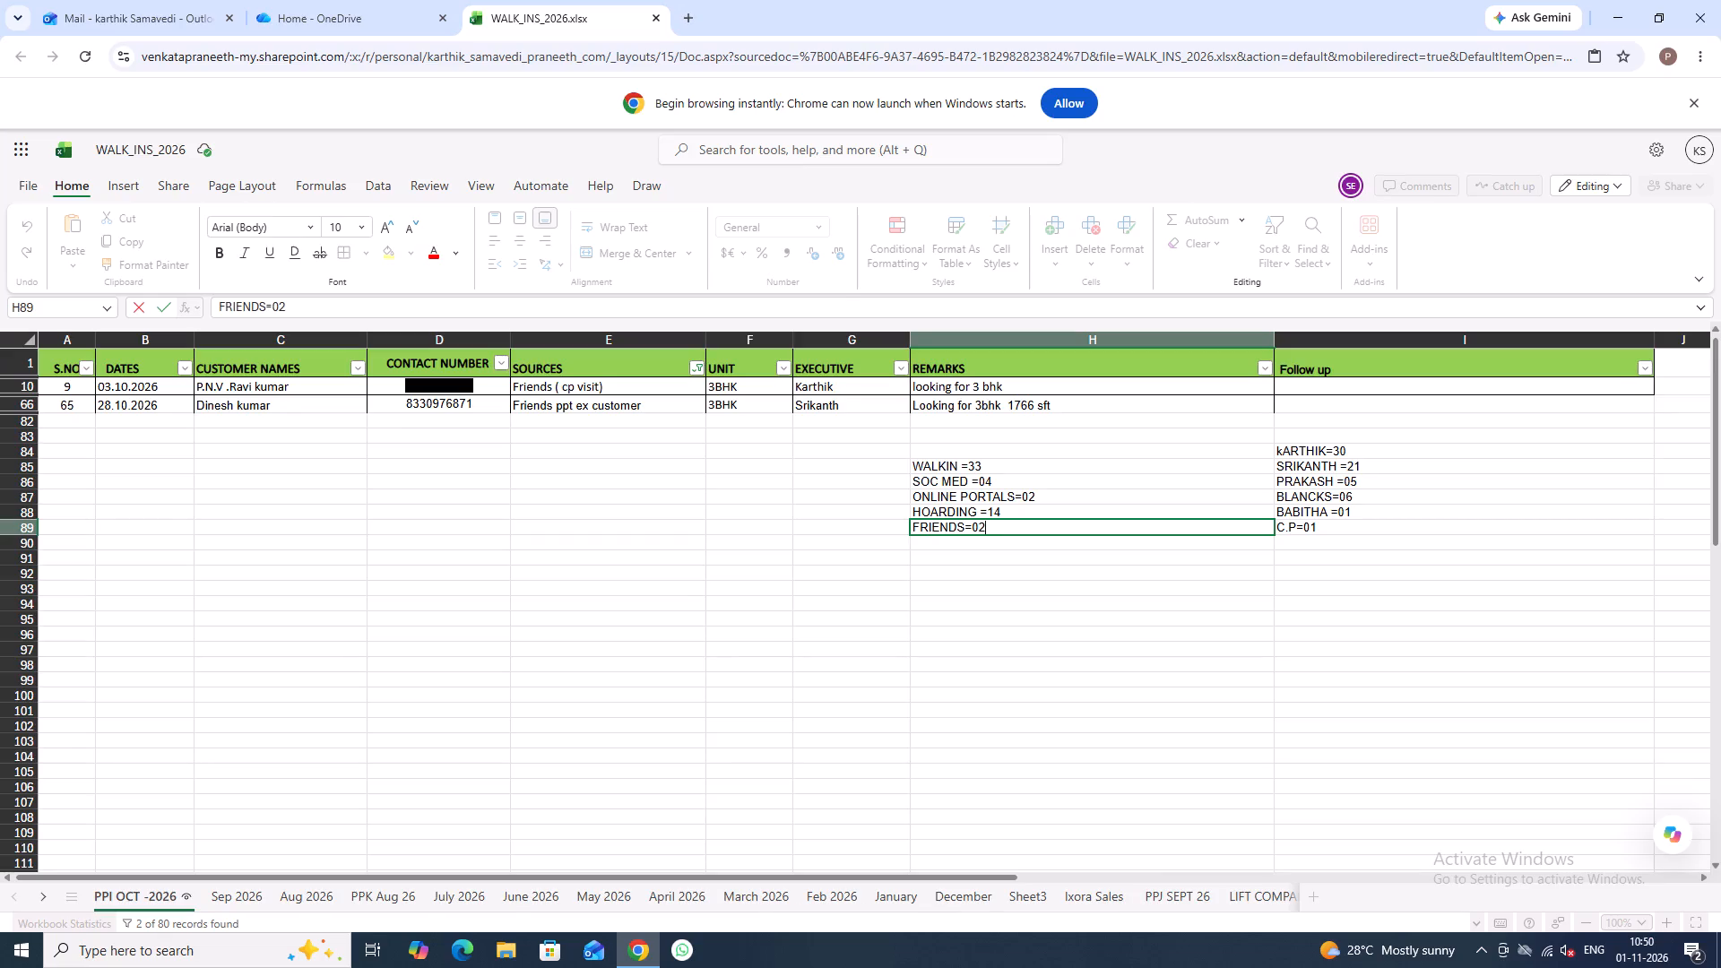
{"action": "left_click", "coordinate": [1005, 548]}
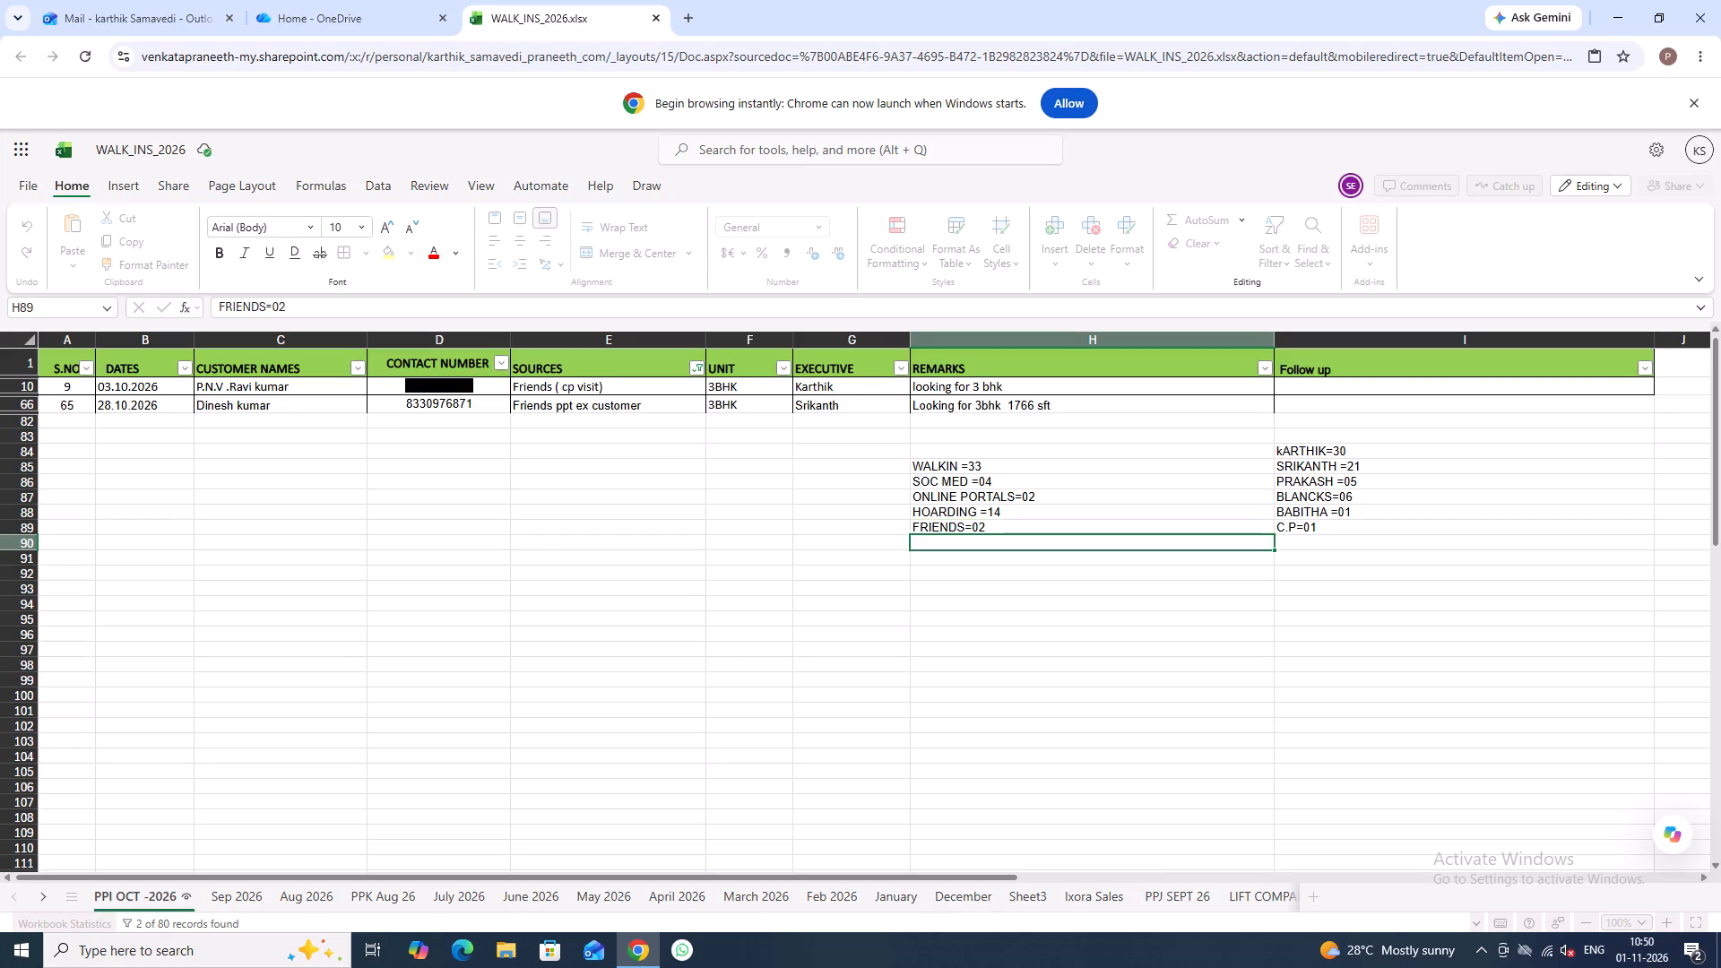
Filter the SOURCES column to show only ex customer PPK and excustomers.
{"action": "left_click", "coordinate": [694, 370]}
{"action": "scroll", "coordinate": [744, 696], "scroll_direction": "down", "scroll_amount": 3}
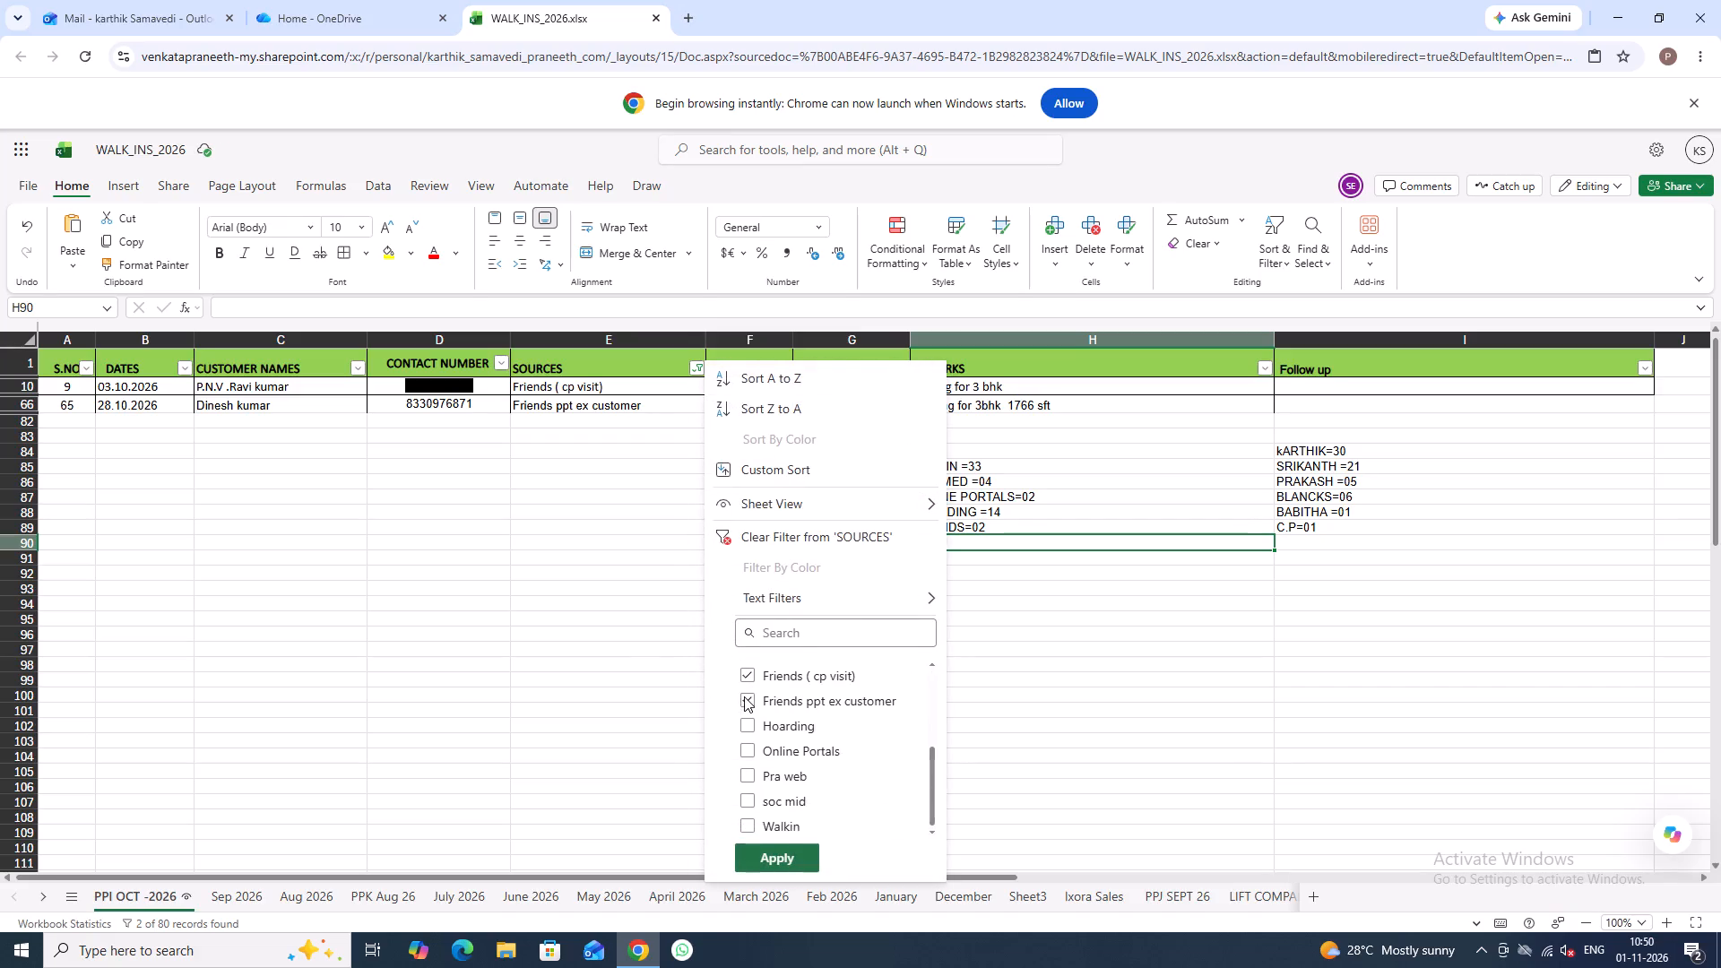
{"action": "scroll", "coordinate": [745, 709], "scroll_direction": "up", "scroll_amount": 2}
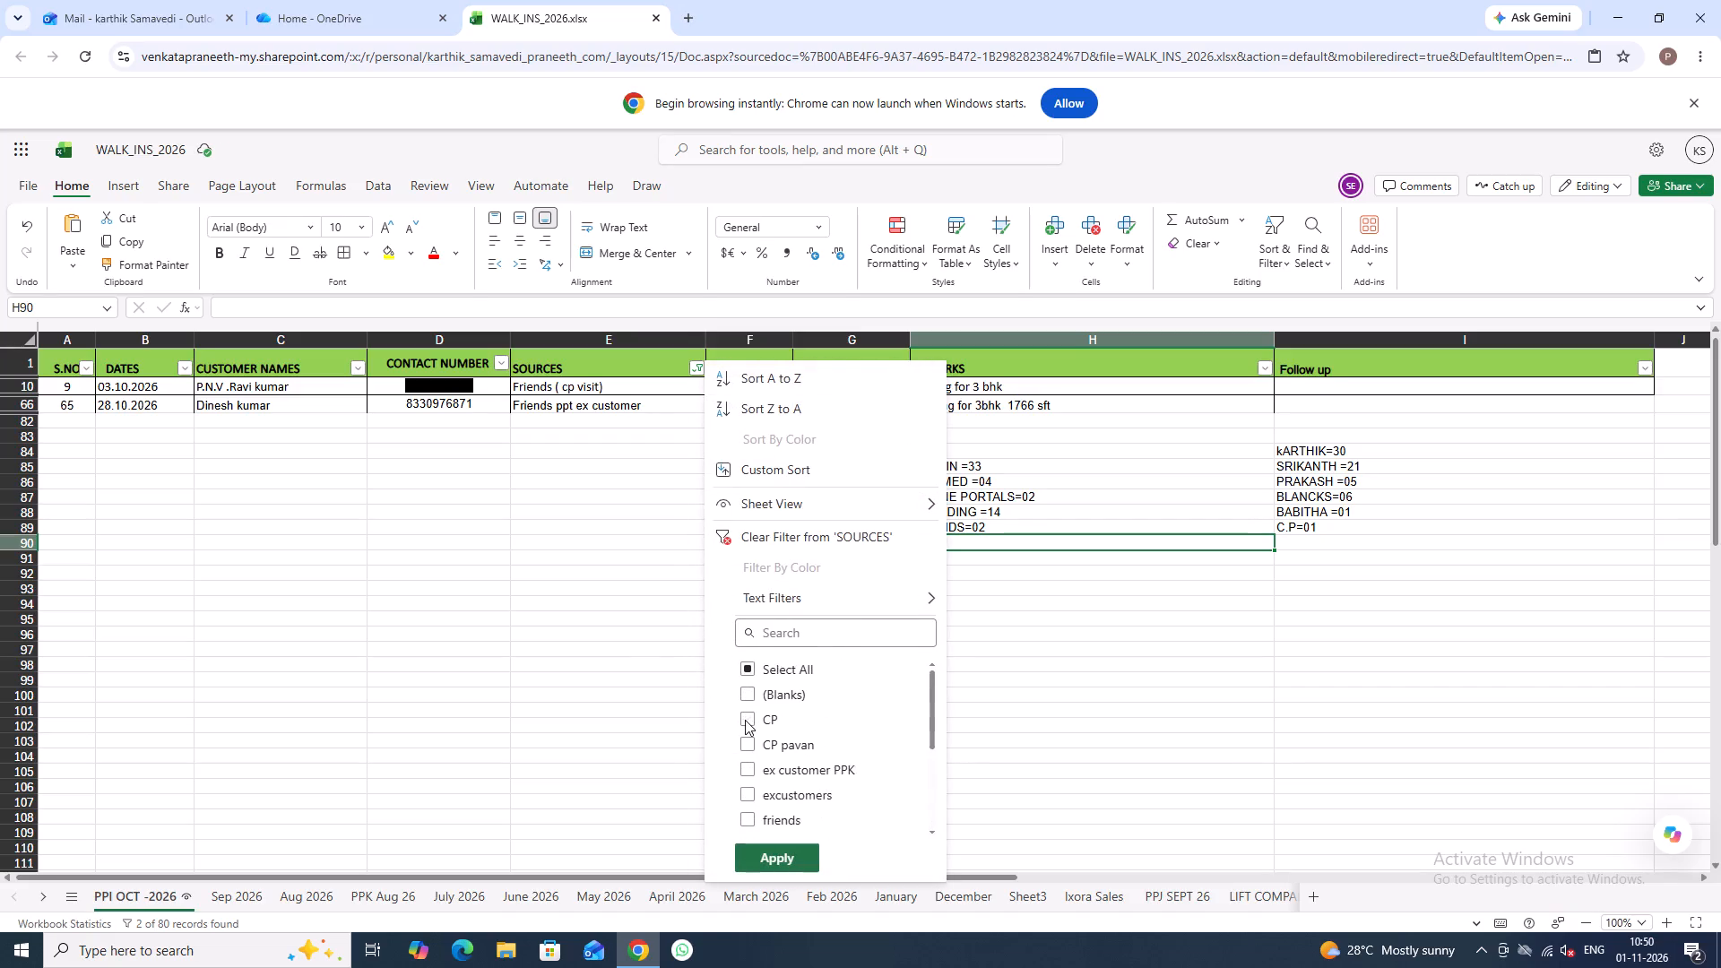
{"action": "scroll", "coordinate": [745, 720], "scroll_direction": "down", "scroll_amount": 2}
{"action": "left_click", "coordinate": [747, 702]}
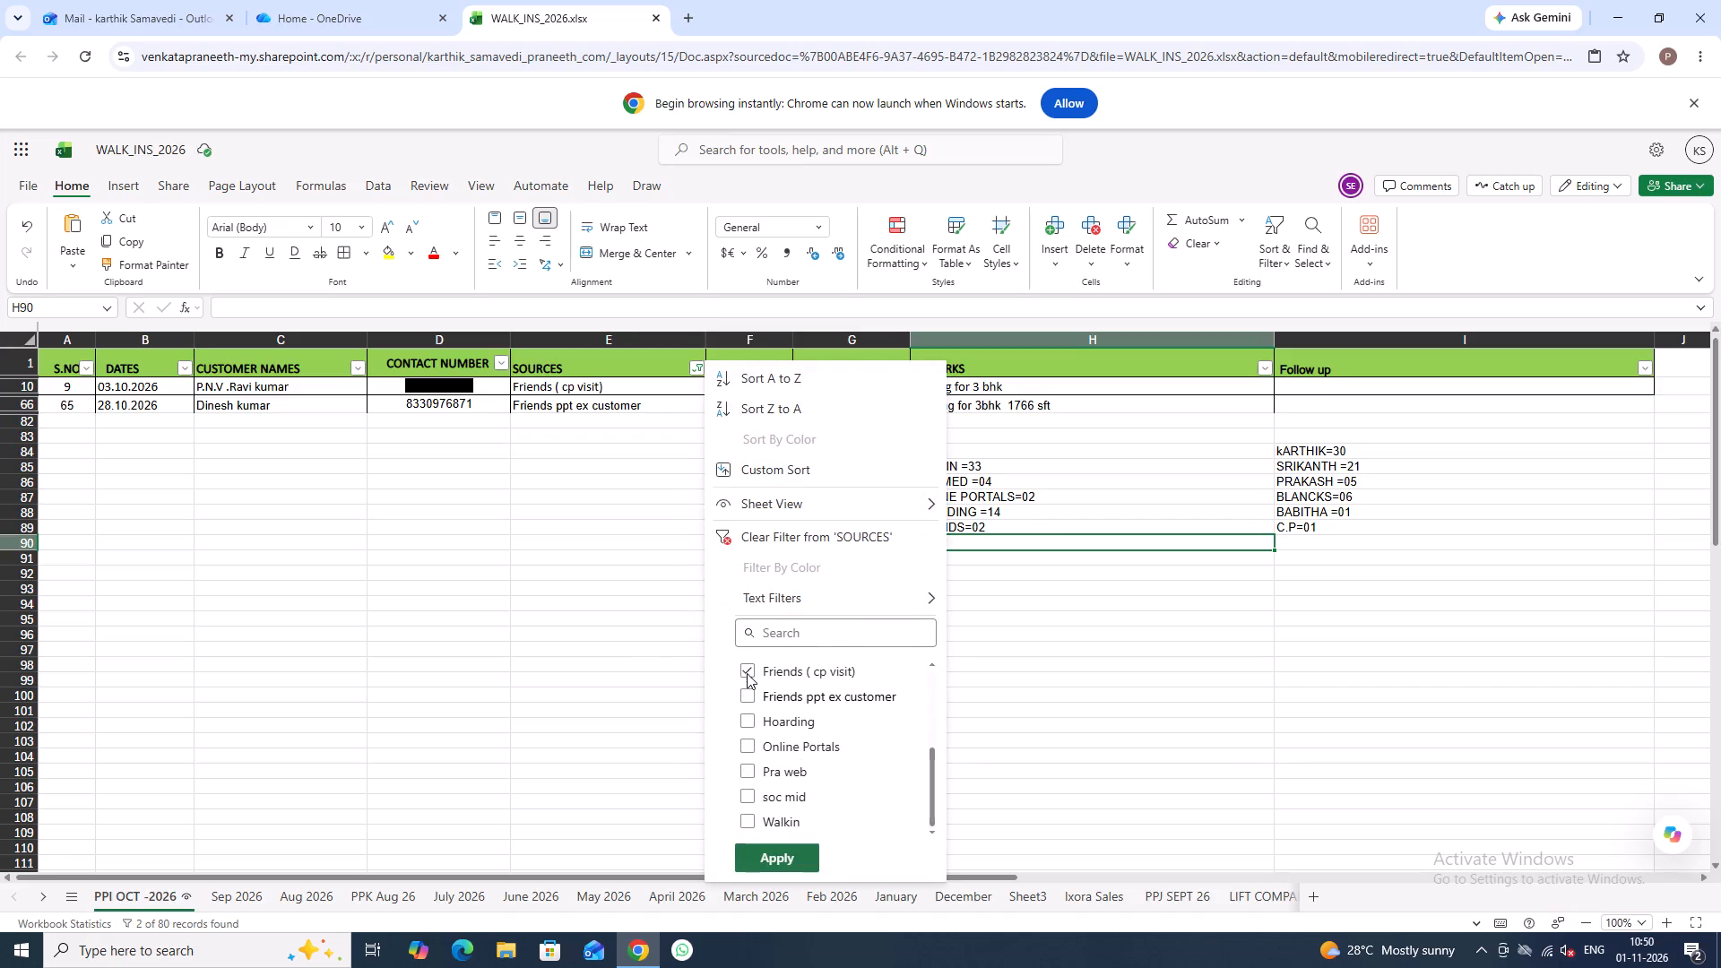
{"action": "left_click", "coordinate": [747, 671]}
{"action": "scroll", "coordinate": [748, 682], "scroll_direction": "up", "scroll_amount": 1}
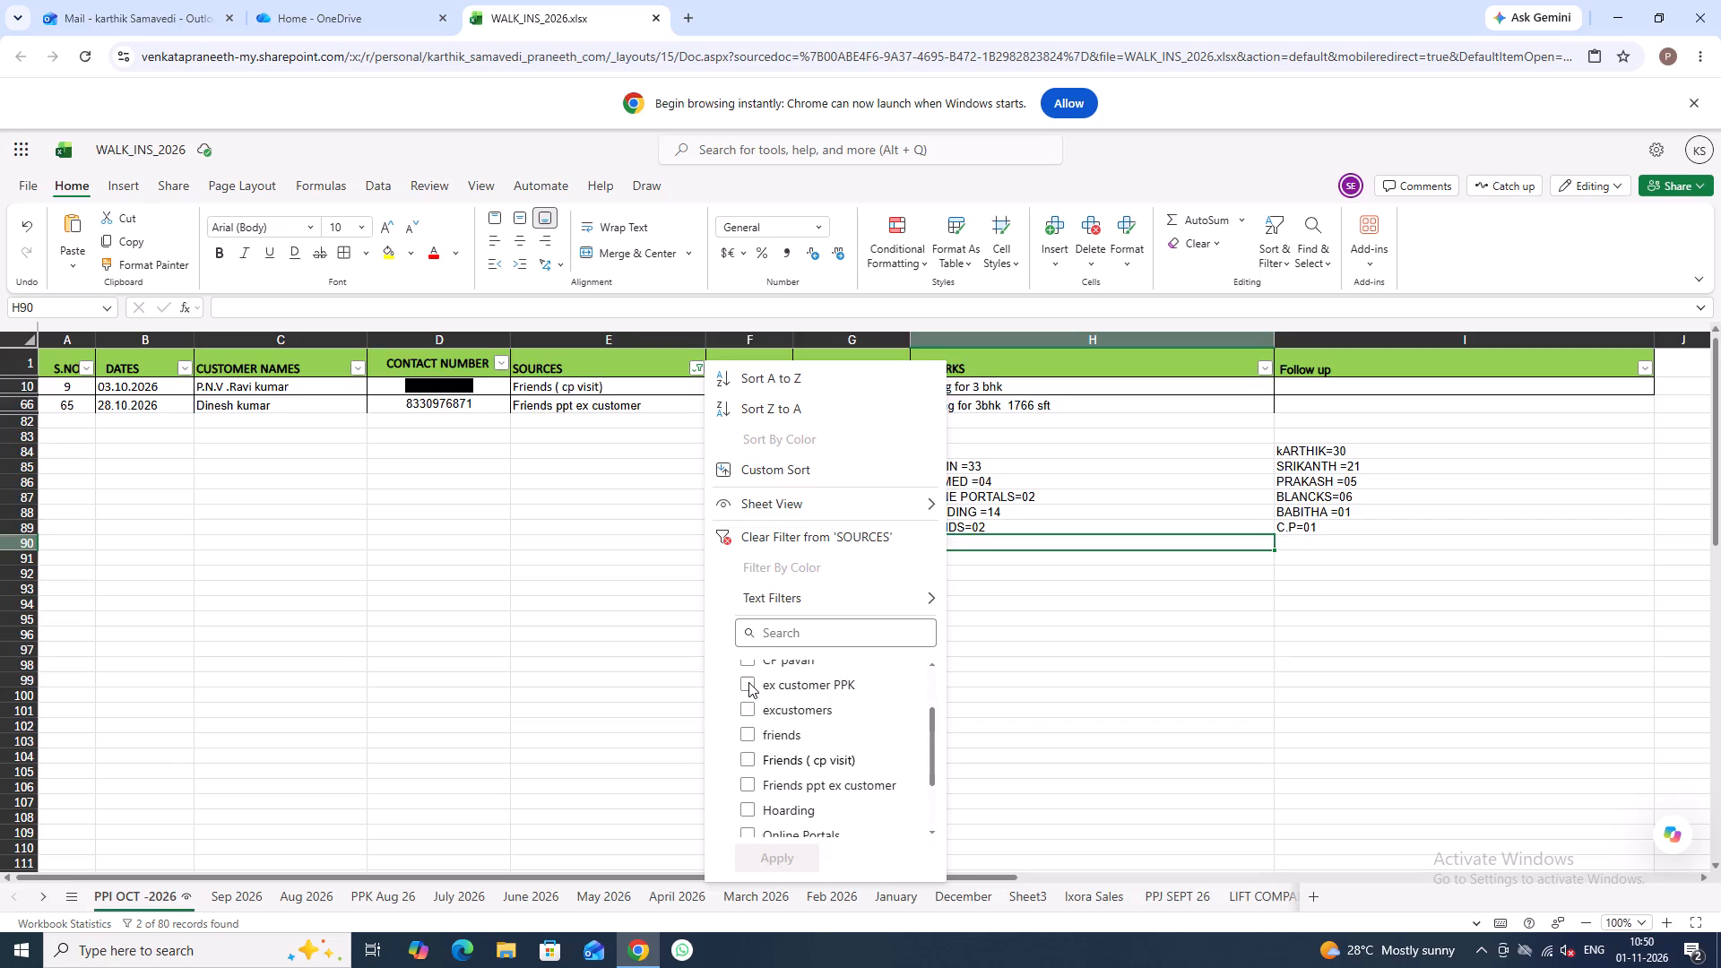
{"action": "left_click", "coordinate": [748, 704]}
{"action": "left_click", "coordinate": [746, 687]}
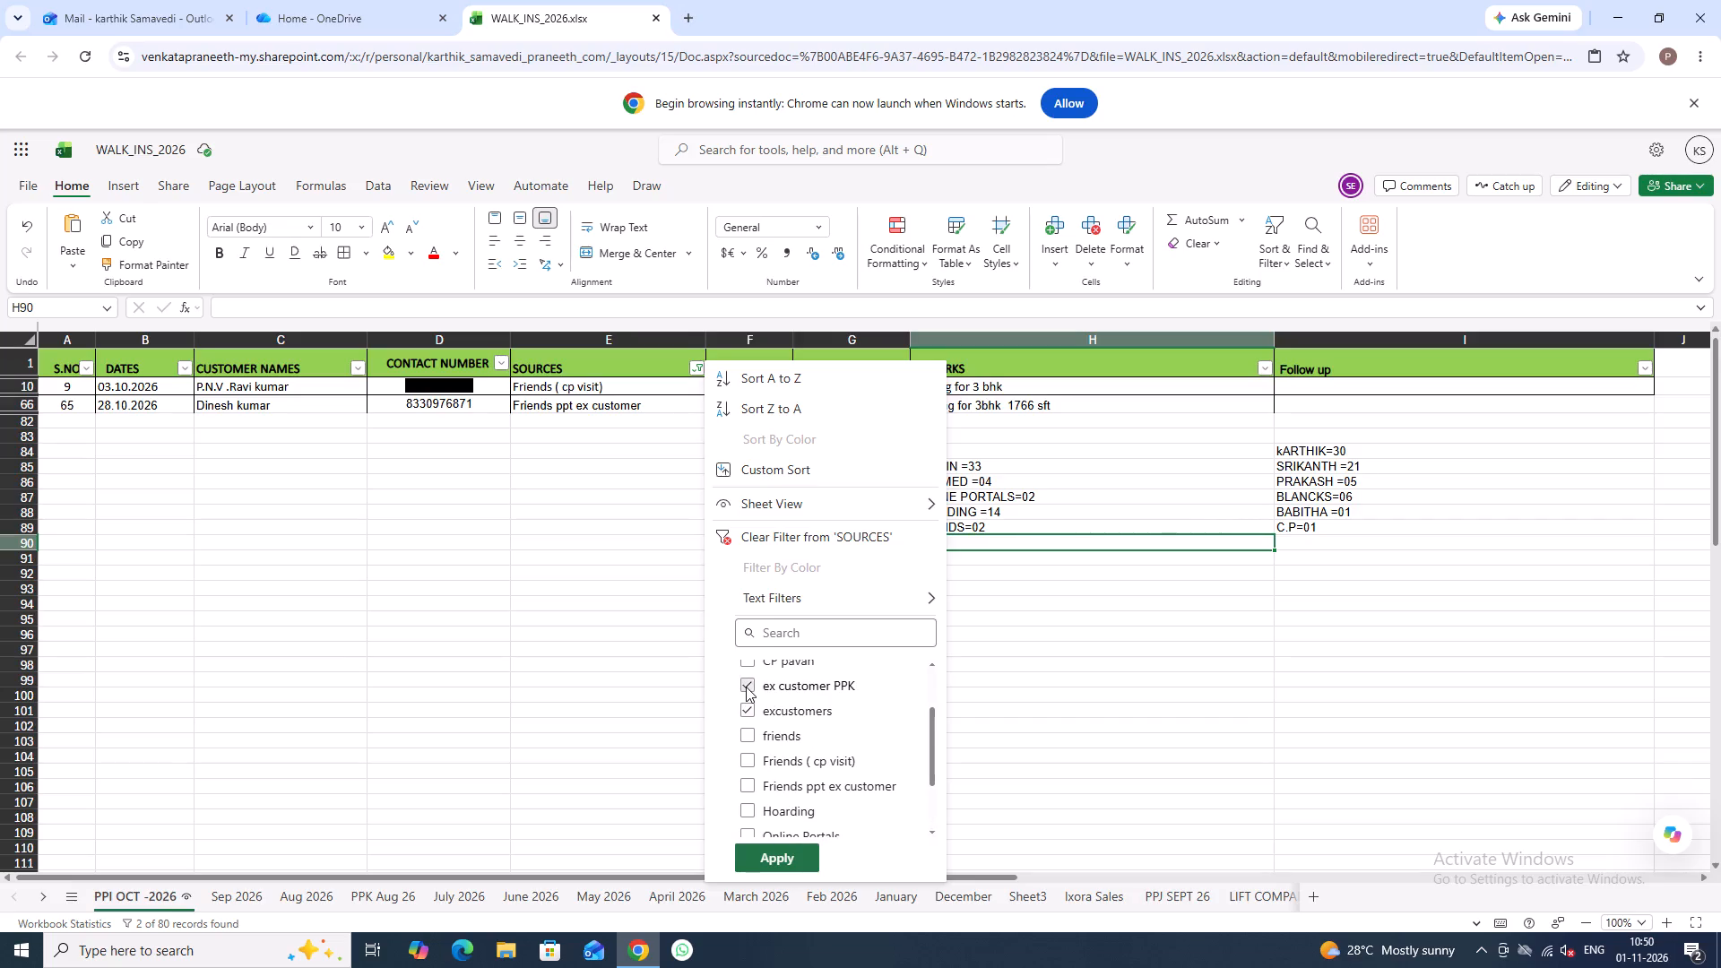
{"action": "scroll", "coordinate": [746, 687], "scroll_direction": "up", "scroll_amount": 2}
{"action": "left_click", "coordinate": [764, 854]}
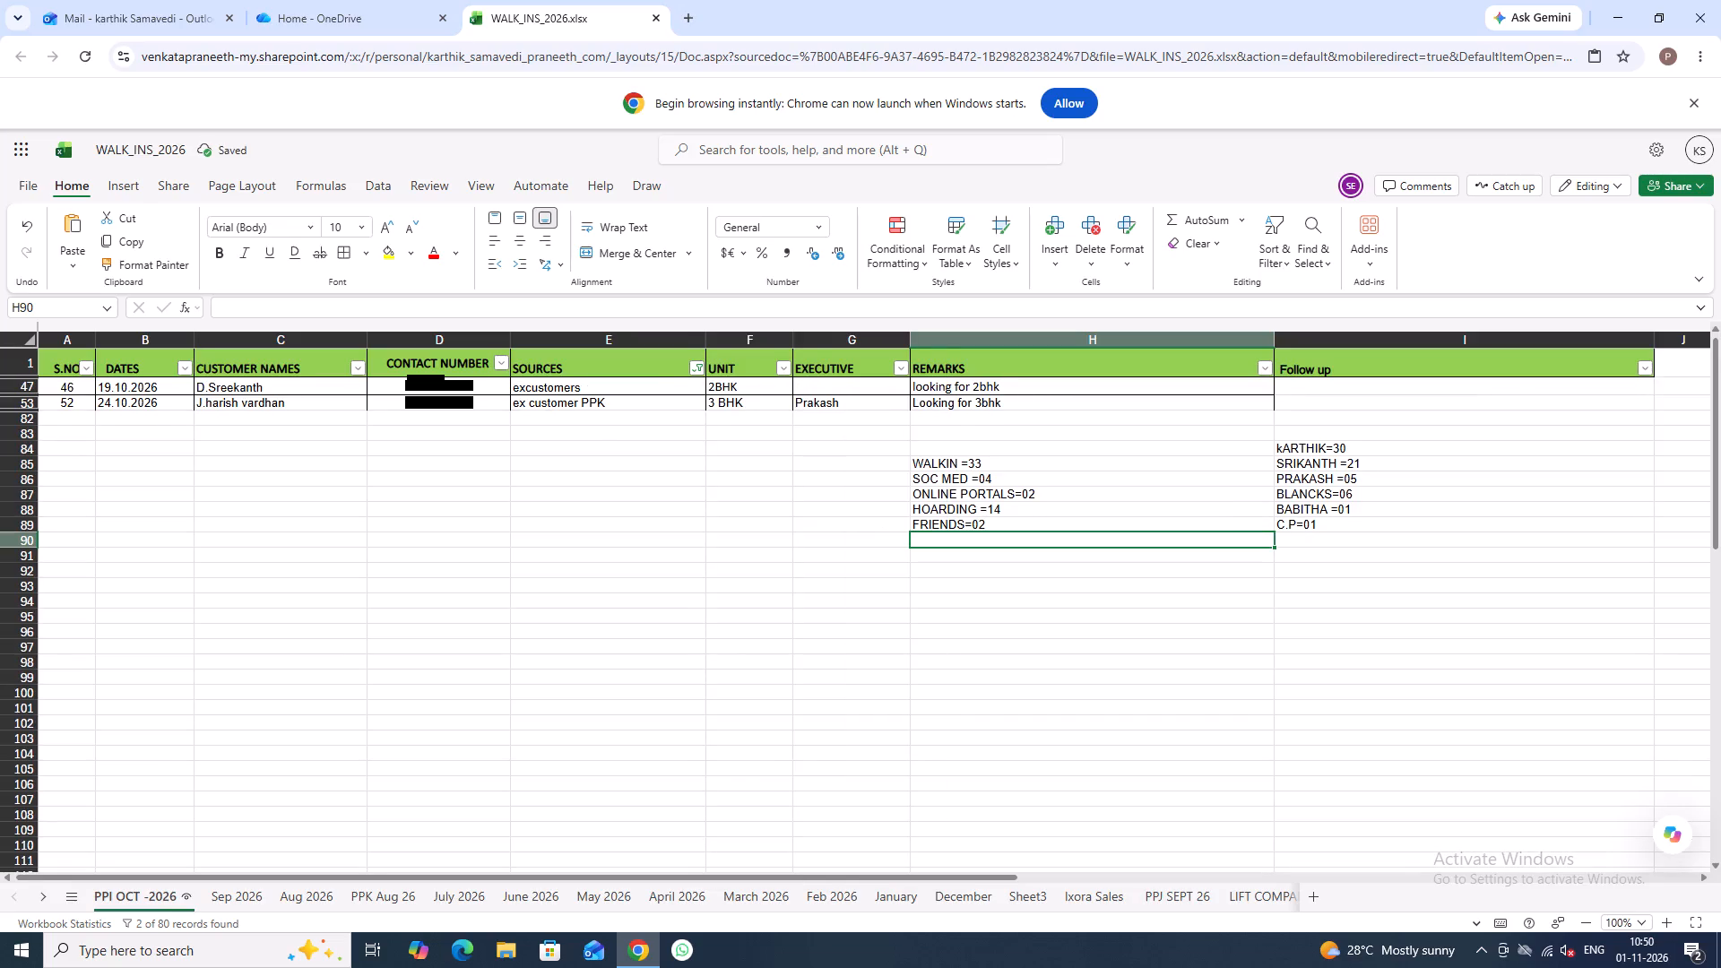
Record EX CUSTOMERS=02 in cell H90.
{"action": "type", "text": "EX CUST"}
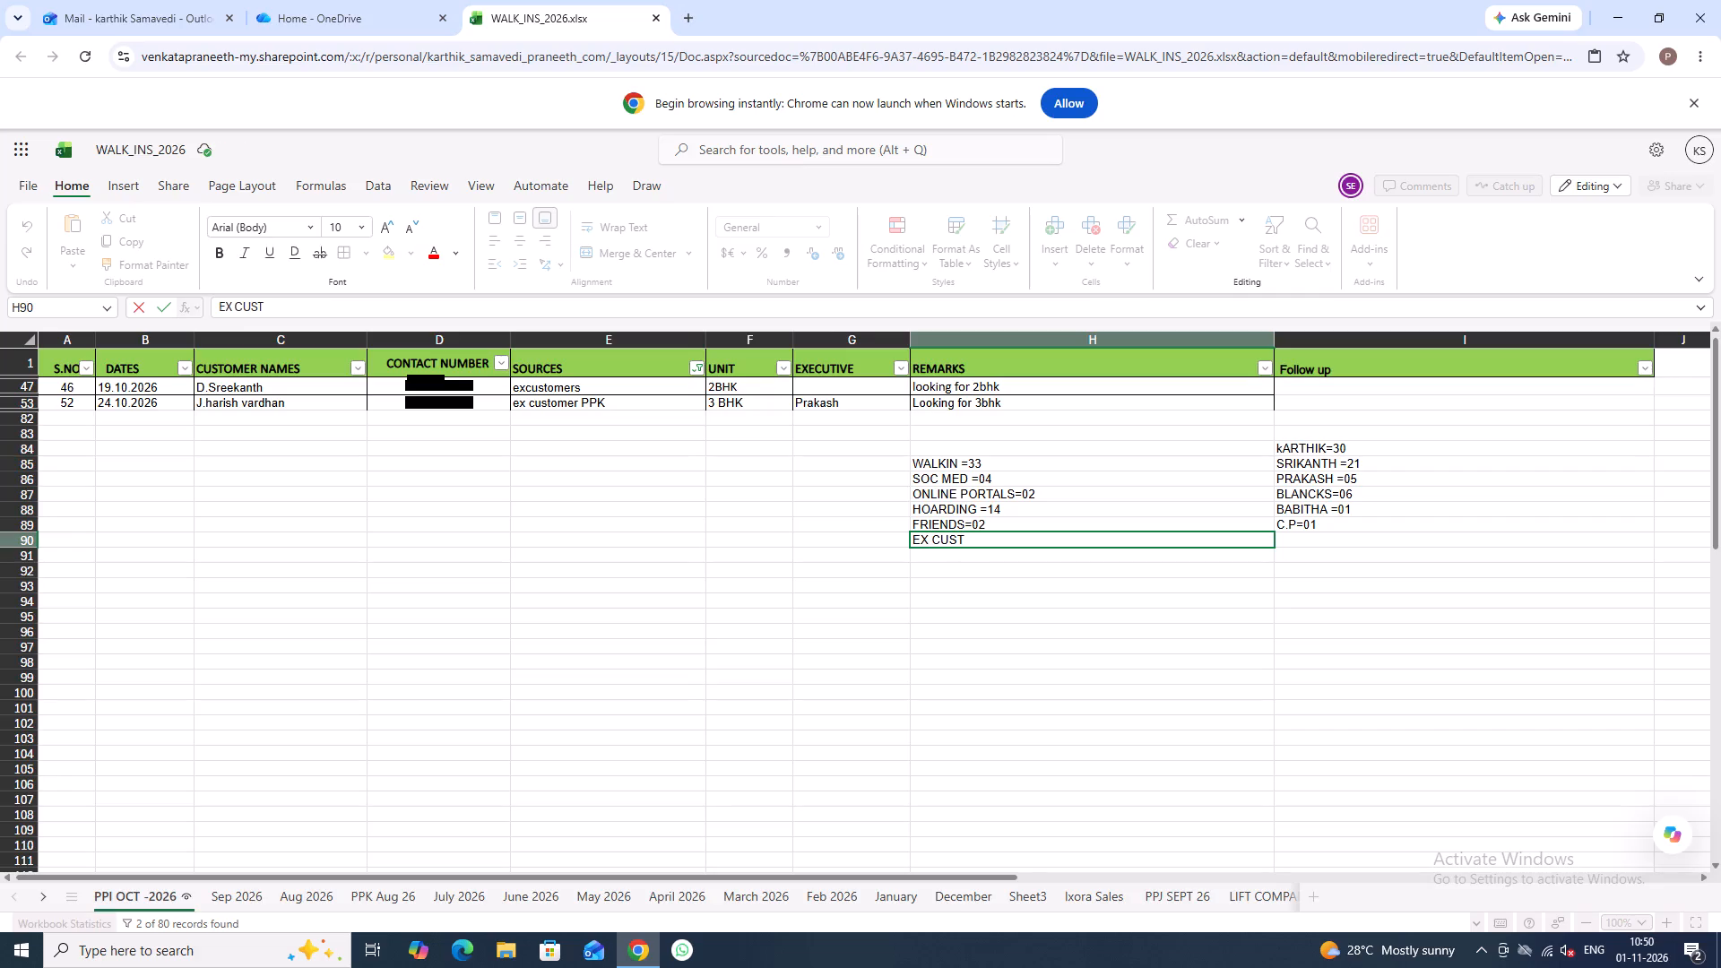
{"action": "type", "text": "OMERS"}
{"action": "type", "text": "=02"}
{"action": "left_click", "coordinate": [699, 378]}
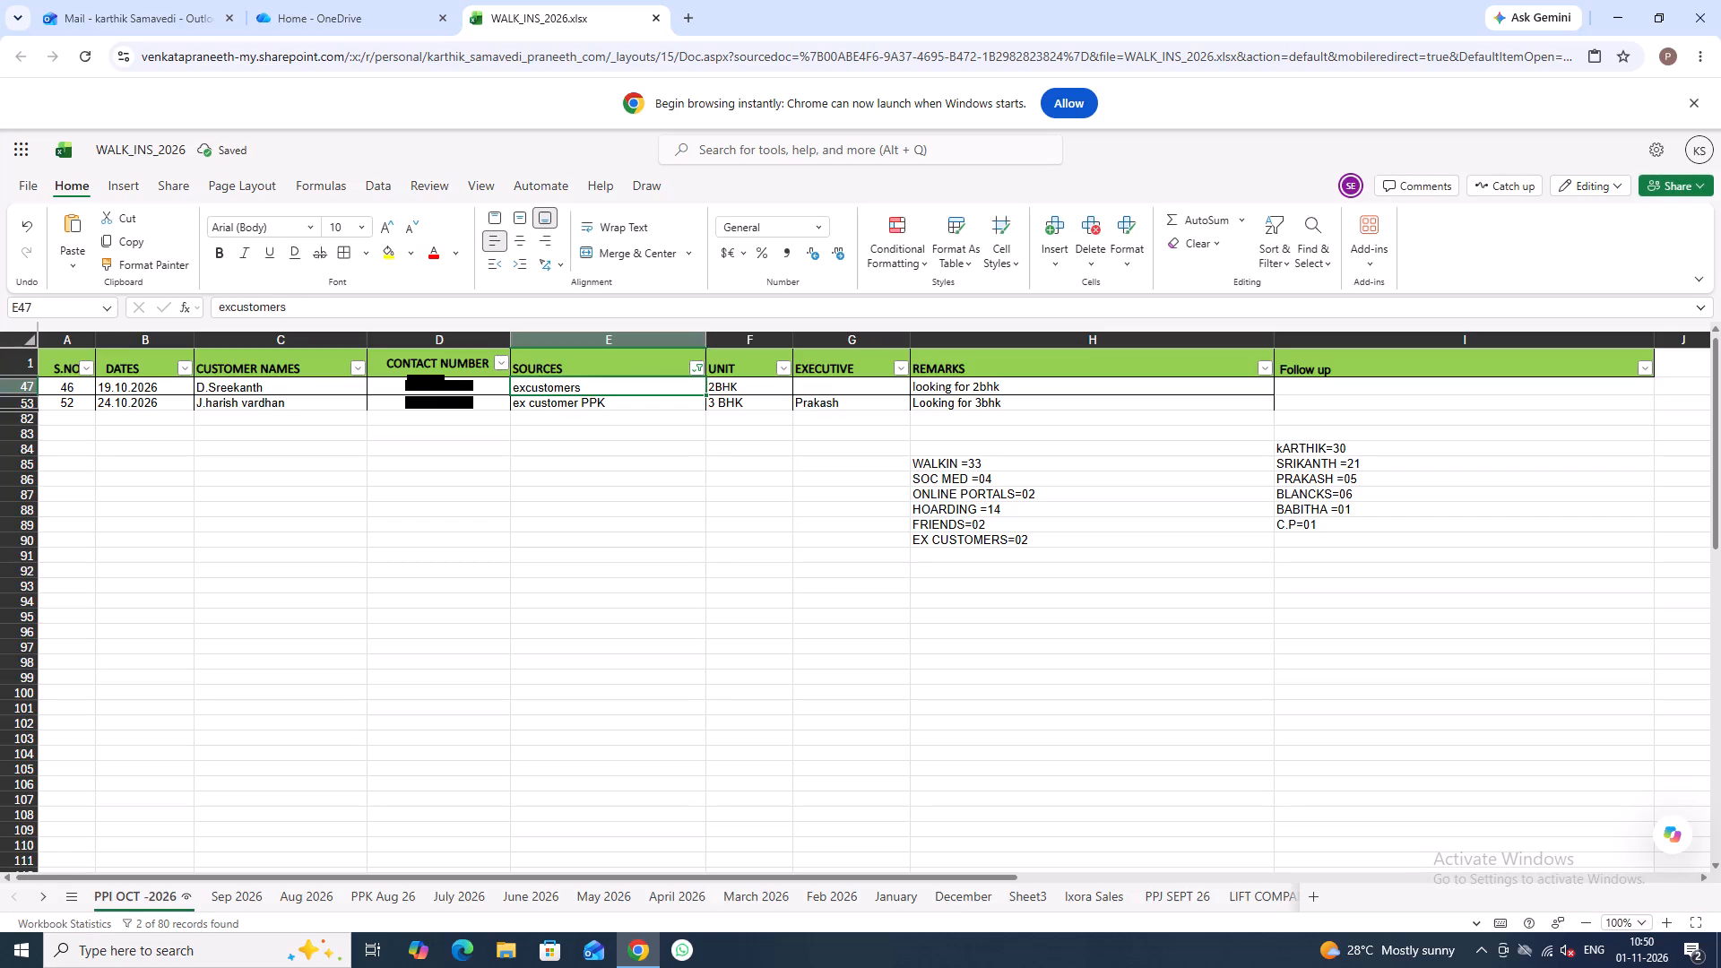
{"action": "left_click", "coordinate": [669, 445]}
Filter the SOURCES column to show only CP and CP pavan.
{"action": "left_click", "coordinate": [698, 374]}
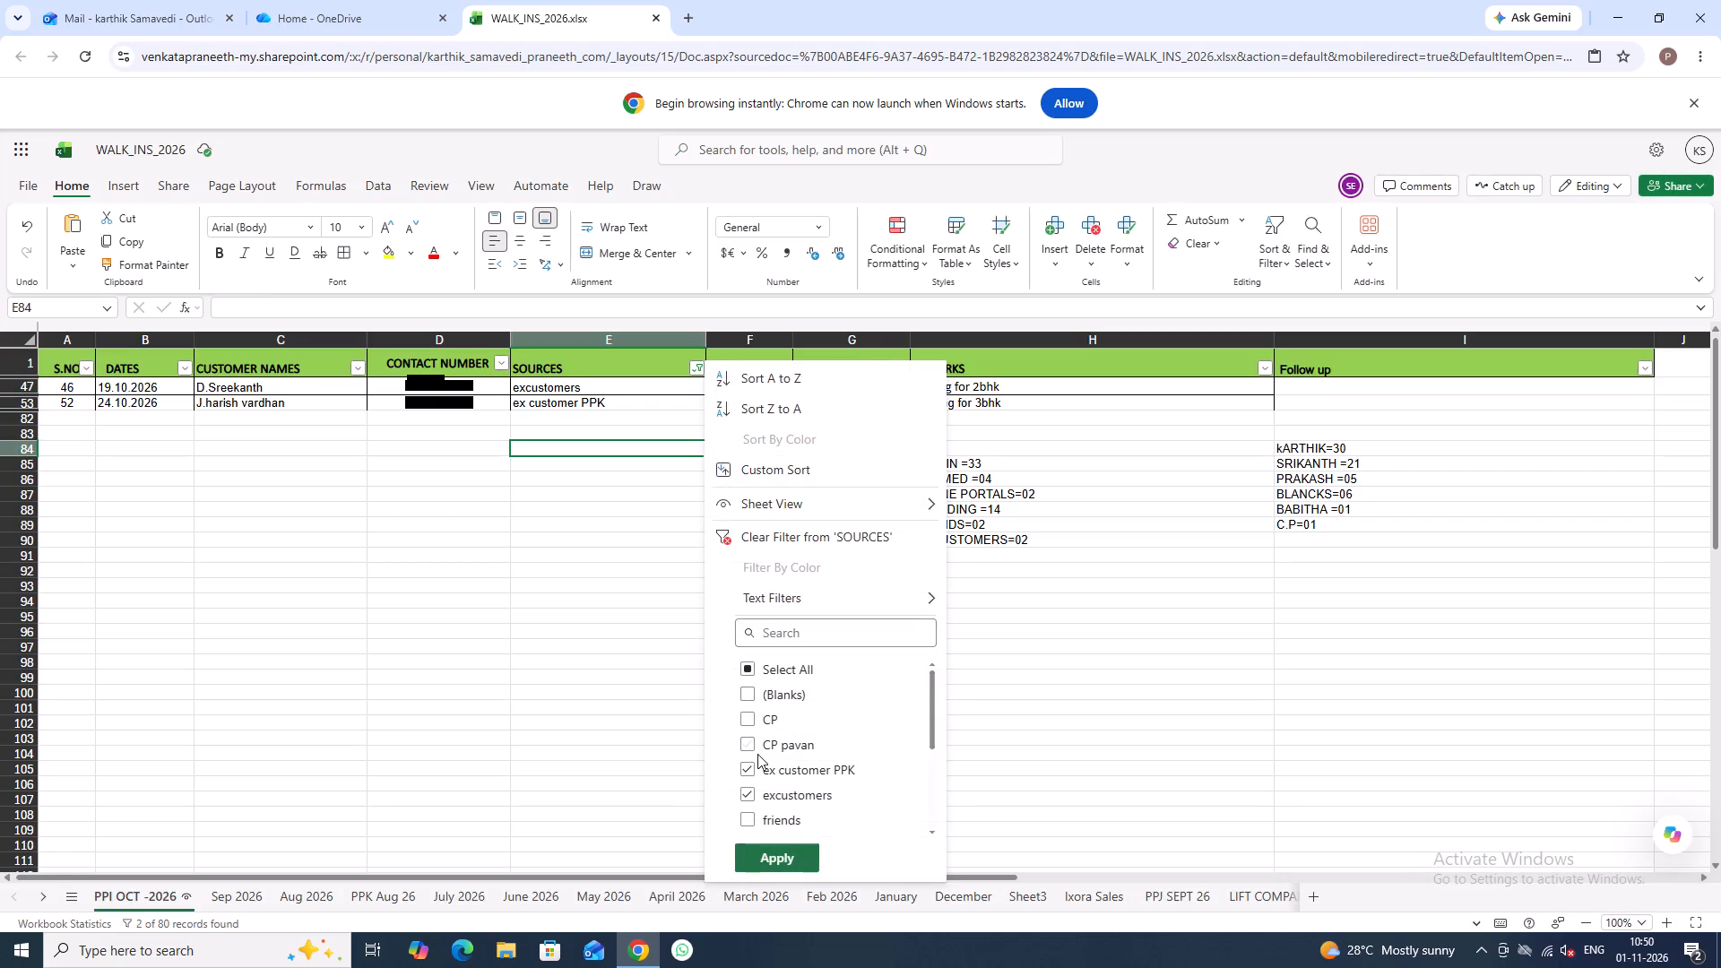
{"action": "left_click", "coordinate": [751, 745]}
{"action": "left_click", "coordinate": [748, 722]}
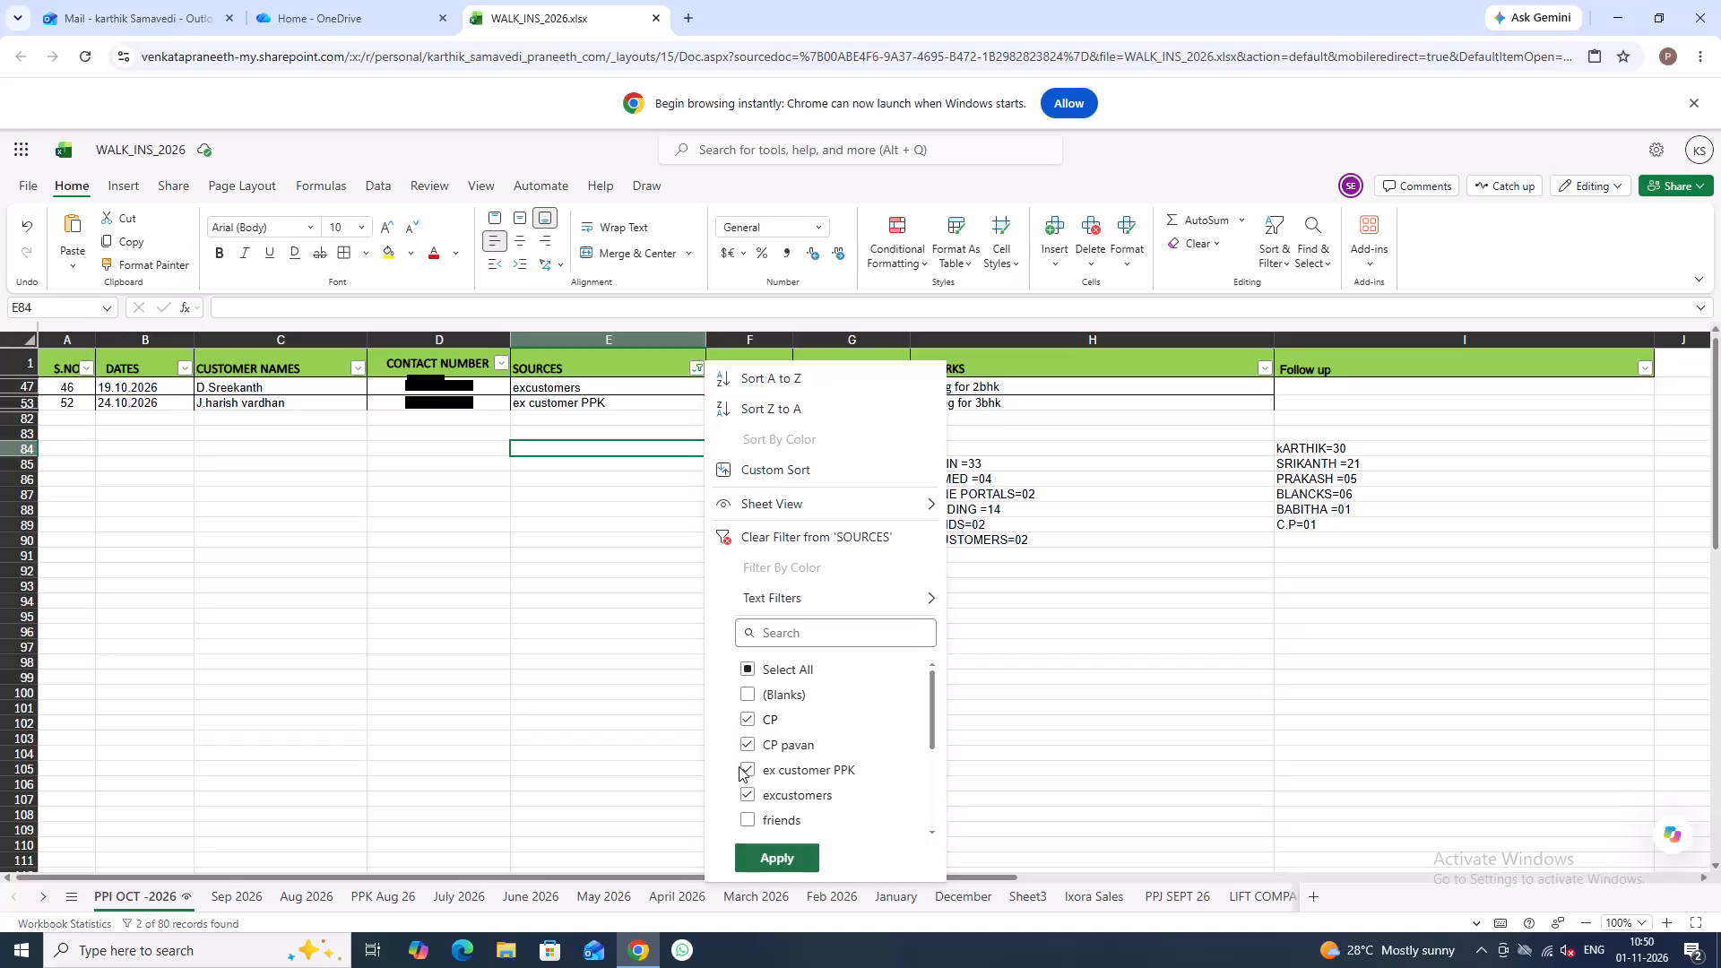
{"action": "left_click", "coordinate": [750, 766]}
{"action": "left_click", "coordinate": [749, 795]}
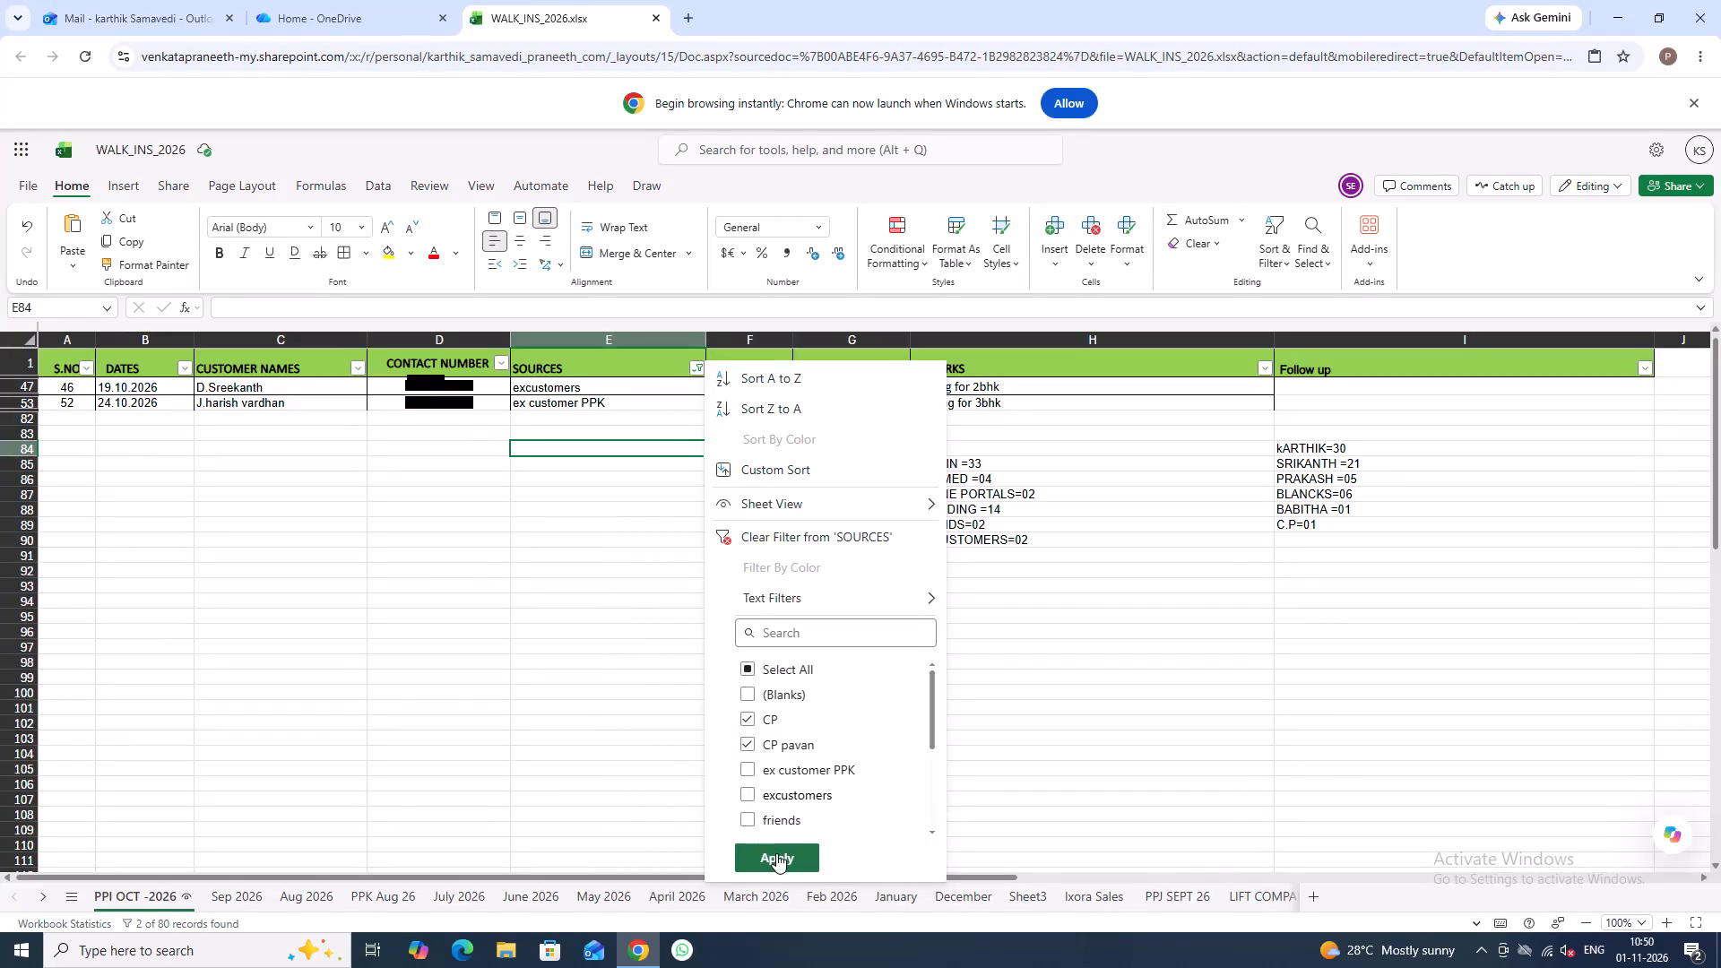
{"action": "left_click", "coordinate": [776, 853]}
{"action": "left_click_drag", "start_coordinate": [583, 389], "coordinate": [589, 437]}
Record CP =04 in cell H91.
{"action": "left_click", "coordinate": [930, 595]}
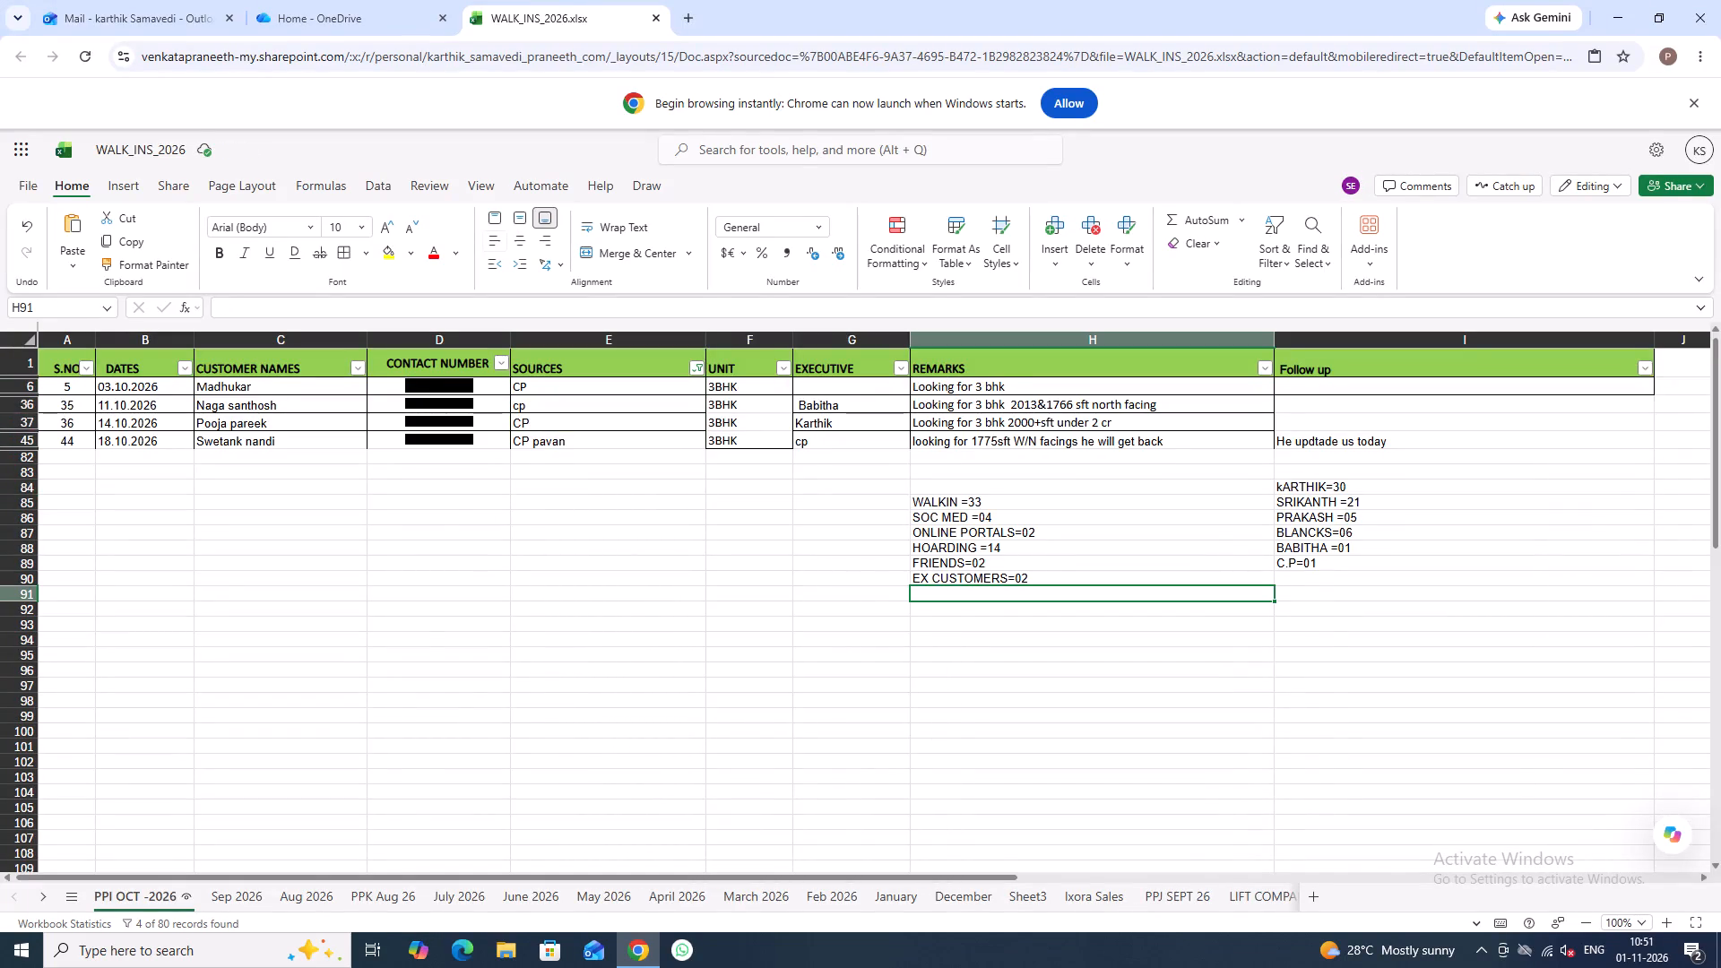
{"action": "type", "text": "CP"}
{"action": "key", "text": "space"}
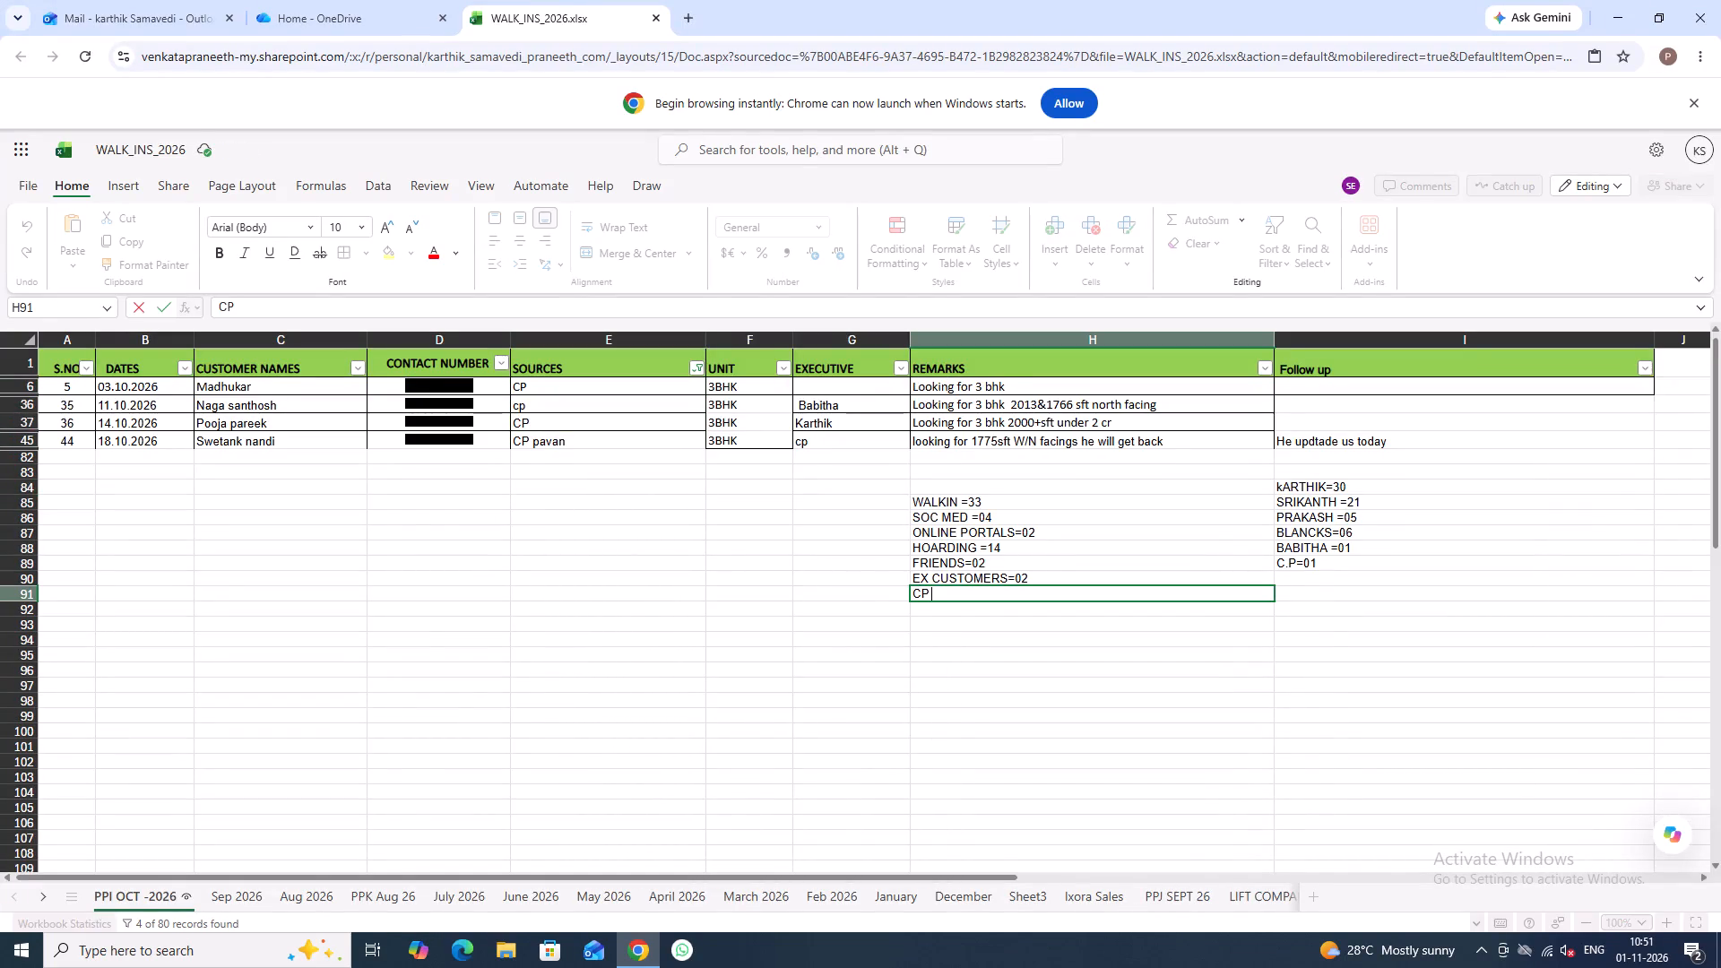
{"action": "type", "text": "=04"}
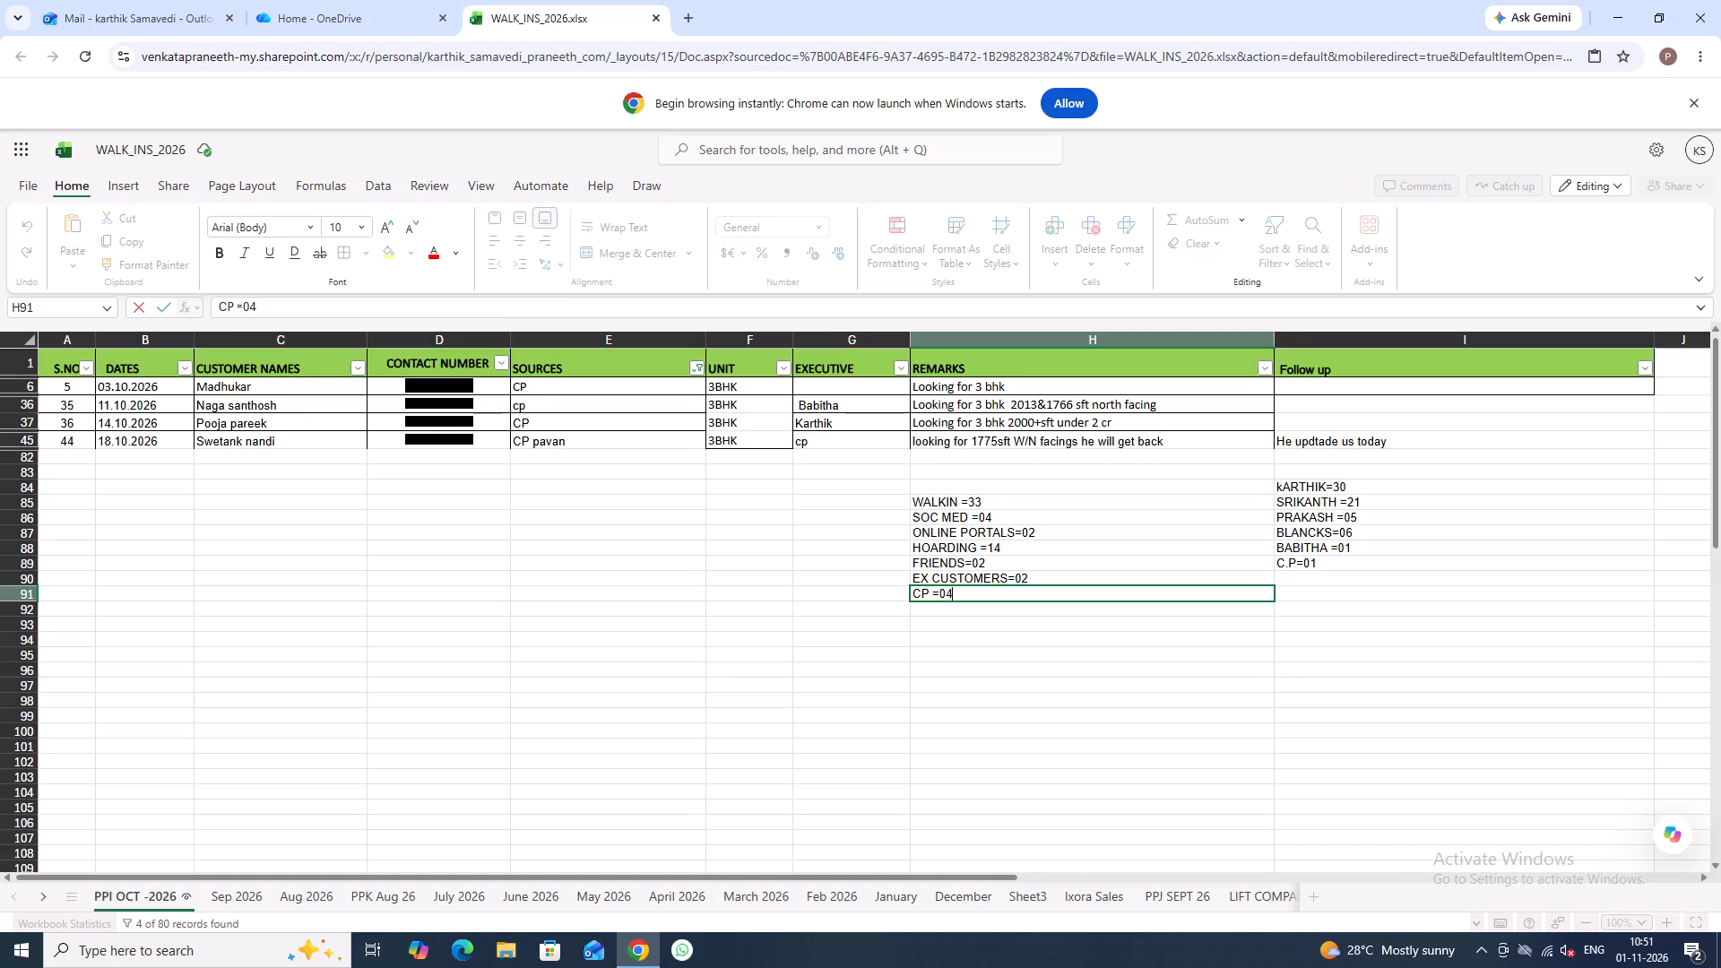
{"action": "left_click", "coordinate": [964, 613]}
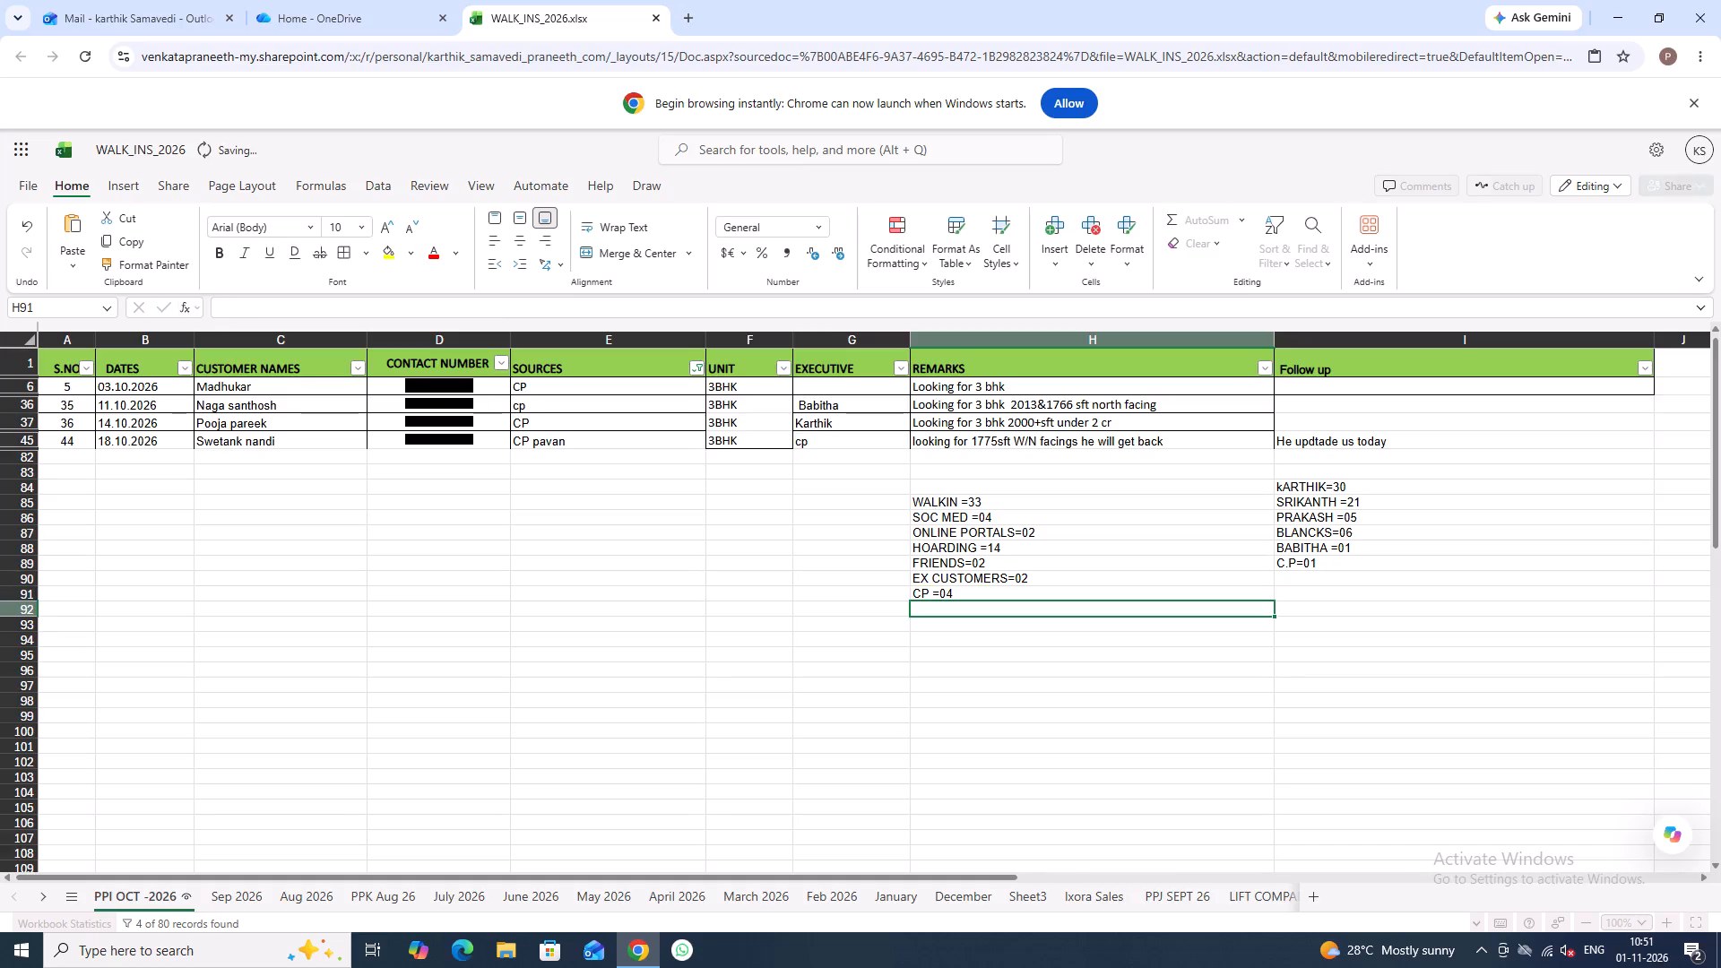
Filter the SOURCES column to show only (Blanks) and check for records without a source.
{"action": "left_click", "coordinate": [694, 372]}
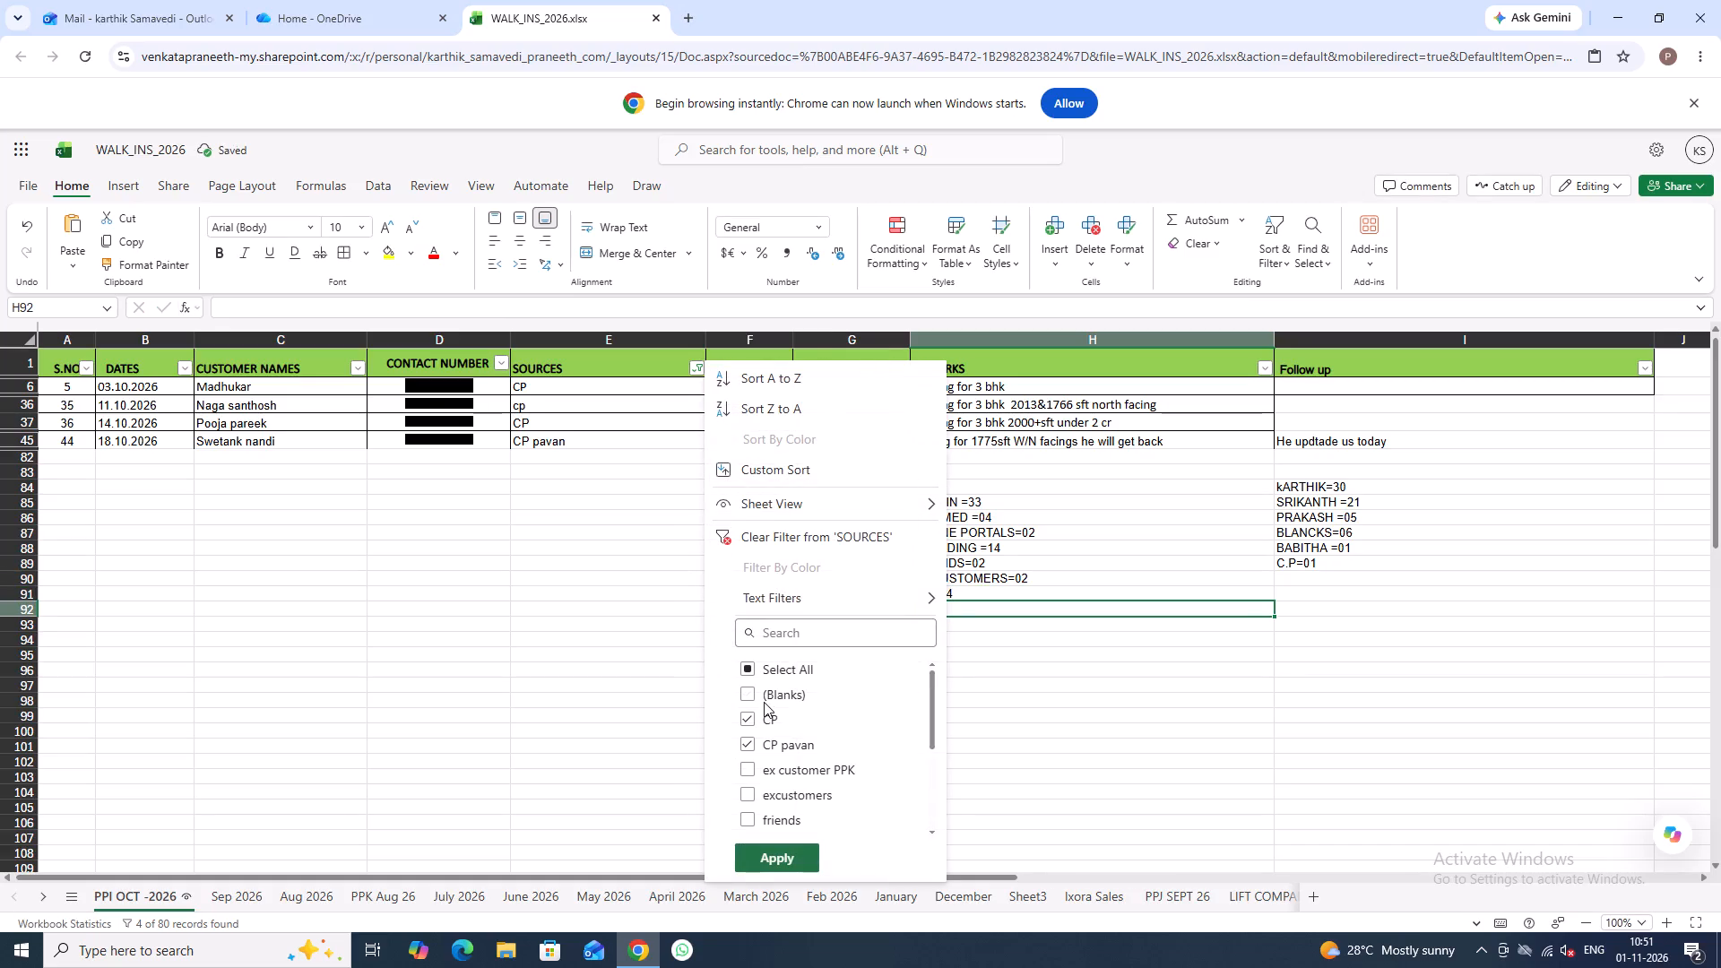
{"action": "left_click", "coordinate": [750, 716]}
{"action": "left_click", "coordinate": [748, 739]}
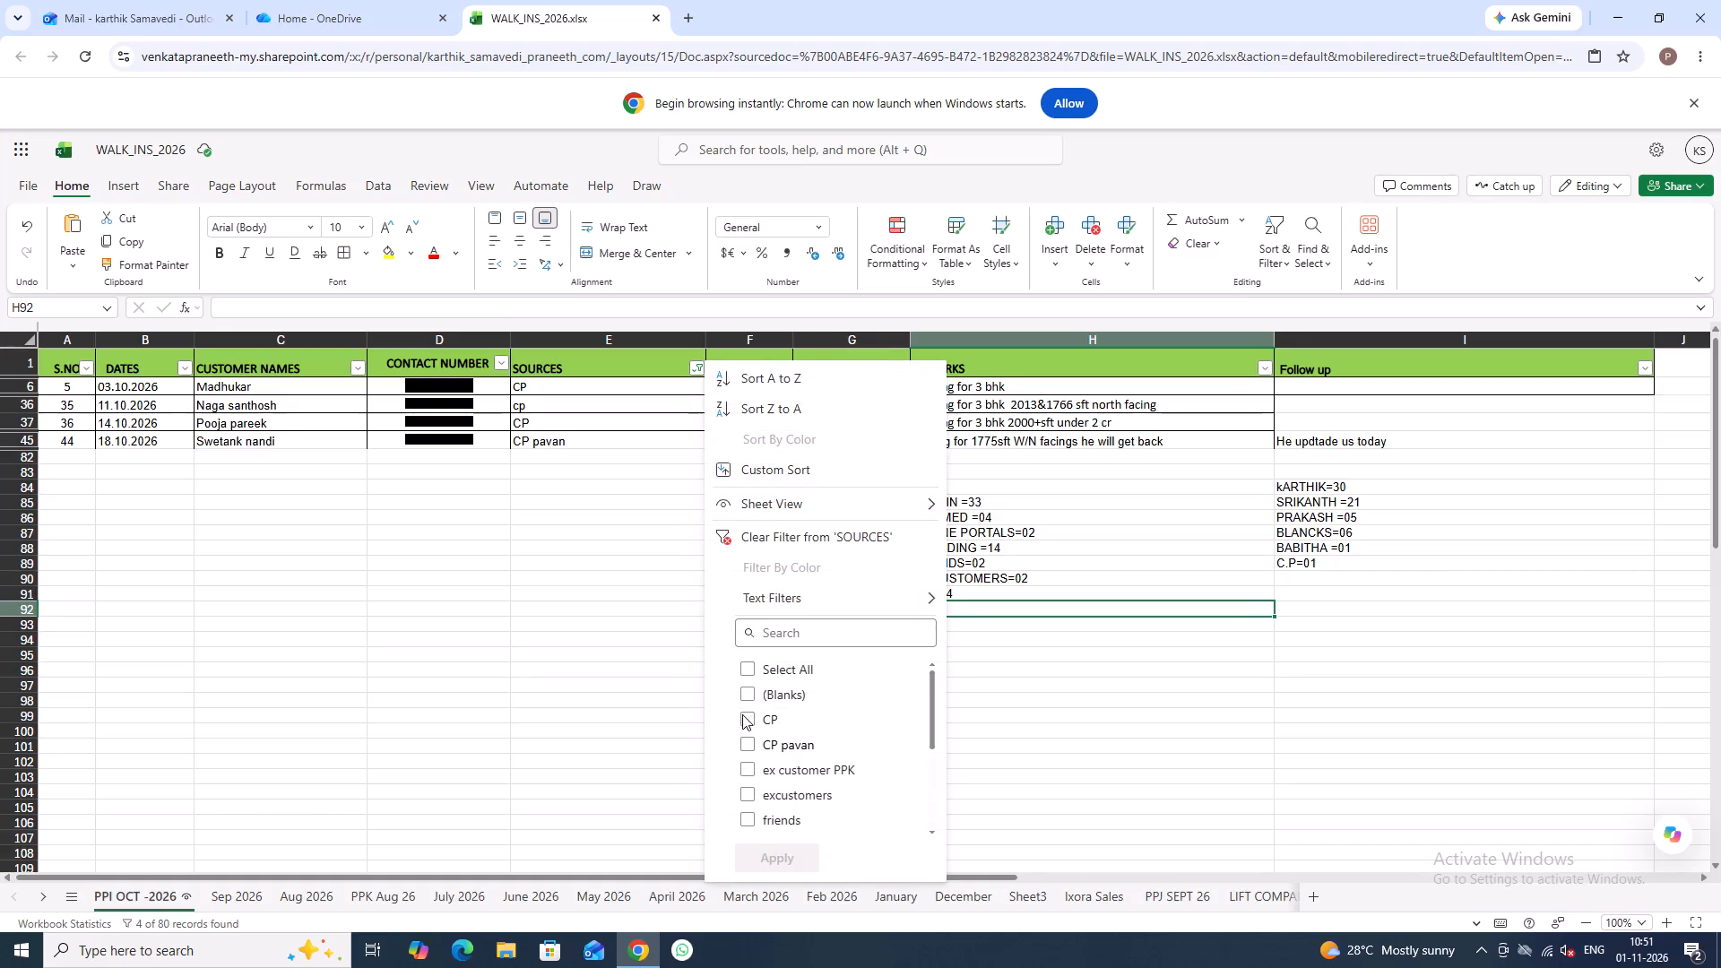
{"action": "left_click", "coordinate": [748, 704]}
{"action": "left_click", "coordinate": [748, 696]}
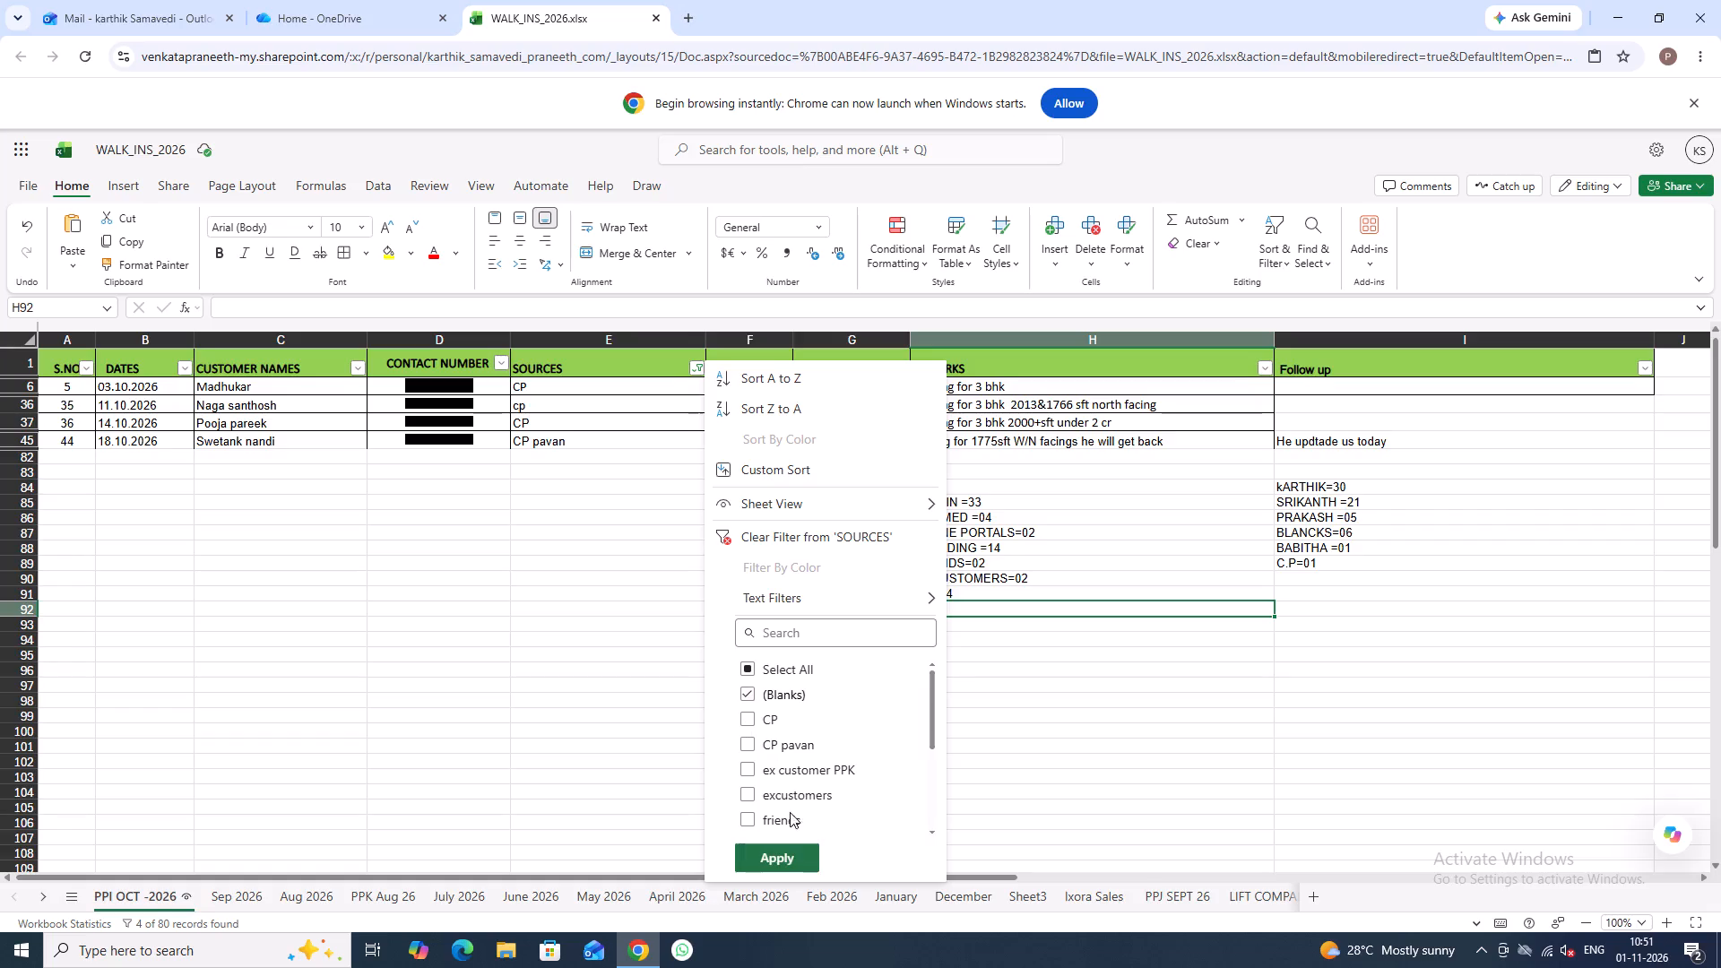
{"action": "left_click", "coordinate": [786, 851]}
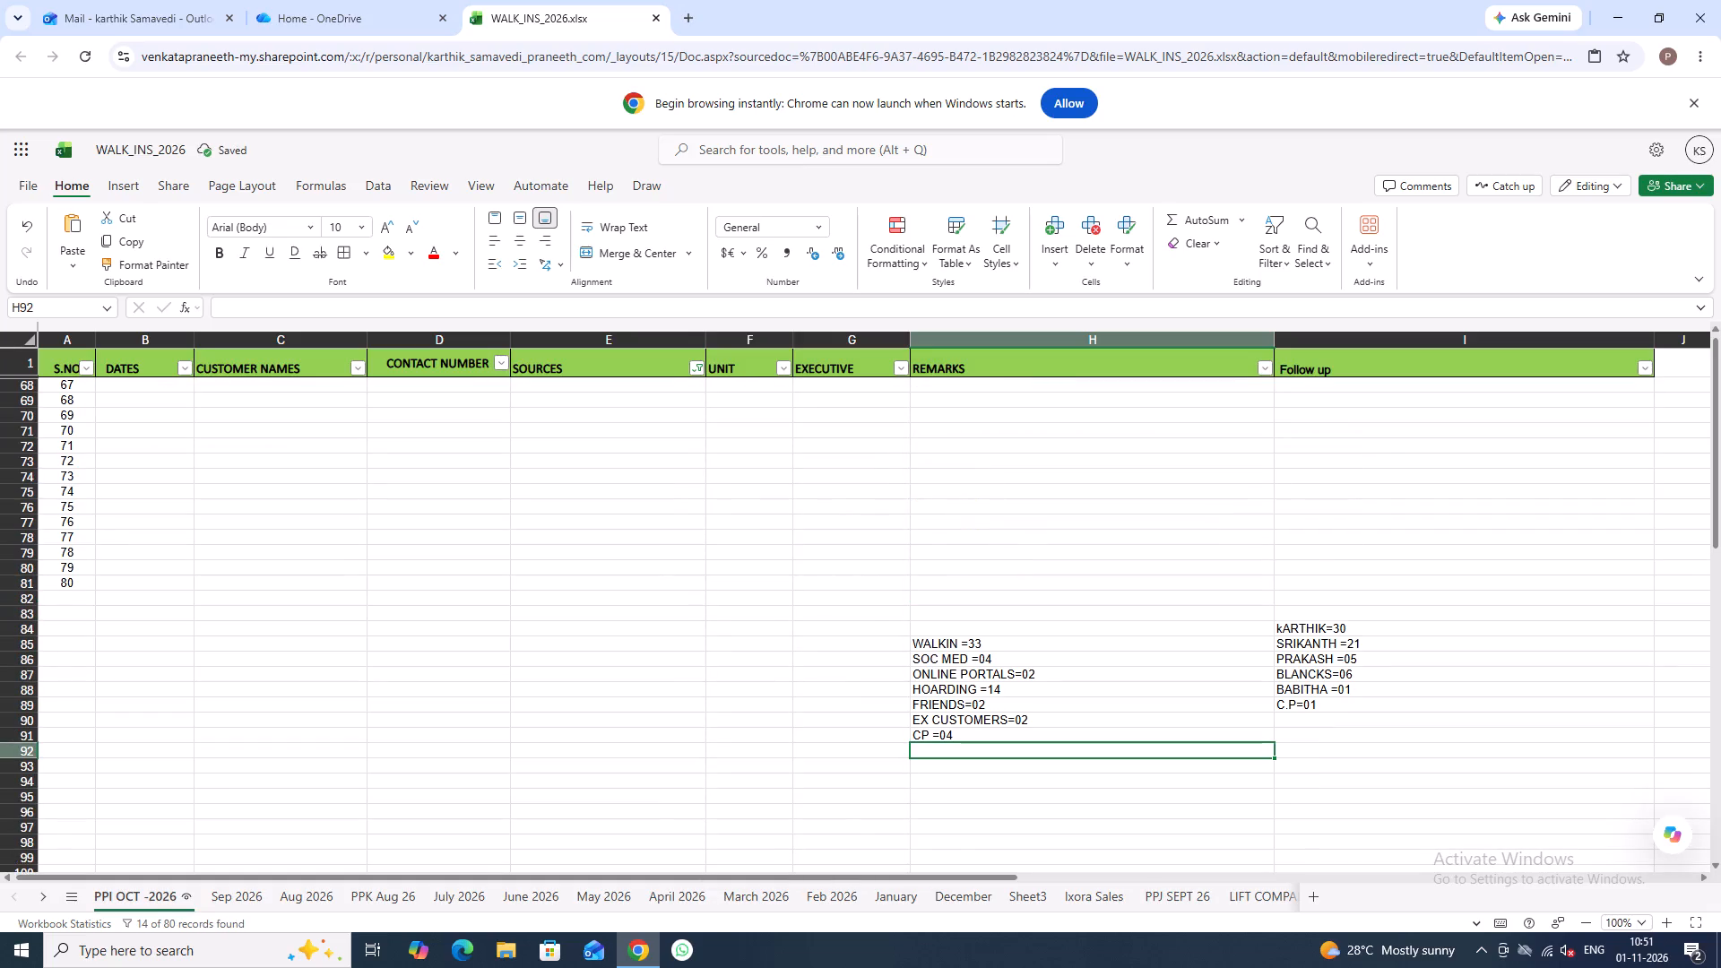
{"action": "left_click", "coordinate": [965, 750]}
{"action": "left_click", "coordinate": [769, 751]}
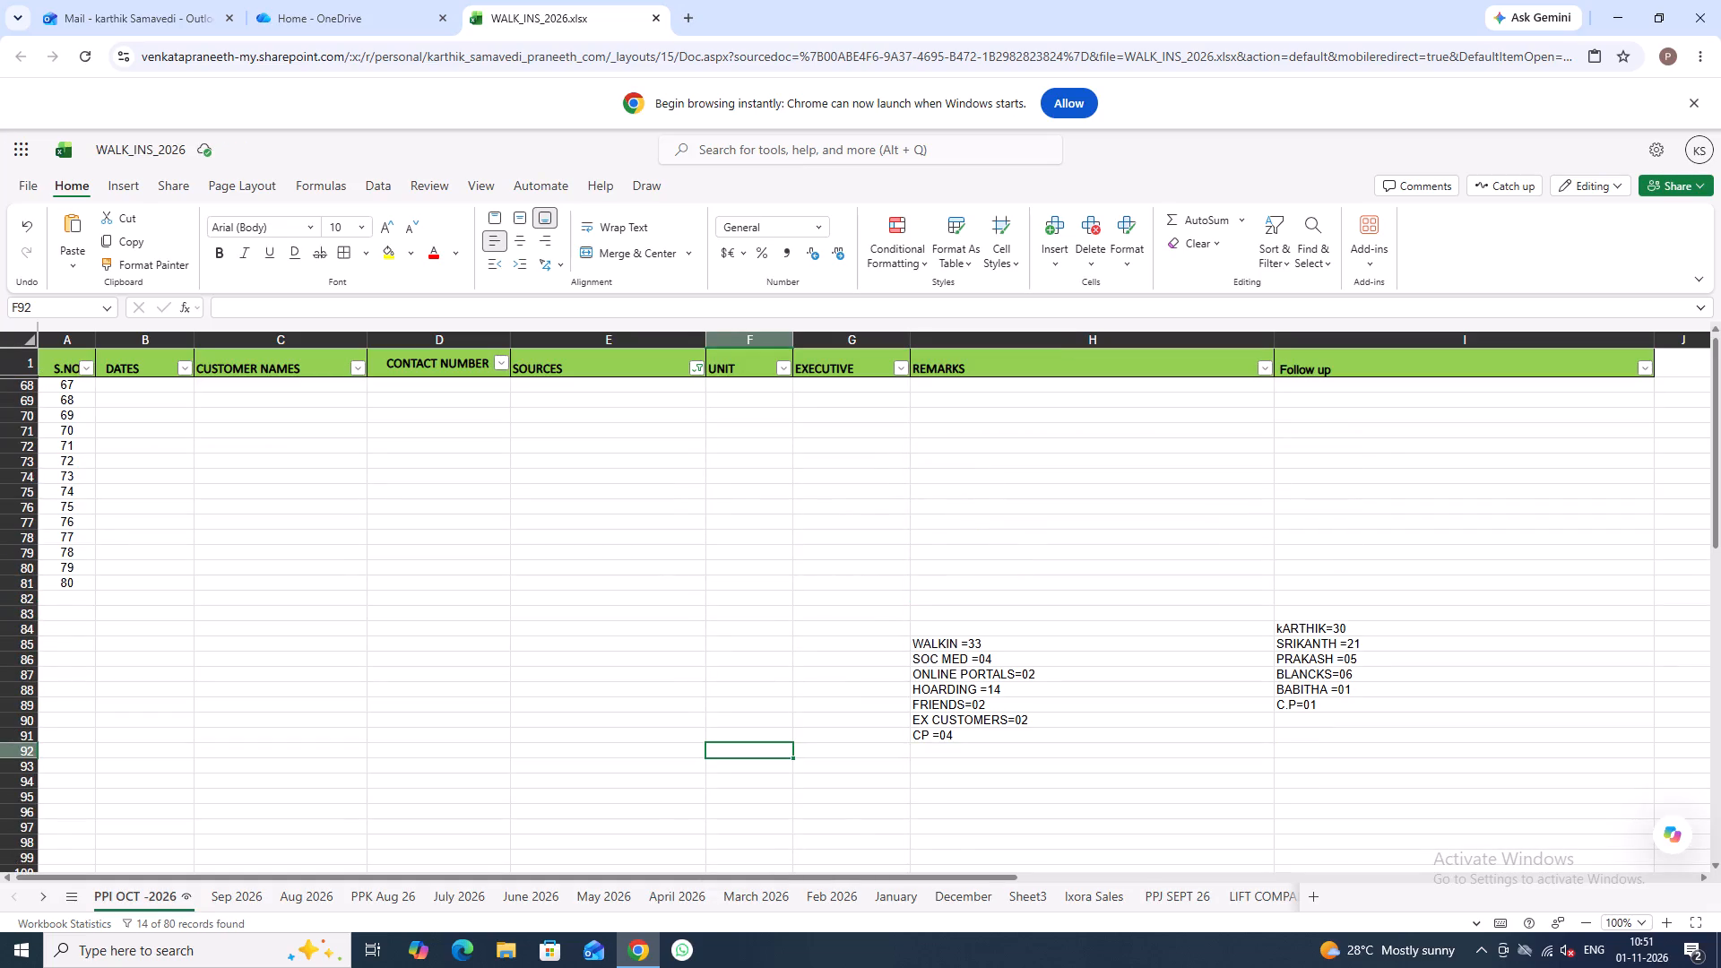
Apply all borders to the source and executive count summary in H84:I92.
{"action": "left_click_drag", "start_coordinate": [924, 635], "coordinate": [1336, 742]}
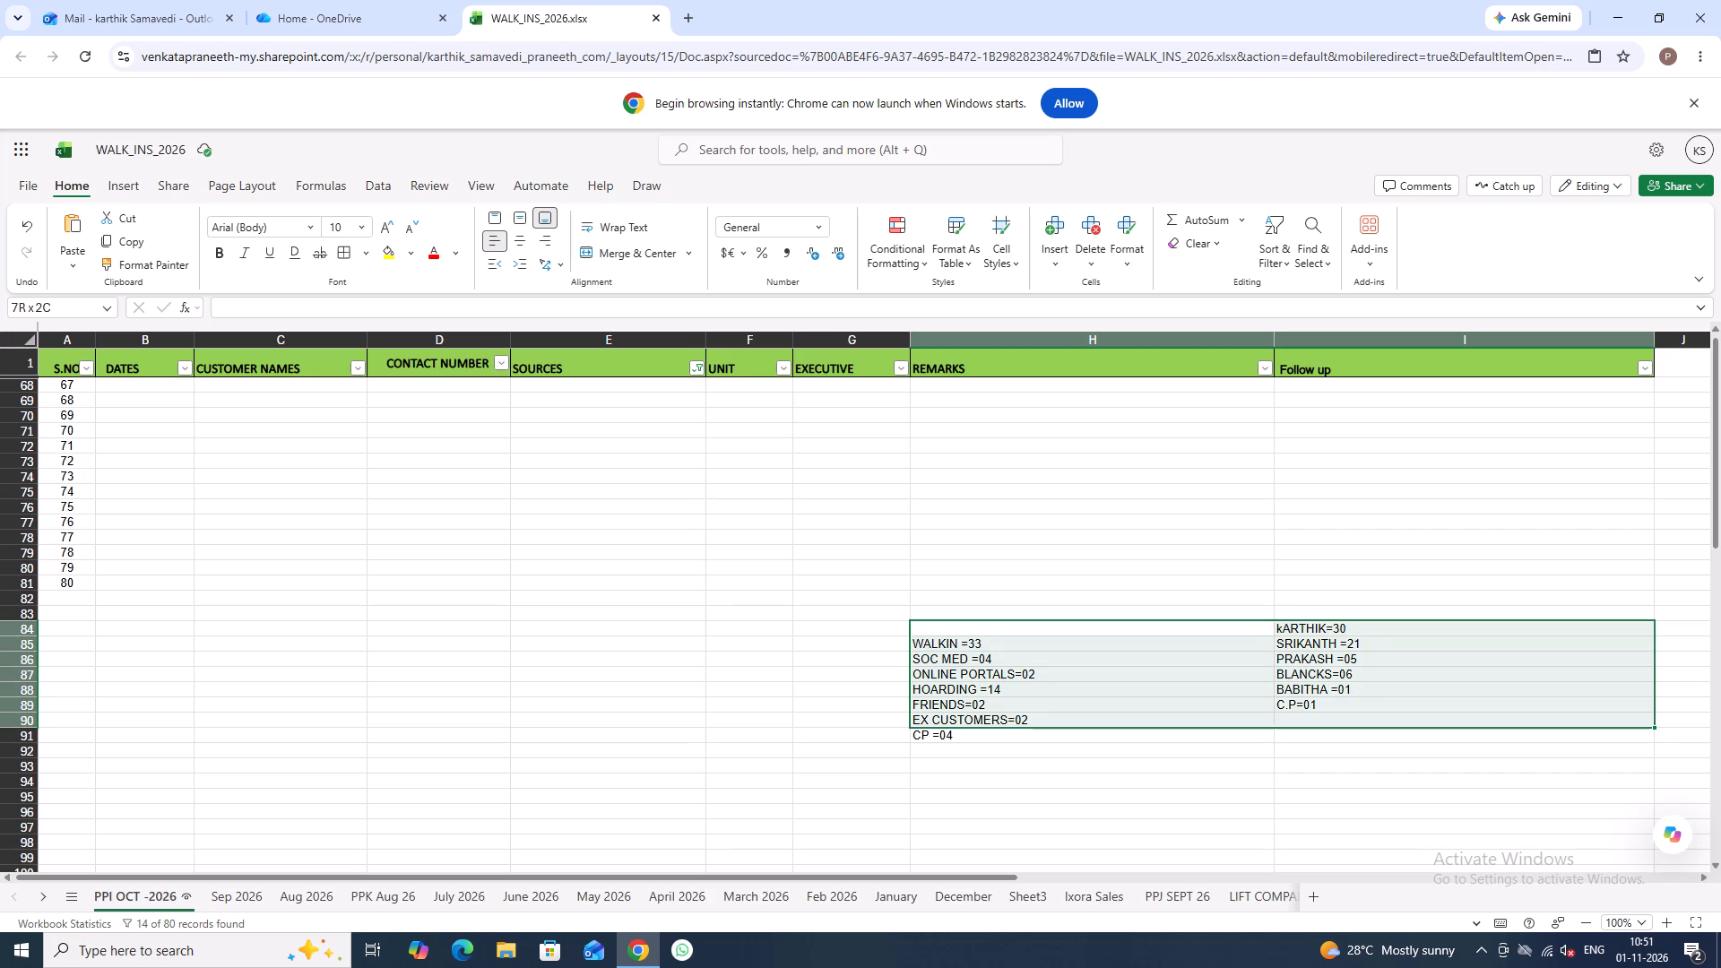
{"action": "left_click_drag", "start_coordinate": [1336, 742], "coordinate": [1337, 746]}
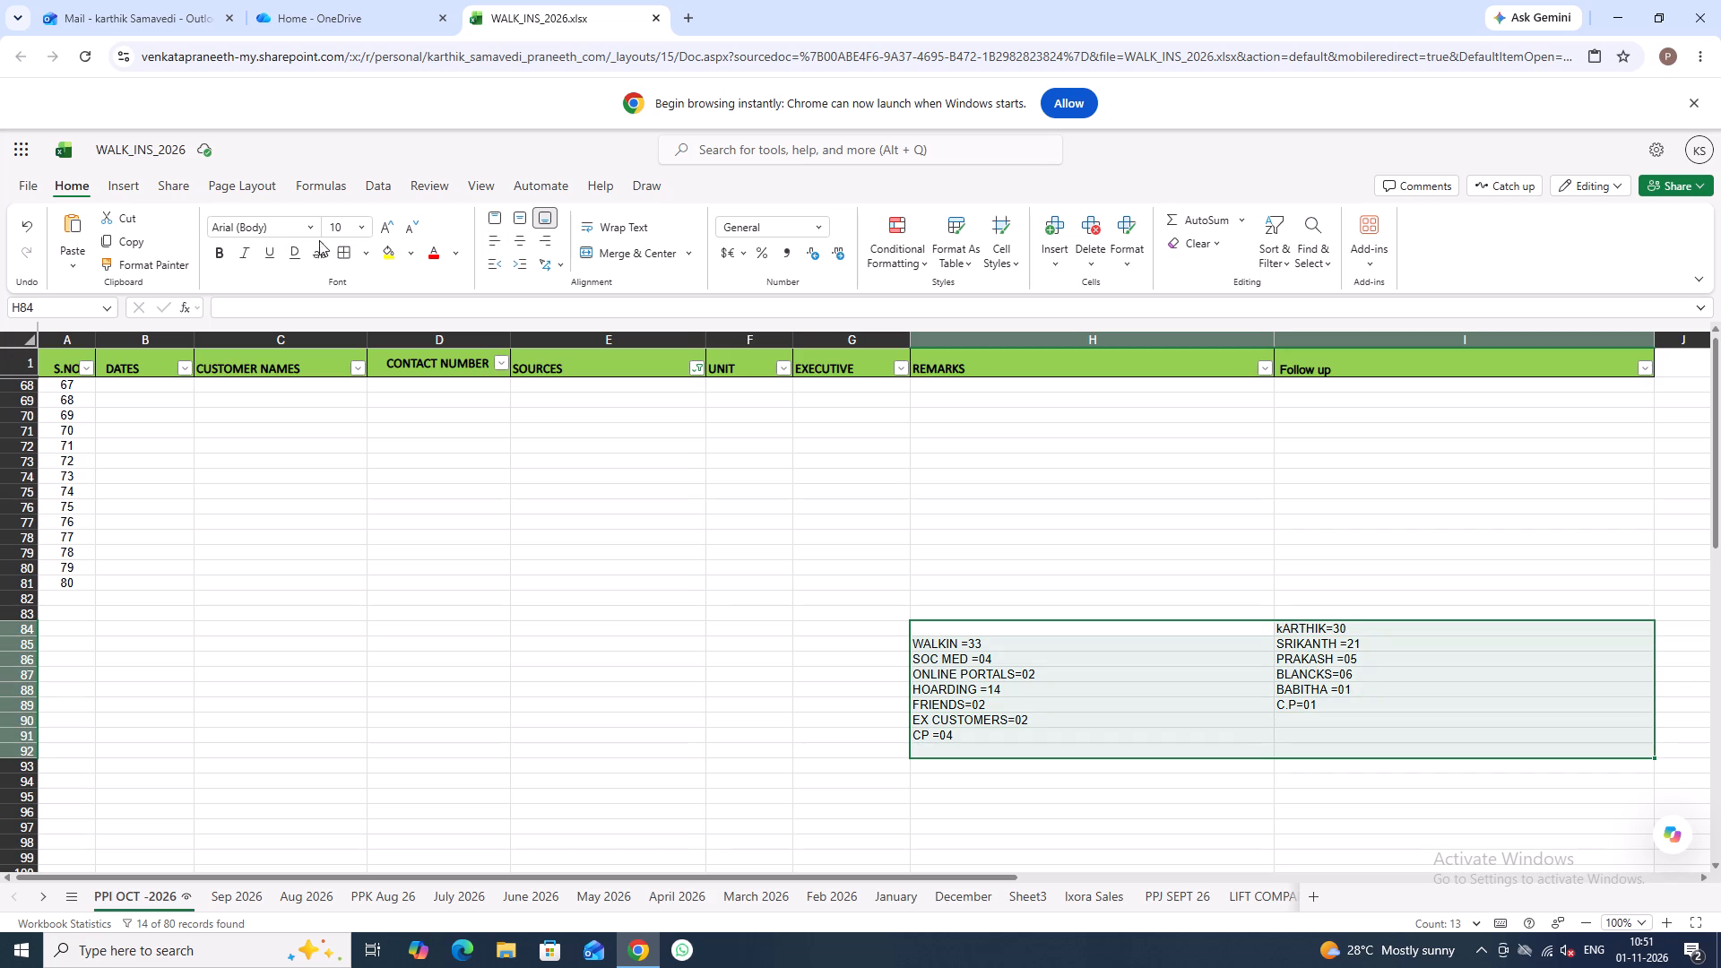
{"action": "left_click", "coordinate": [360, 254]}
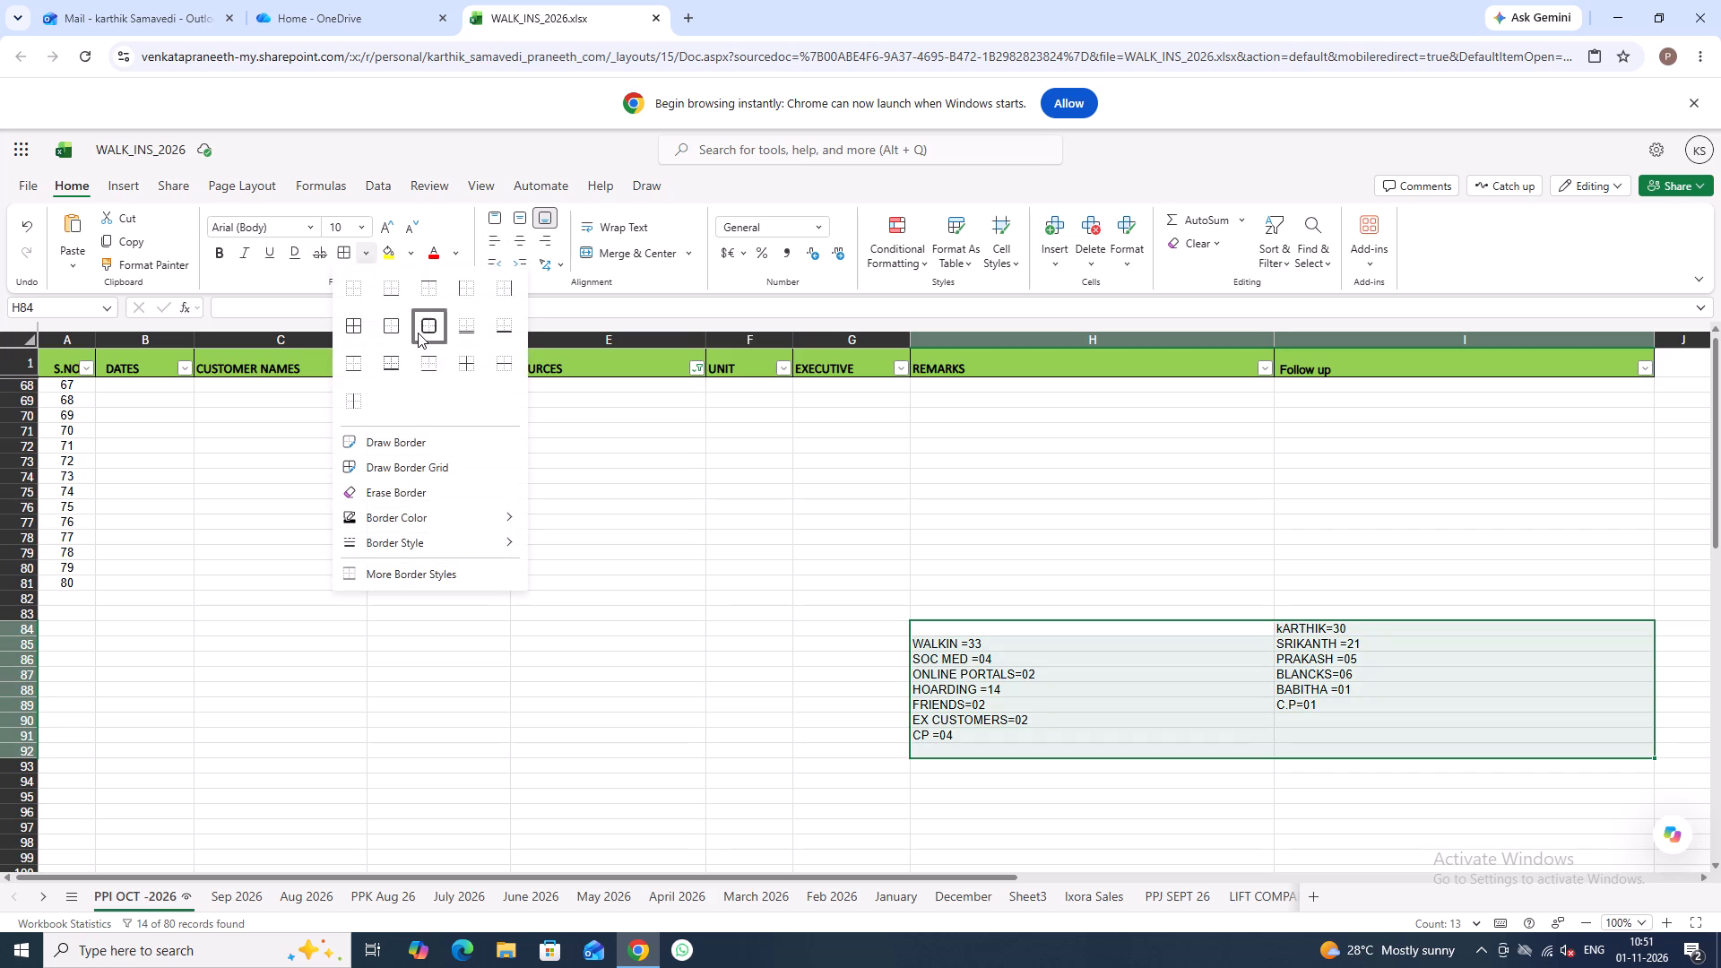
{"action": "left_click", "coordinate": [352, 328]}
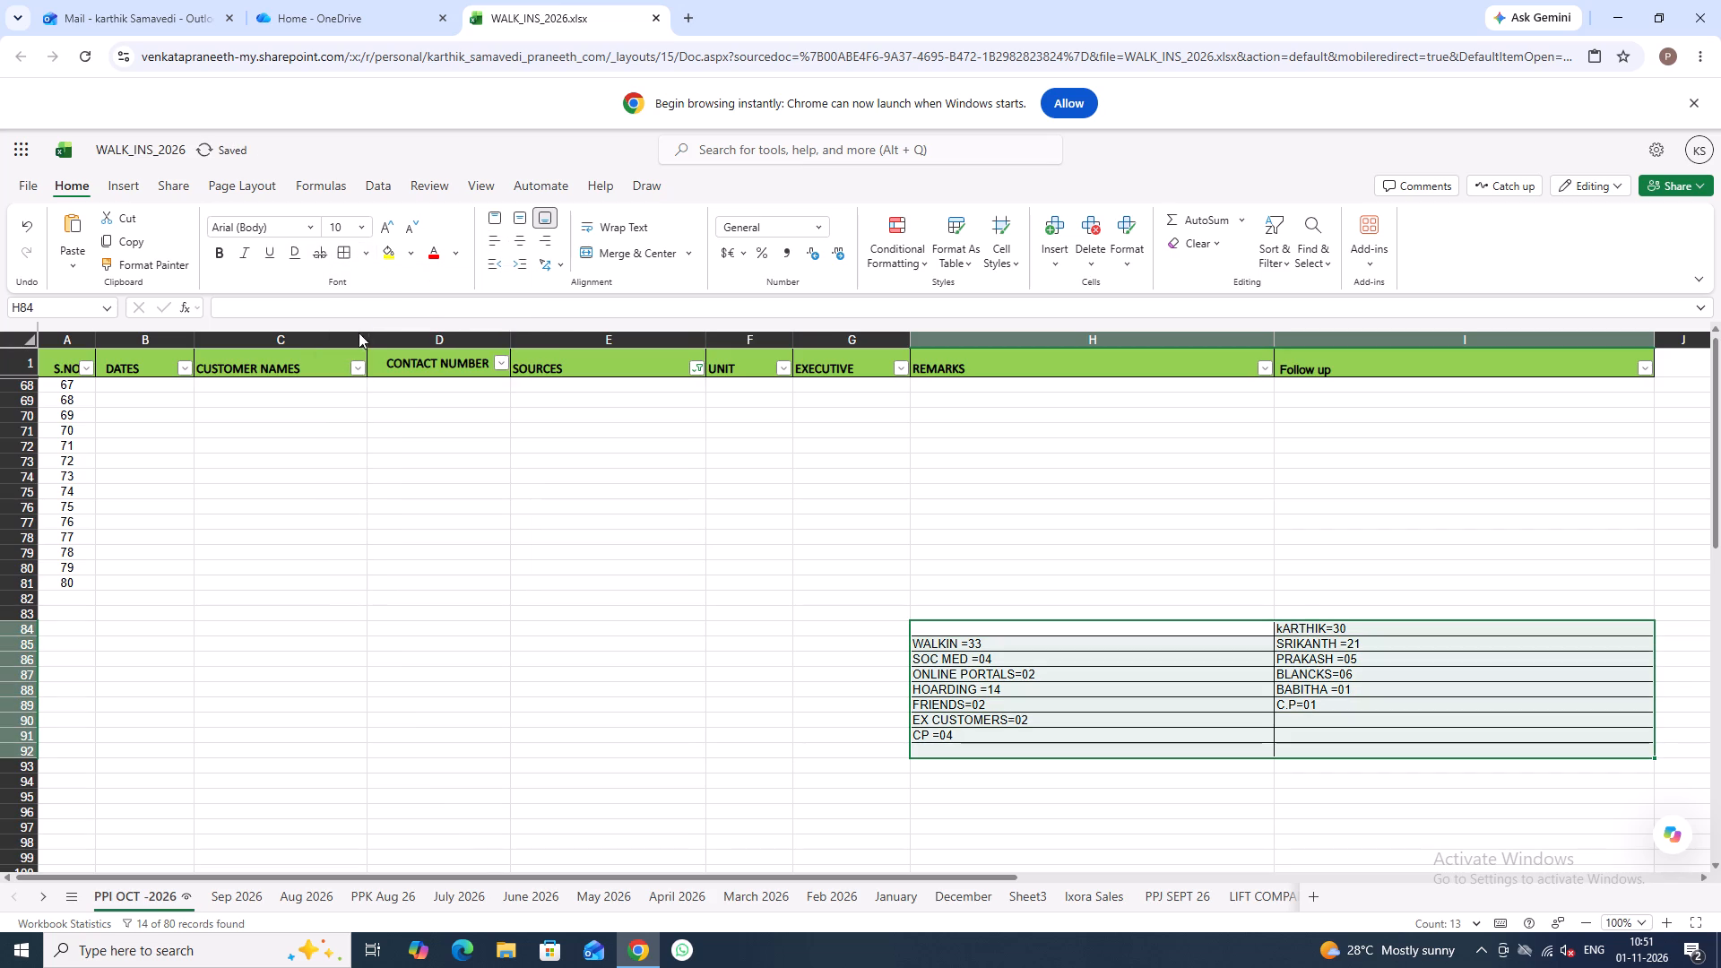
{"action": "left_click", "coordinate": [571, 610]}
Reset the SOURCES filter to Select All so every record is shown.
{"action": "scroll", "coordinate": [552, 560], "scroll_direction": "up", "scroll_amount": 4}
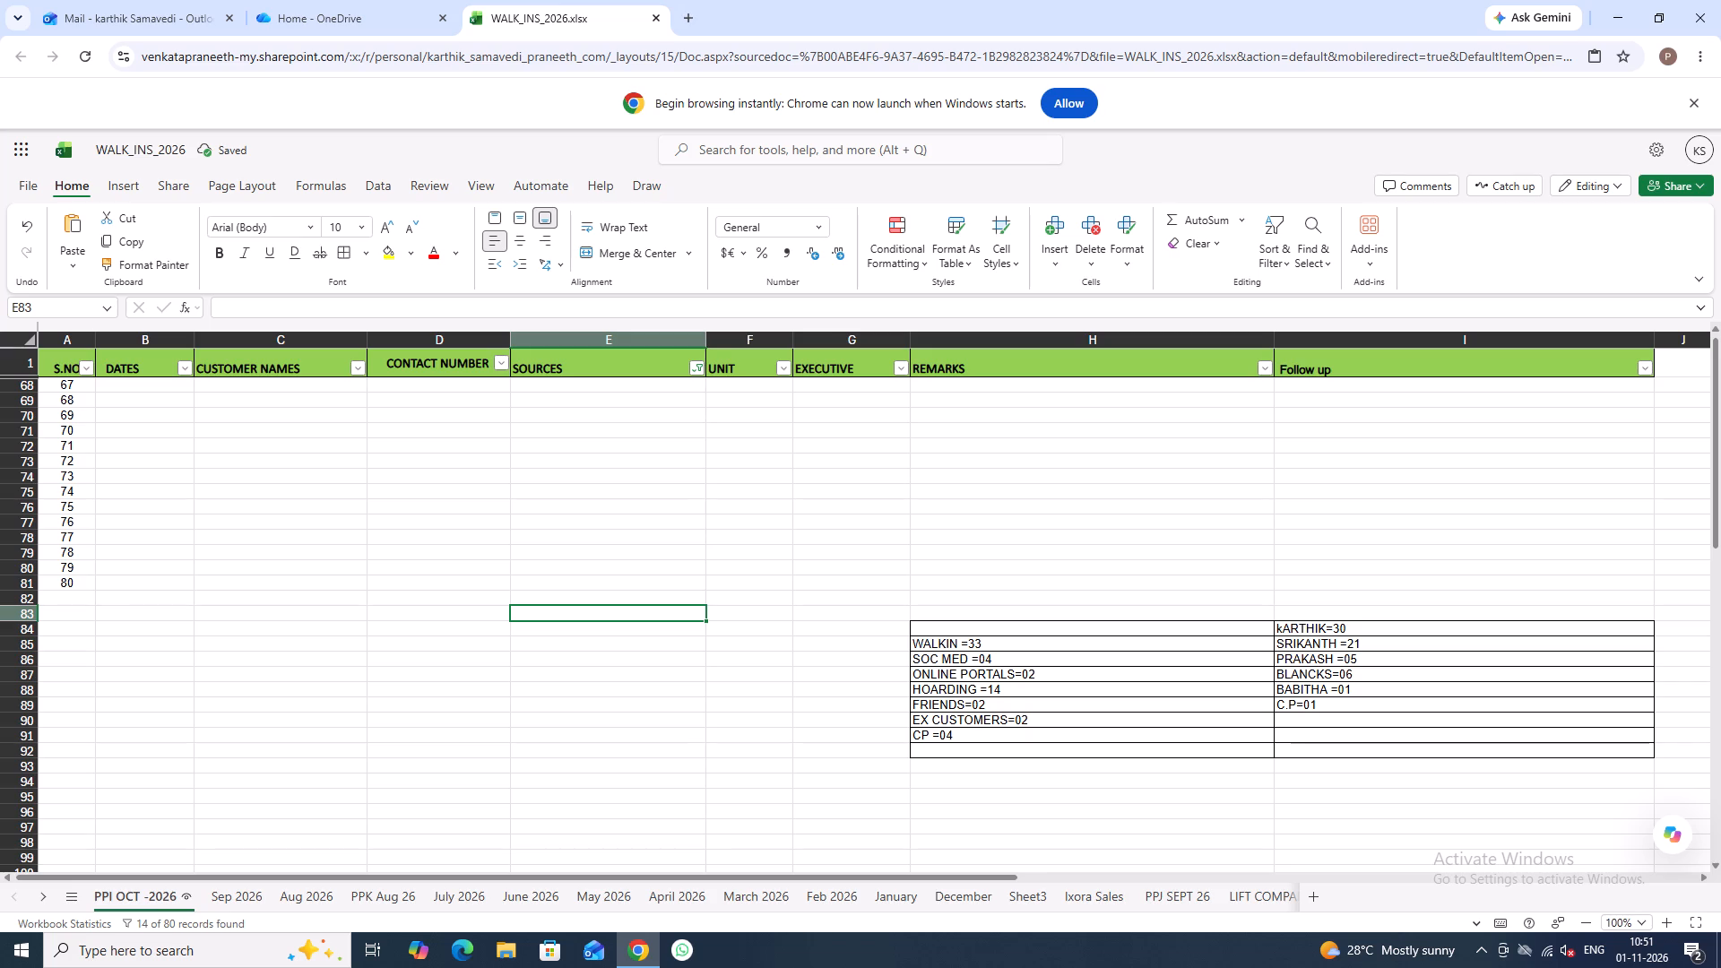
{"action": "scroll", "coordinate": [548, 560], "scroll_direction": "up", "scroll_amount": 4}
{"action": "scroll", "coordinate": [515, 627], "scroll_direction": "down", "scroll_amount": 4}
{"action": "scroll", "coordinate": [494, 593], "scroll_direction": "up", "scroll_amount": 8}
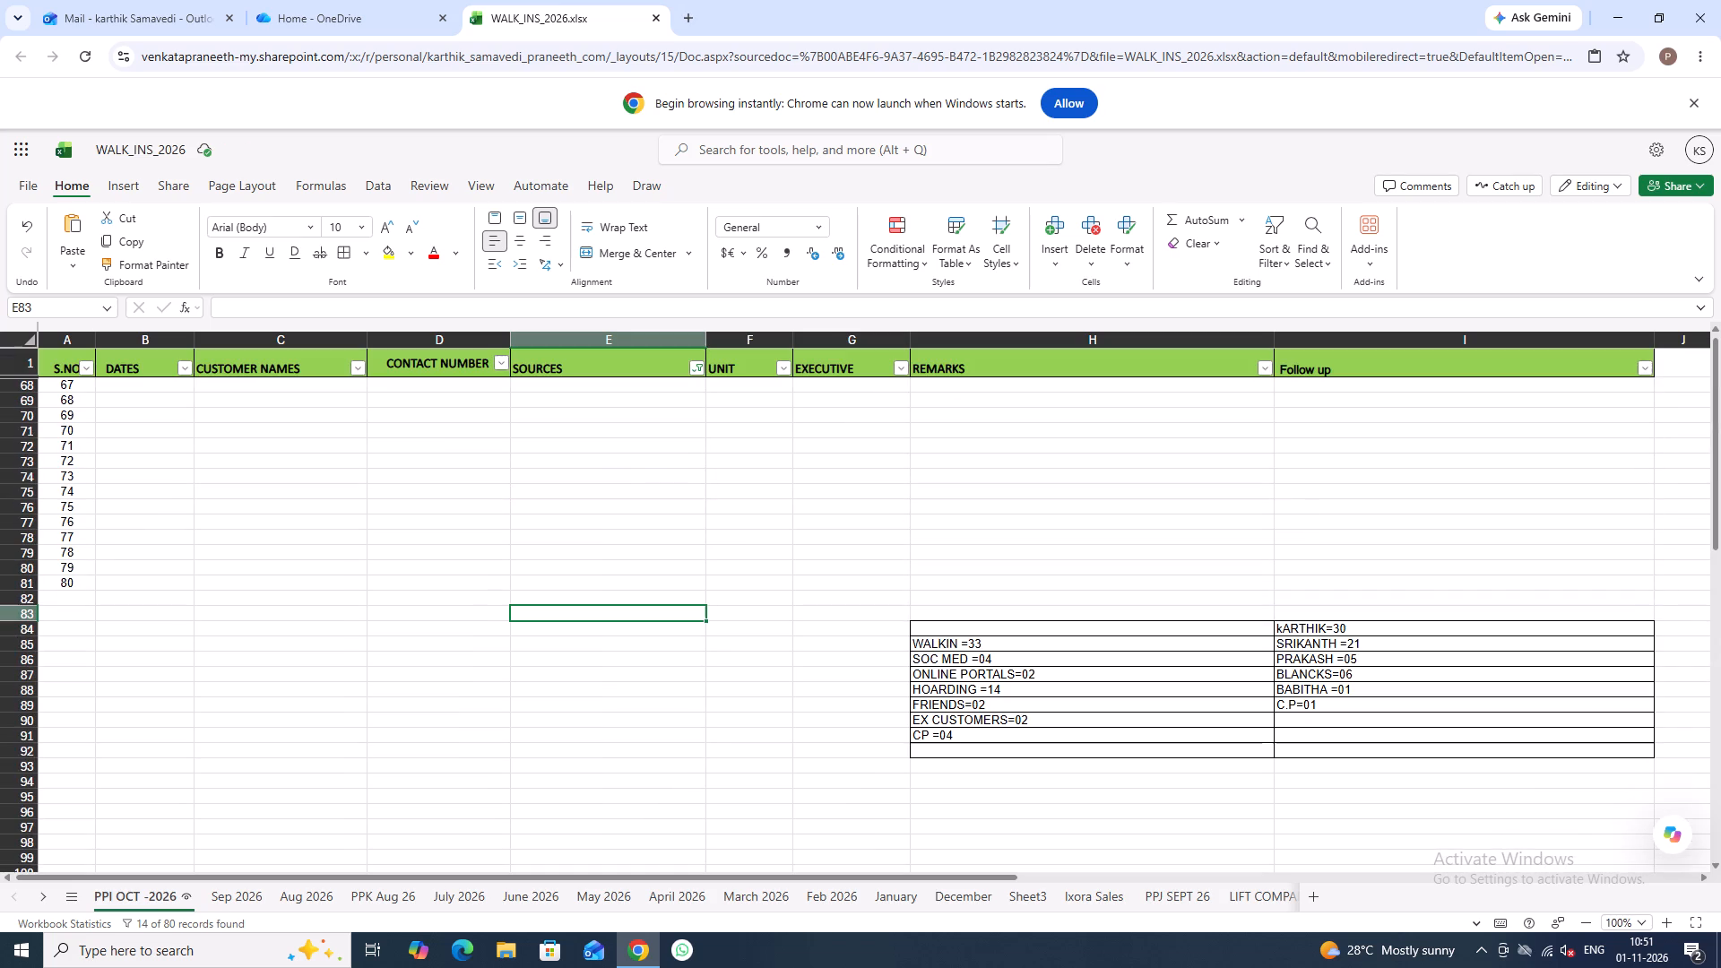
{"action": "scroll", "coordinate": [494, 593], "scroll_direction": "up", "scroll_amount": 2}
{"action": "left_click", "coordinate": [696, 365]}
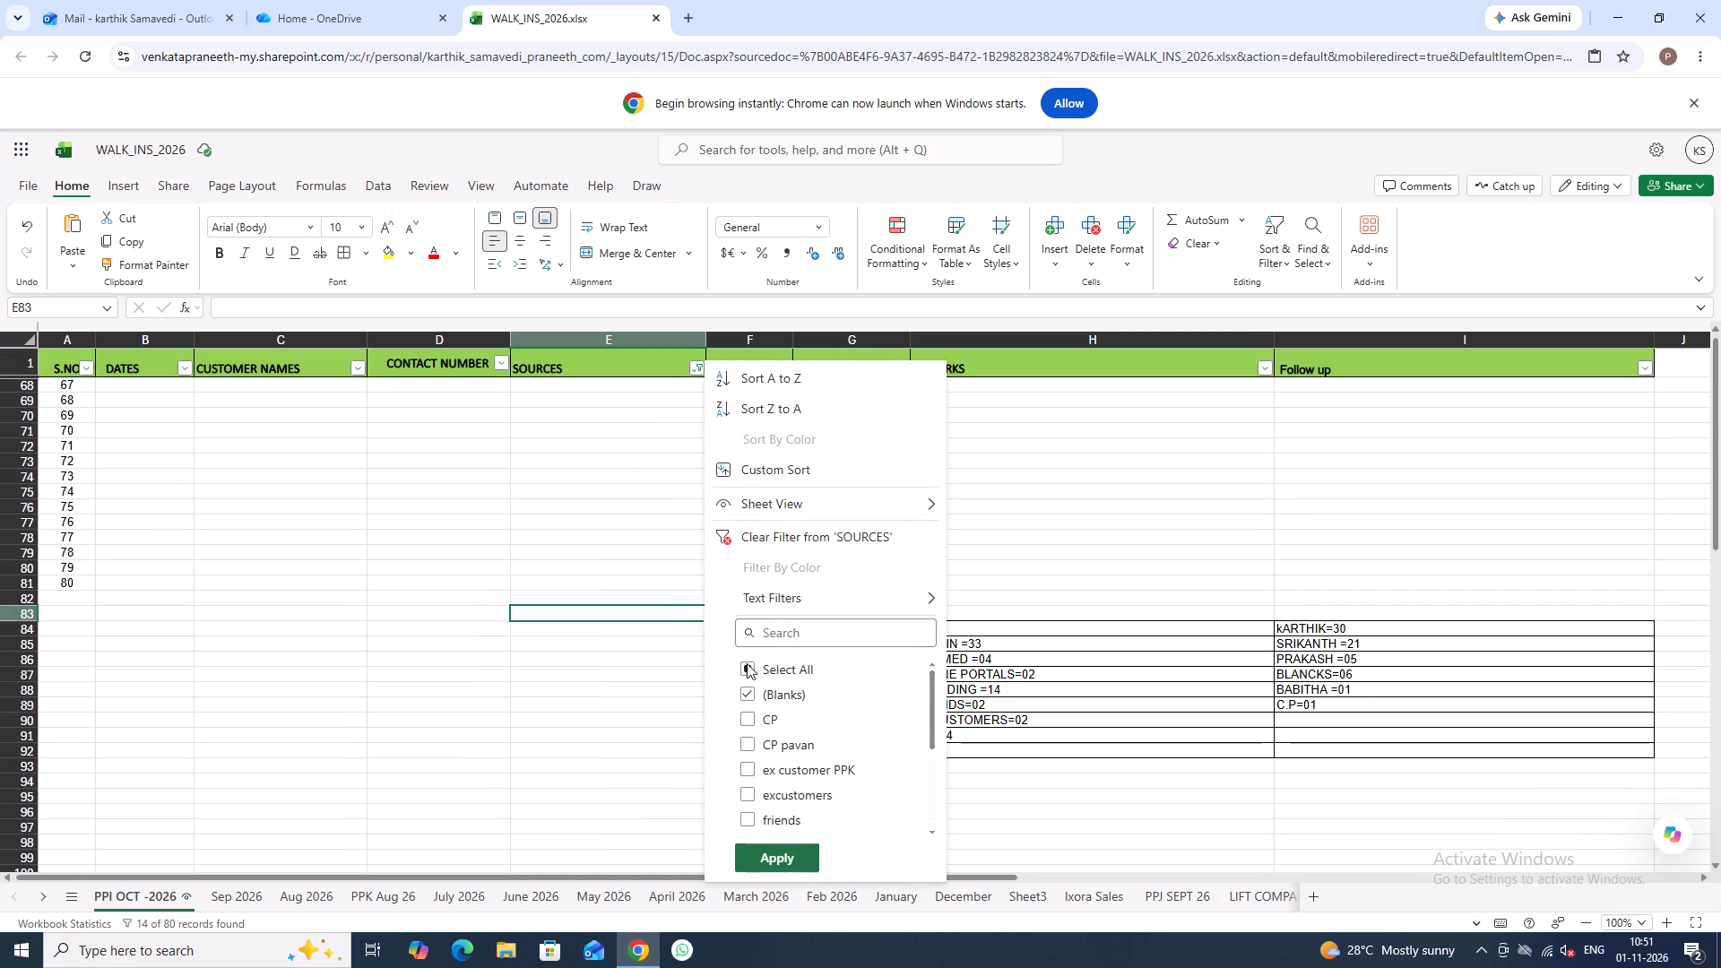
{"action": "left_click", "coordinate": [747, 668]}
{"action": "left_click", "coordinate": [772, 852]}
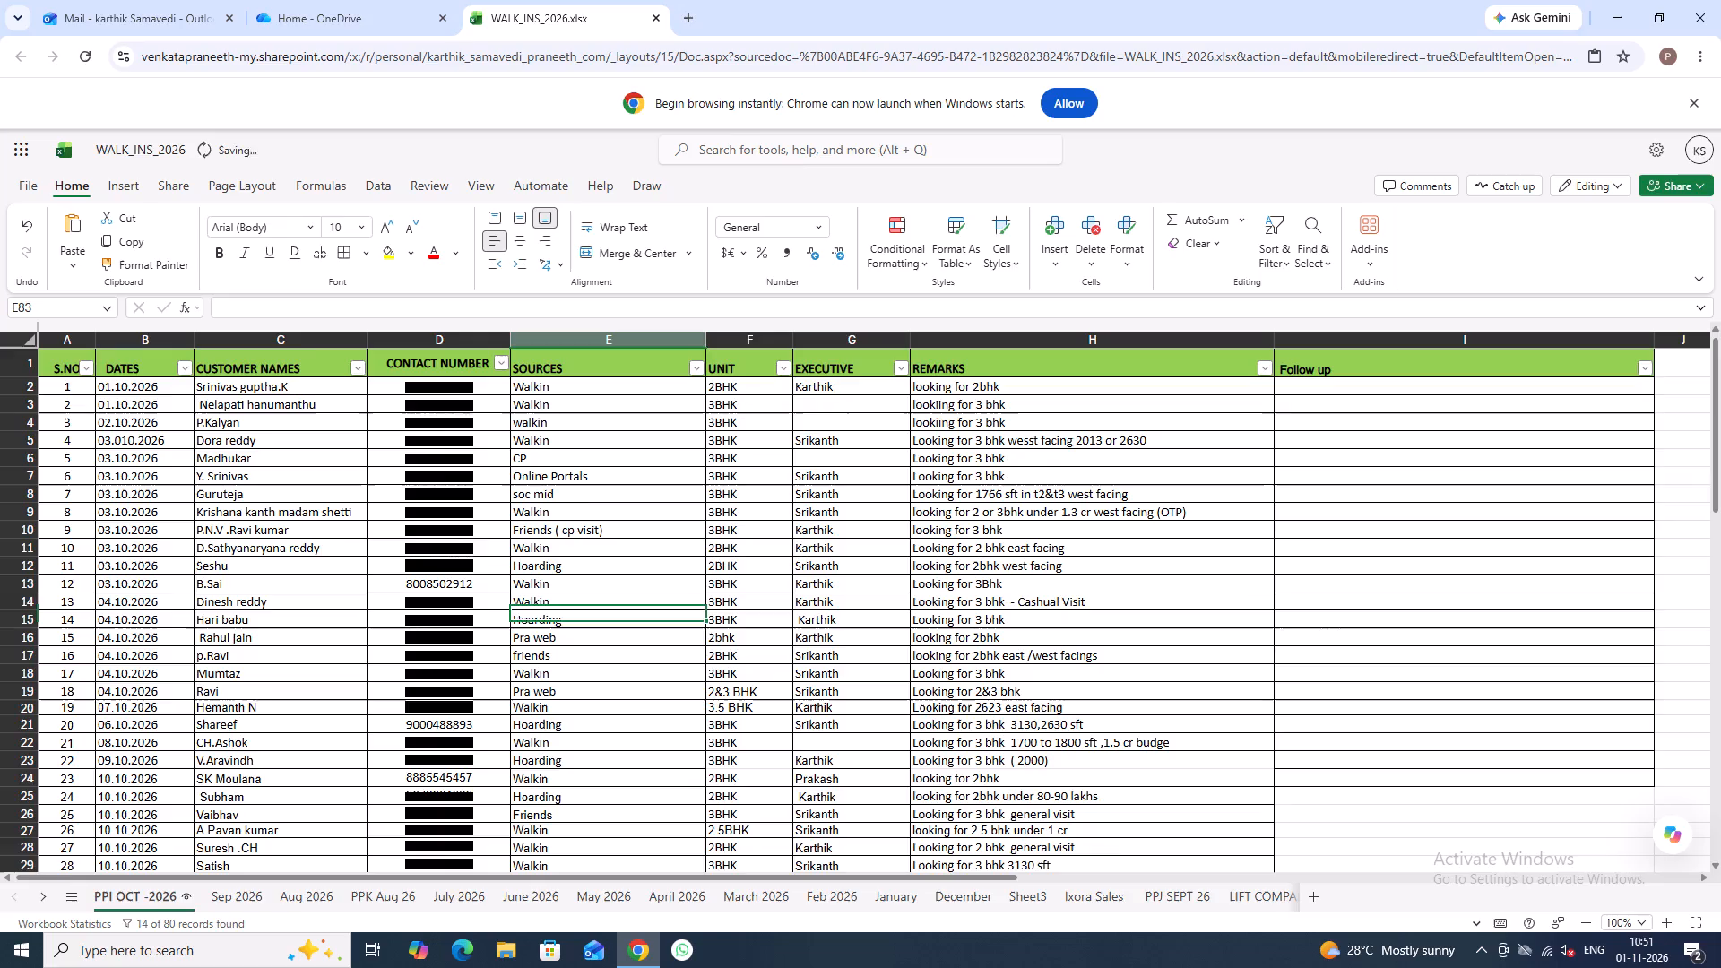
Copy the bordered count summary H84:I92 and start an entry in cell E84.
{"action": "scroll", "coordinate": [562, 688], "scroll_direction": "down", "scroll_amount": 14}
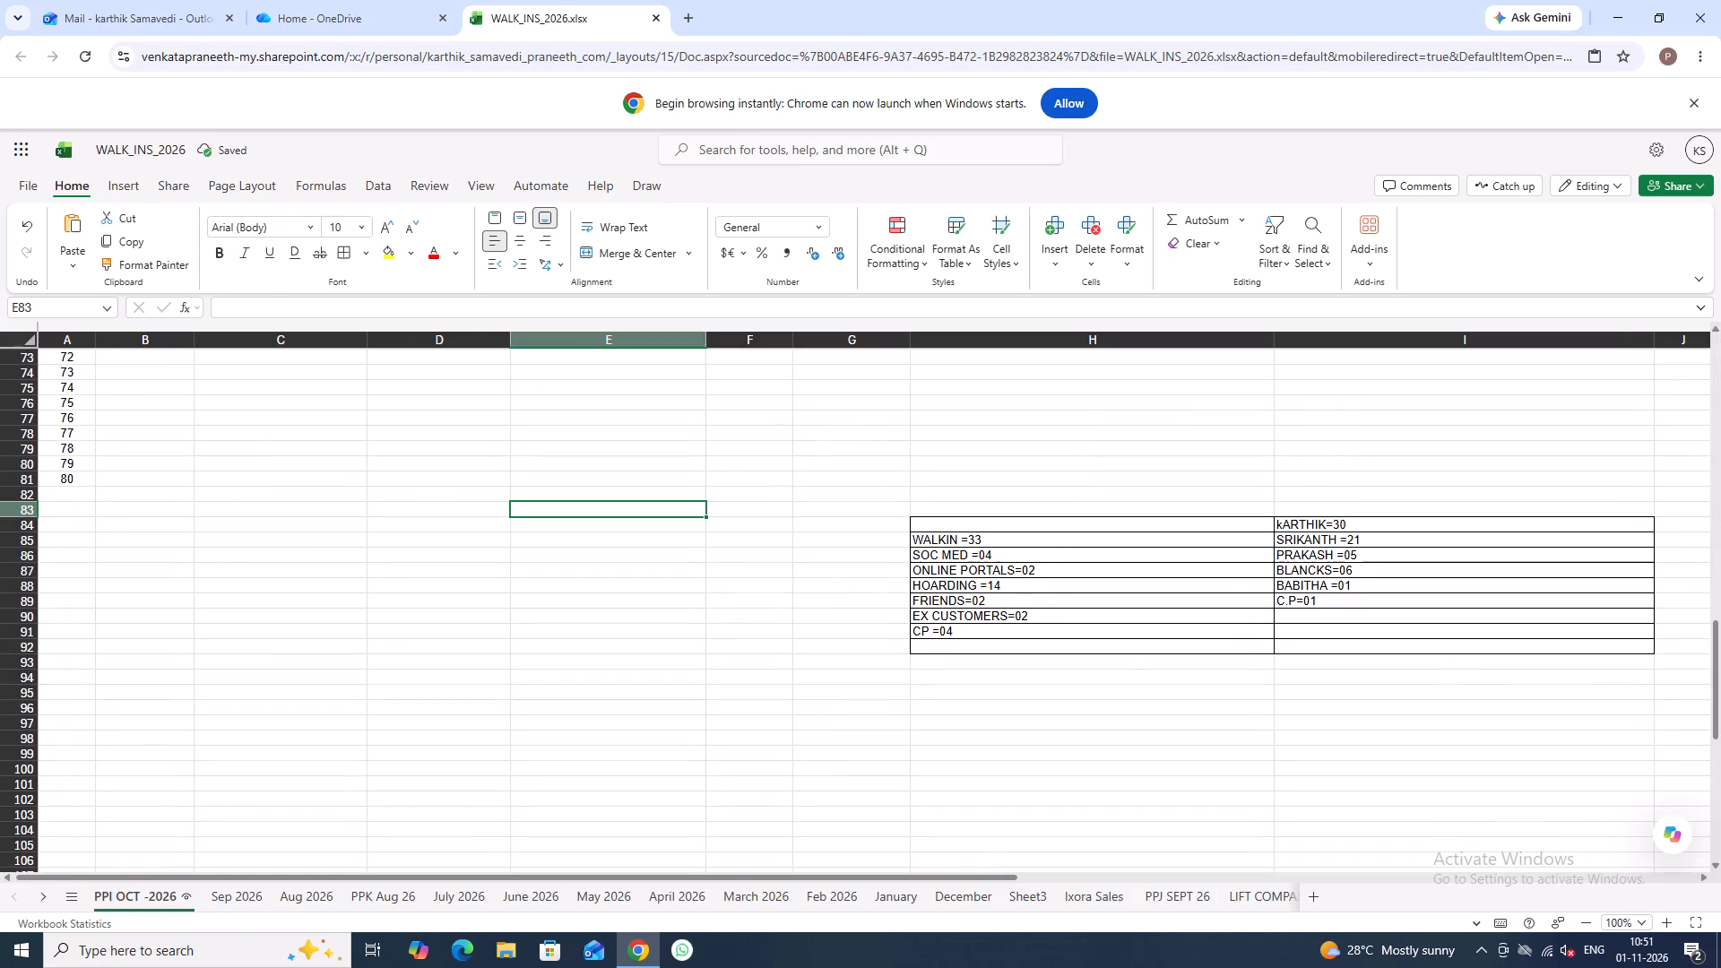
{"action": "scroll", "coordinate": [562, 688], "scroll_direction": "up", "scroll_amount": 3}
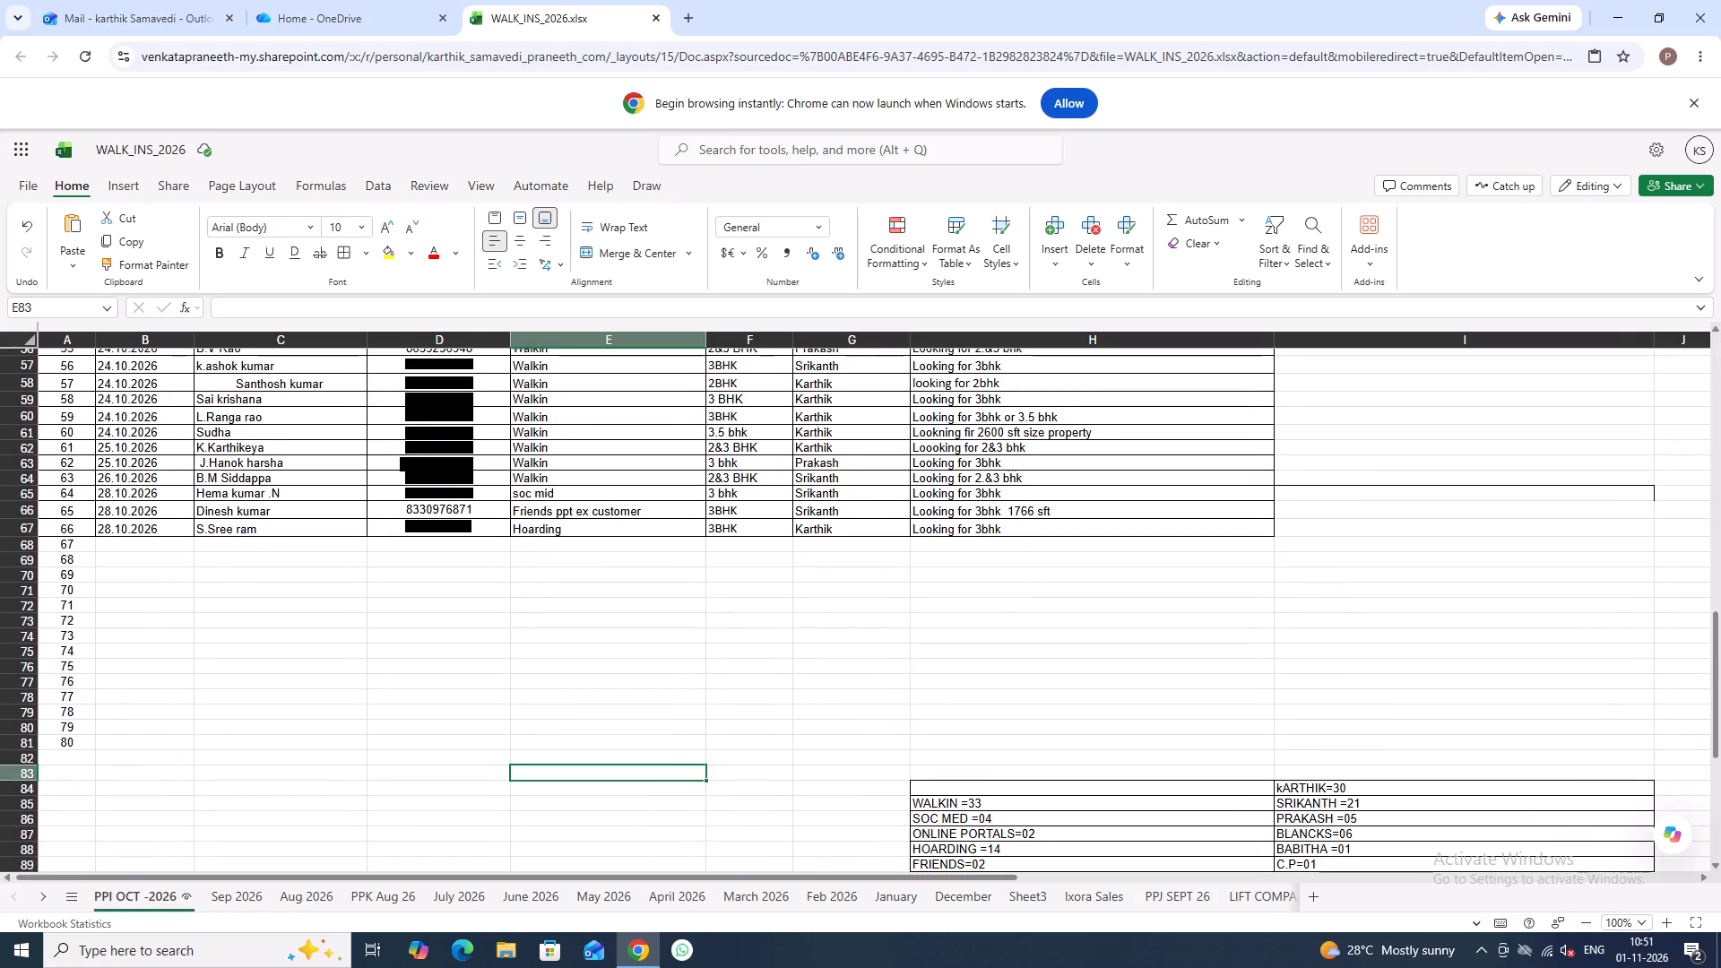
{"action": "scroll", "coordinate": [562, 688], "scroll_direction": "down", "scroll_amount": 2}
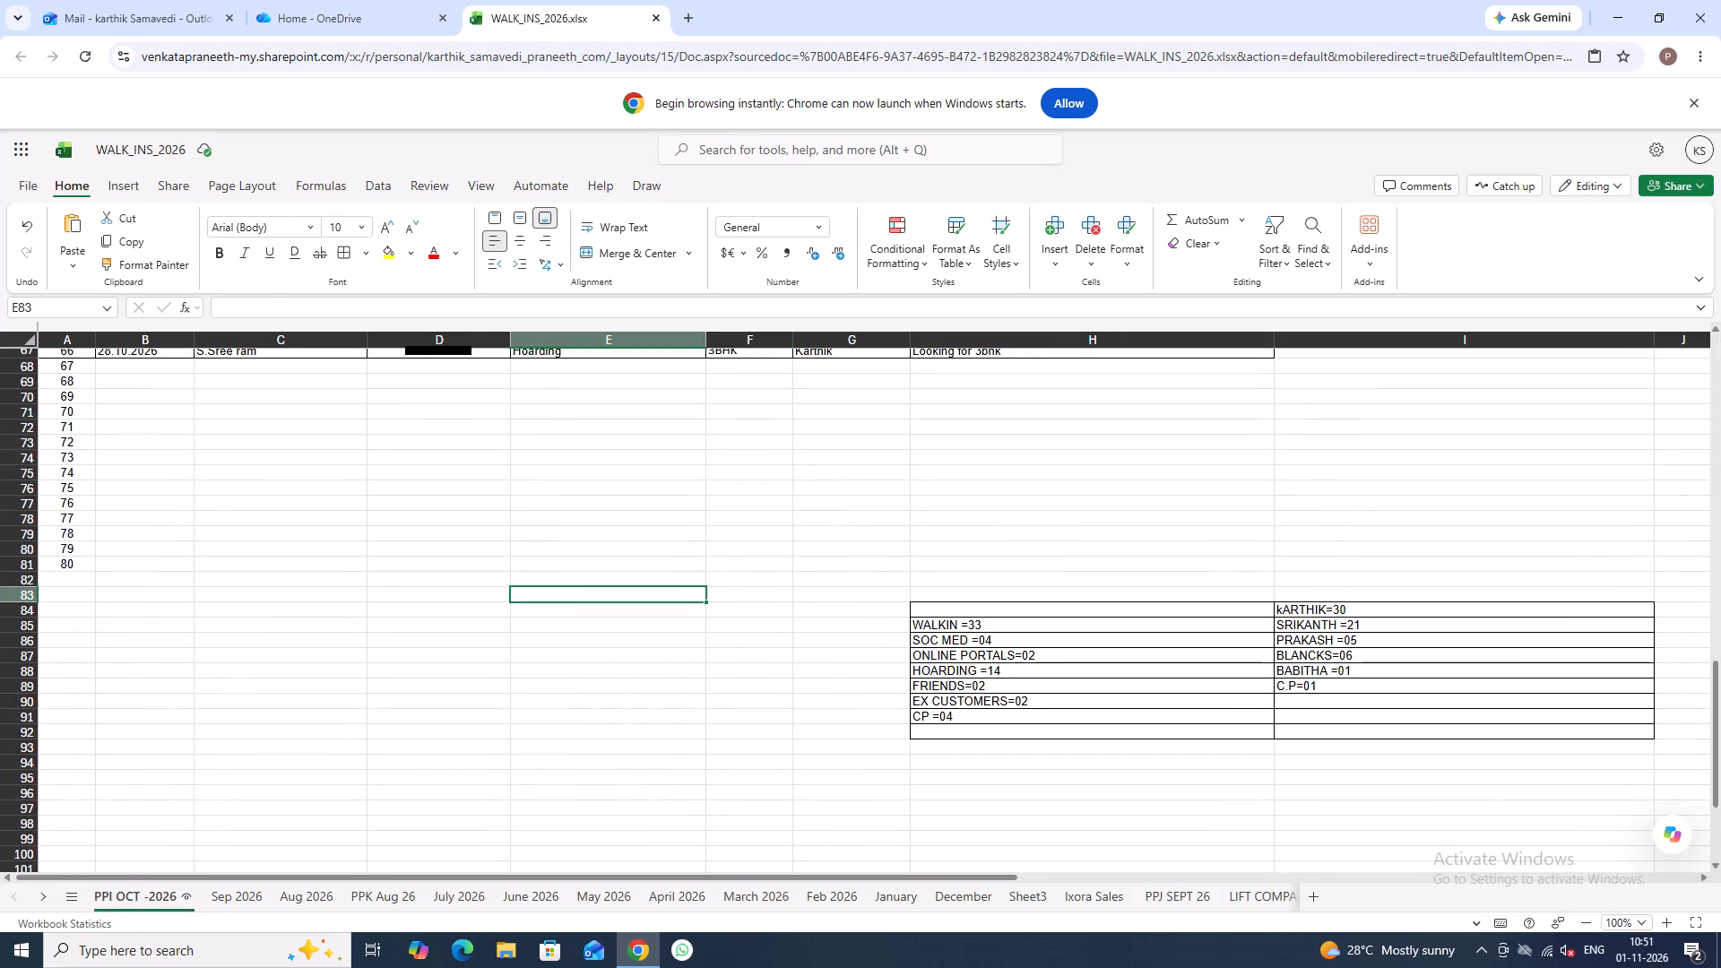
{"action": "left_click_drag", "start_coordinate": [930, 614], "coordinate": [1469, 677]}
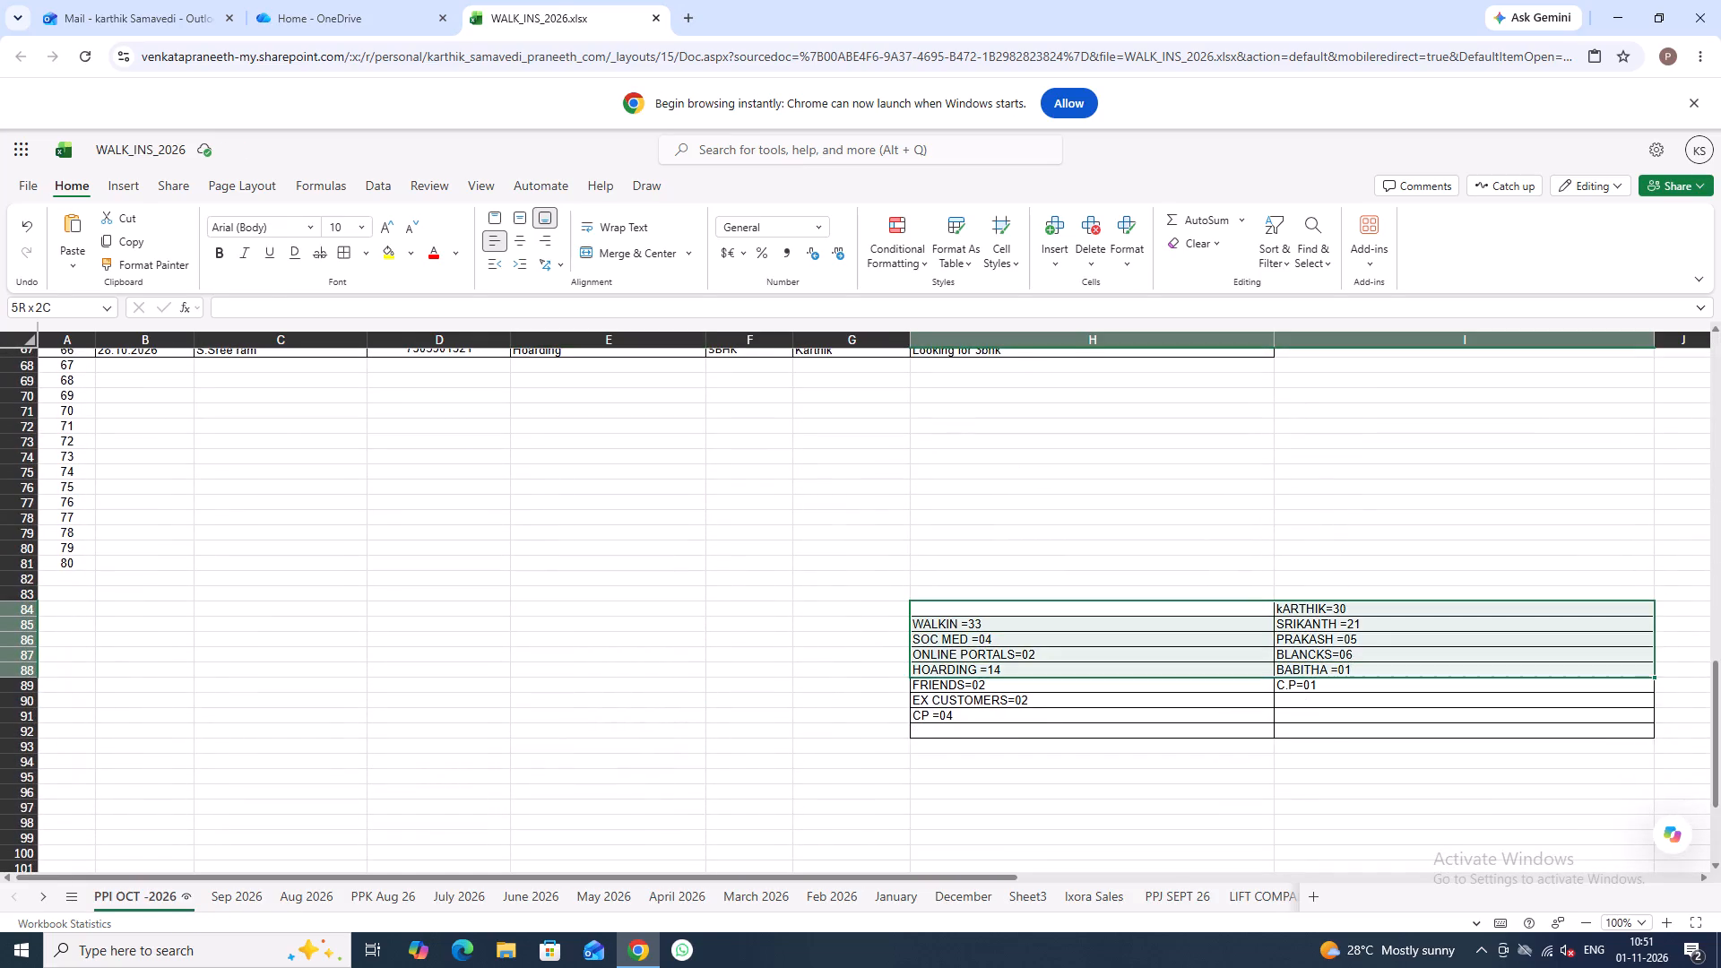
{"action": "left_click_drag", "start_coordinate": [1469, 677], "coordinate": [1466, 733]}
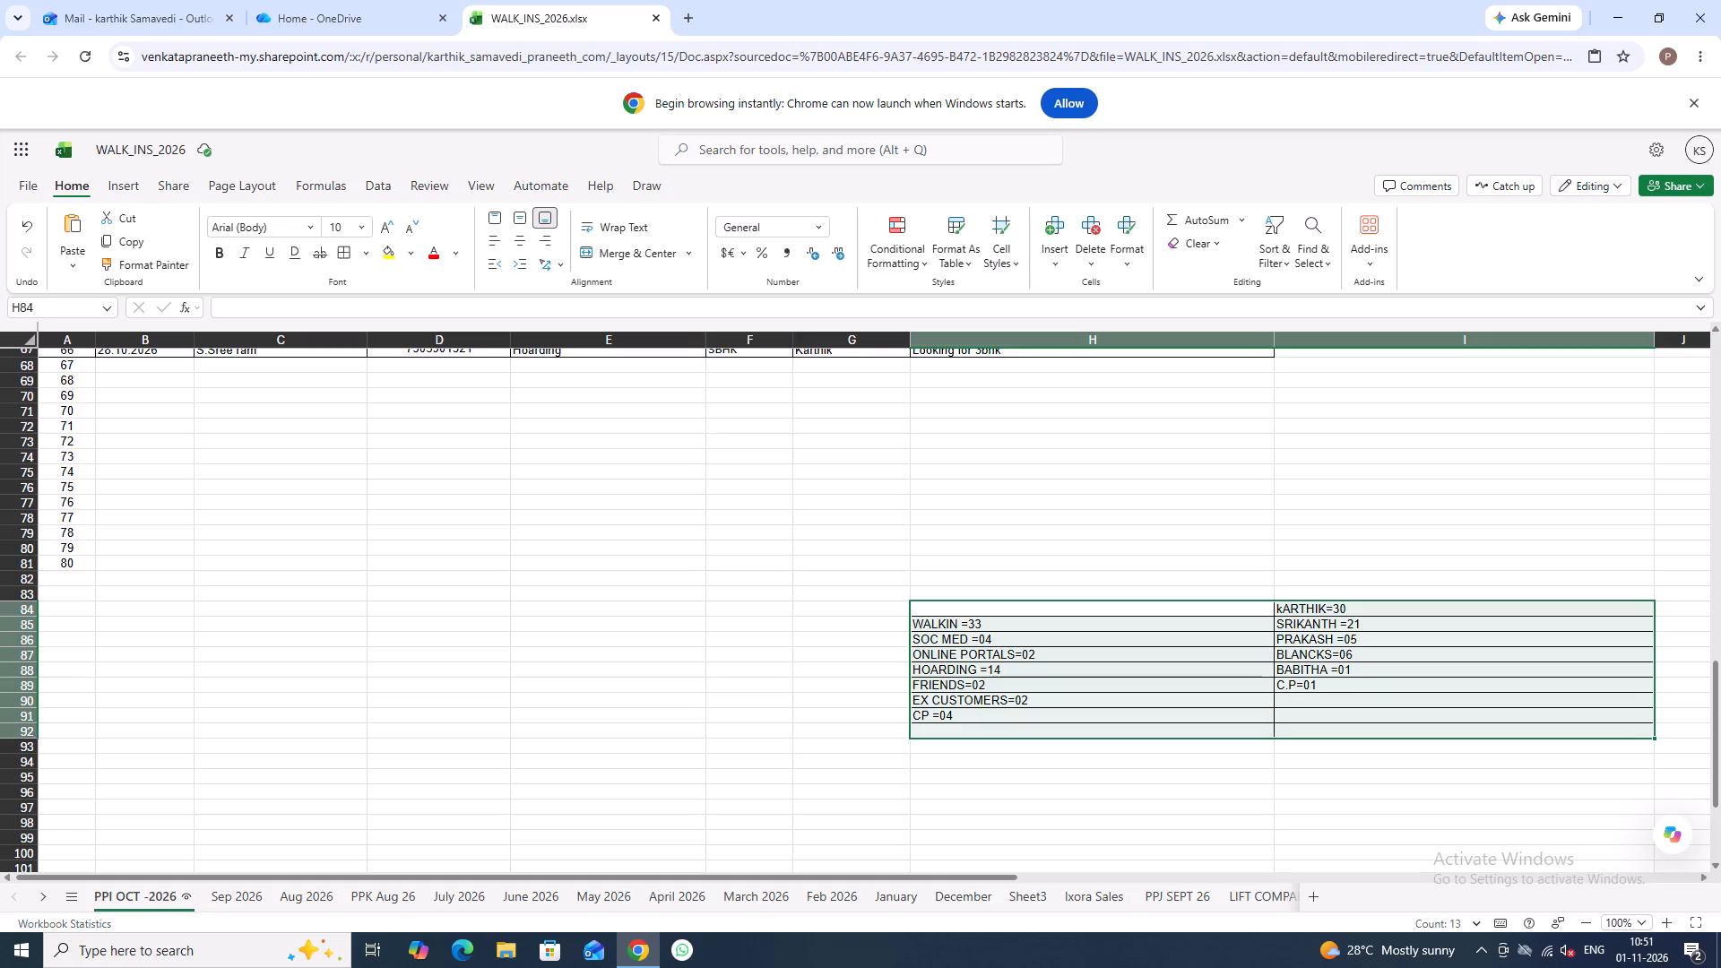
{"action": "key", "text": "ctrl+c"}
{"action": "scroll", "coordinate": [1216, 706], "scroll_direction": "up", "scroll_amount": 2}
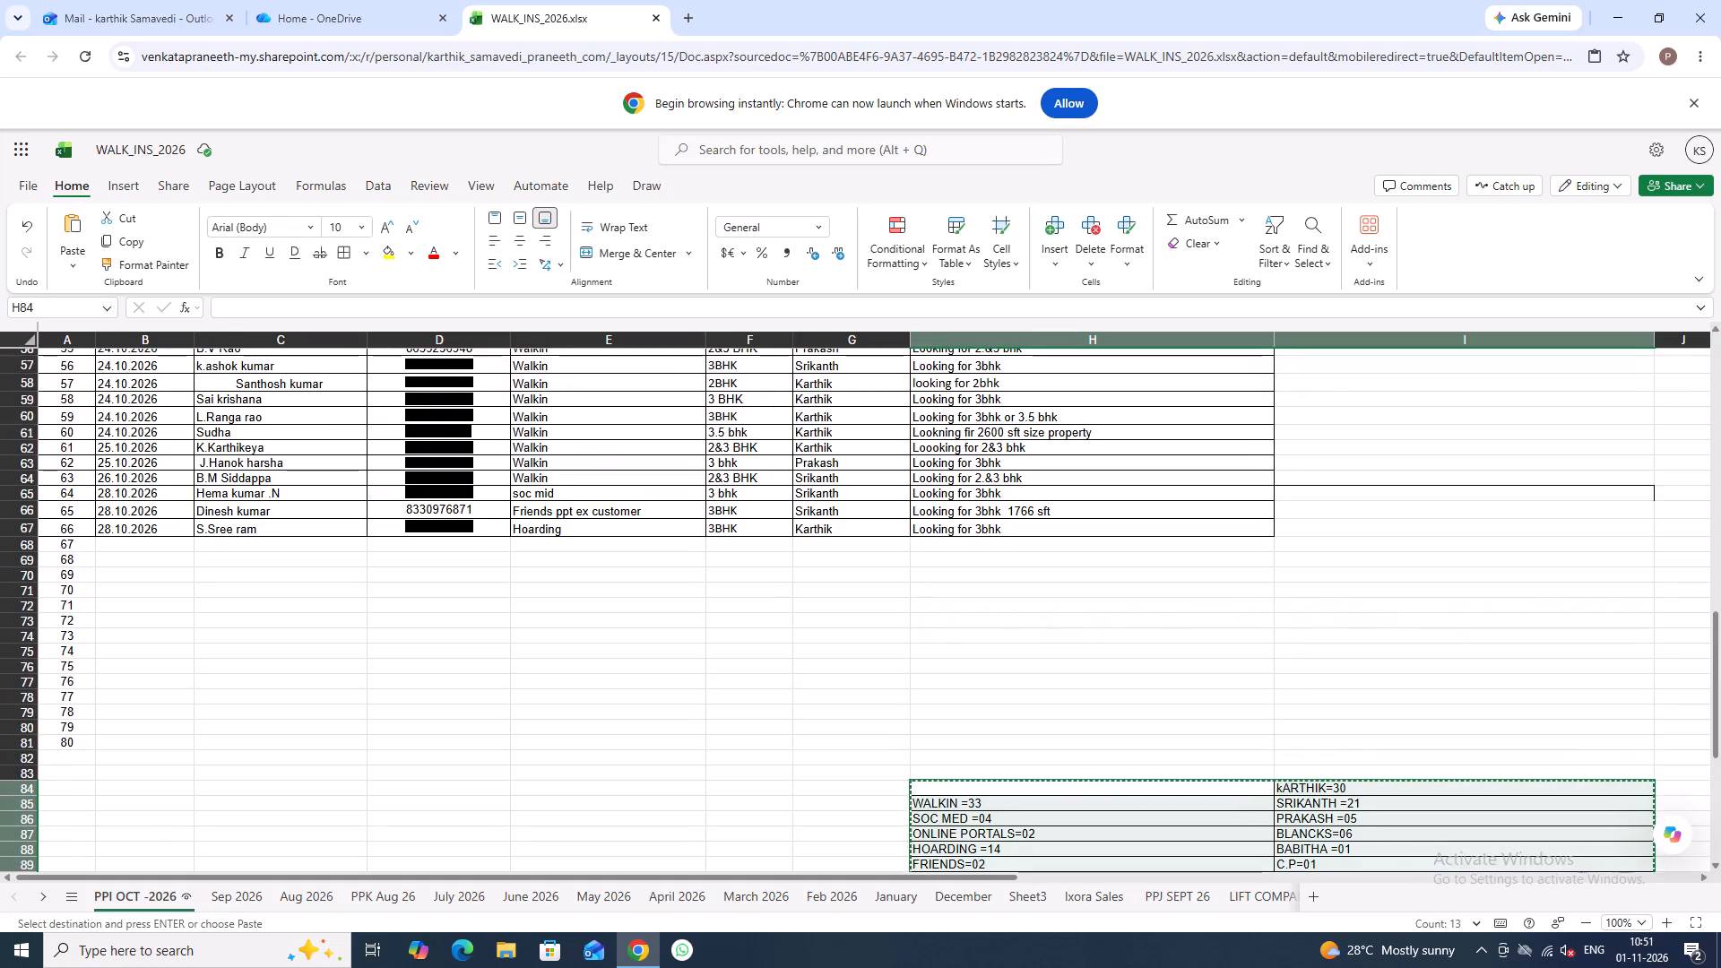
{"action": "left_click", "coordinate": [569, 789]}
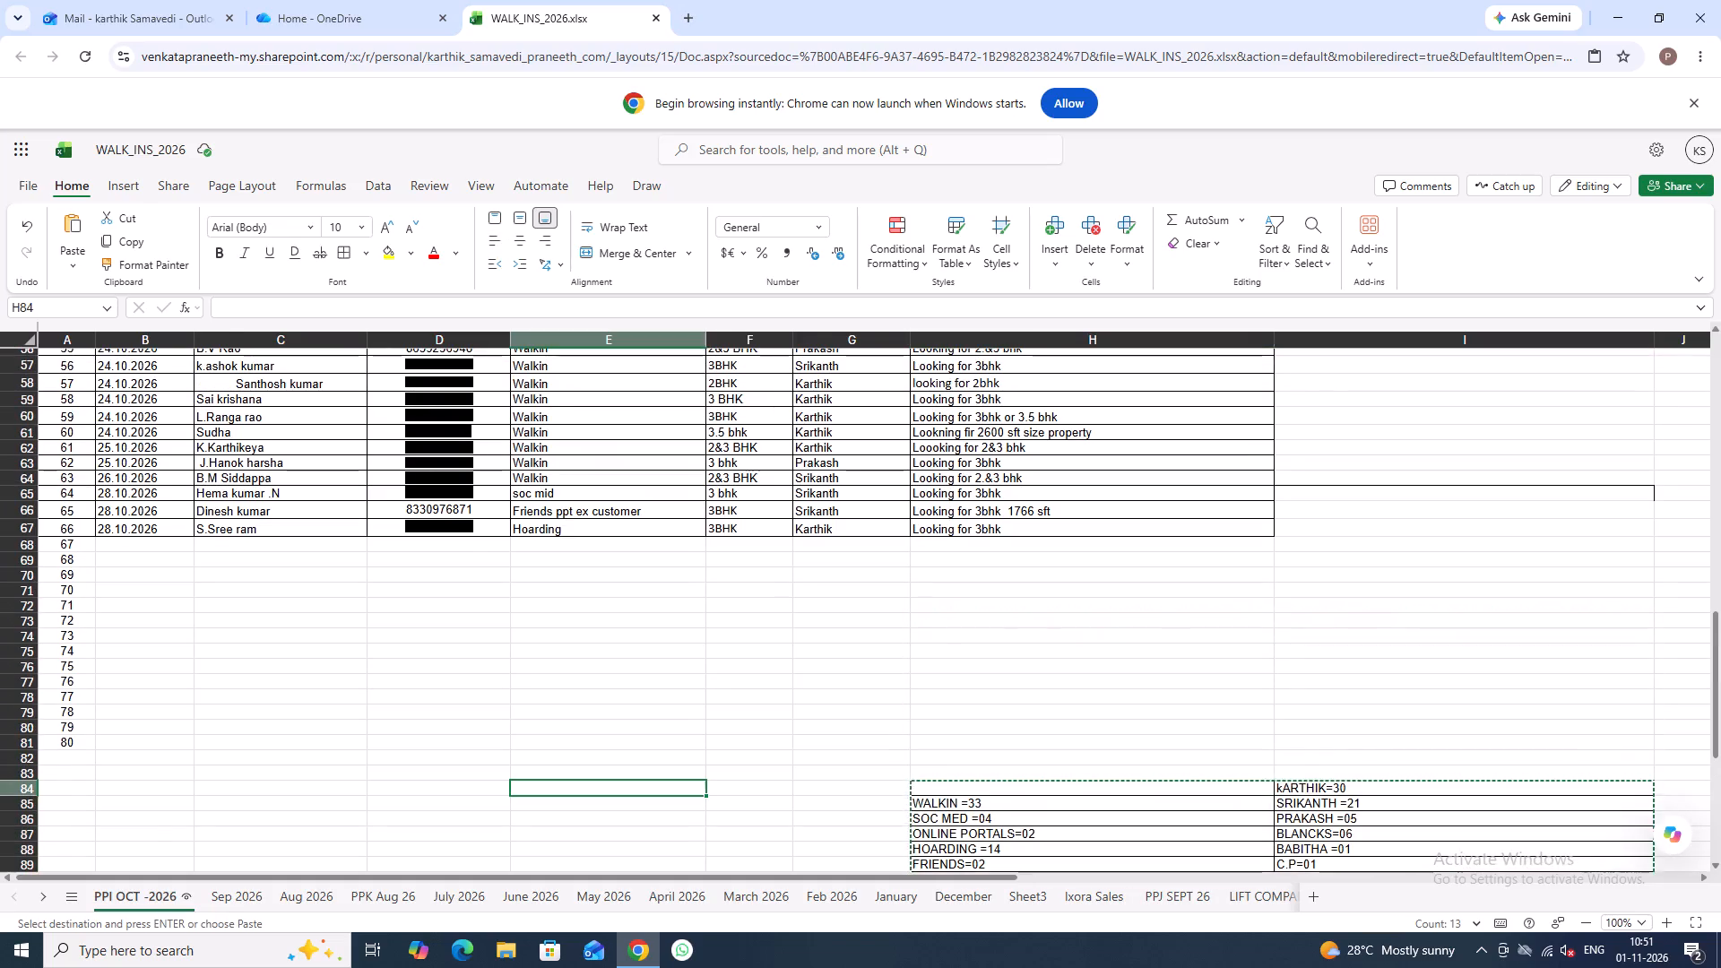
{"action": "key", "text": "space"}
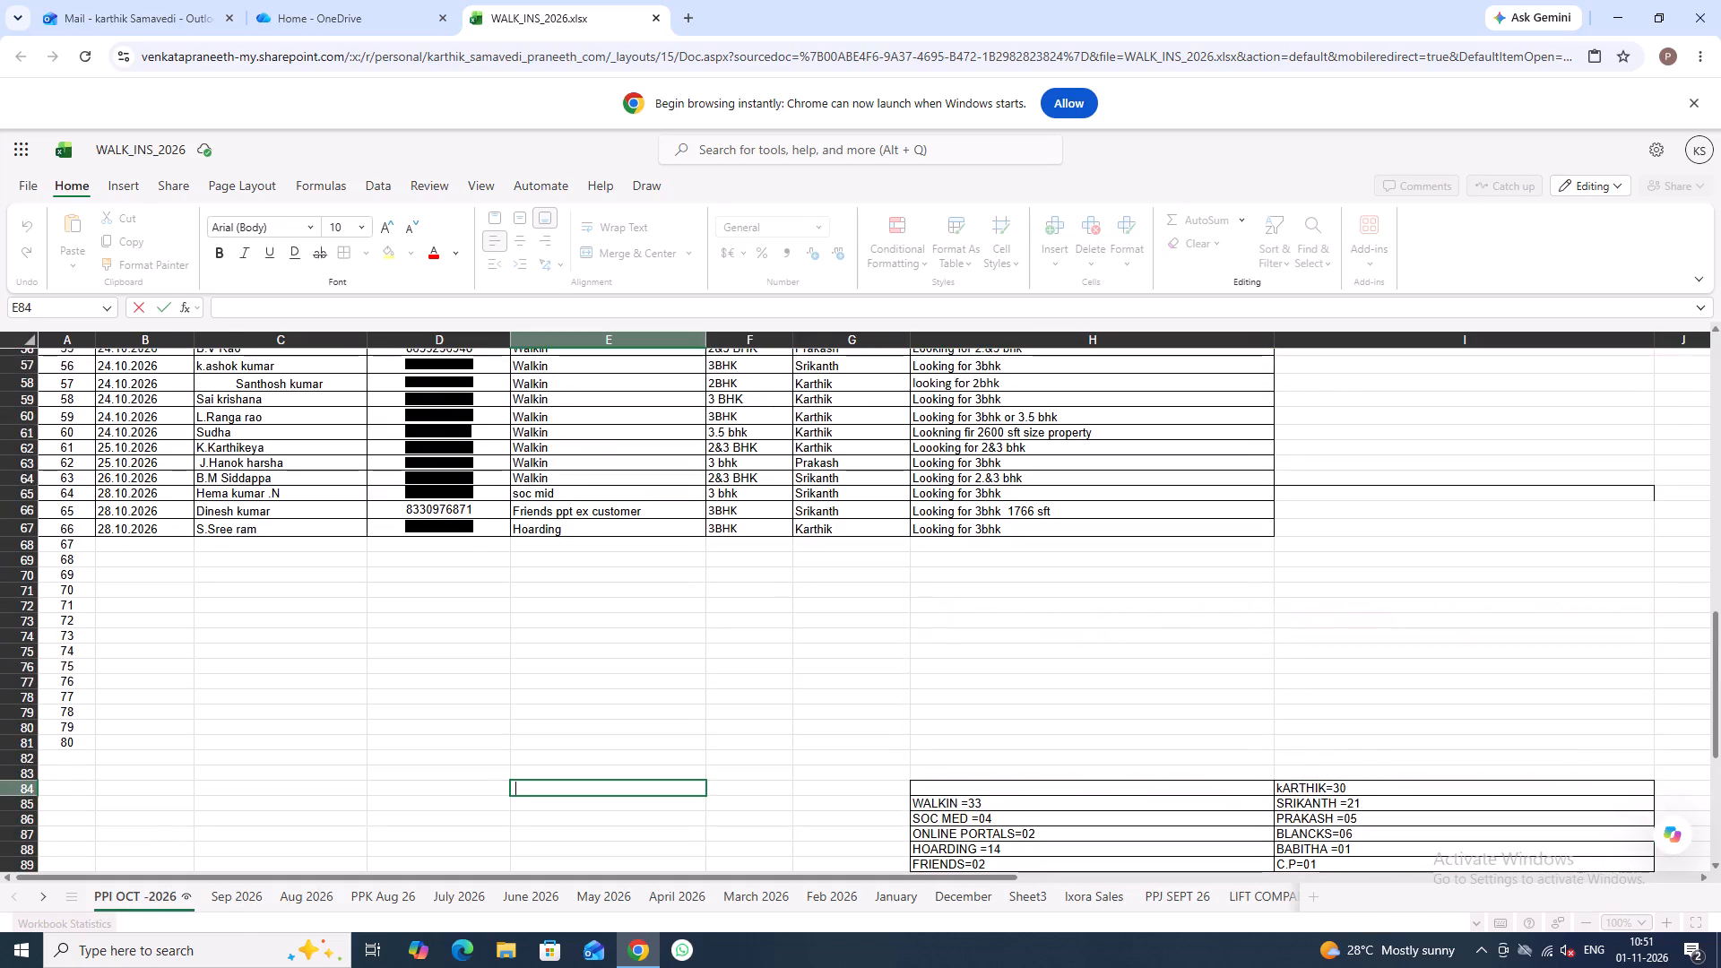